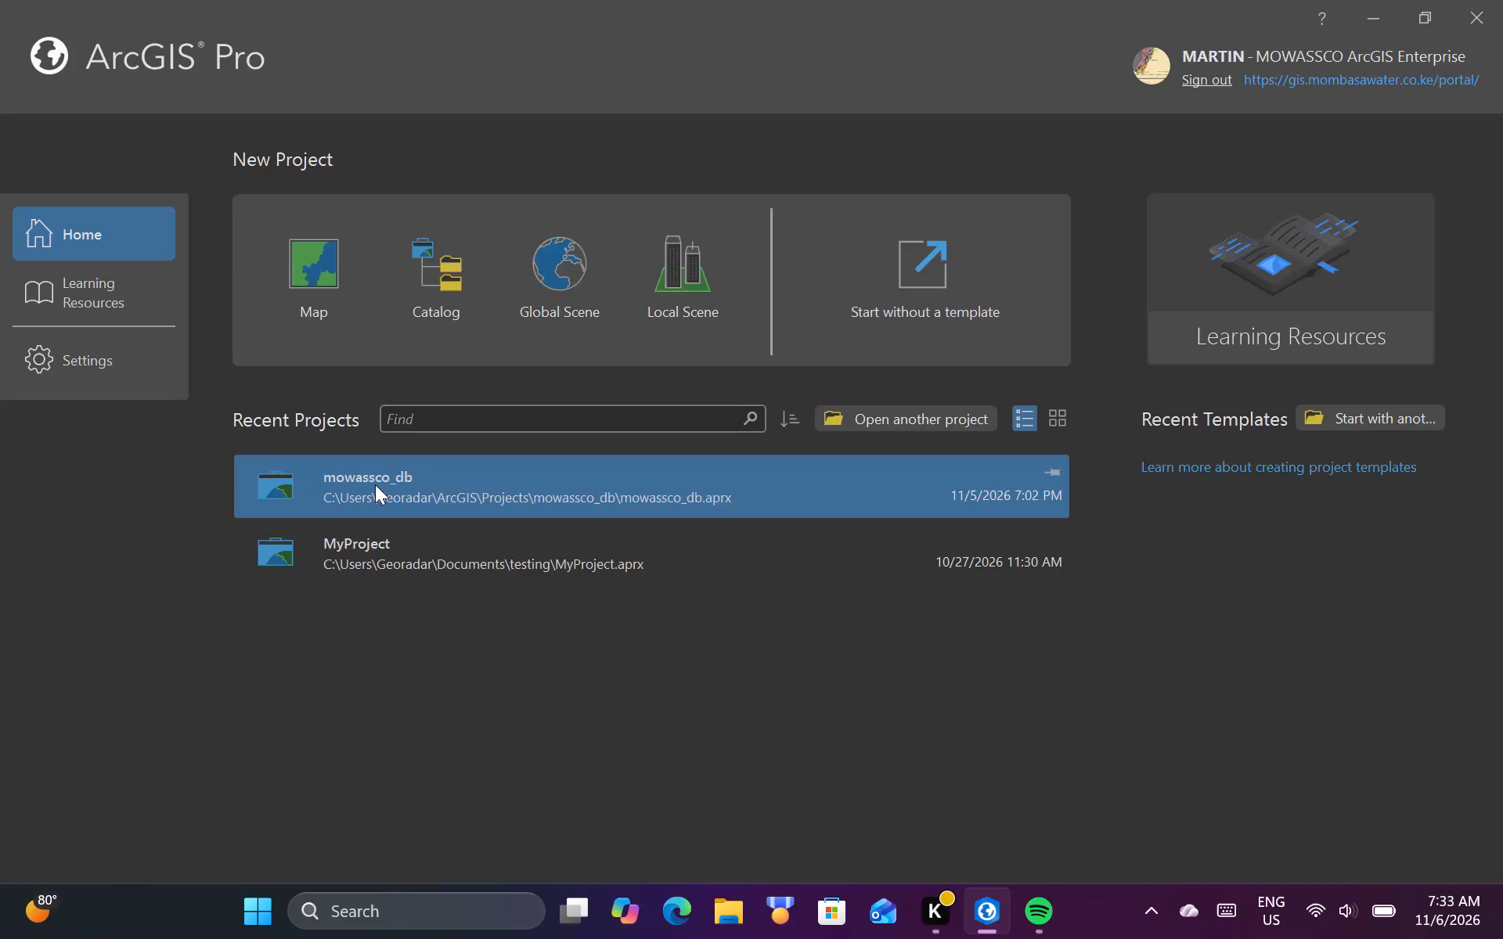
Open the recent project mowassco_db.
{"action": "left_click", "coordinate": [375, 484]}
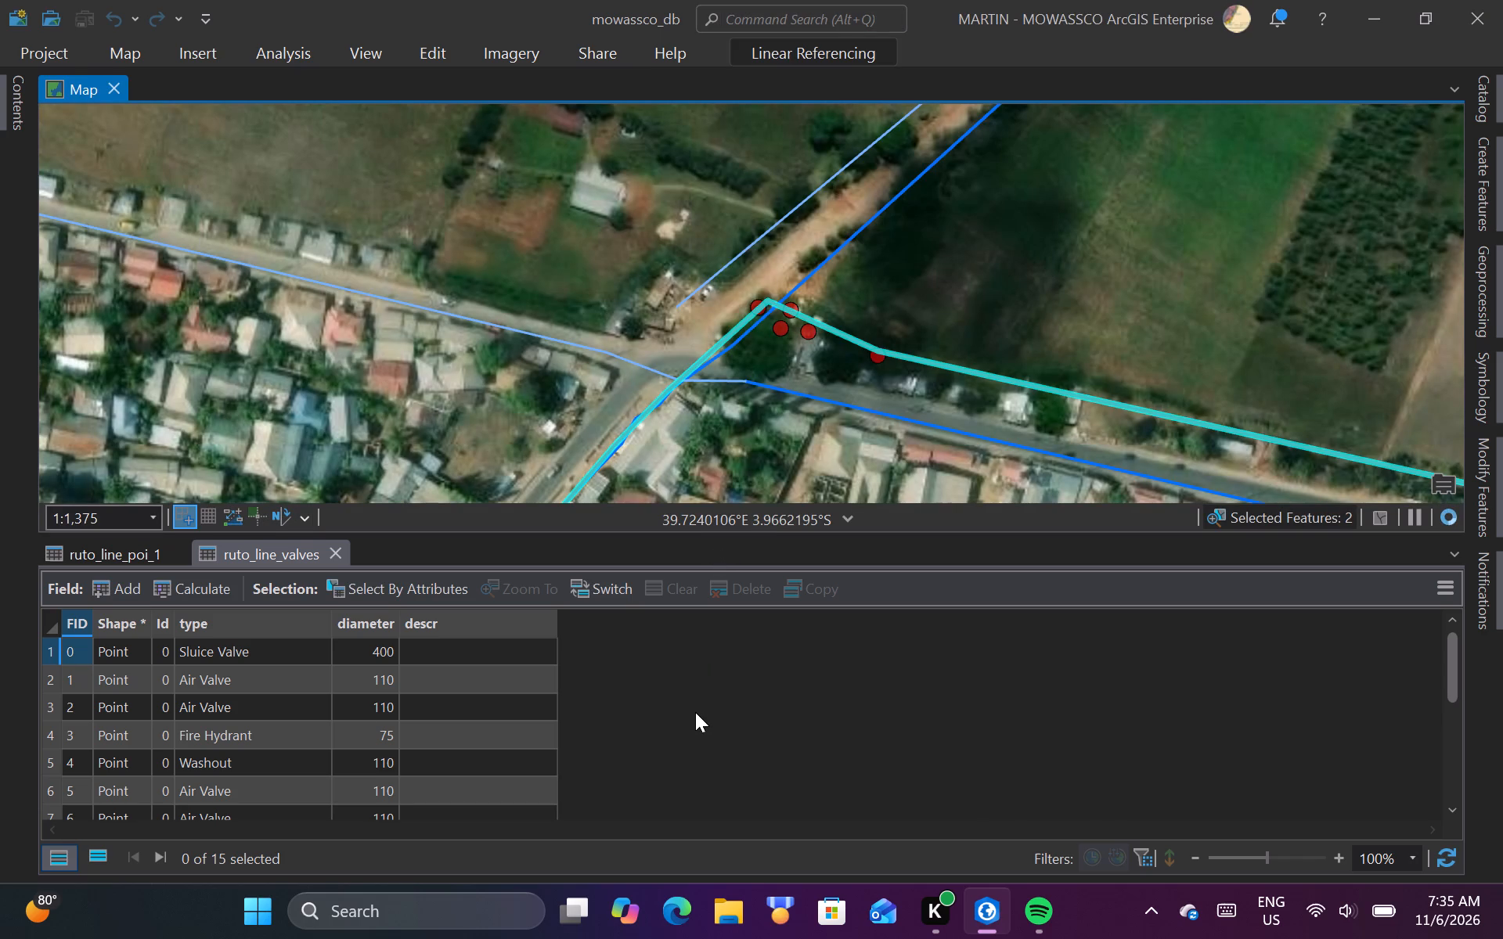
Examine the ruto_line_valves table and the attributes of the four ruto_line_poi points clustered around the pipeline bend.
{"action": "scroll", "coordinate": [170, 760], "scroll_direction": "down", "scroll_amount": 2}
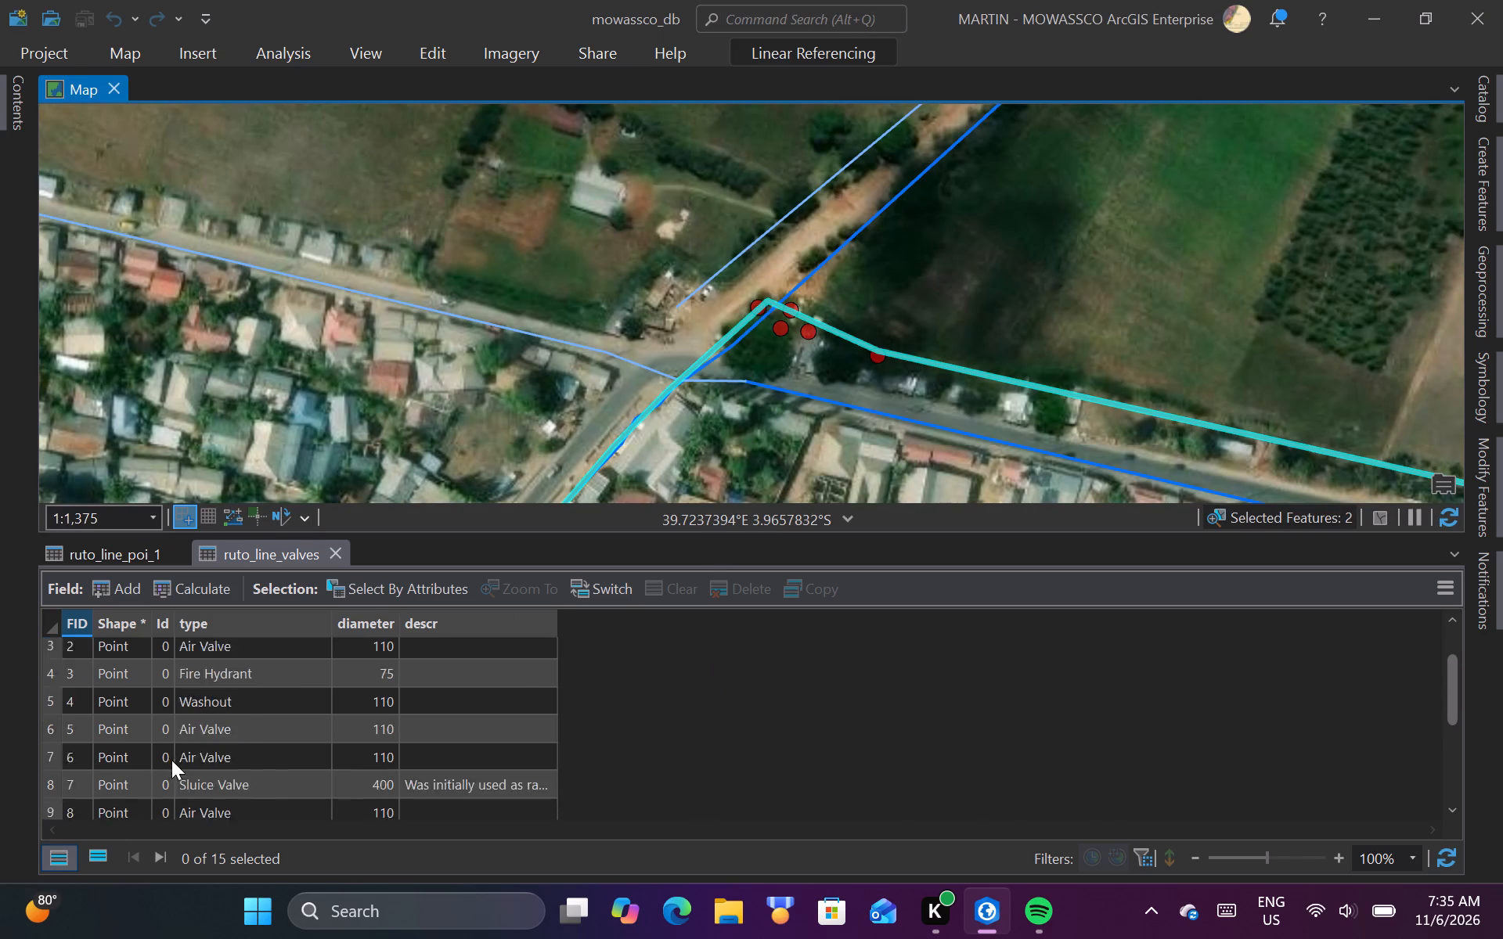
{"action": "scroll", "coordinate": [171, 760], "scroll_direction": "down", "scroll_amount": 6}
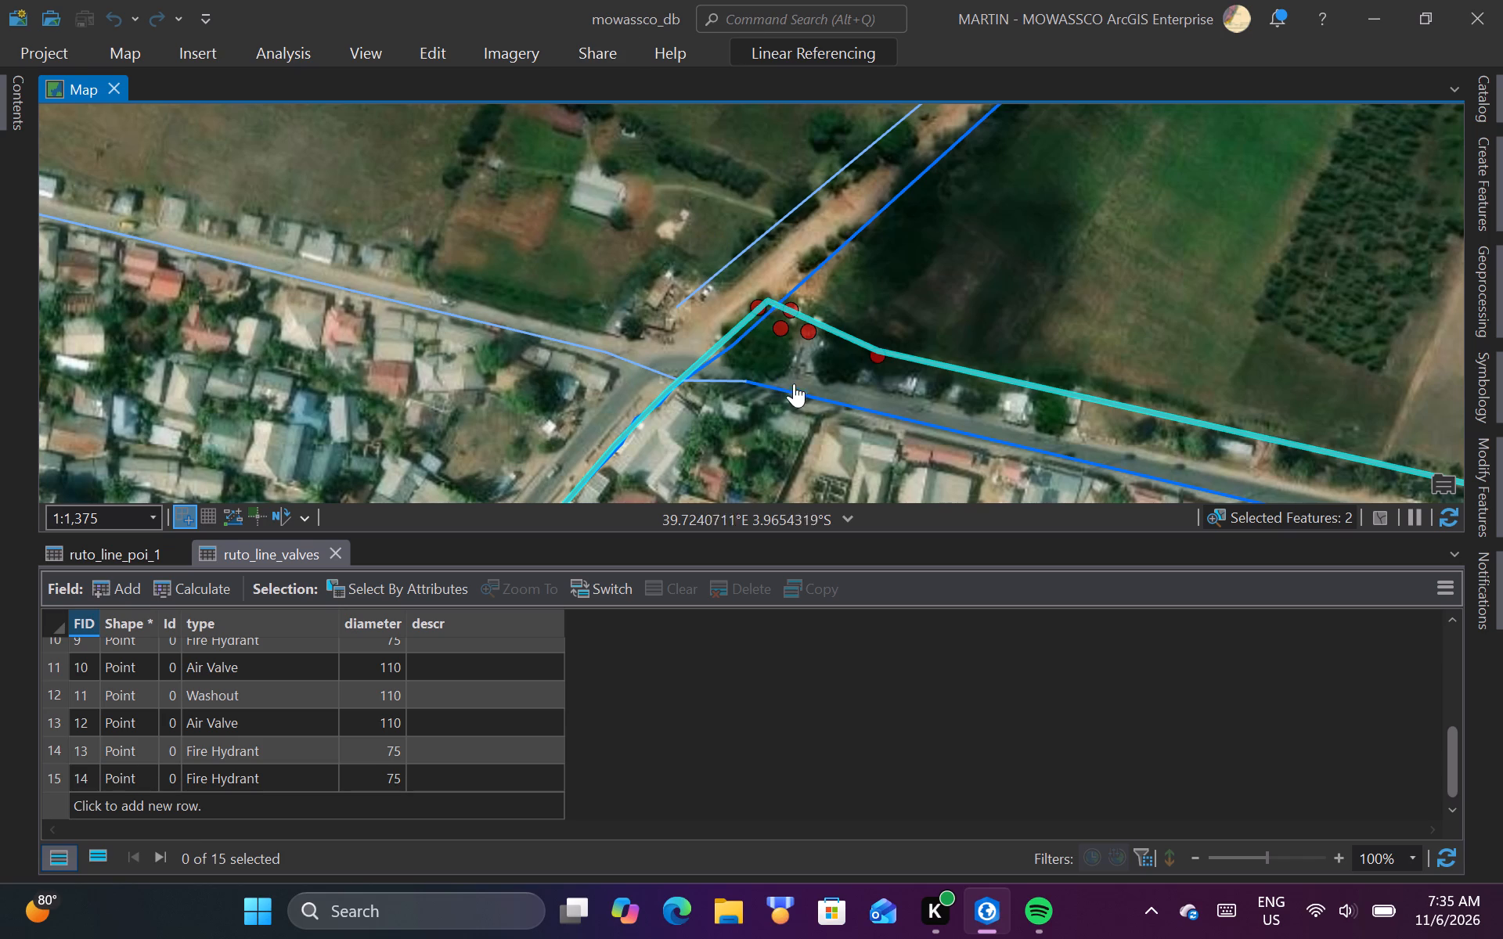
{"action": "scroll", "coordinate": [763, 322], "scroll_direction": "up", "scroll_amount": 2}
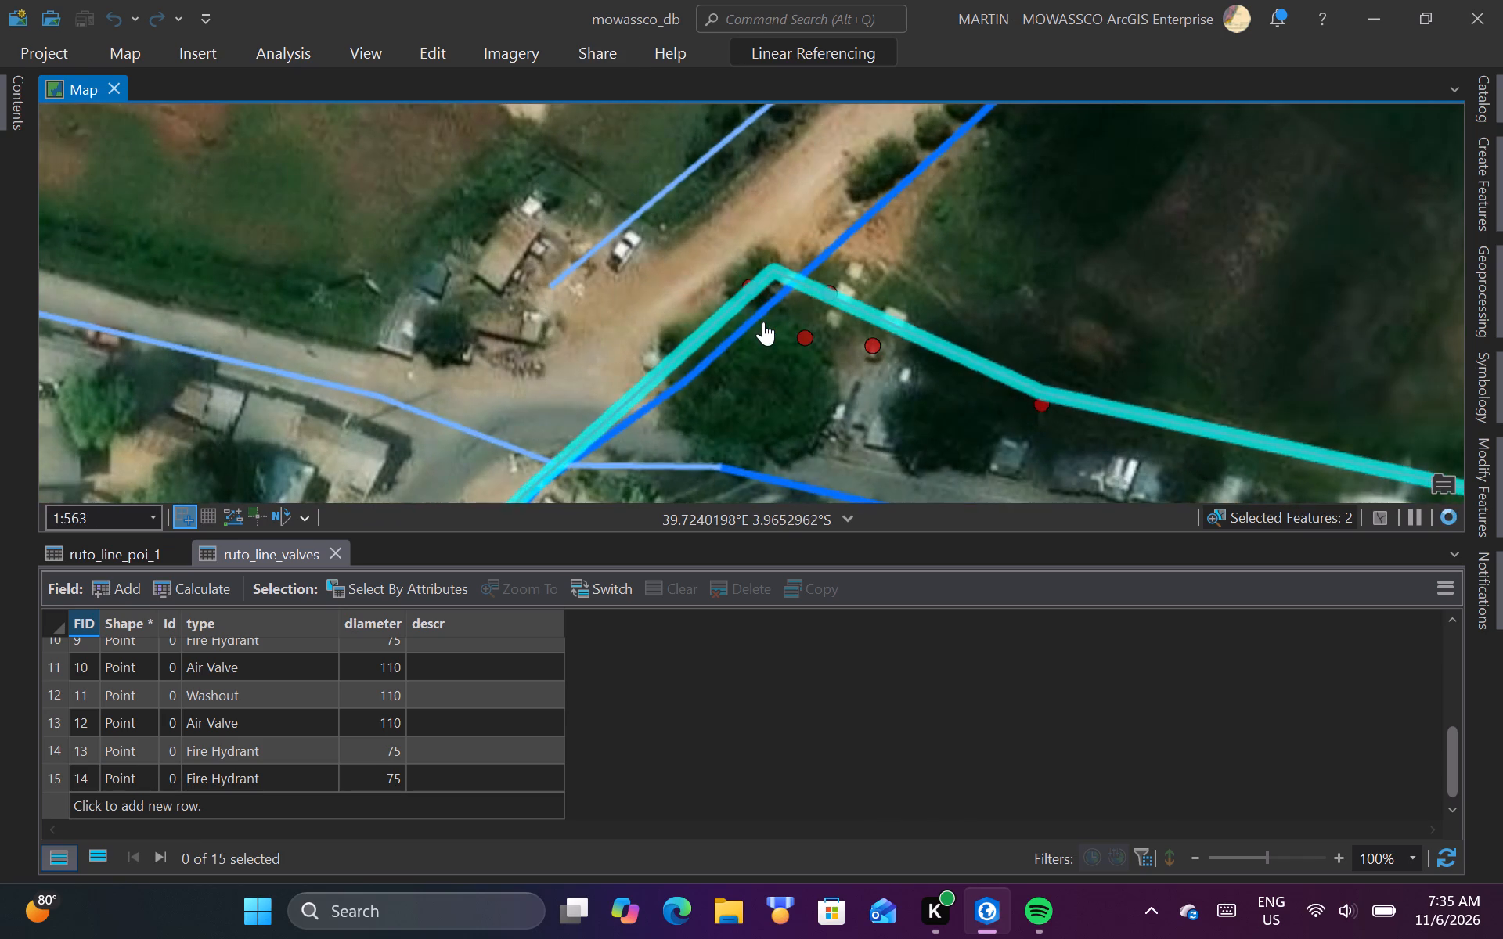
{"action": "scroll", "coordinate": [763, 320], "scroll_direction": "up", "scroll_amount": 2}
{"action": "scroll", "coordinate": [766, 225], "scroll_direction": "up", "scroll_amount": 1}
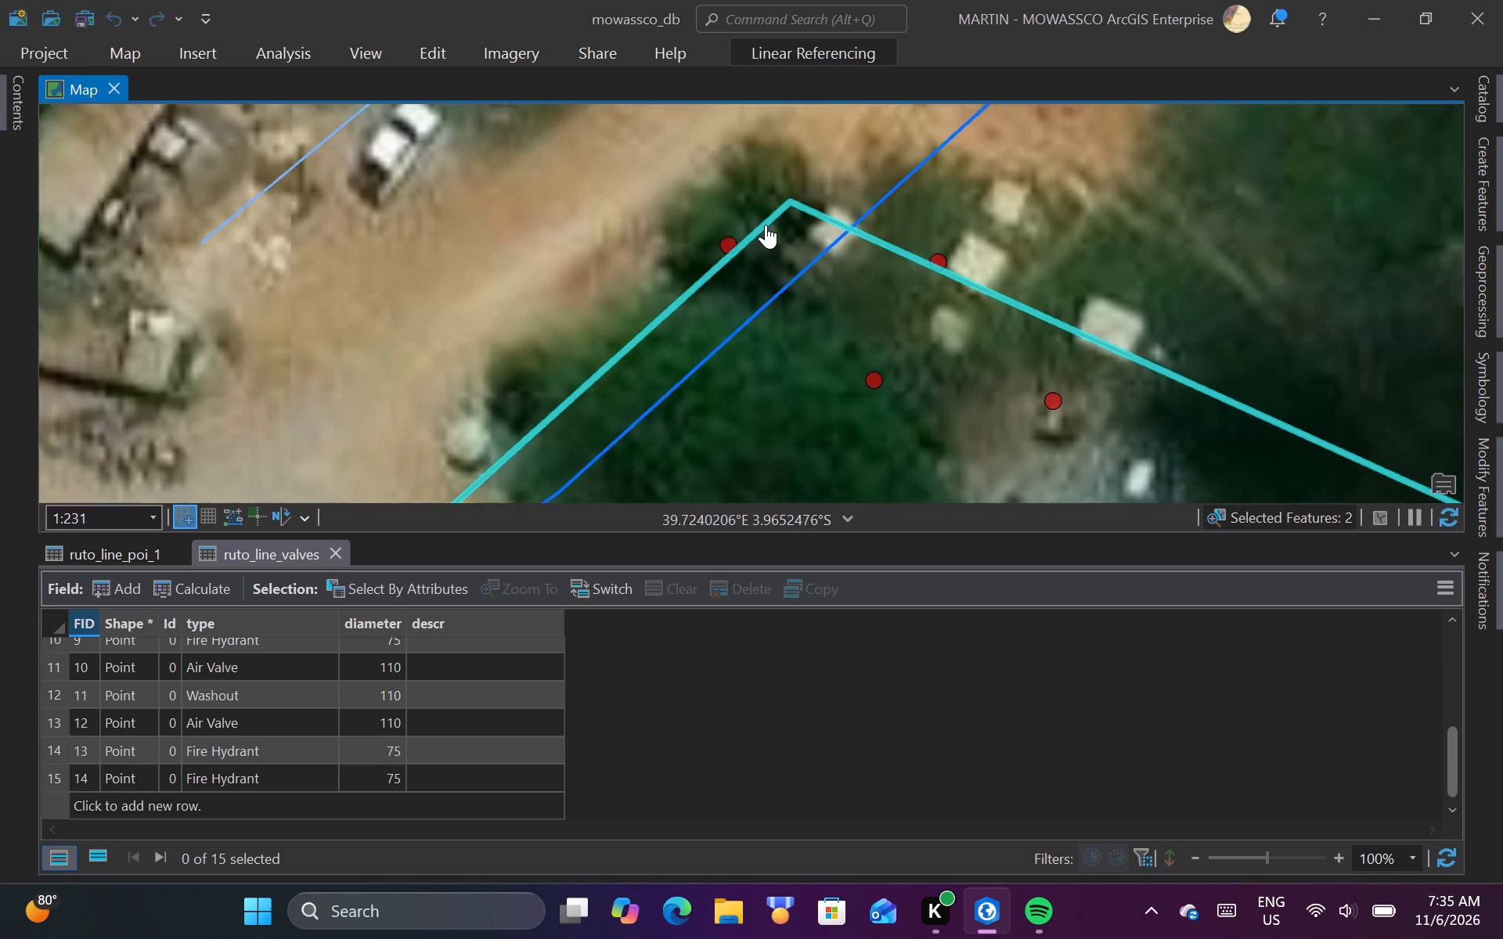
{"action": "left_click", "coordinate": [711, 252]}
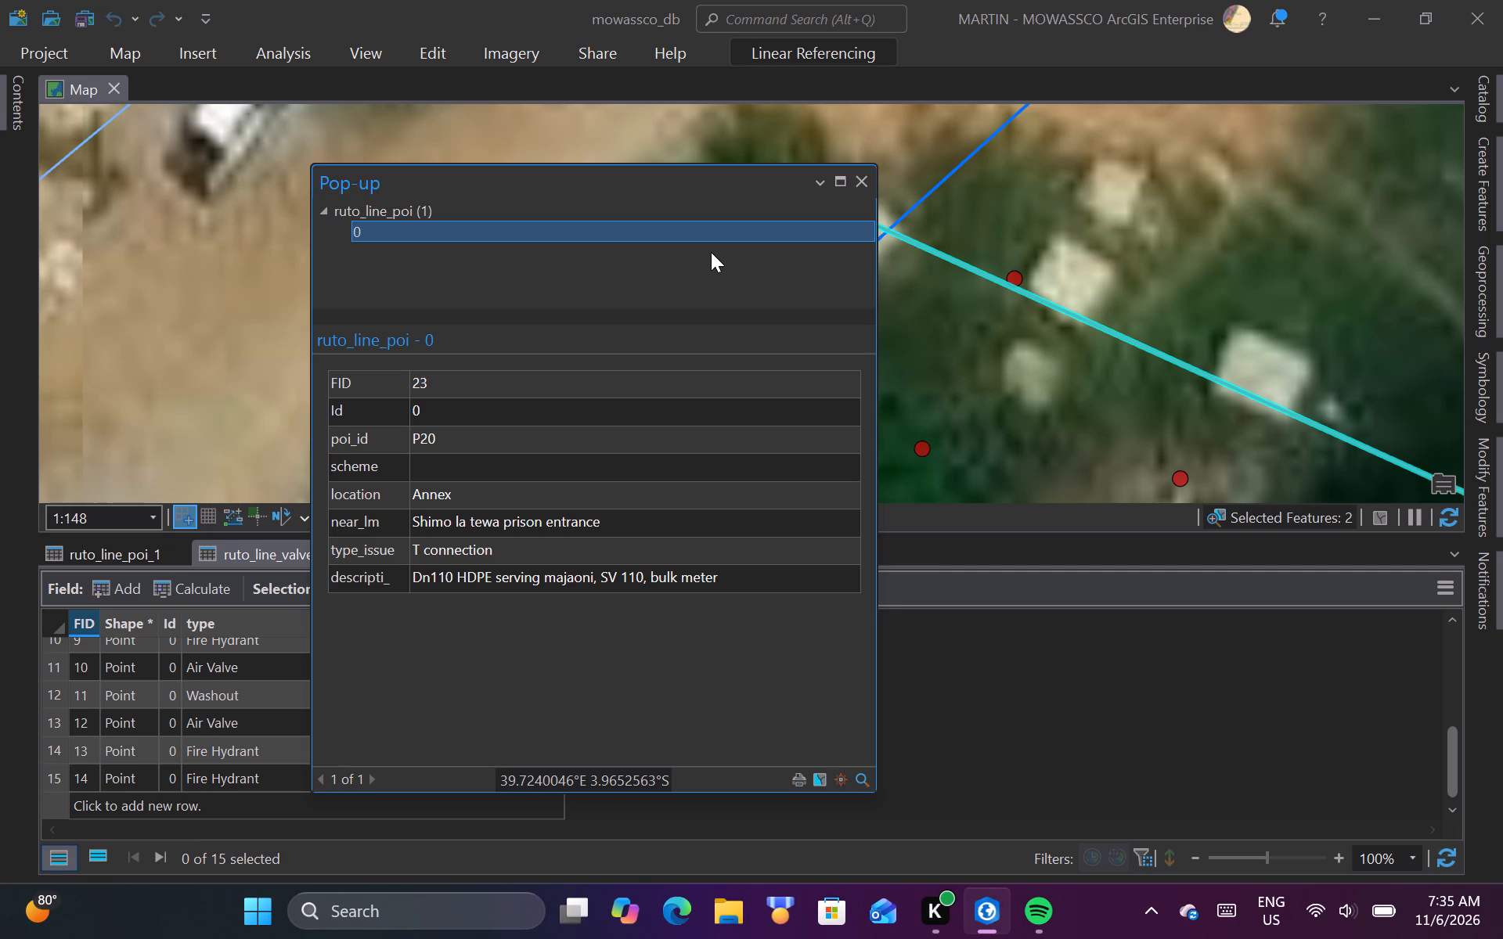
{"action": "left_click", "coordinate": [859, 181]}
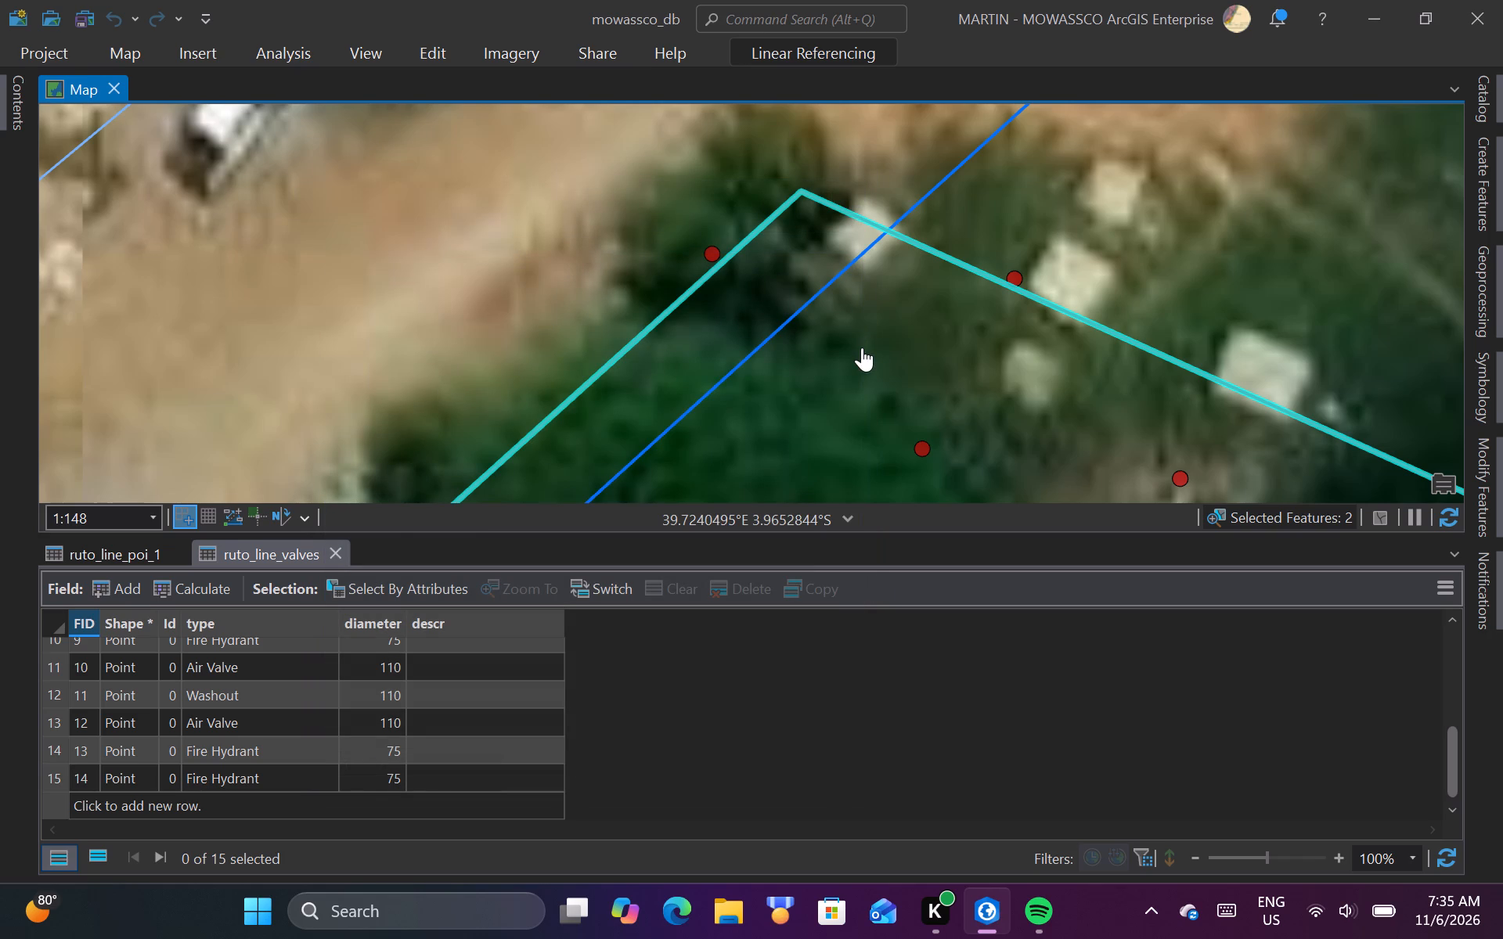
{"action": "left_click", "coordinate": [1016, 278]}
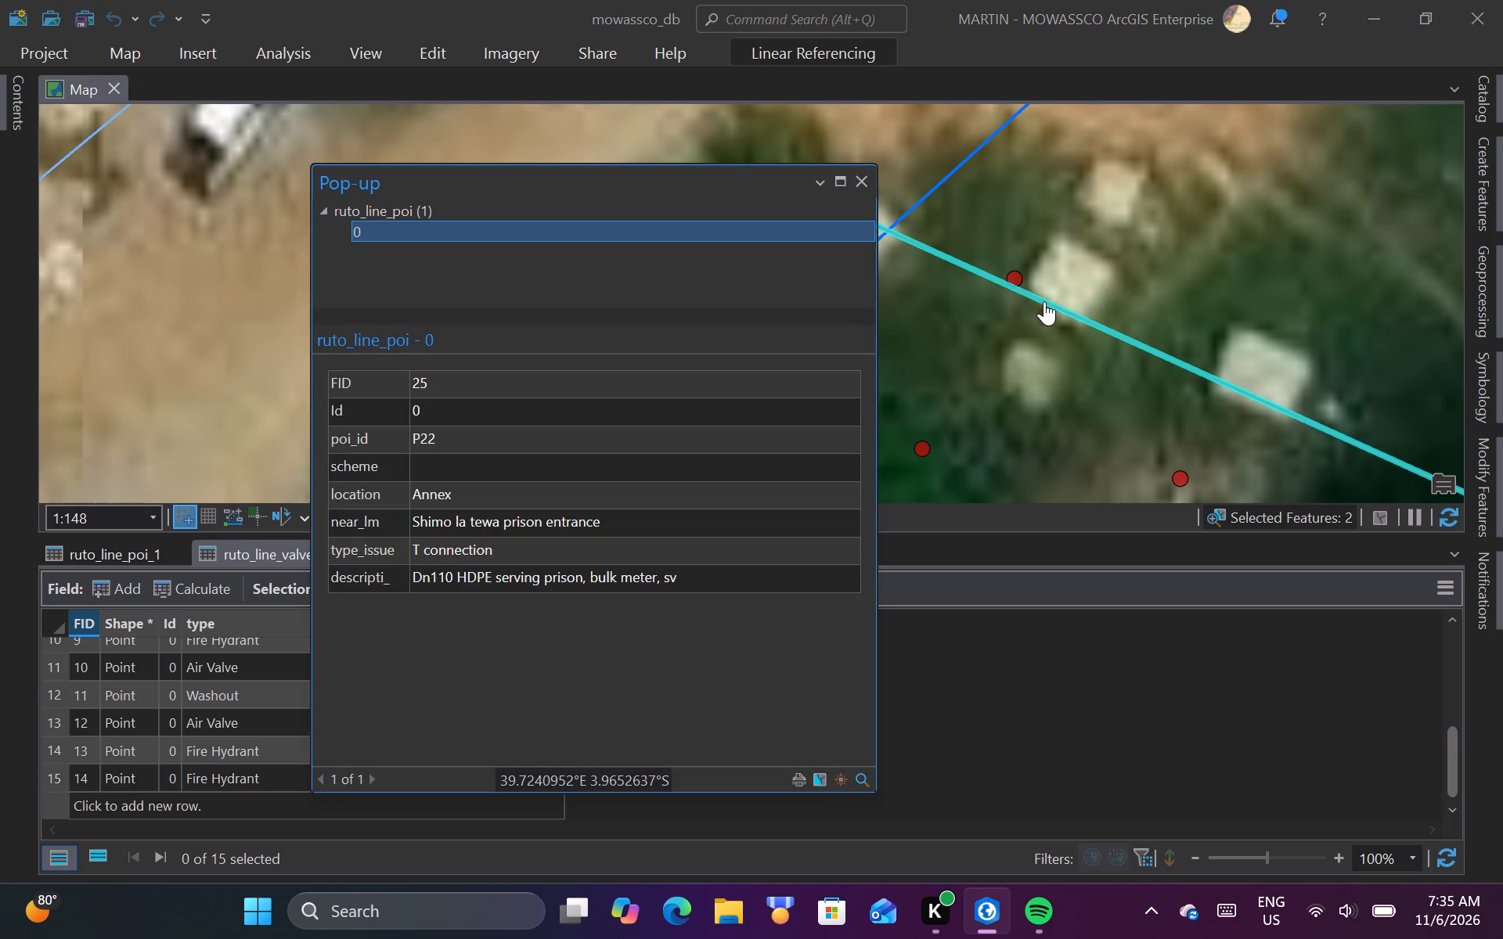
{"action": "scroll", "coordinate": [1042, 267], "scroll_direction": "down", "scroll_amount": 2}
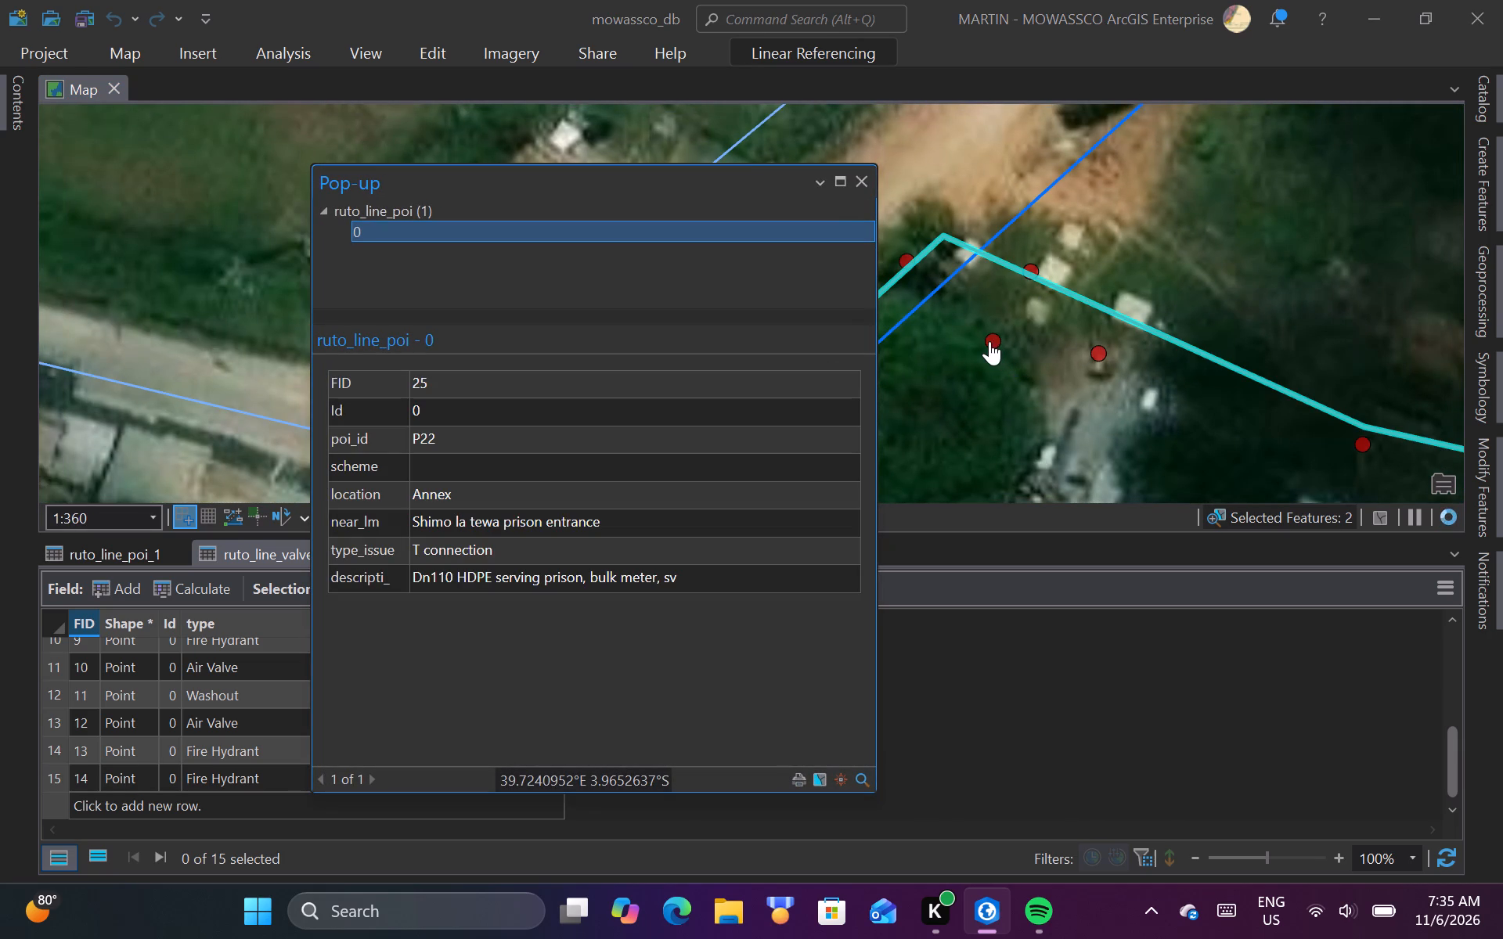
{"action": "left_click", "coordinate": [989, 341]}
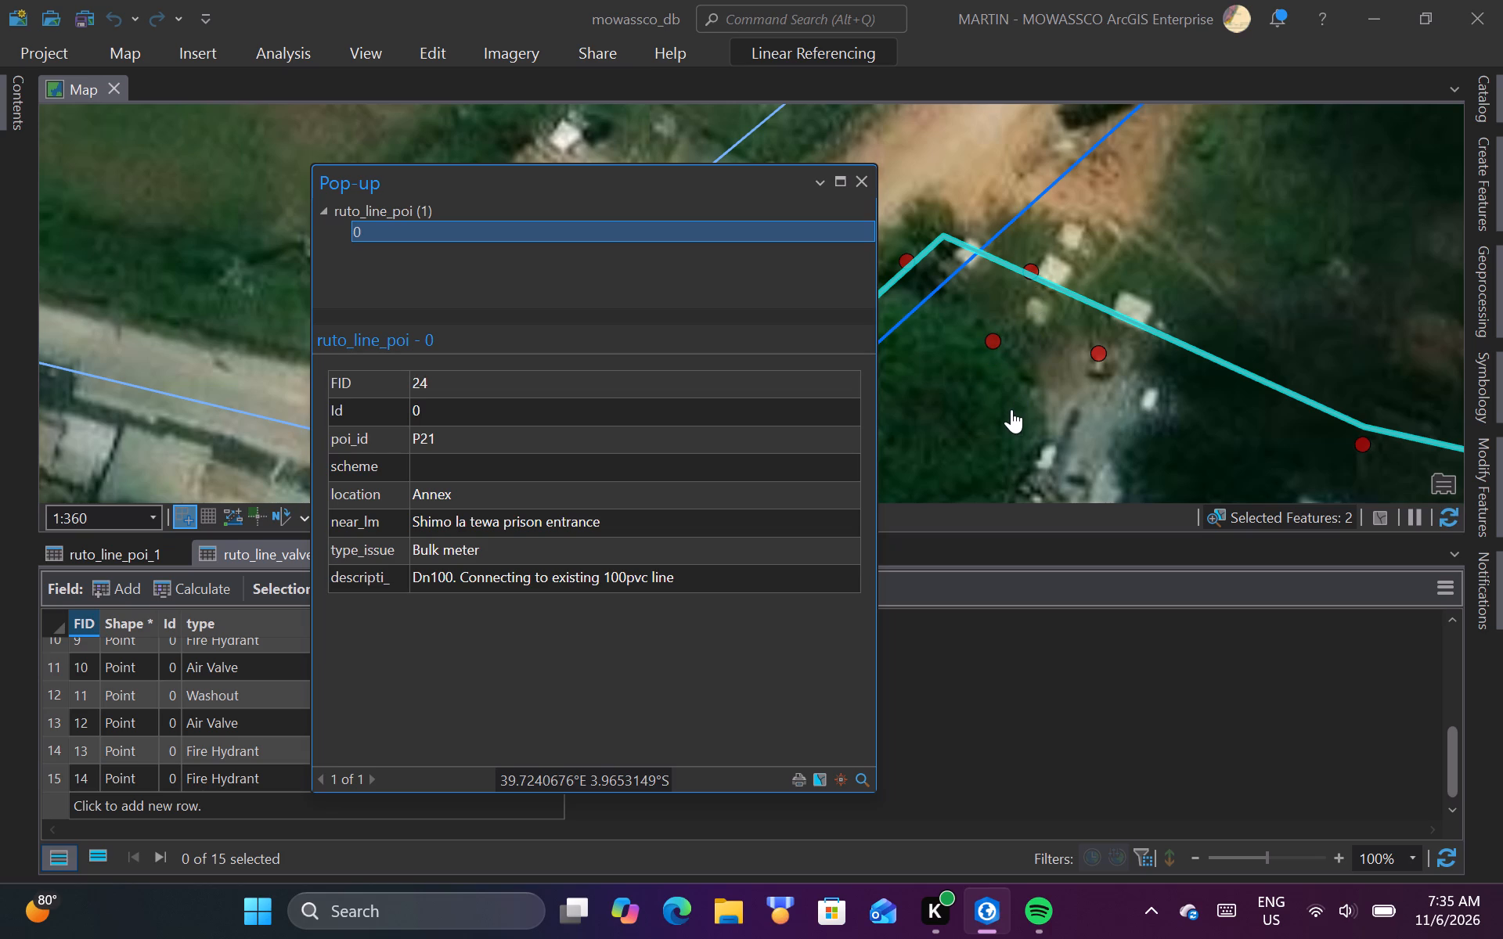
{"action": "left_click", "coordinate": [1098, 351]}
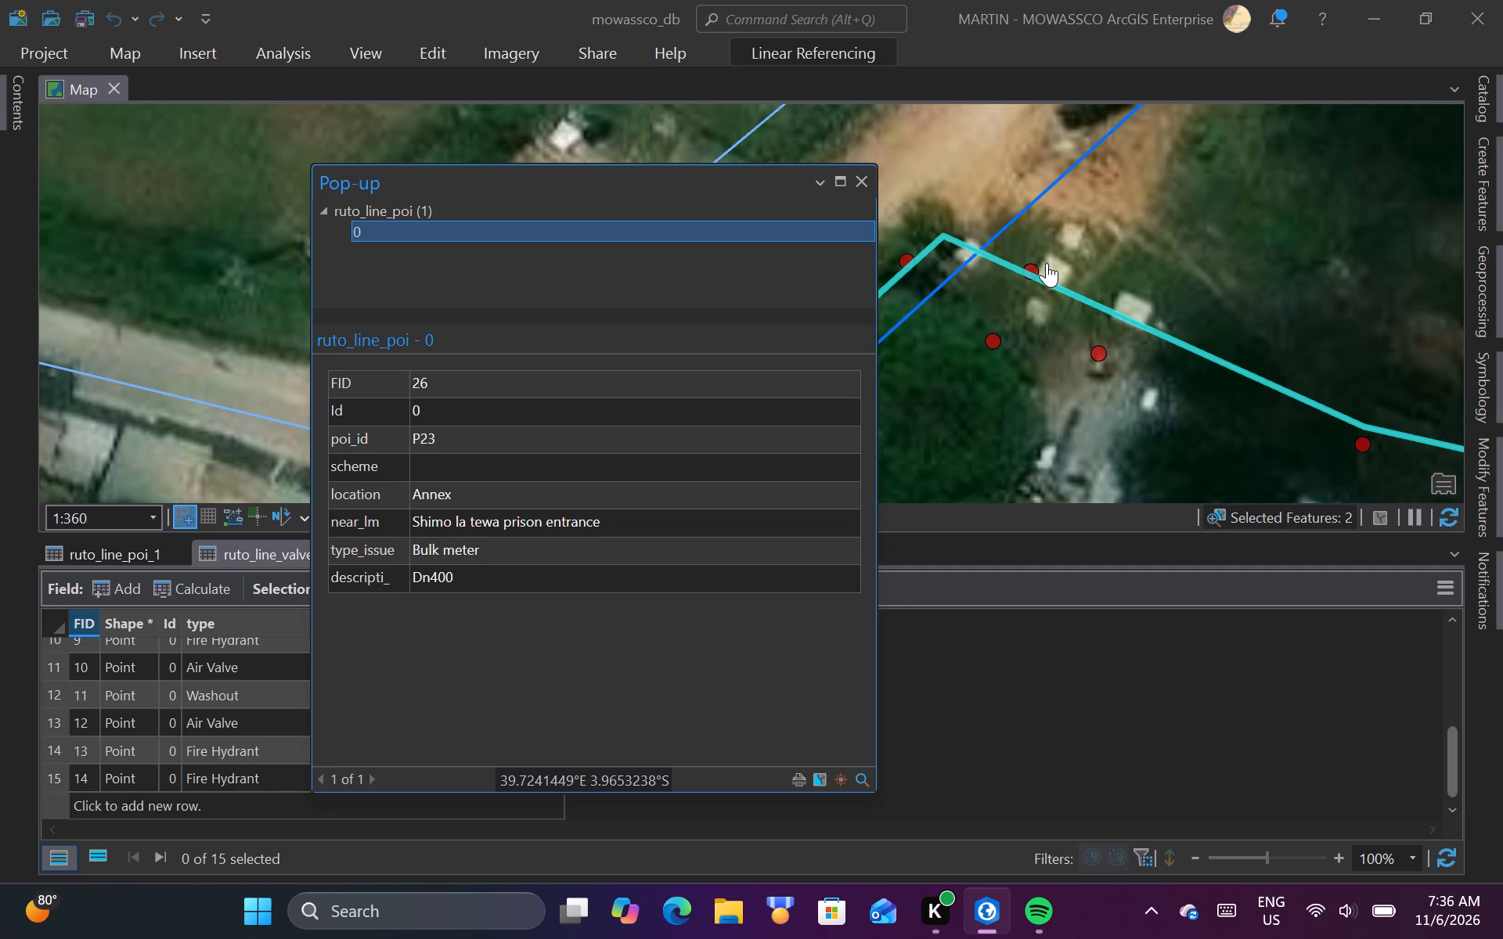
{"action": "left_click", "coordinate": [860, 179]}
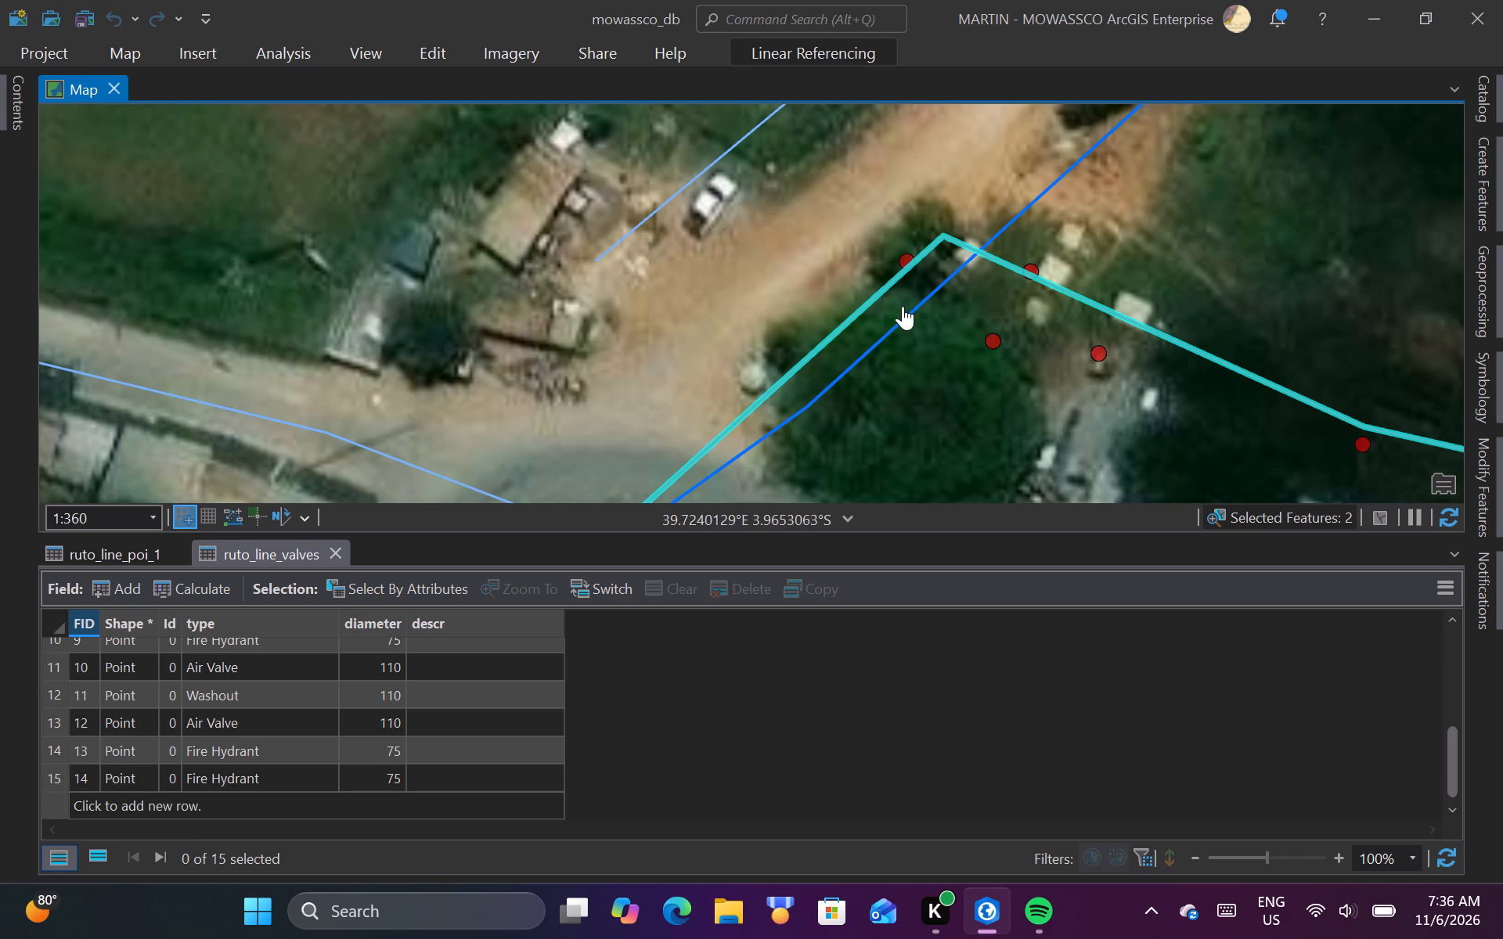
Clear the current selection and select each of the two ruto_line segments meeting at the bend in turn.
{"action": "left_click", "coordinate": [432, 48]}
{"action": "left_click", "coordinate": [789, 108]}
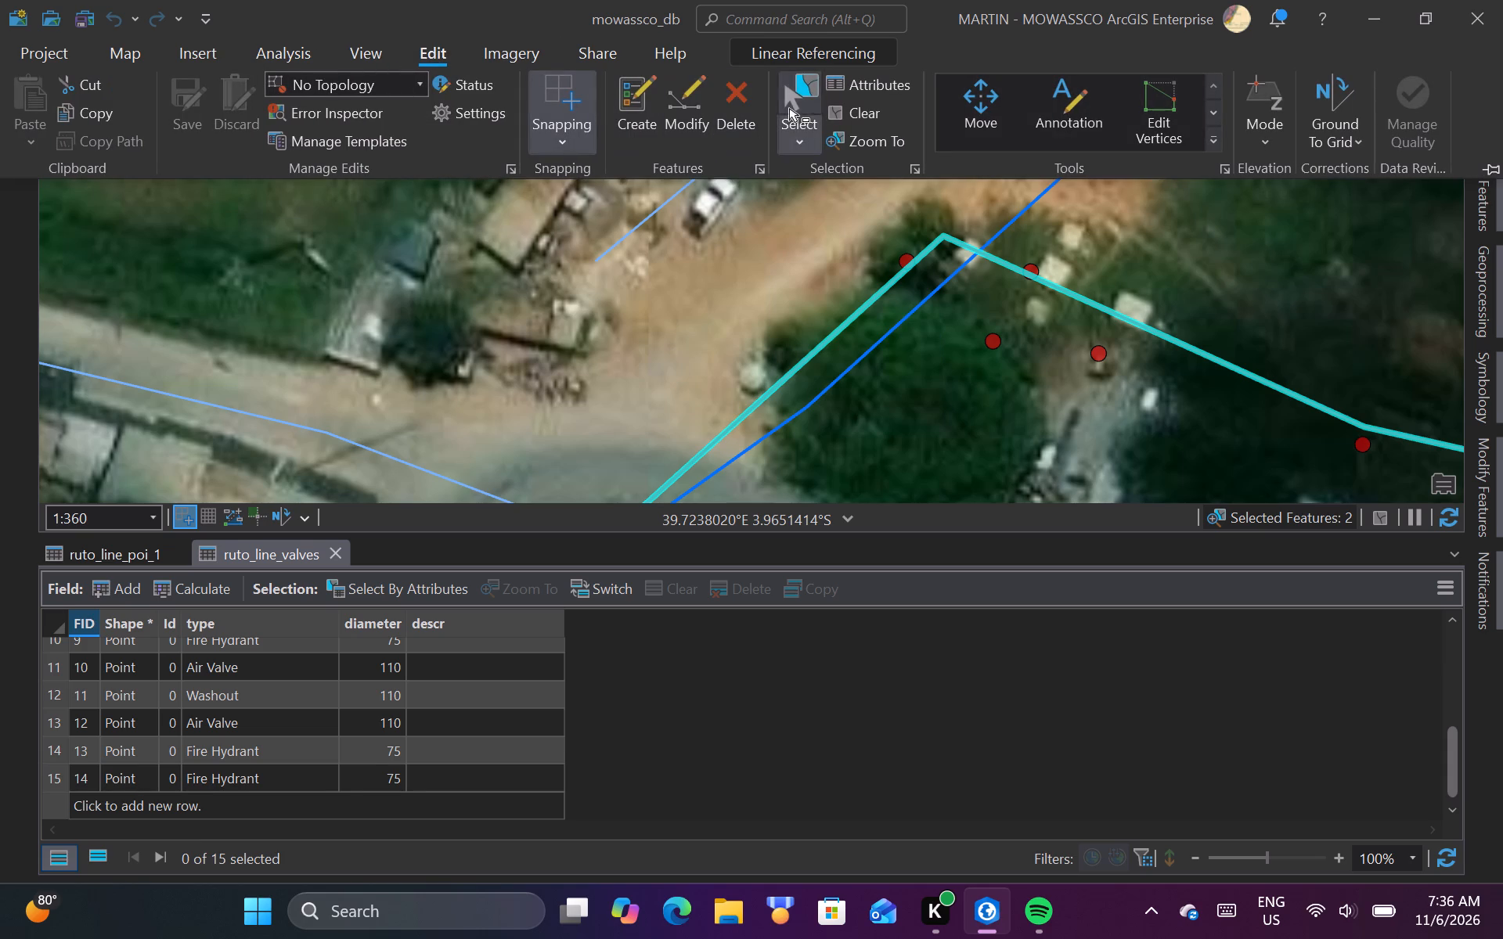
{"action": "left_click", "coordinate": [798, 221]}
{"action": "left_click", "coordinate": [821, 244]}
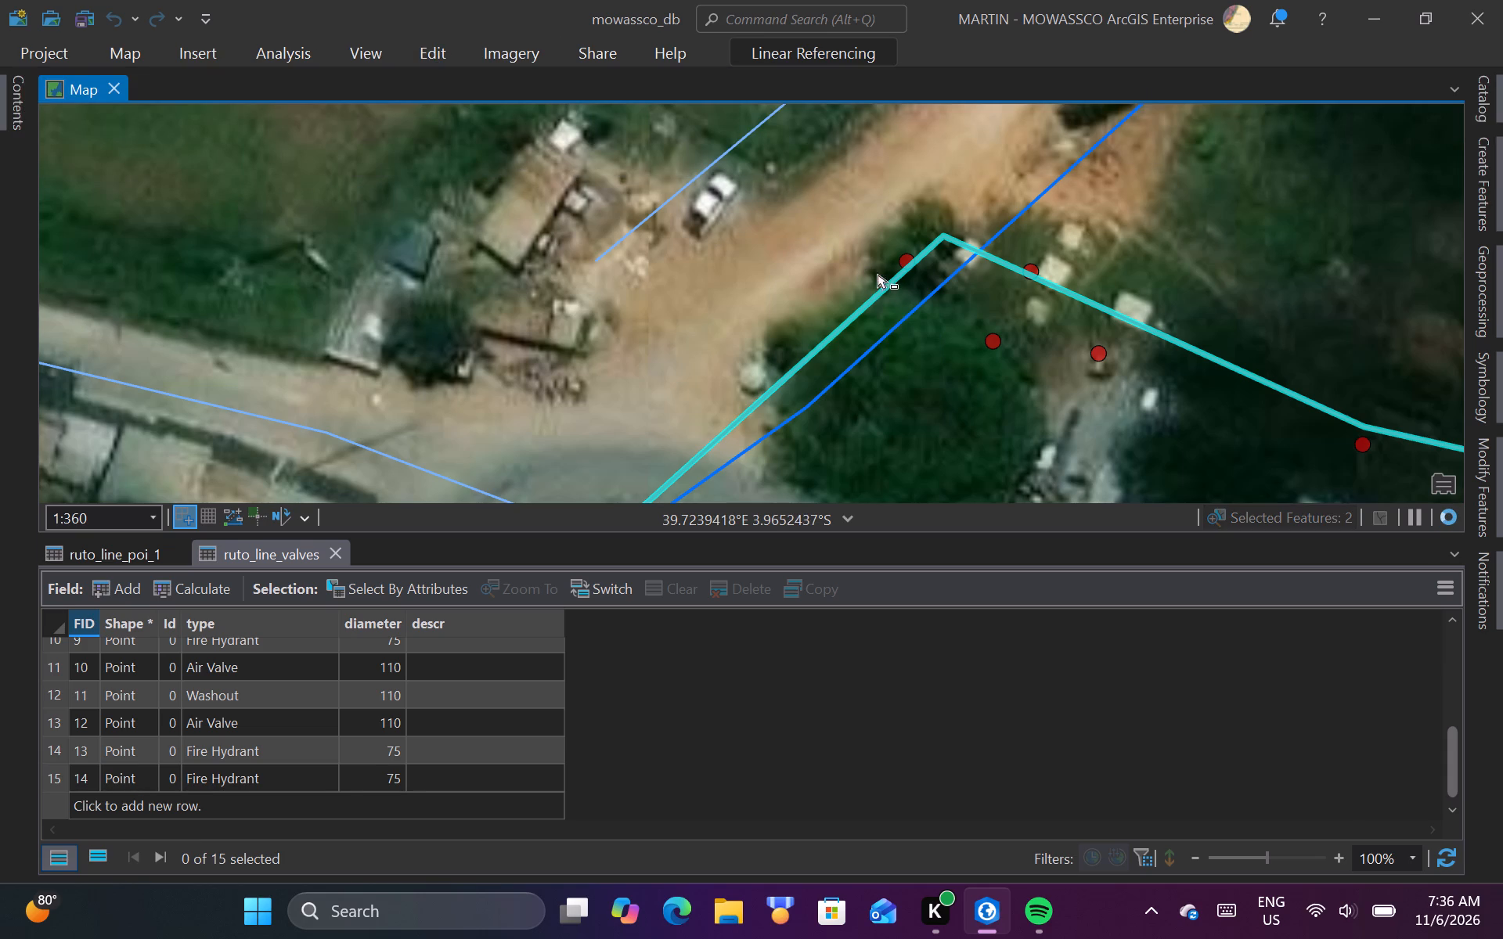
{"action": "left_click", "coordinate": [861, 277]}
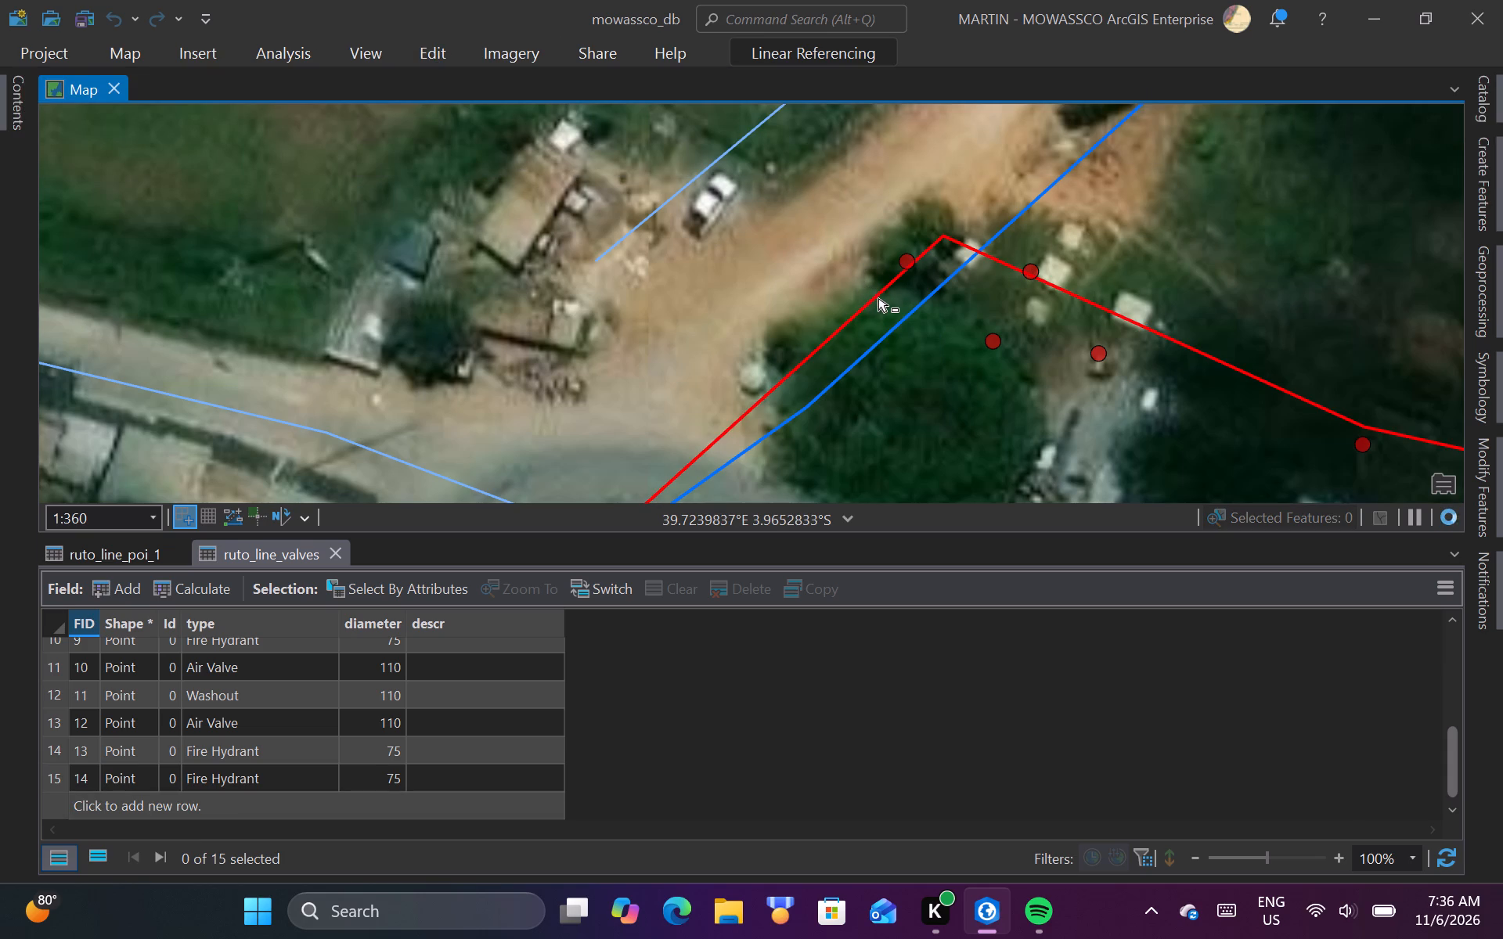
{"action": "left_click", "coordinate": [878, 298]}
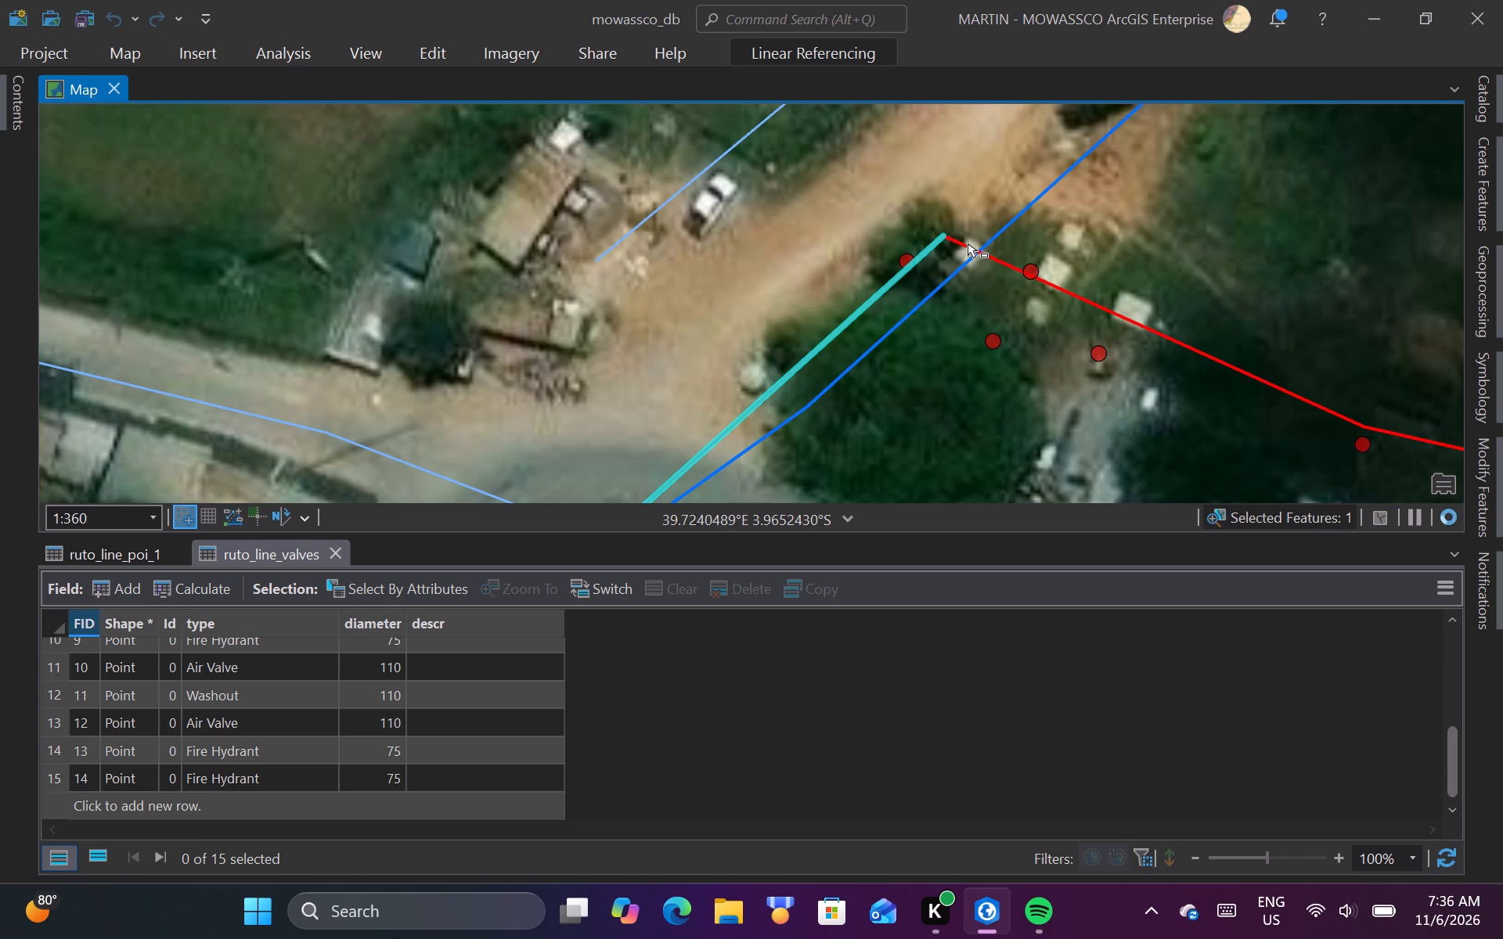
{"action": "left_click", "coordinate": [960, 244]}
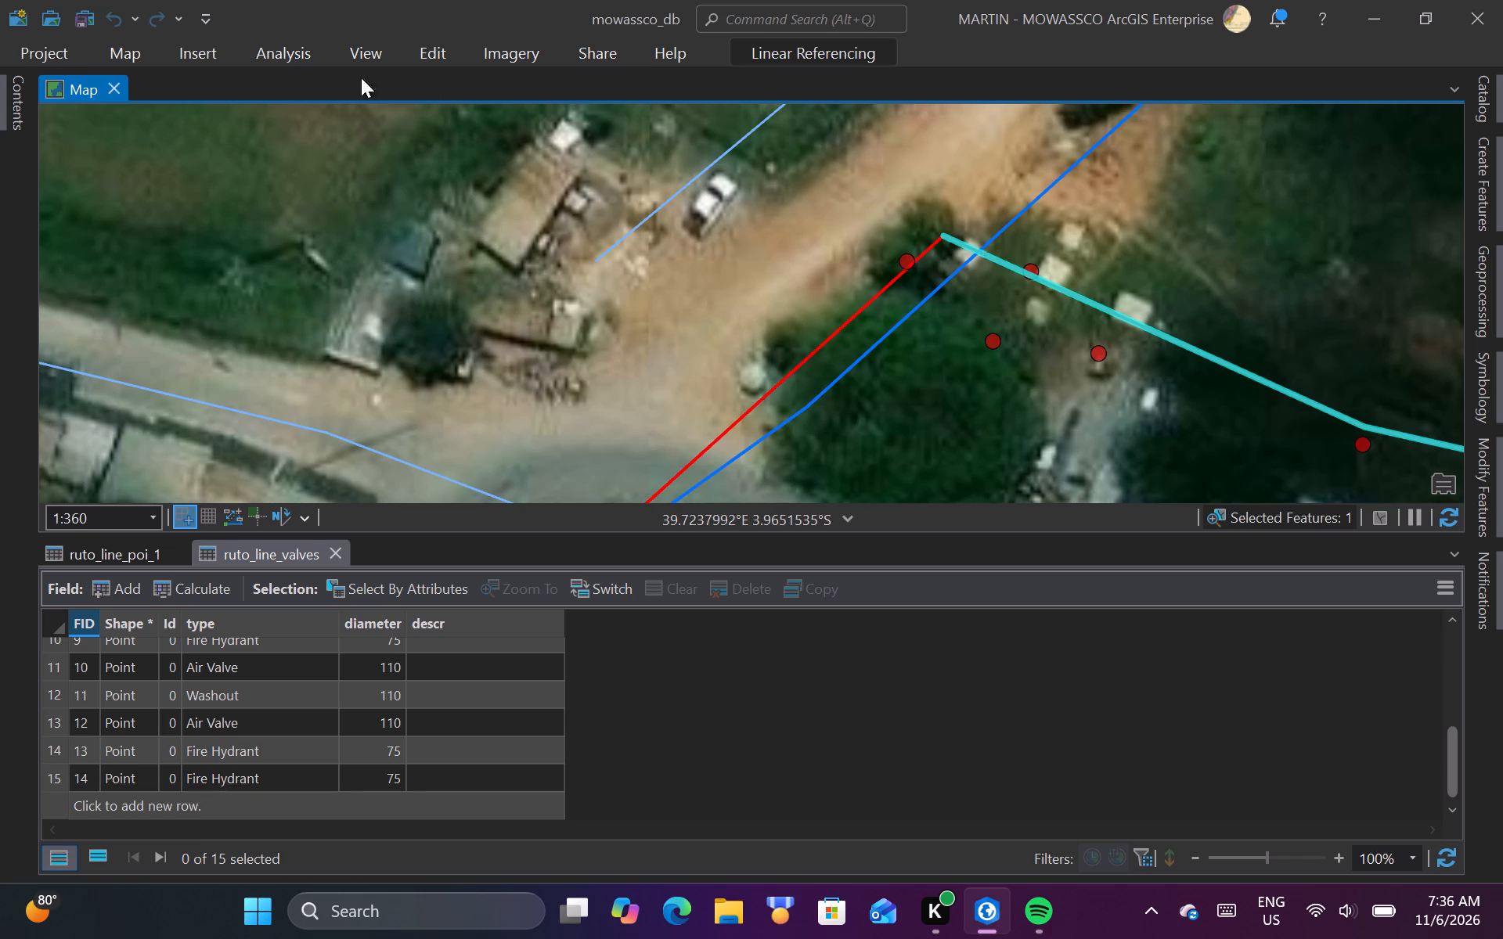
Return to the Explore tool and review the attributes of the ruto_line_poi point just west of the bend.
{"action": "left_click", "coordinate": [101, 49]}
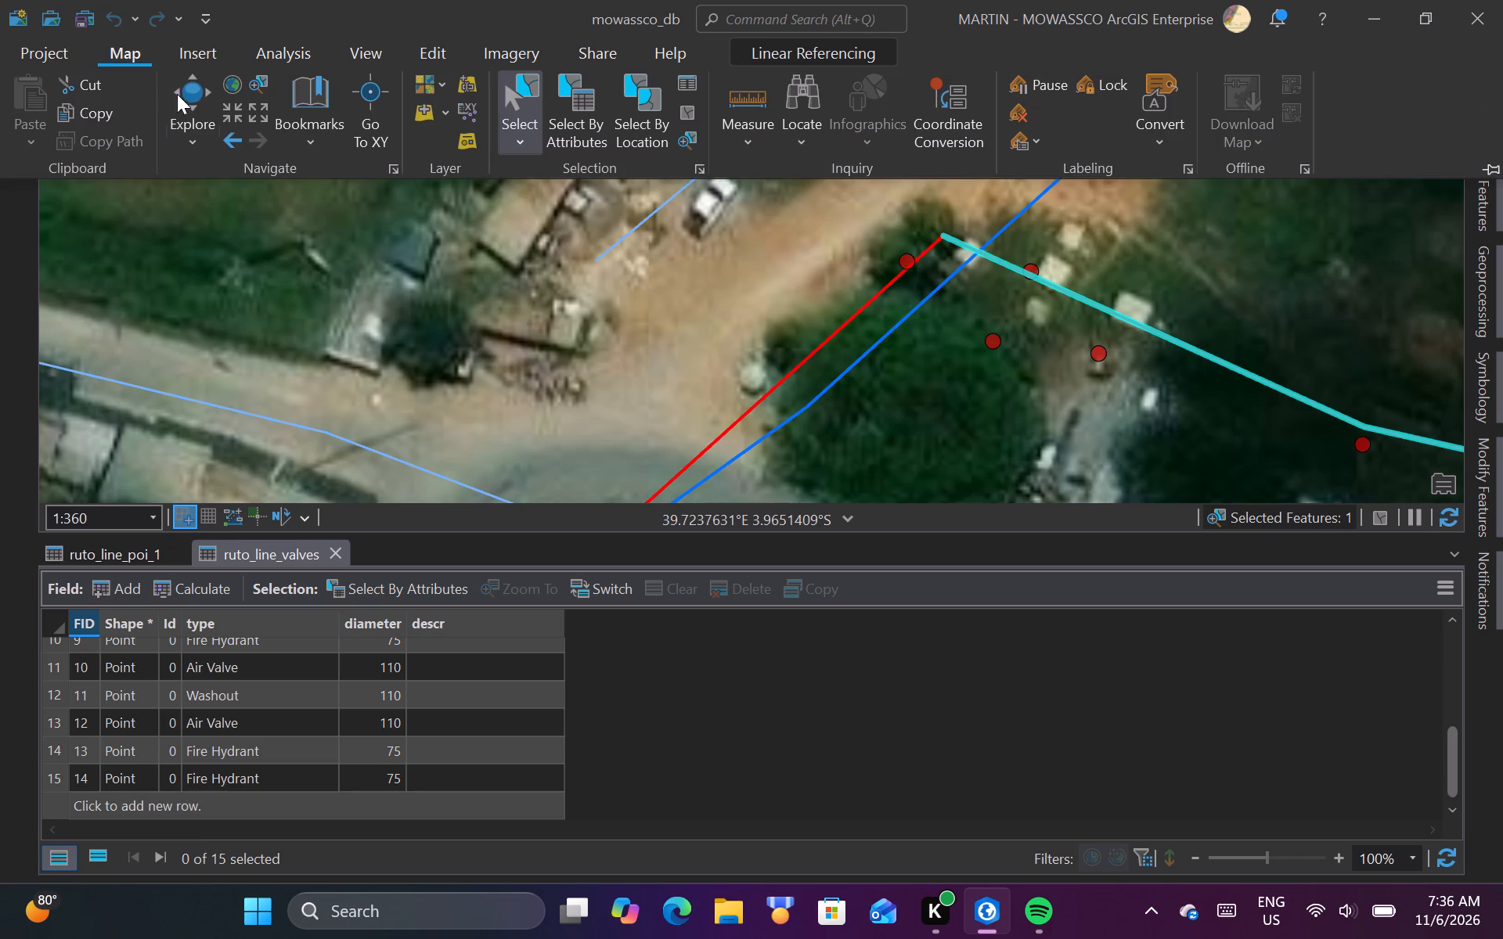
{"action": "left_click", "coordinate": [189, 94]}
{"action": "left_click", "coordinate": [854, 234]}
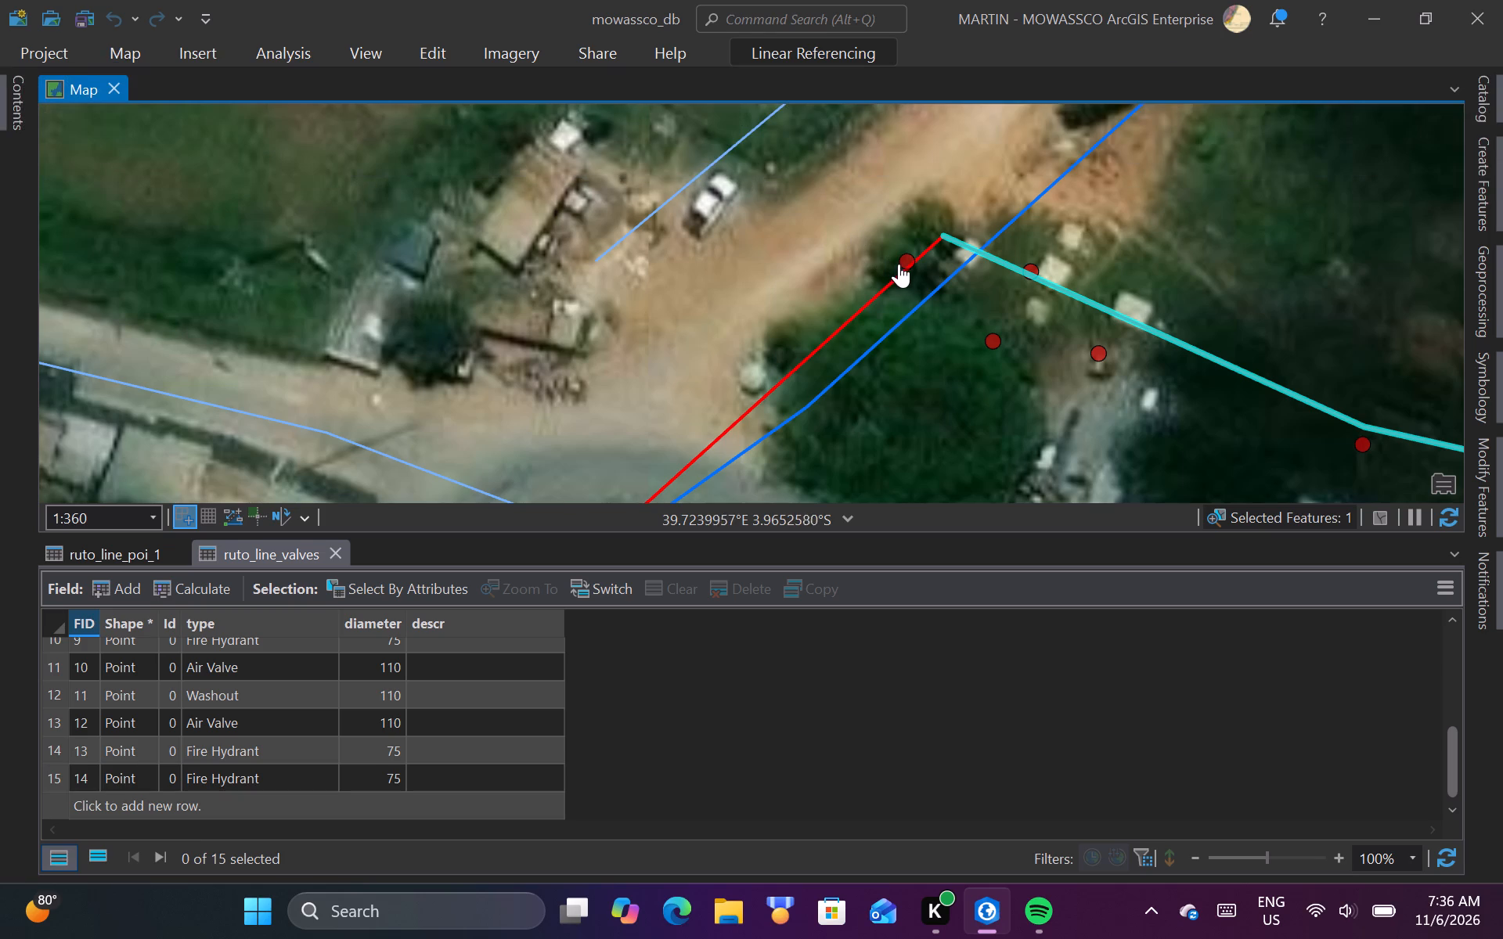
{"action": "left_click", "coordinate": [903, 261]}
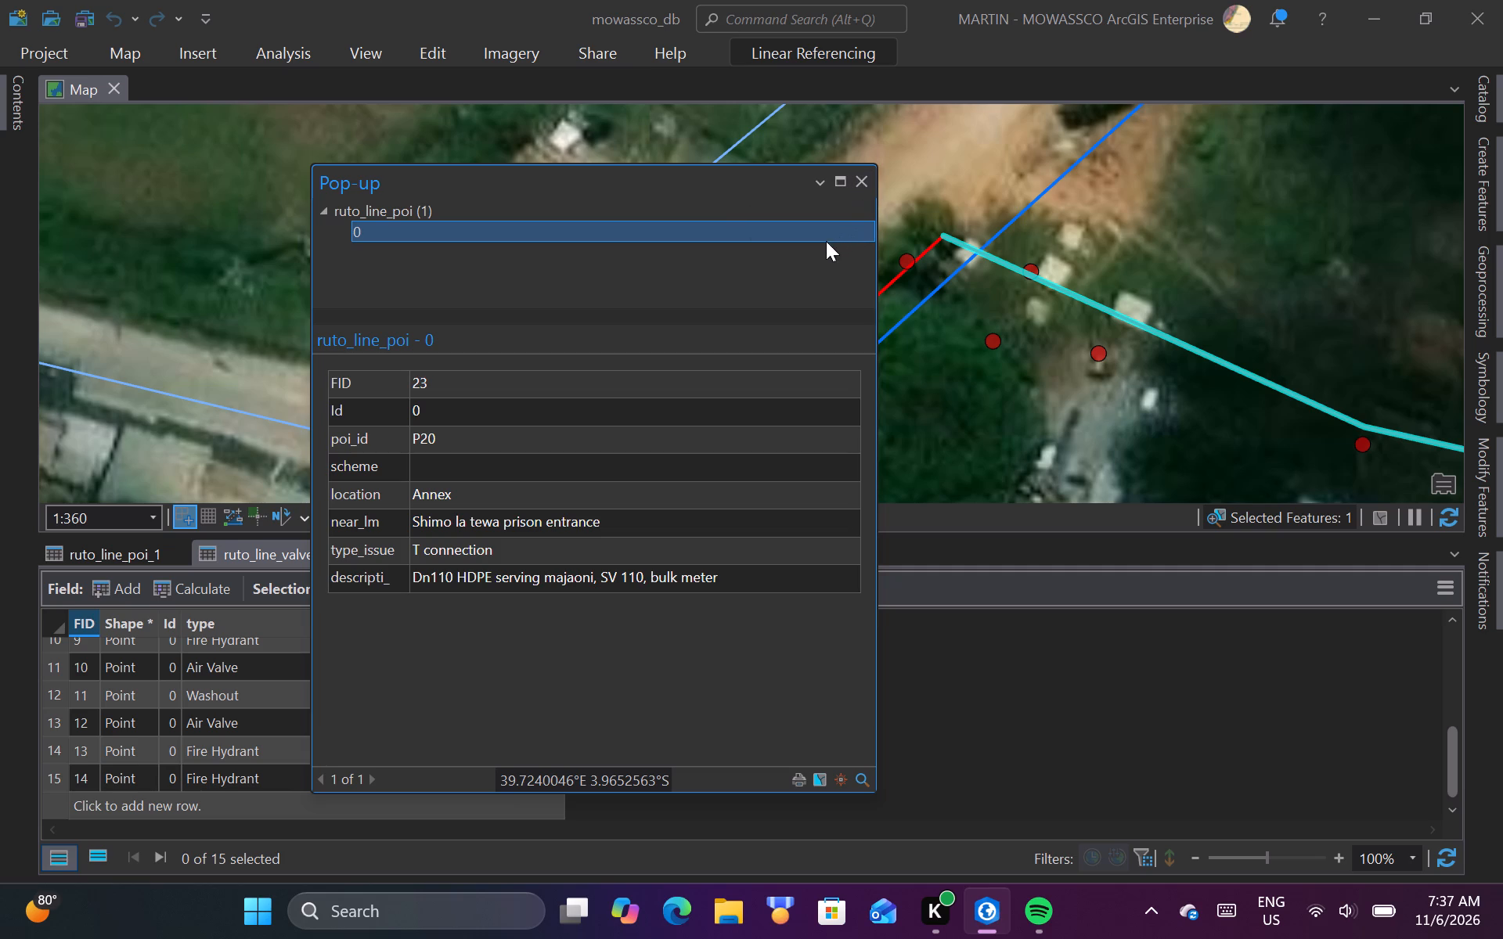
{"action": "left_click", "coordinate": [860, 182]}
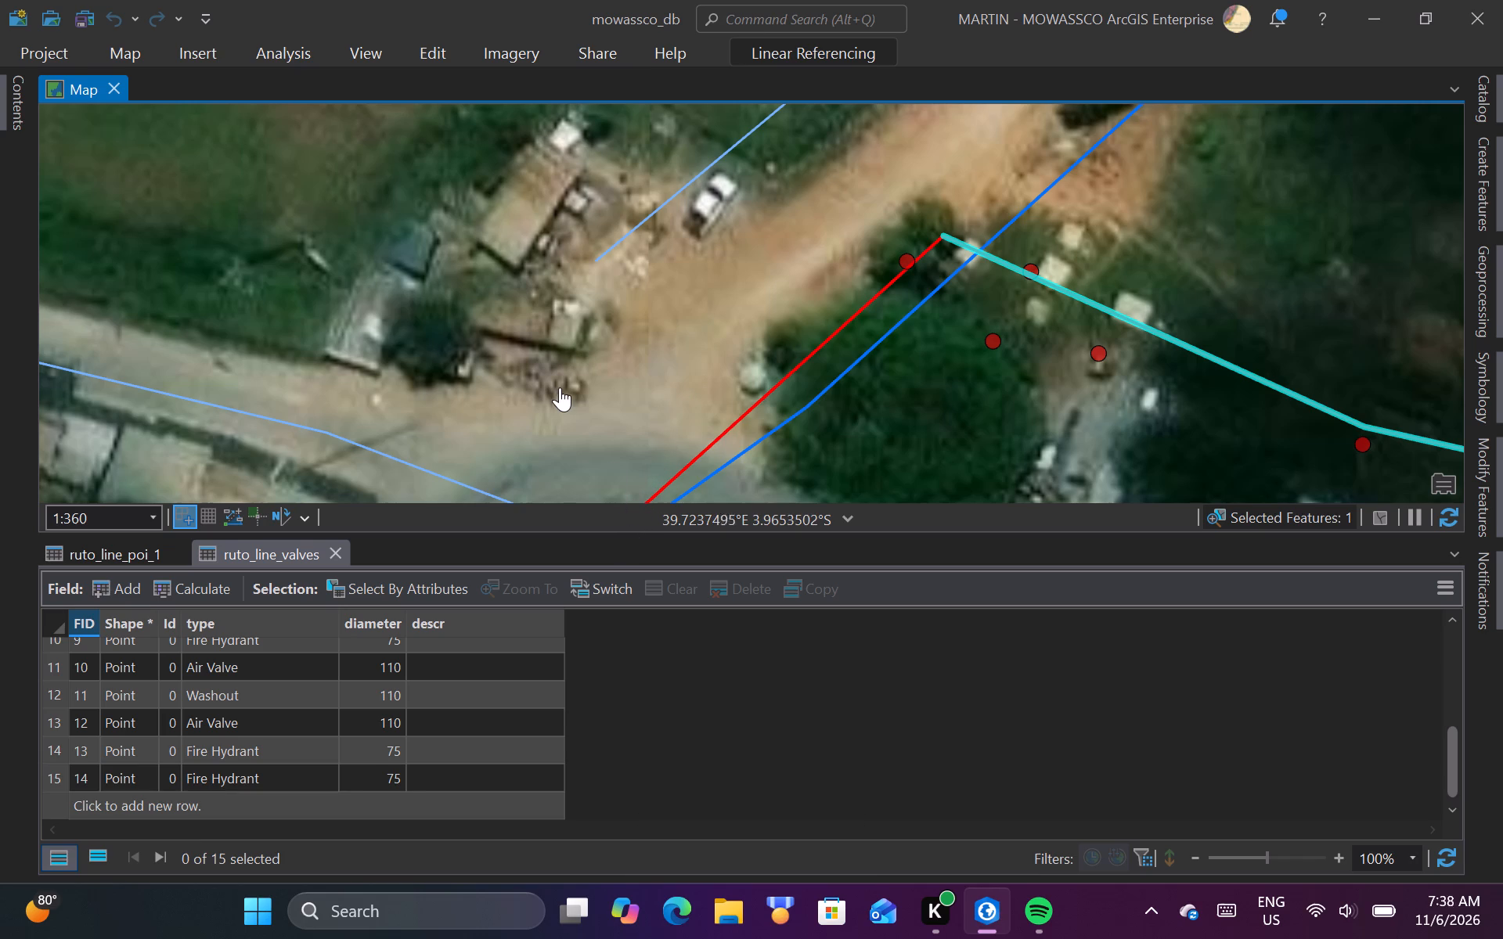
{"action": "left_click", "coordinate": [906, 261]}
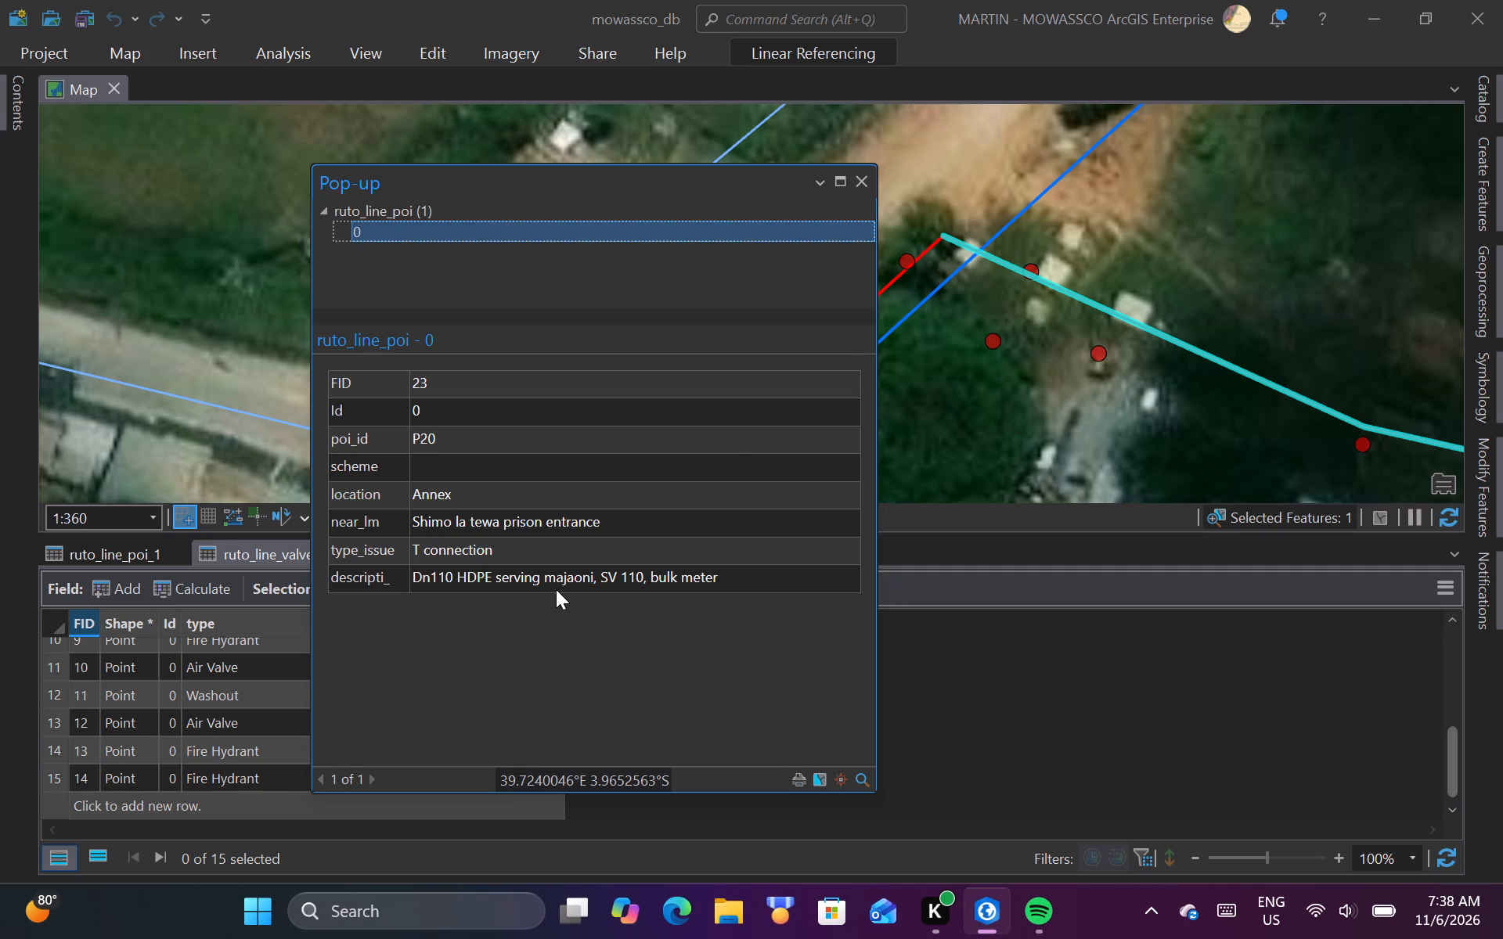
{"action": "left_click", "coordinate": [860, 178]}
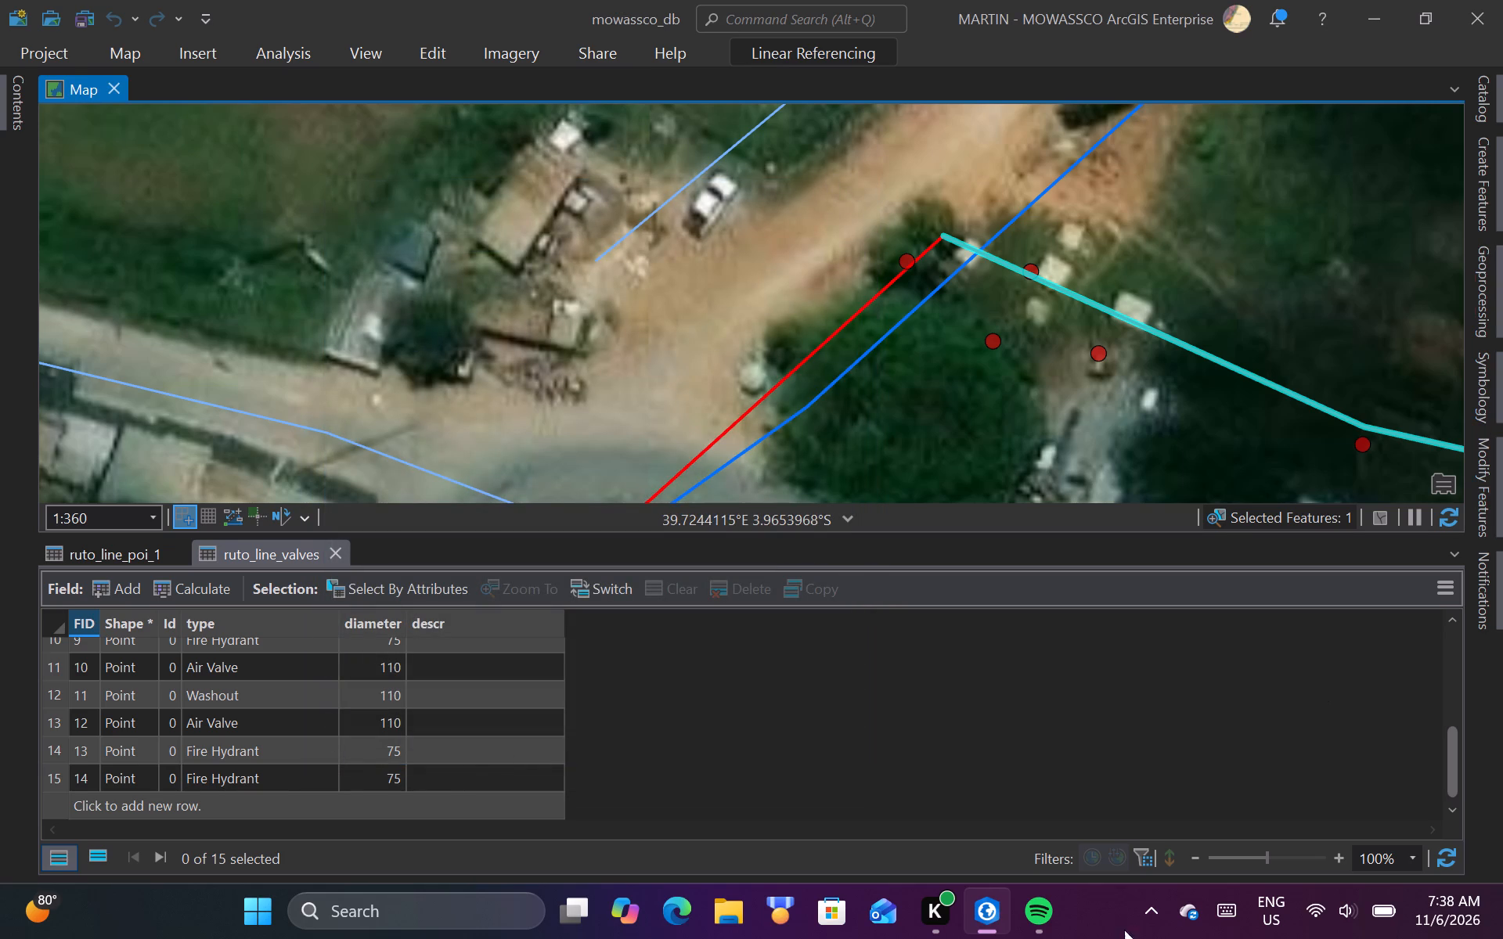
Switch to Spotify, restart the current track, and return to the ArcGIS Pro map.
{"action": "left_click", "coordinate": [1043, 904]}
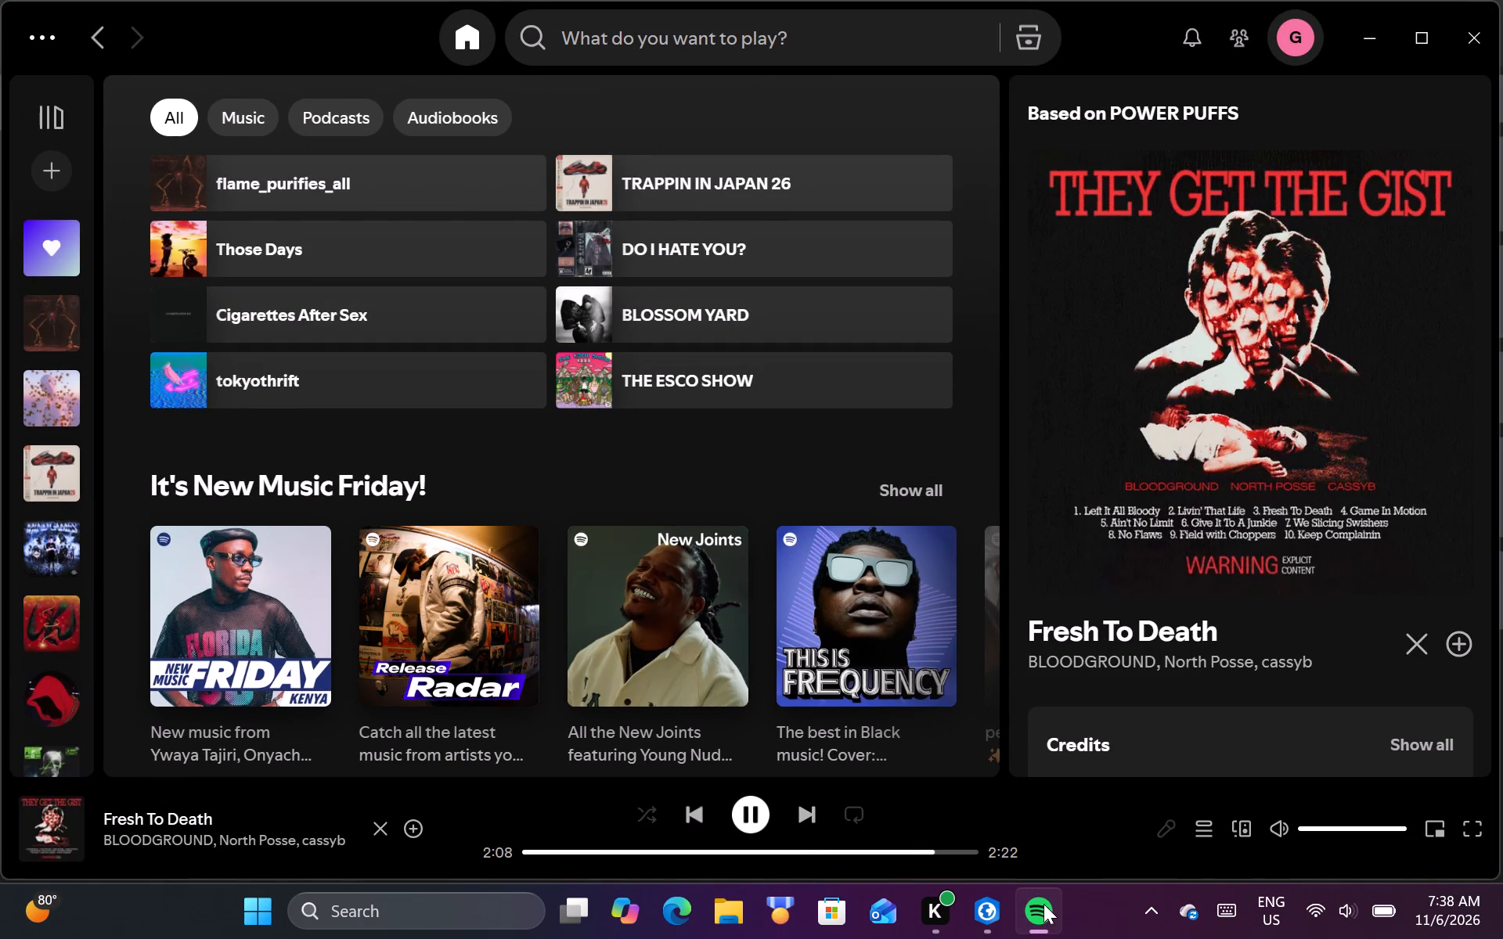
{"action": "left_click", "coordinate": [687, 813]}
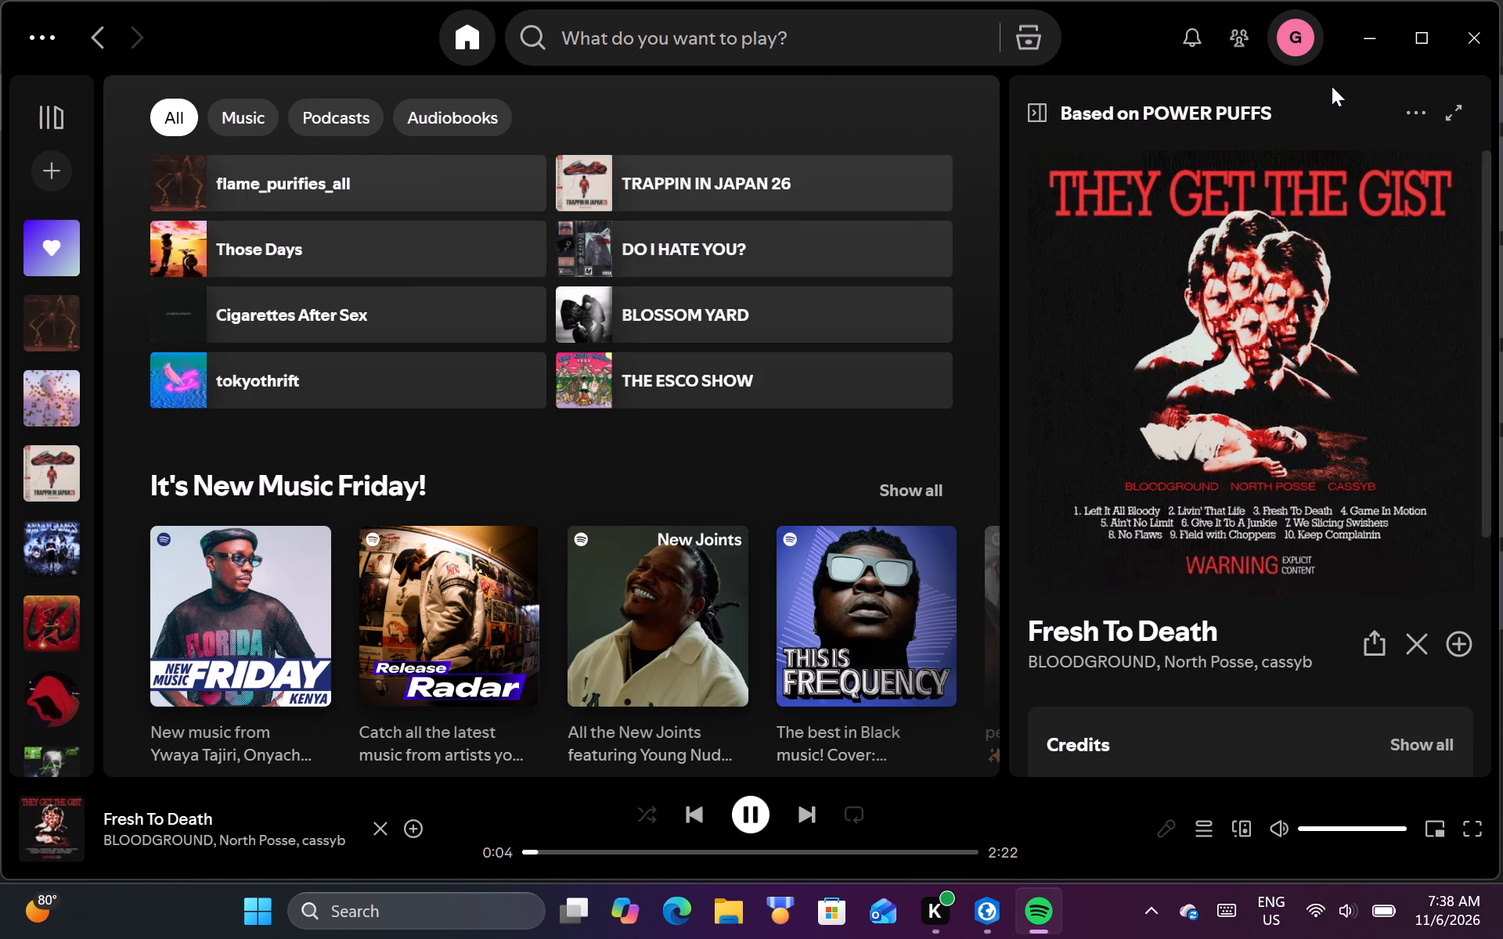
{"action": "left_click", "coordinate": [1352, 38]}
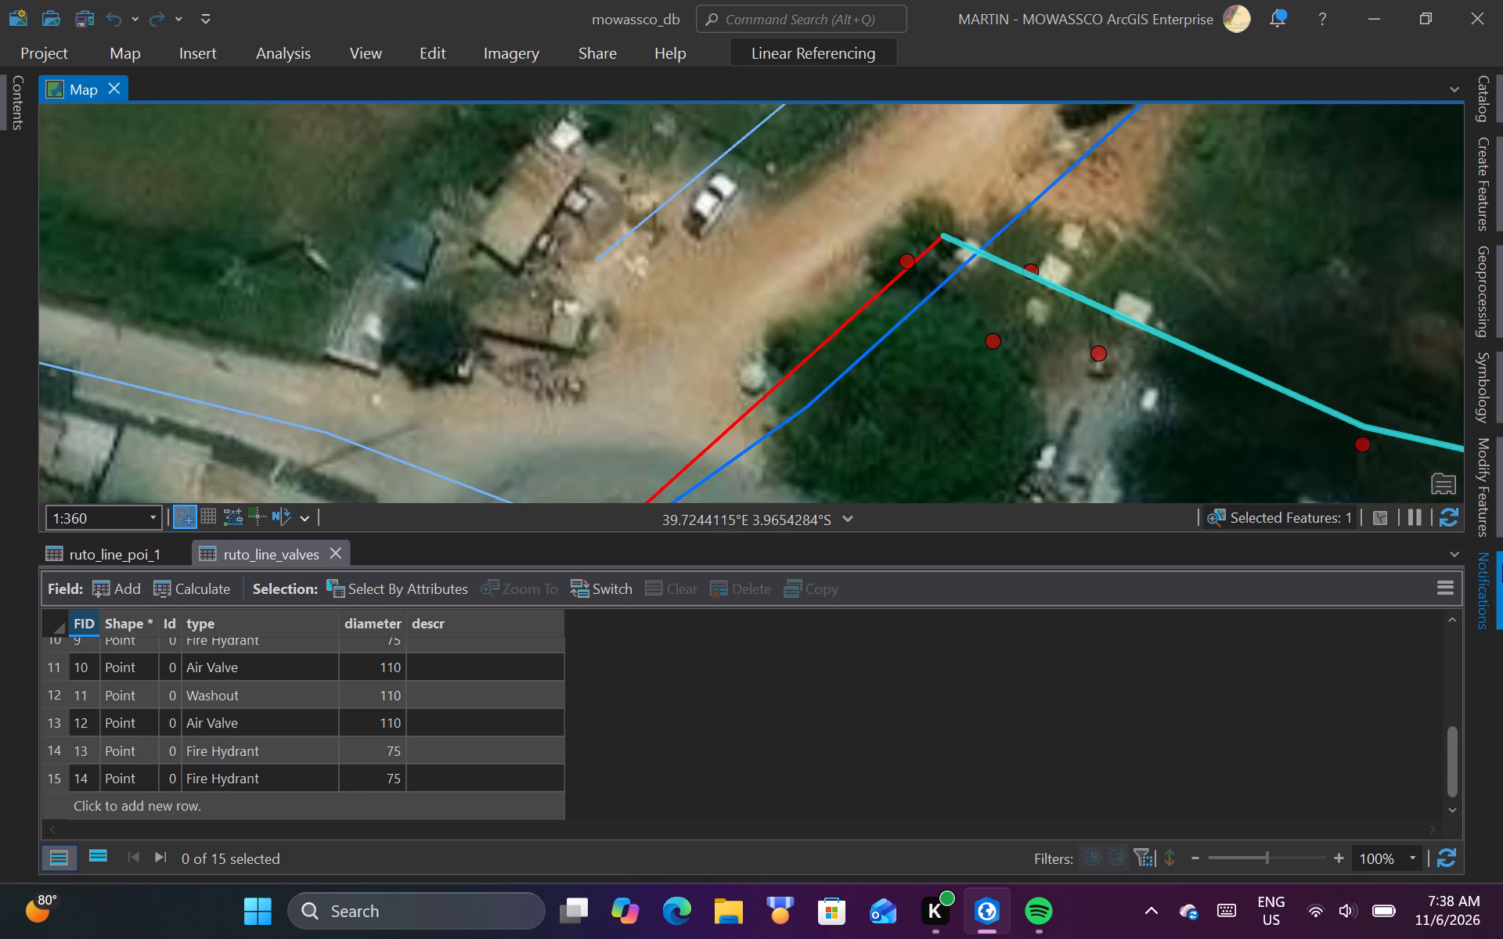
Create a ruto_line_poi_1 point feature at the bend where the two ruto_line segments meet.
{"action": "left_click", "coordinate": [1502, 153]}
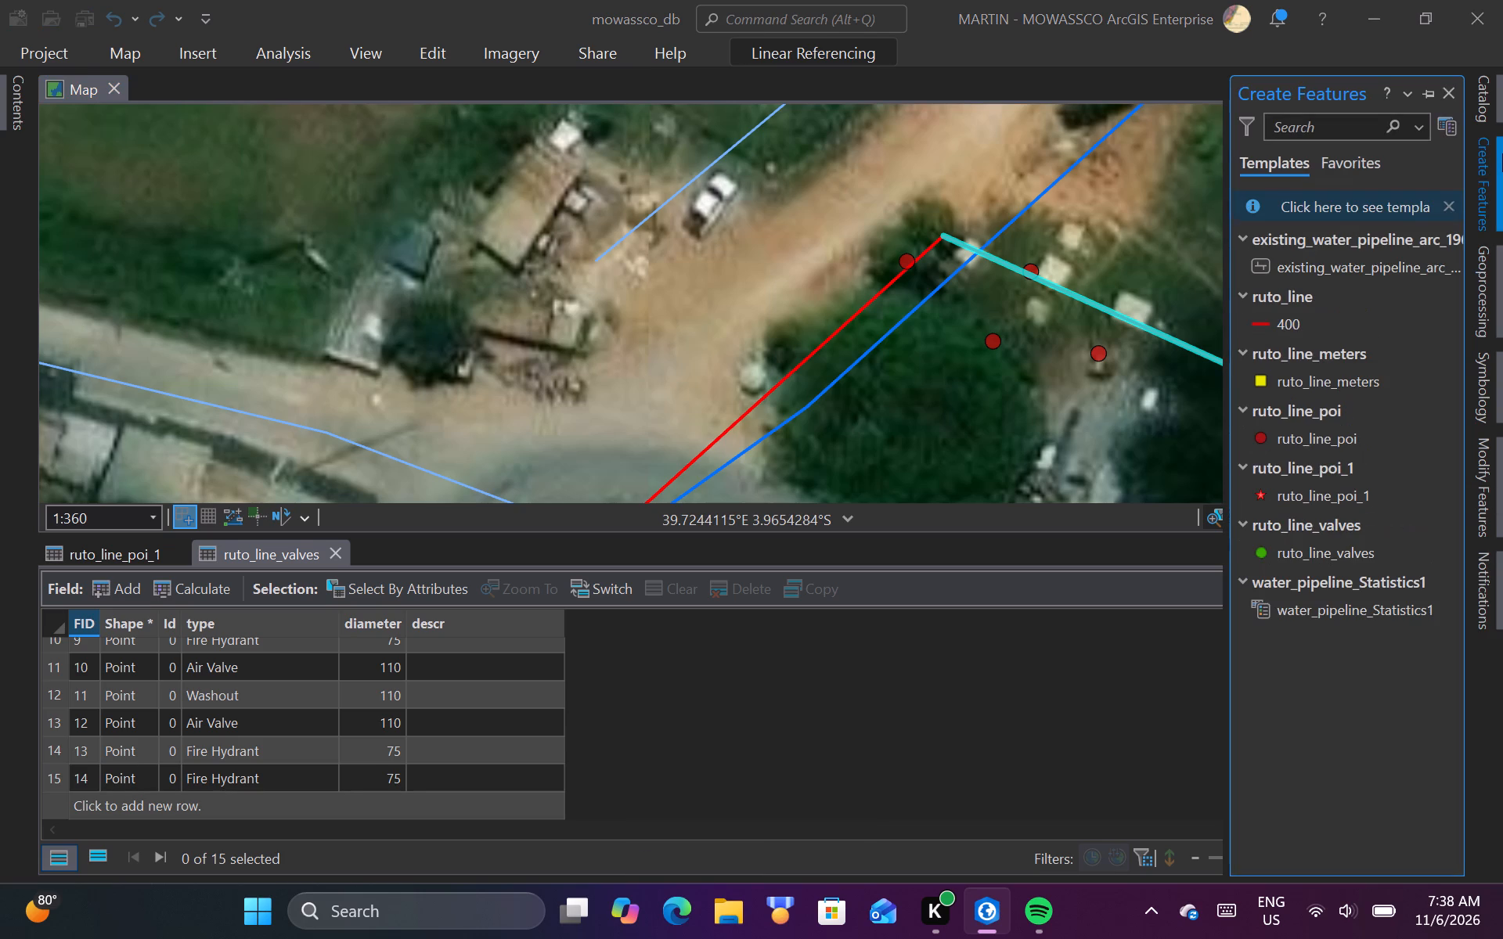
{"action": "left_click", "coordinate": [1287, 498]}
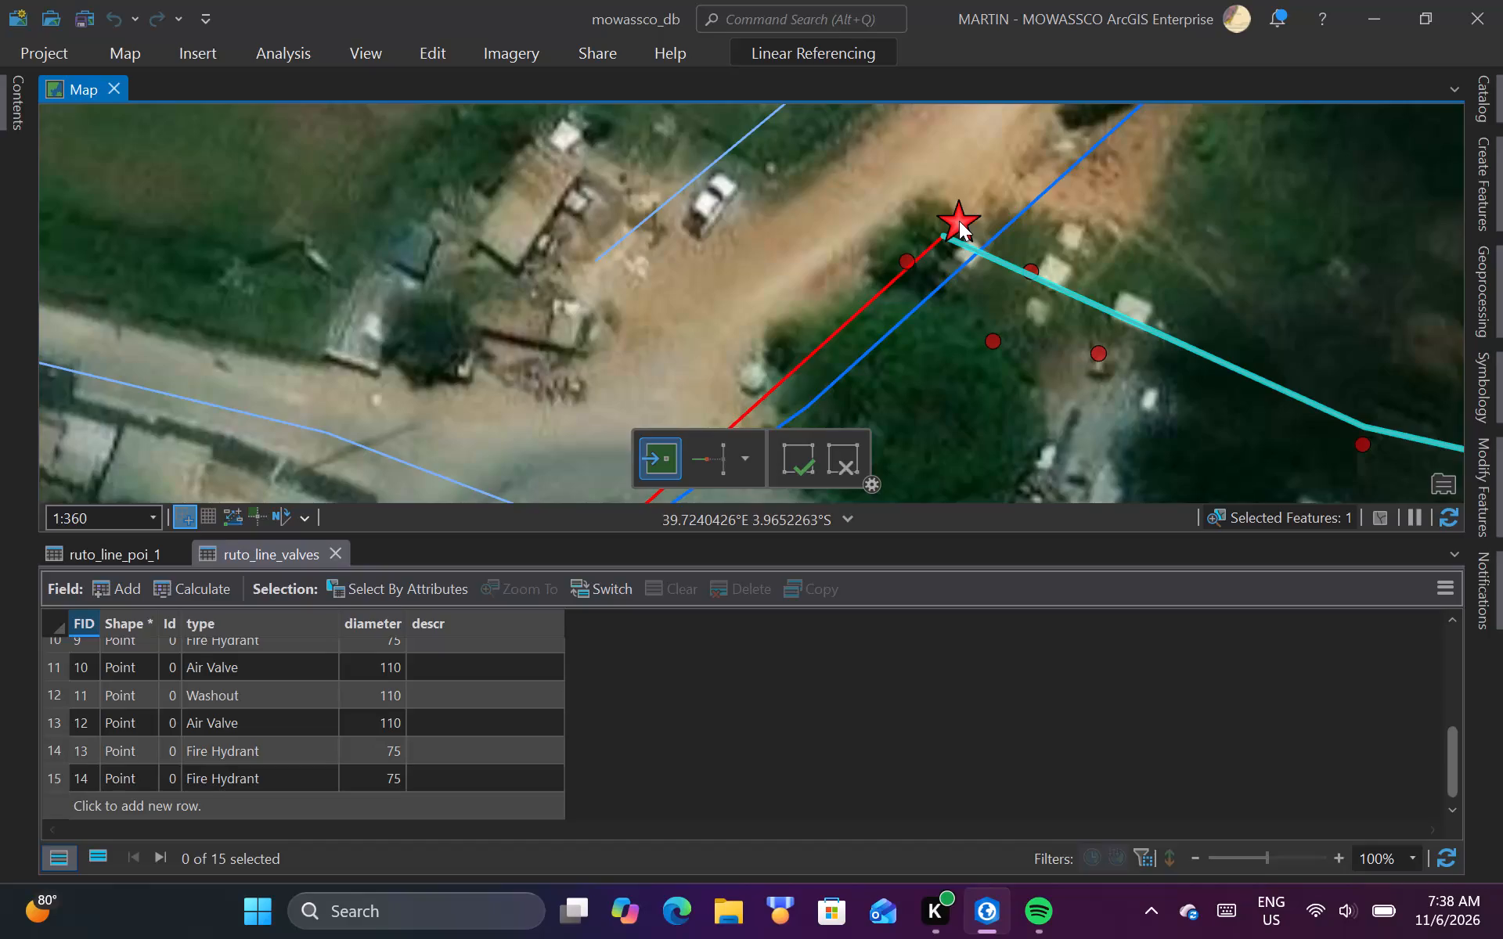
{"action": "left_click", "coordinate": [959, 221]}
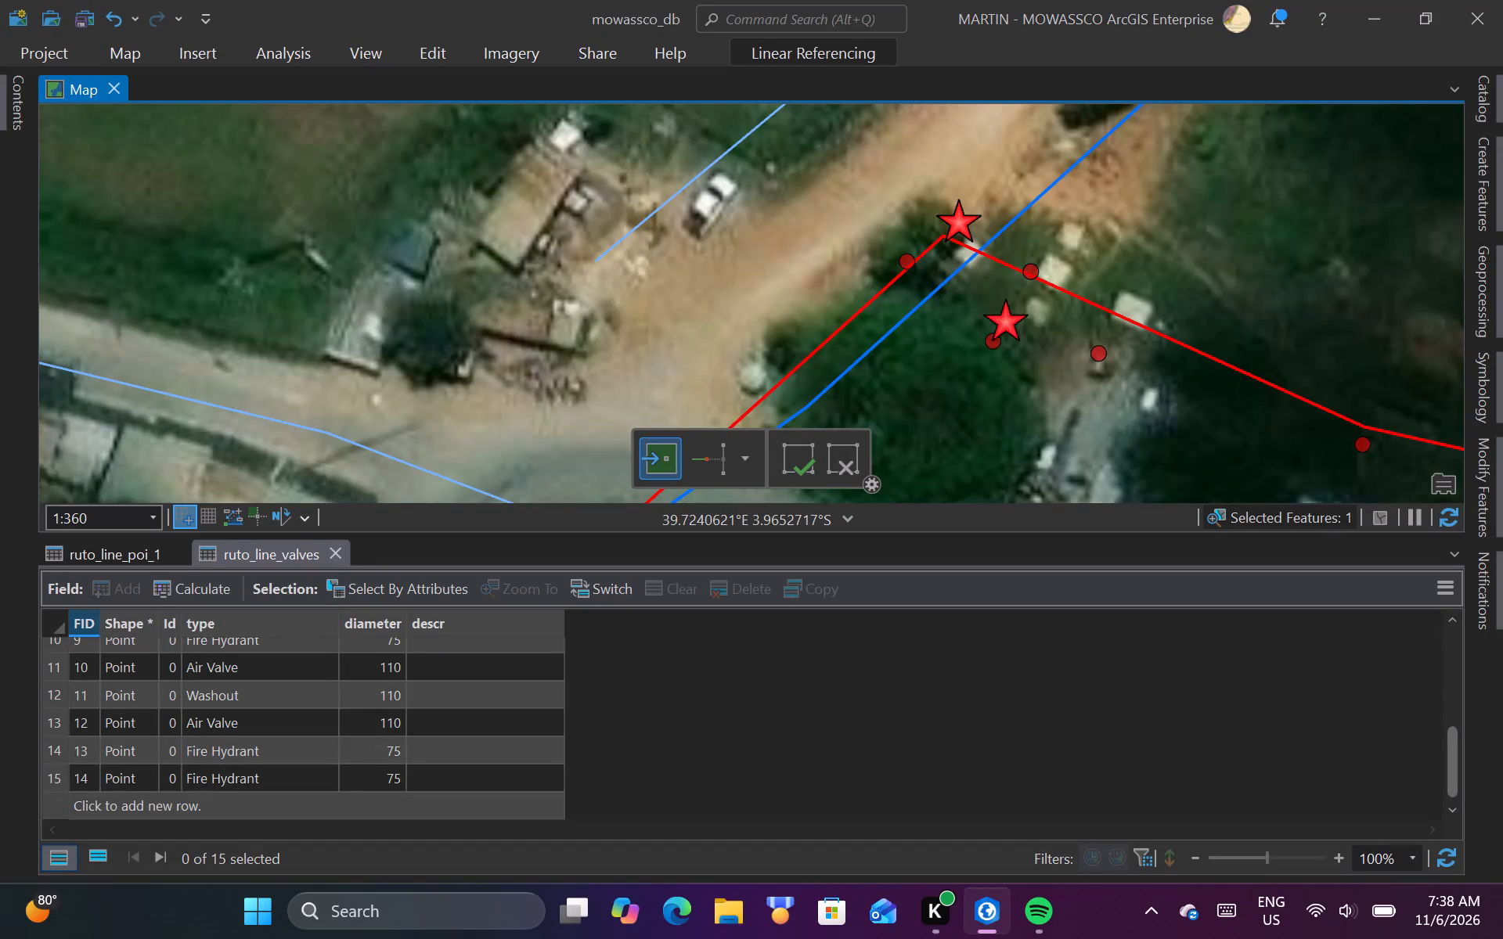
Enter P12 as the poi_id of the new point in the ruto_line_poi_1 attribute table.
{"action": "left_click", "coordinate": [128, 559]}
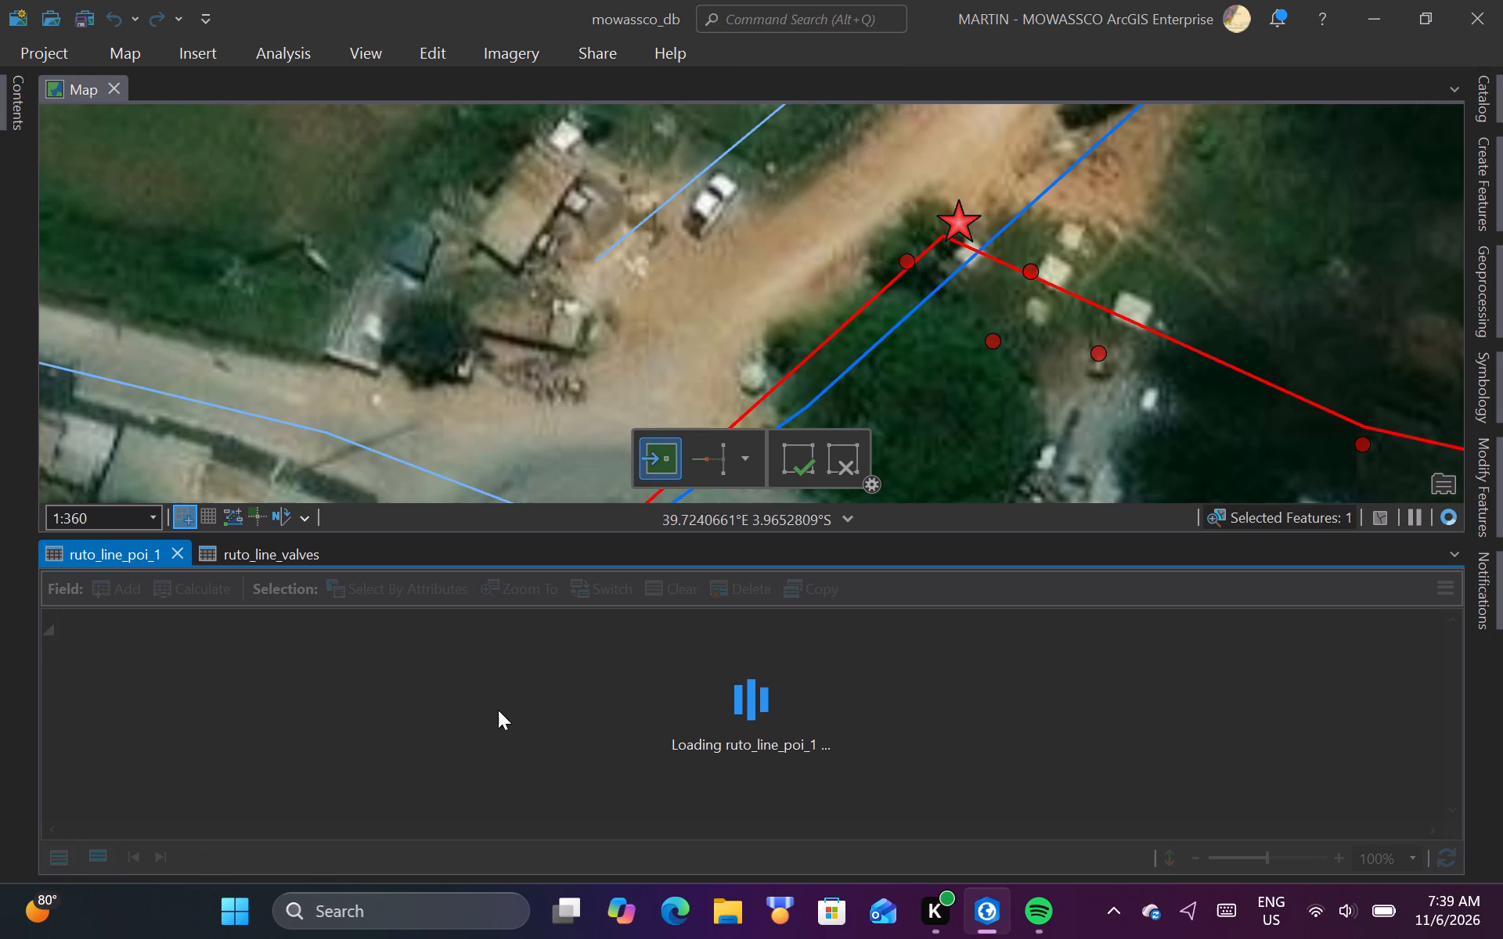
{"action": "scroll", "coordinate": [336, 720], "scroll_direction": "down", "scroll_amount": 4}
{"action": "triple_click", "coordinate": [186, 785]}
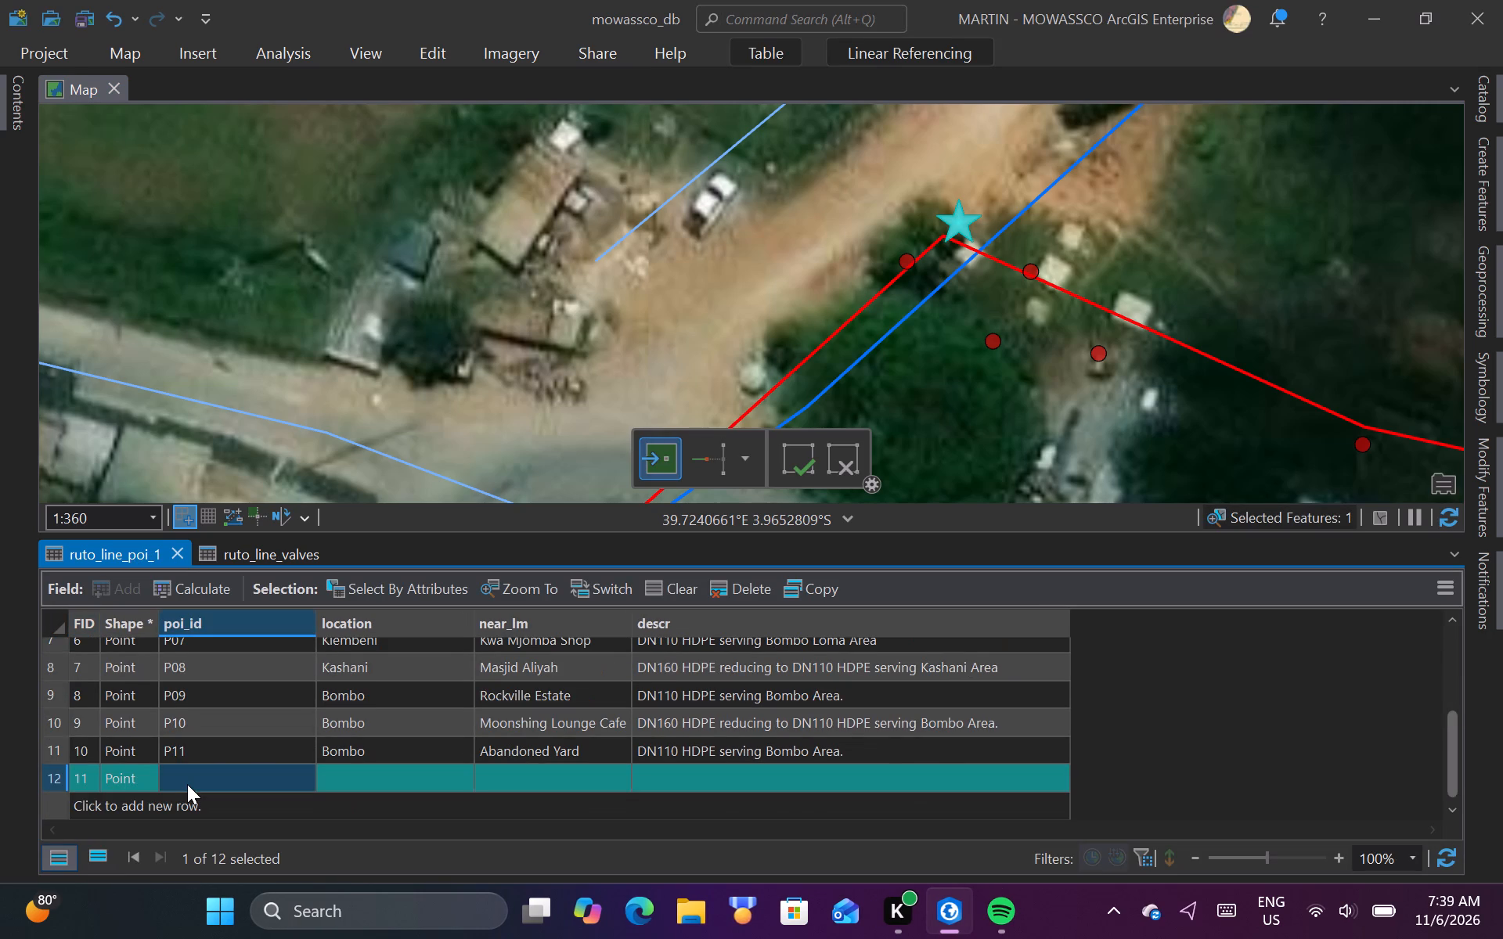
{"action": "key", "text": "BackSpace"}
{"action": "key", "text": "BackSpace"}
{"action": "key", "text": "BackSpace"}
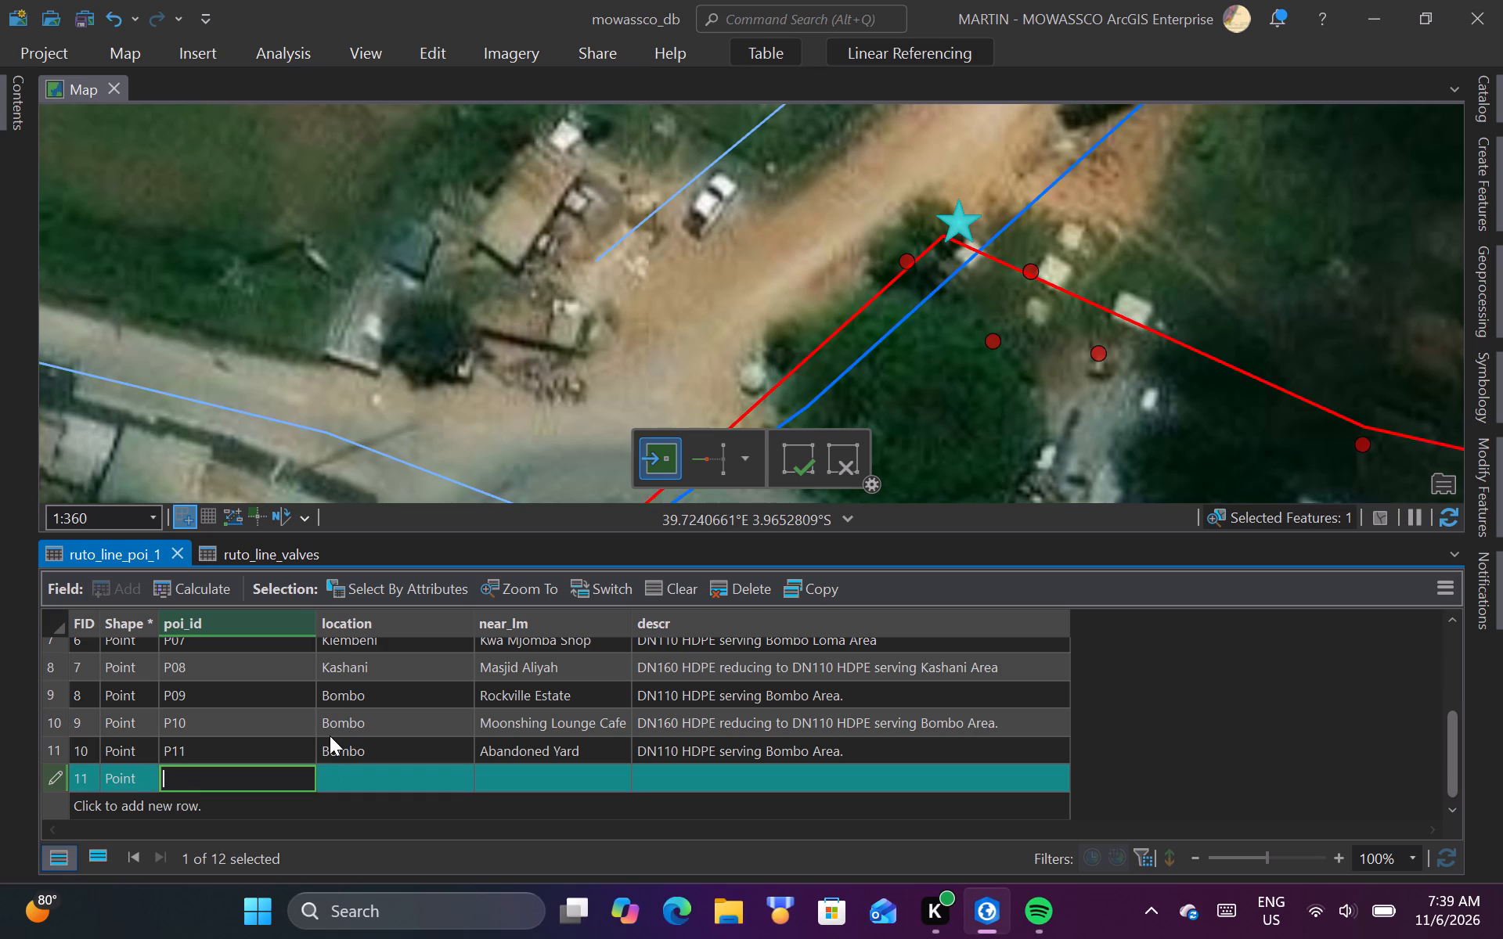
{"action": "type", "text": "P12"}
Enter Shanzu Annex as the location of point P12 in the ruto_line_poi_1 attribute table.
{"action": "double_click", "coordinate": [376, 781]}
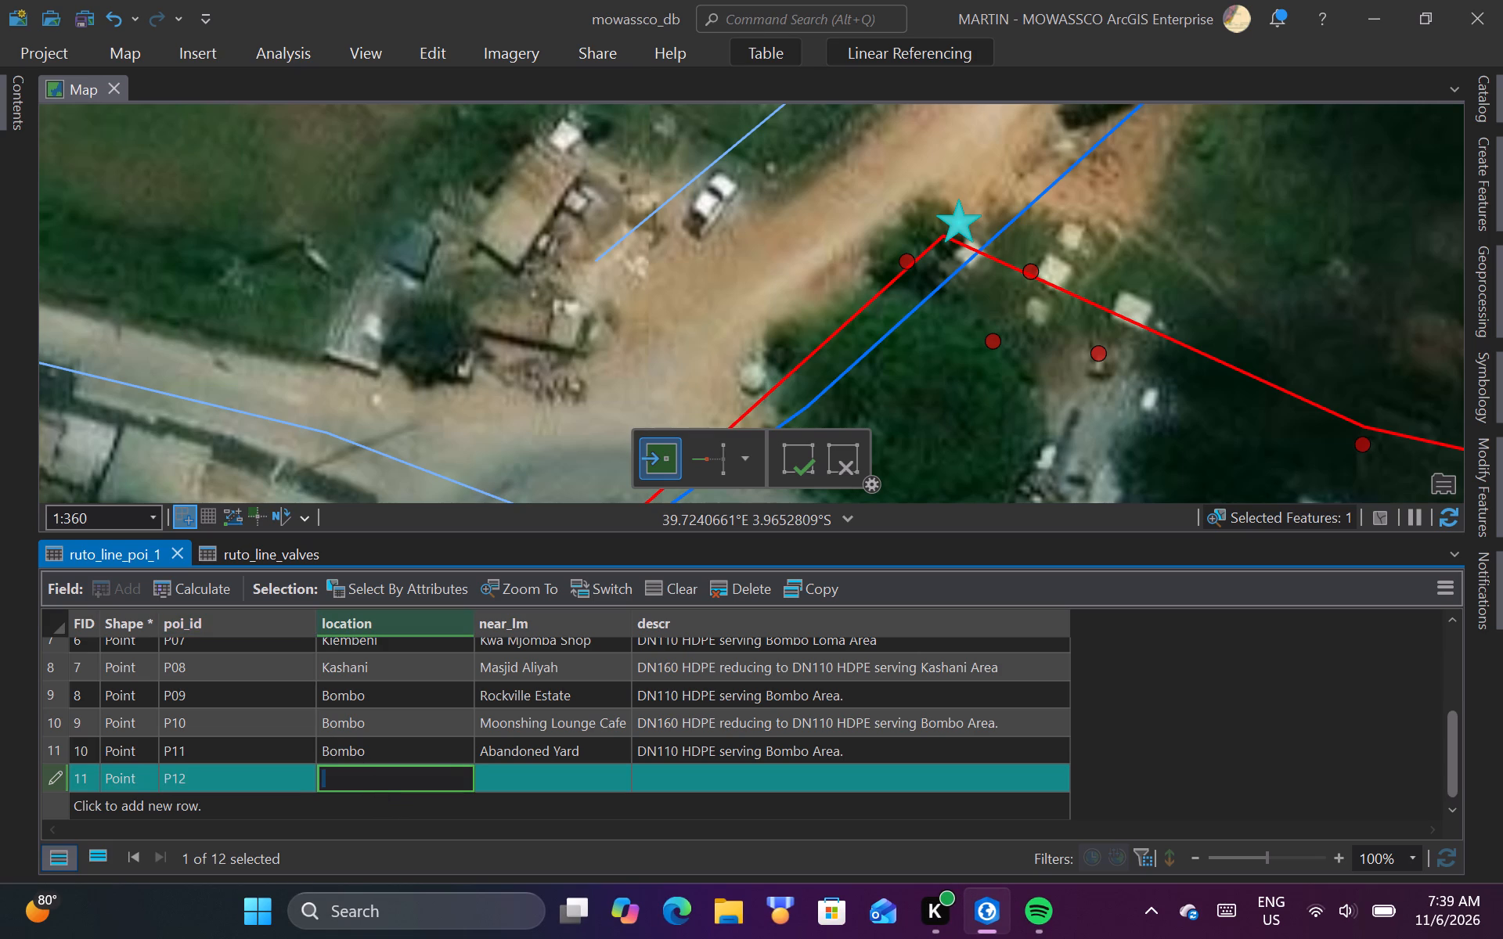
{"action": "key", "text": "BackSpace"}
{"action": "key", "text": "BackSpace"}
{"action": "key", "text": "s"}
{"action": "type", "text": "nnex"}
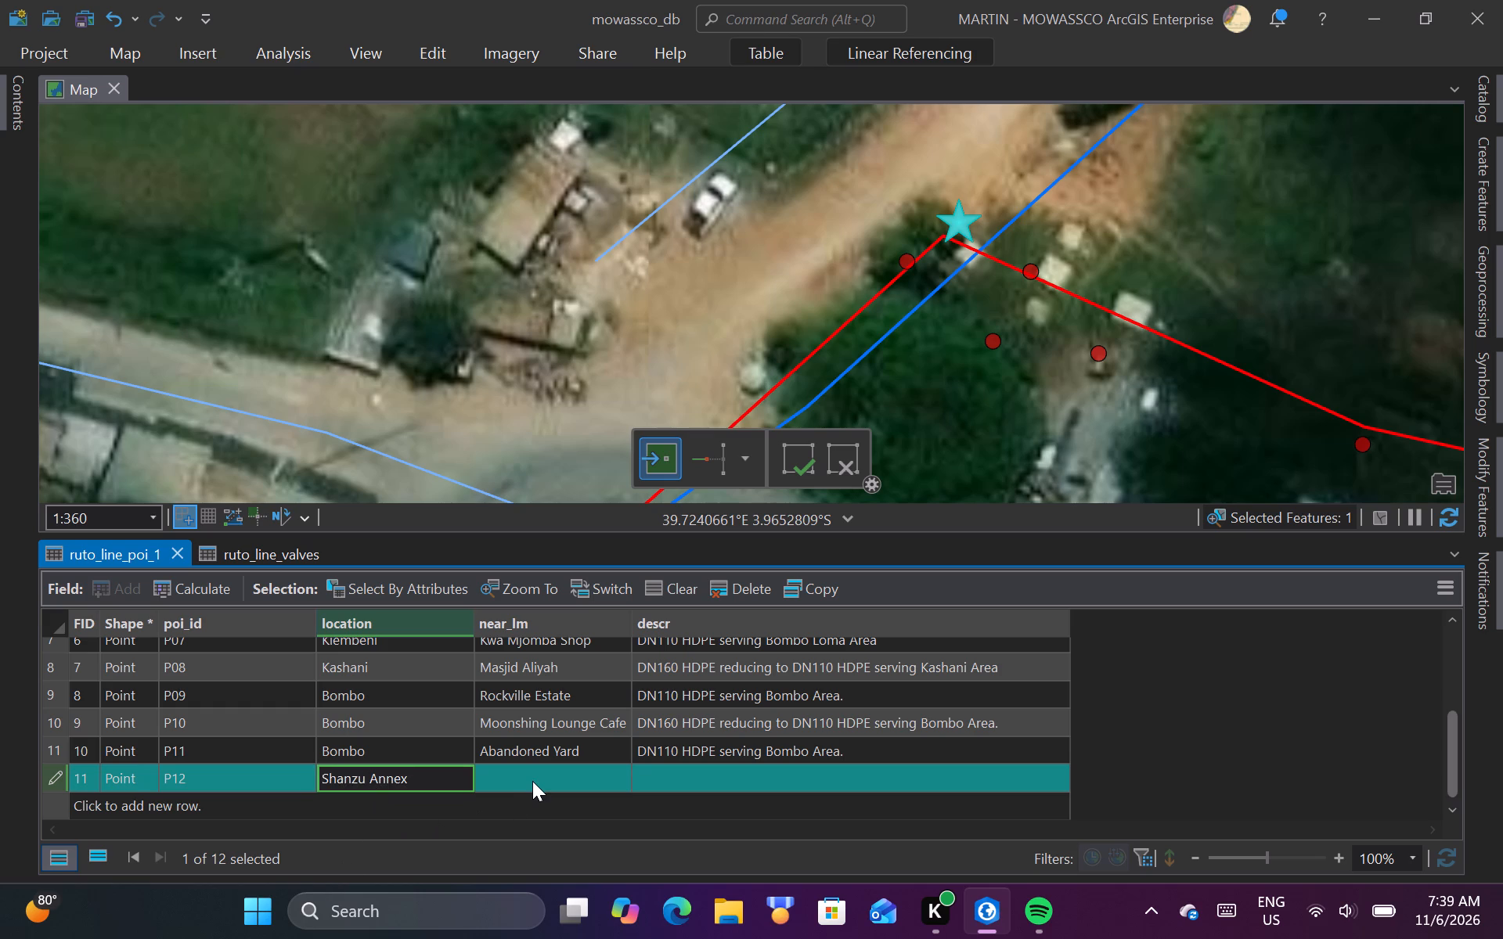
Enter Shimo la Tewa Prison Entrance as the near_lm value of point P12.
{"action": "left_click", "coordinate": [534, 780]}
{"action": "double_click", "coordinate": [534, 780]}
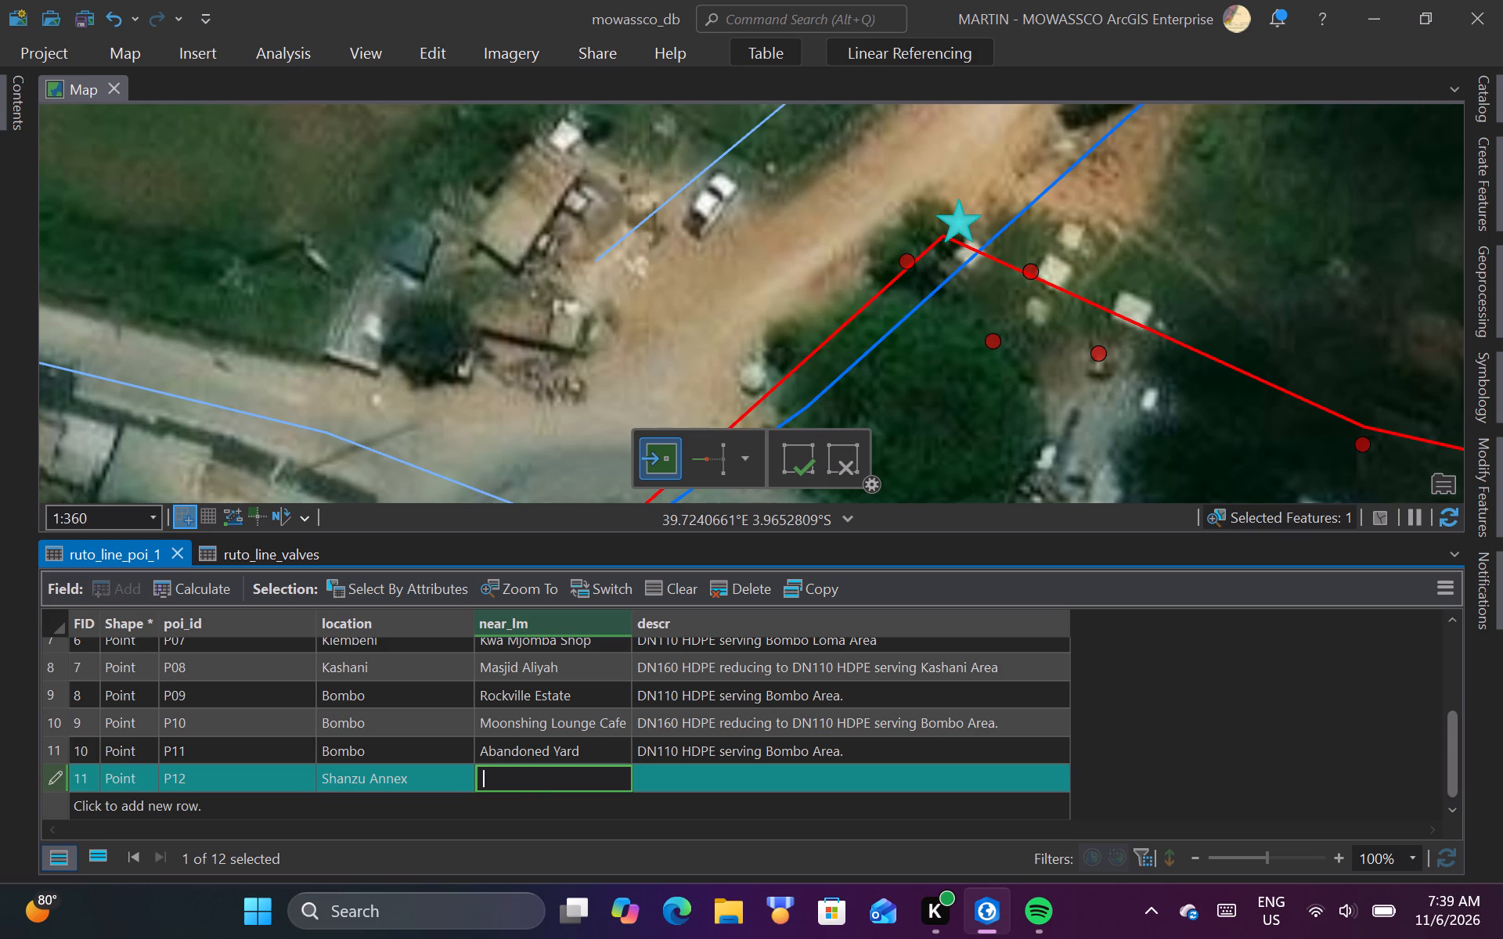
{"action": "key", "text": "BackSpace"}
{"action": "key", "text": "BackSpace"}
{"action": "key", "text": "s"}
{"action": "type", "text": "mo"}
{"action": "key", "text": "space"}
{"action": "type", "text": "la"}
{"action": "key", "text": "space"}
{"action": "type", "text": "wa"}
{"action": "key", "text": "space"}
{"action": "type", "text": "rison"}
{"action": "key", "text": "space"}
{"action": "key", "text": "e"}
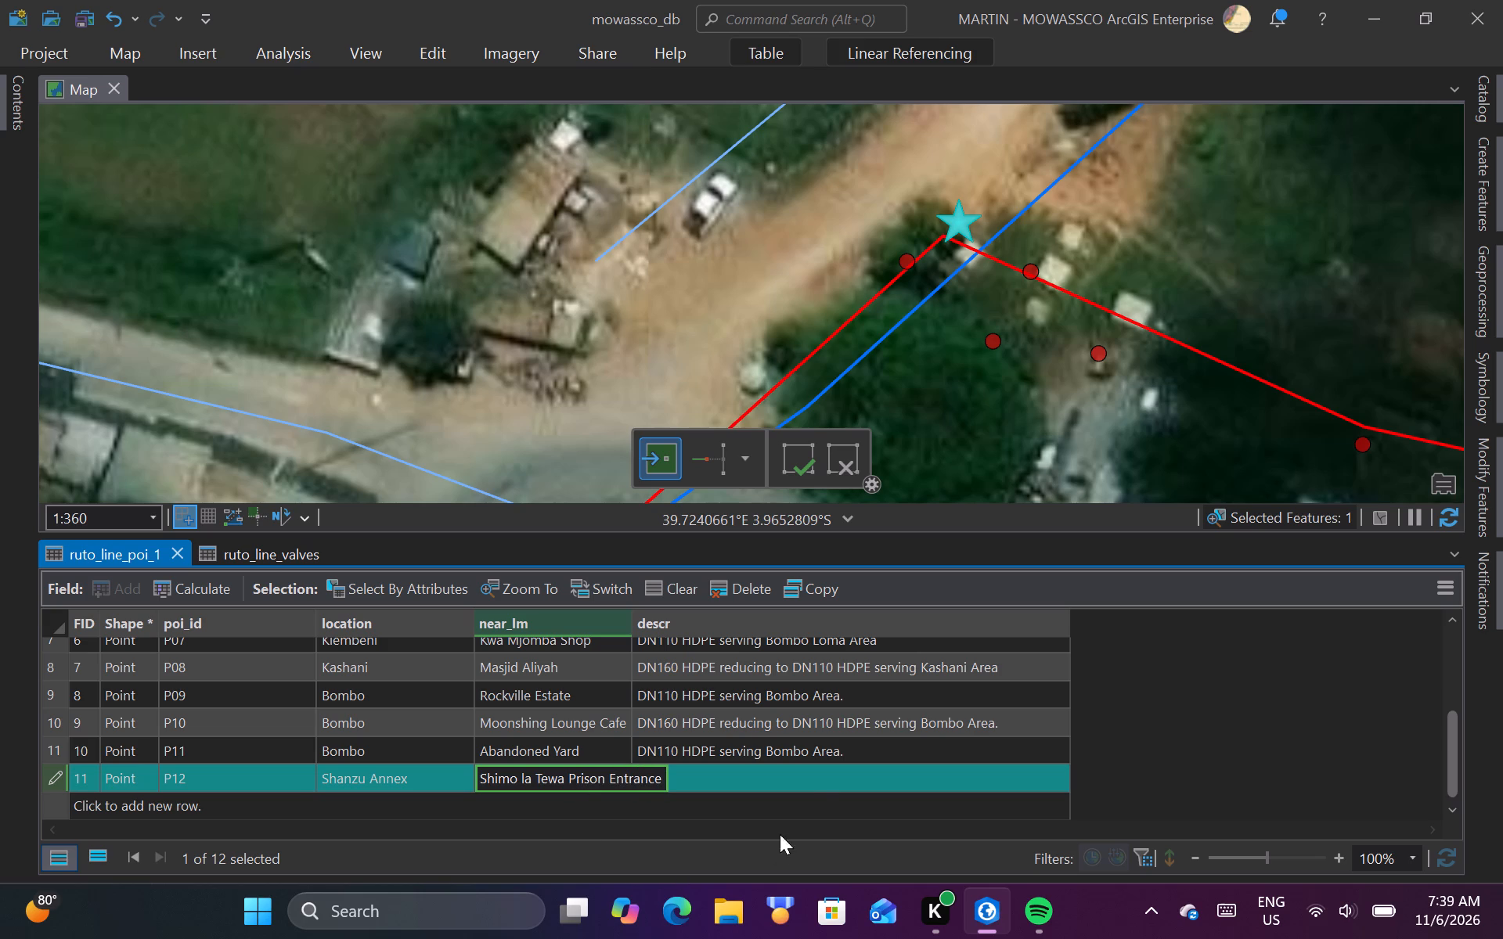
Widen the near_lm column to fit its longest entry.
{"action": "left_click", "coordinate": [805, 779]}
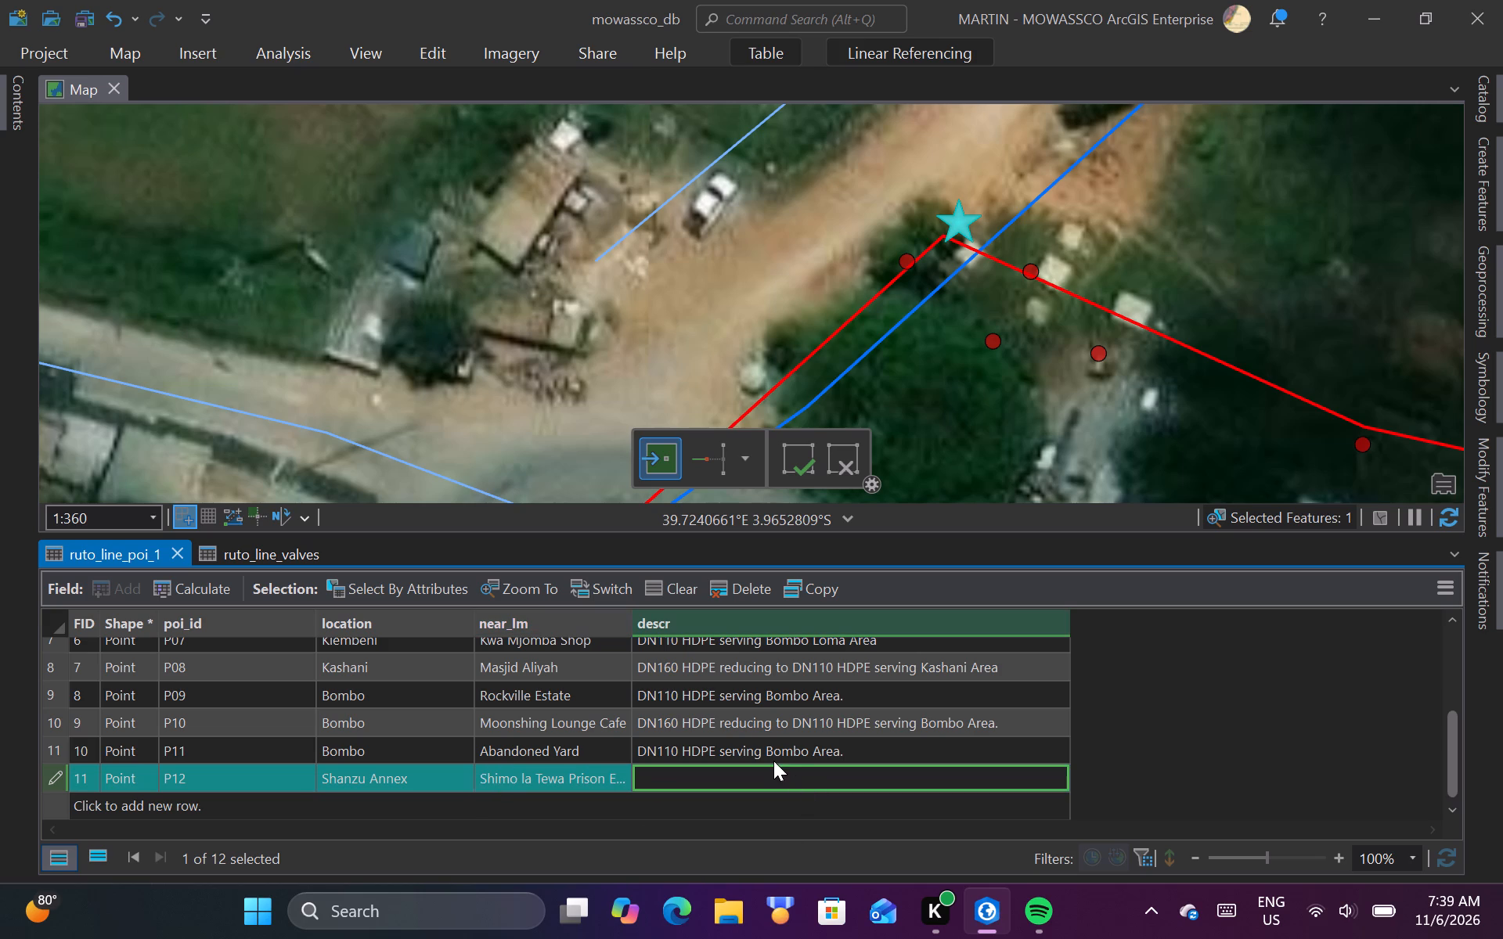
{"action": "double_click", "coordinate": [631, 627]}
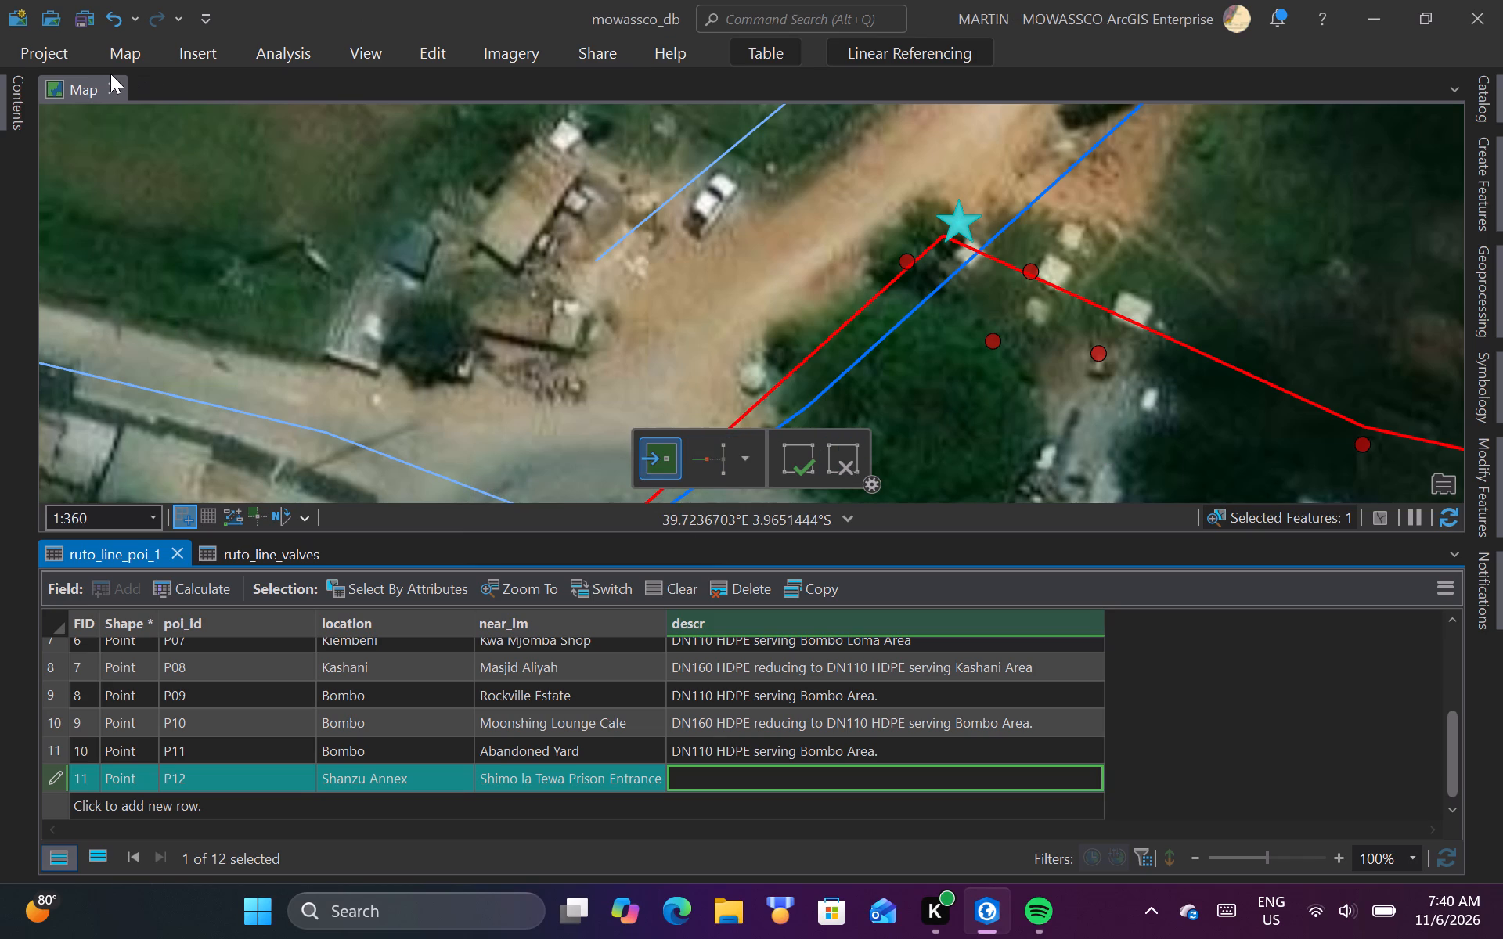
Return to the Explore tool and review the attributes of the ruto_line_poi point just west of the P12 star again.
{"action": "left_click", "coordinate": [110, 51]}
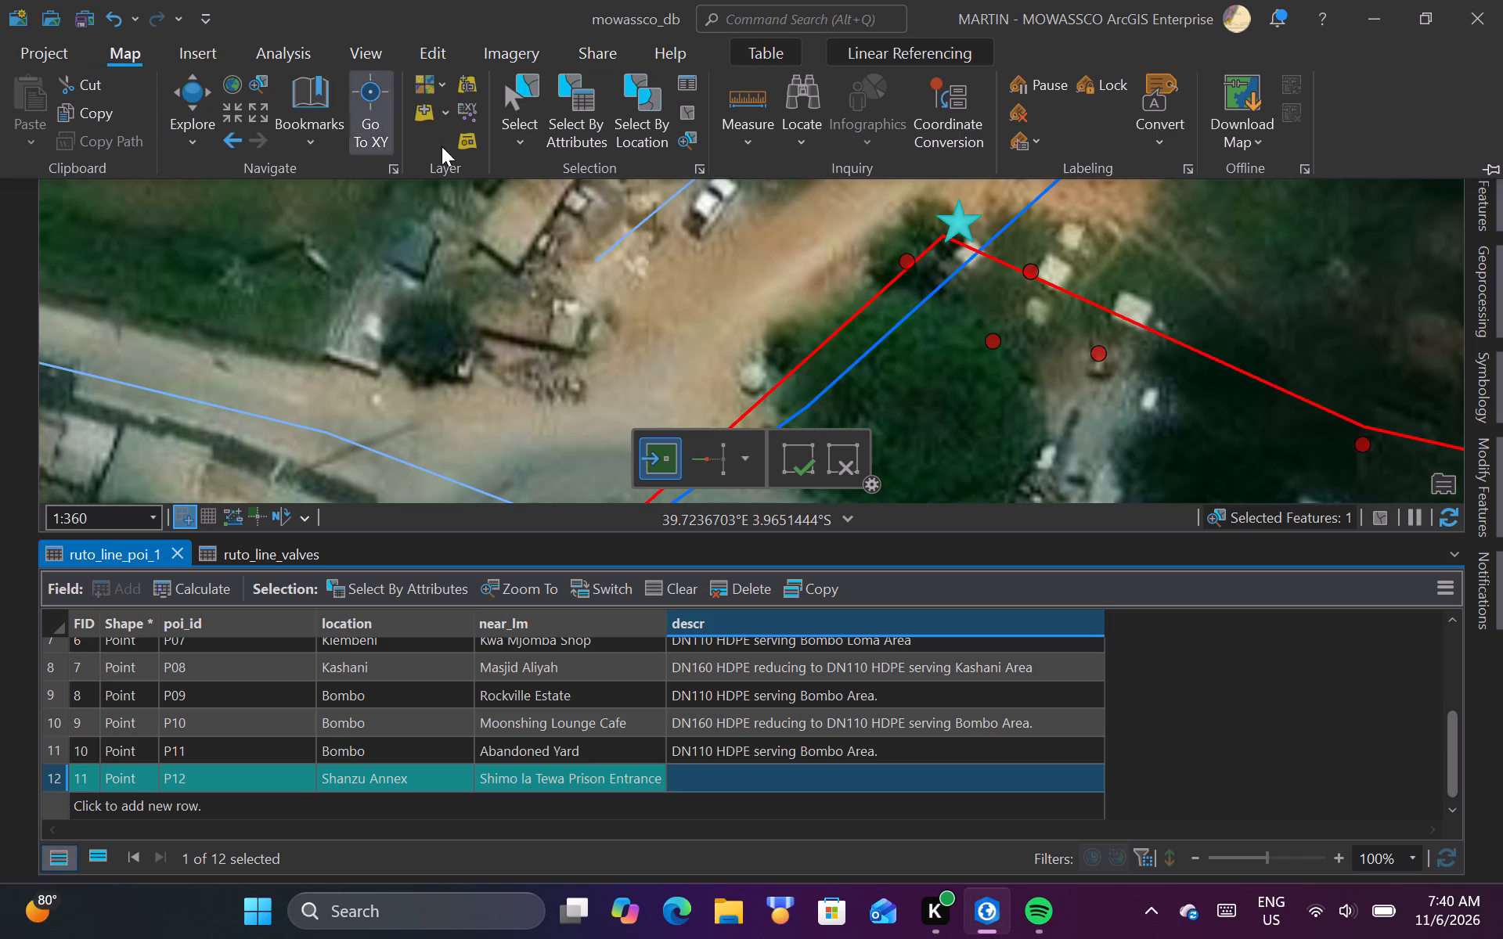
{"action": "left_click", "coordinate": [201, 92]}
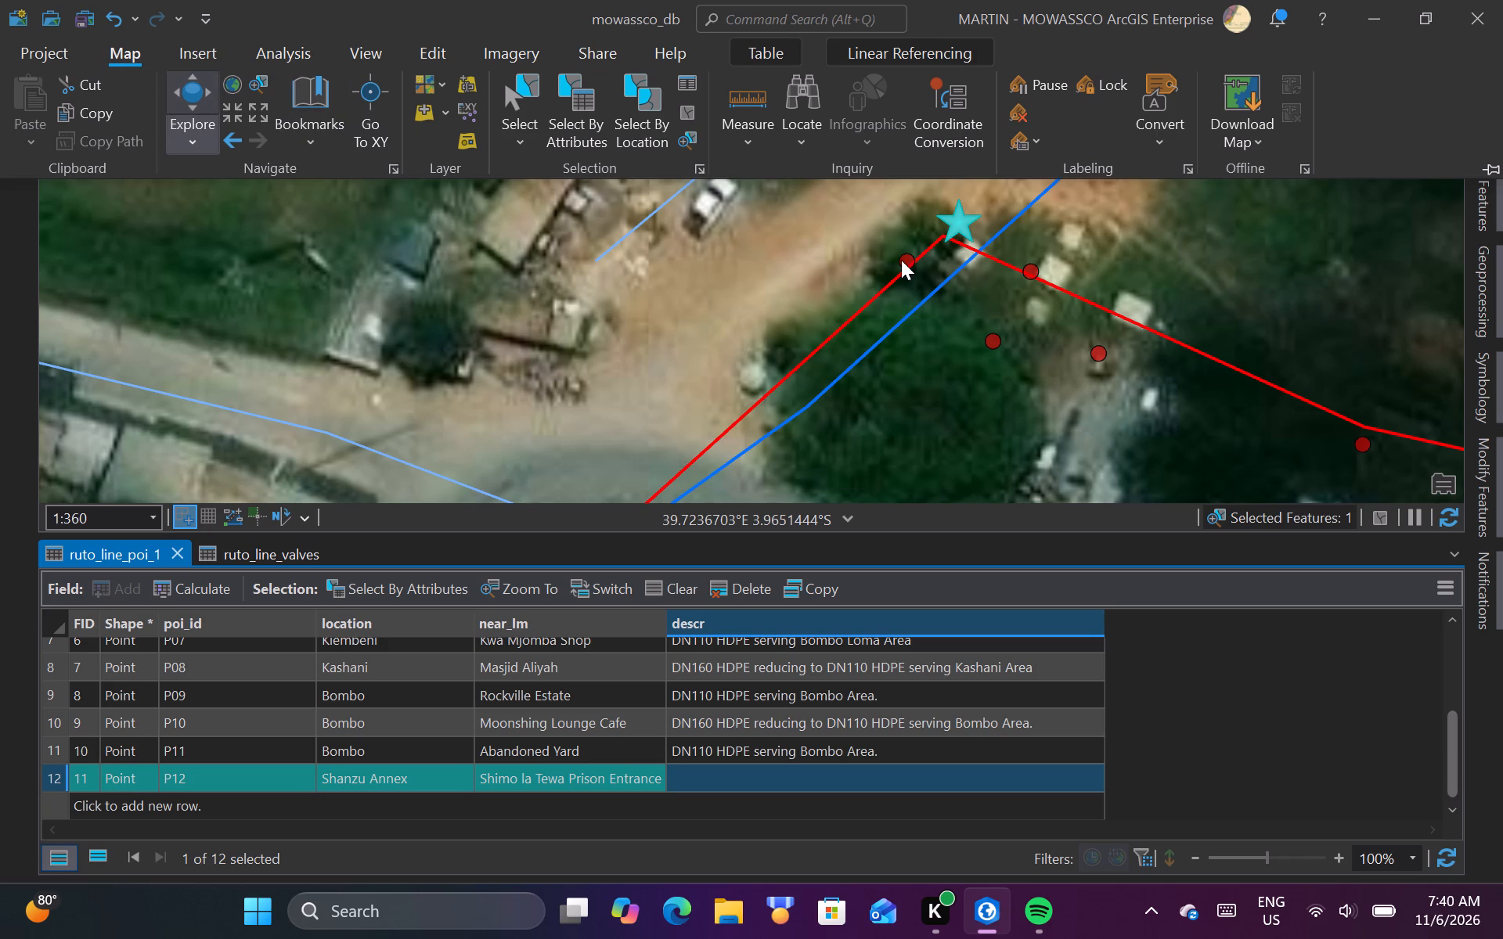
{"action": "left_click", "coordinate": [906, 261]}
{"action": "left_click", "coordinate": [906, 261]}
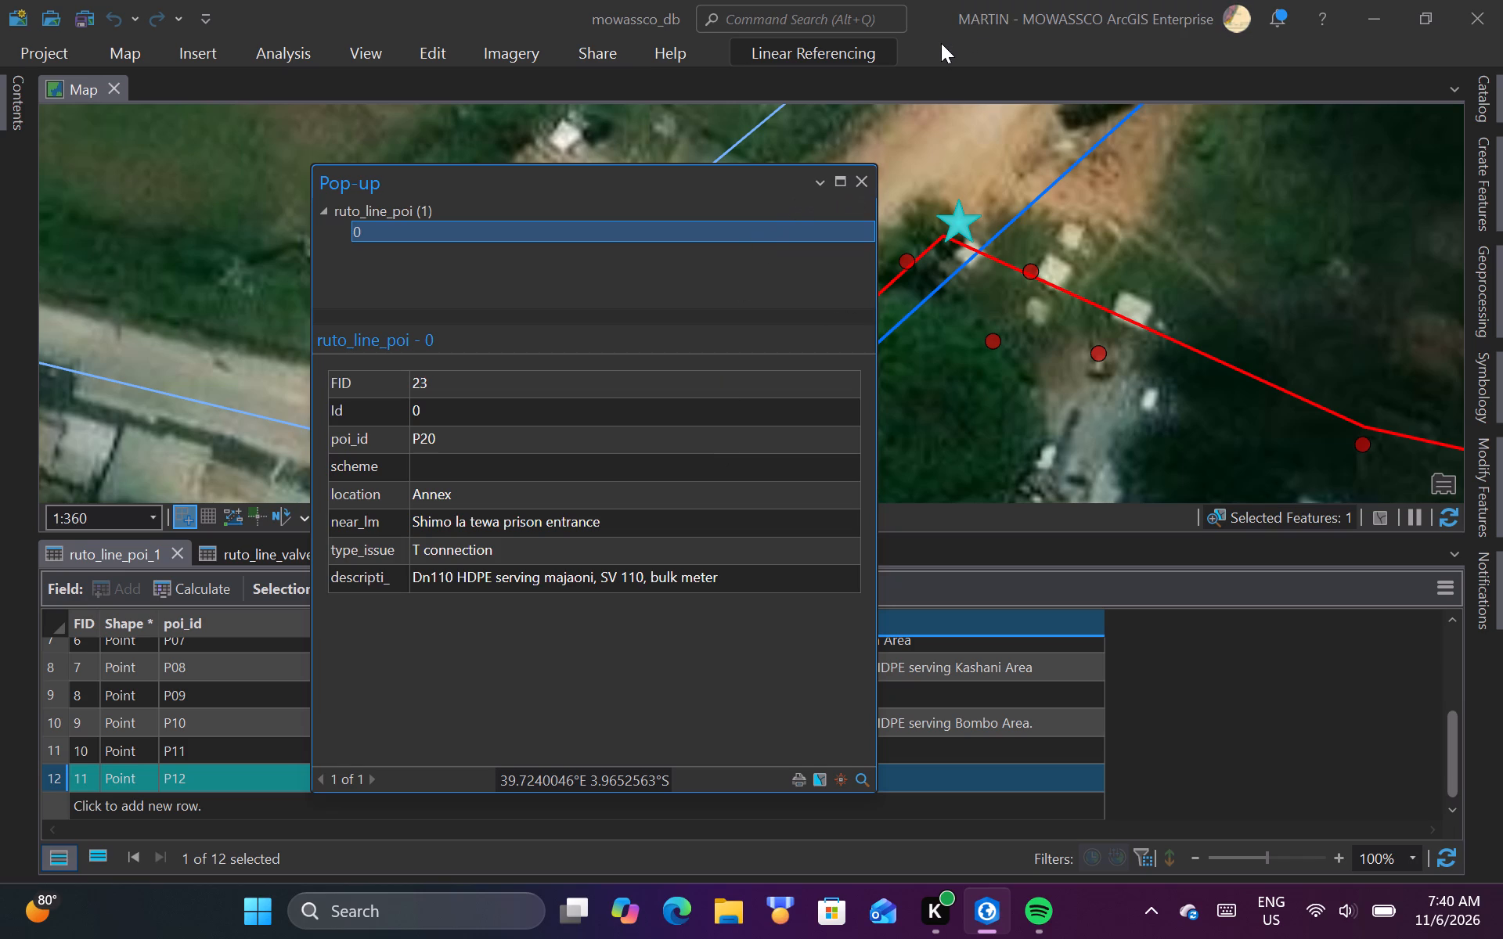
{"action": "left_click", "coordinate": [861, 183]}
Enter "DN110 HDPE serving Majaoni Area. Bulk Meter DN100 installed." as the descr value of point P12.
{"action": "double_click", "coordinate": [764, 773]}
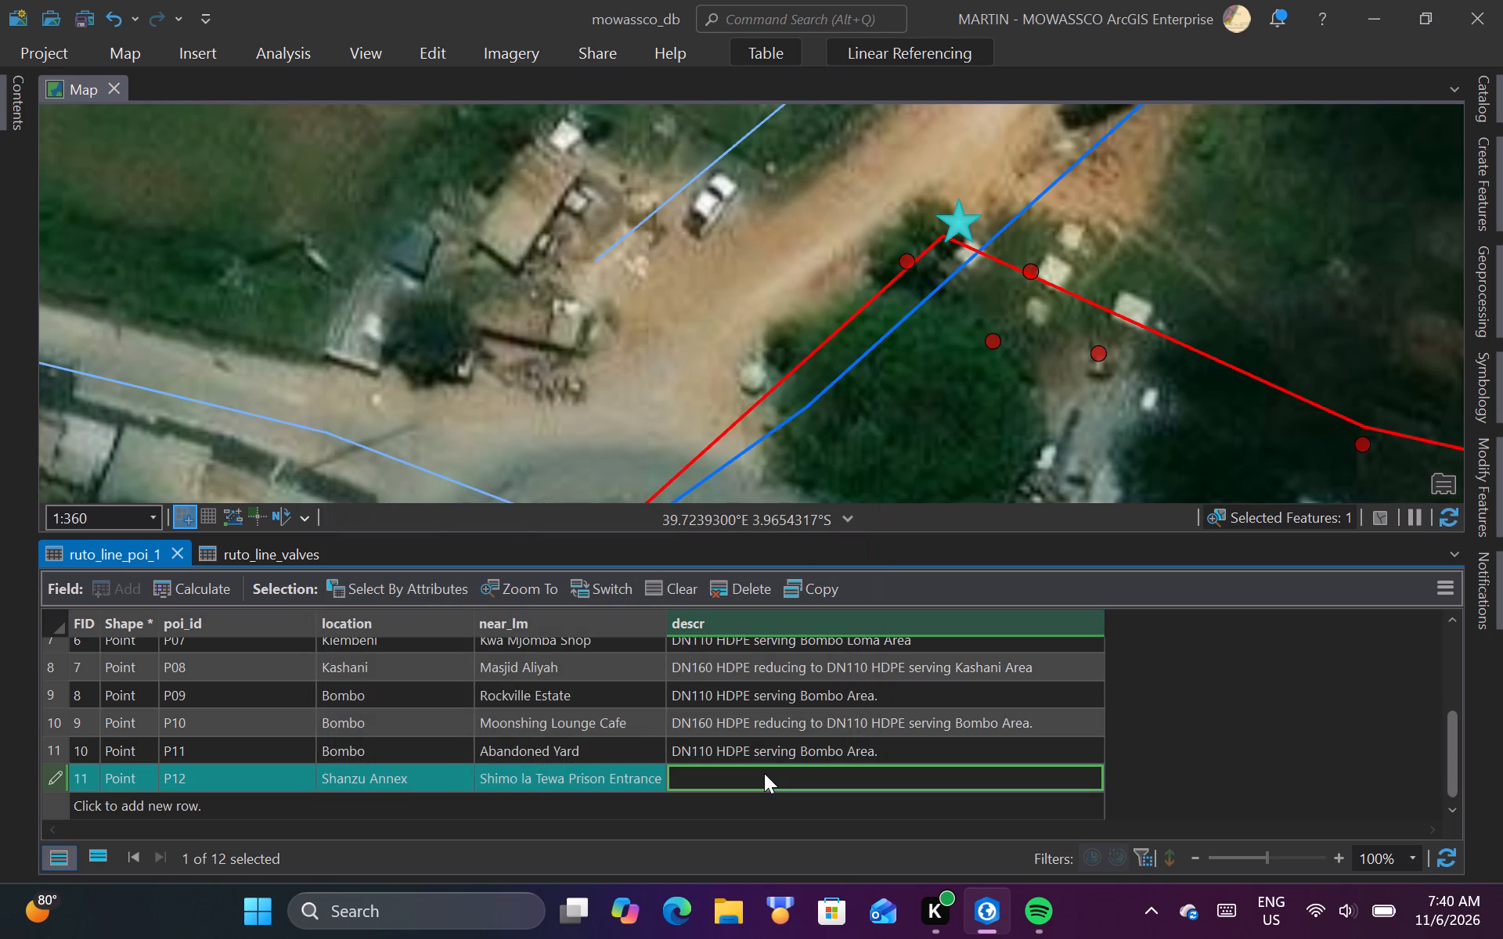
{"action": "key", "text": "BackSpace"}
{"action": "key", "text": "BackSpace"}
{"action": "key", "text": "BackSpace"}
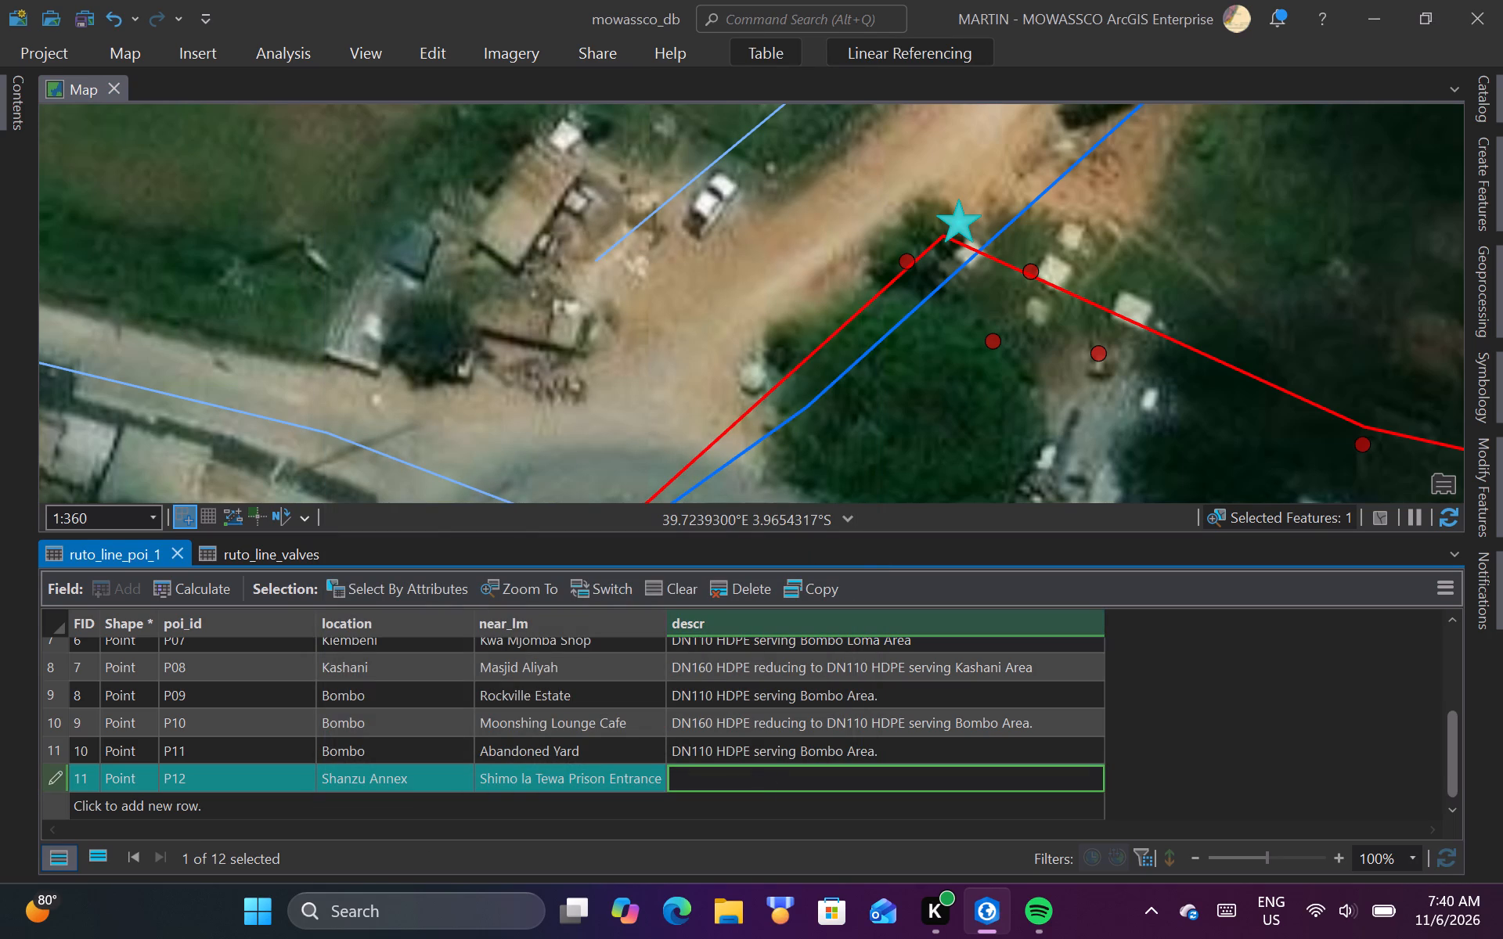
{"action": "type", "text": "DN"}
{"action": "type", "text": "110 HDPE"}
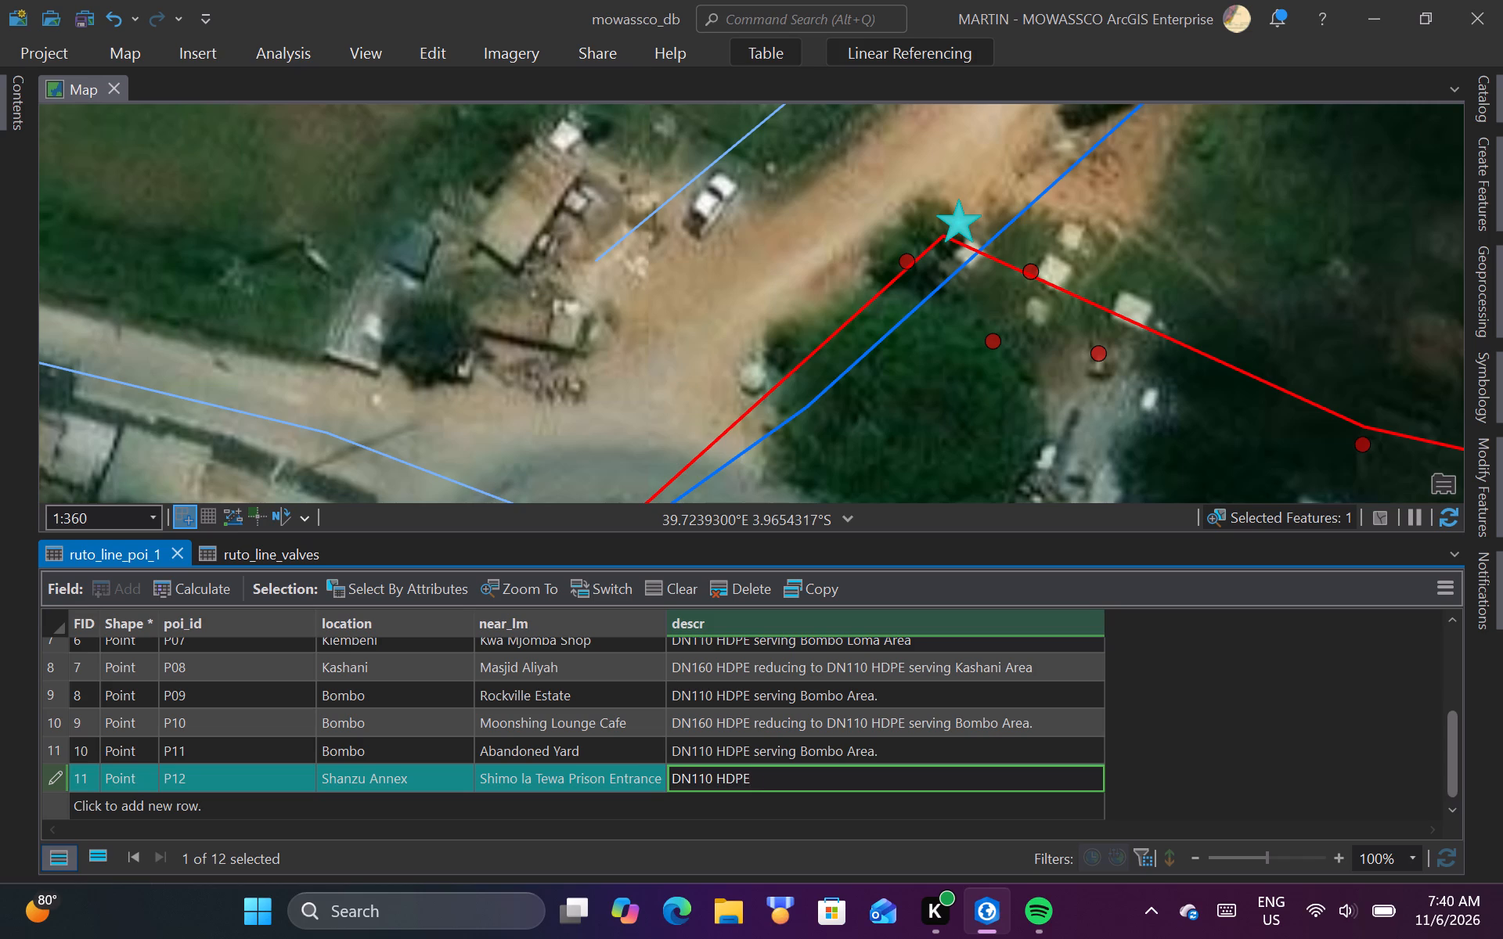
{"action": "key", "text": "space"}
{"action": "type", "text": "serving"}
{"action": "key", "text": "space"}
{"action": "type", "text": "rea"}
{"action": "type", "text": "."}
{"action": "key", "text": "space"}
{"action": "type", "text": "lk"}
{"action": "key", "text": "space"}
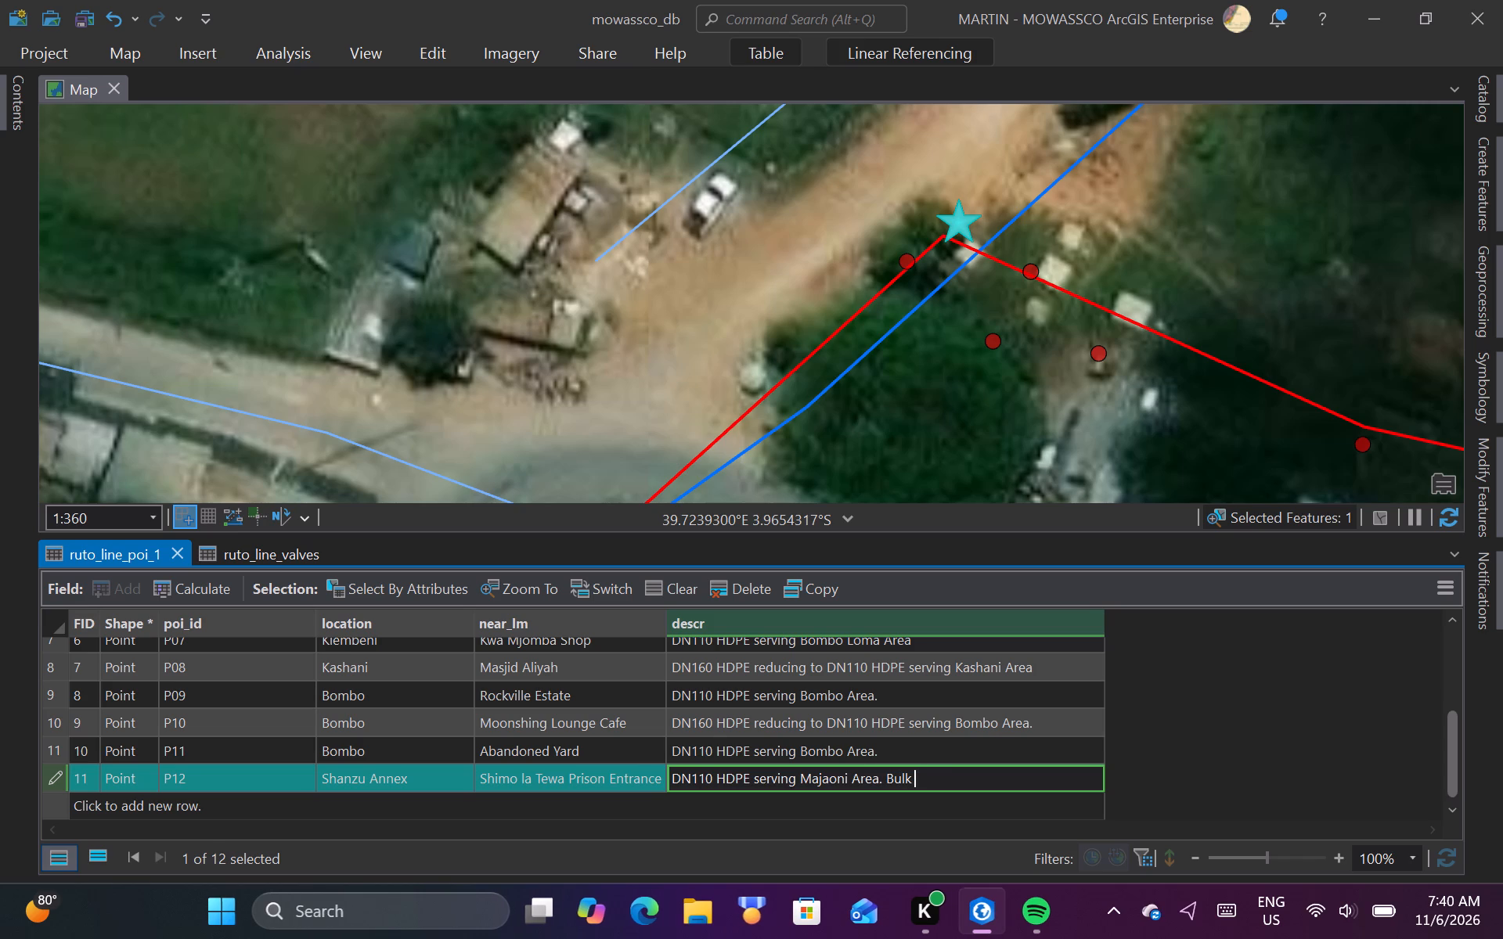
{"action": "type", "text": "eter"}
{"action": "key", "text": "space"}
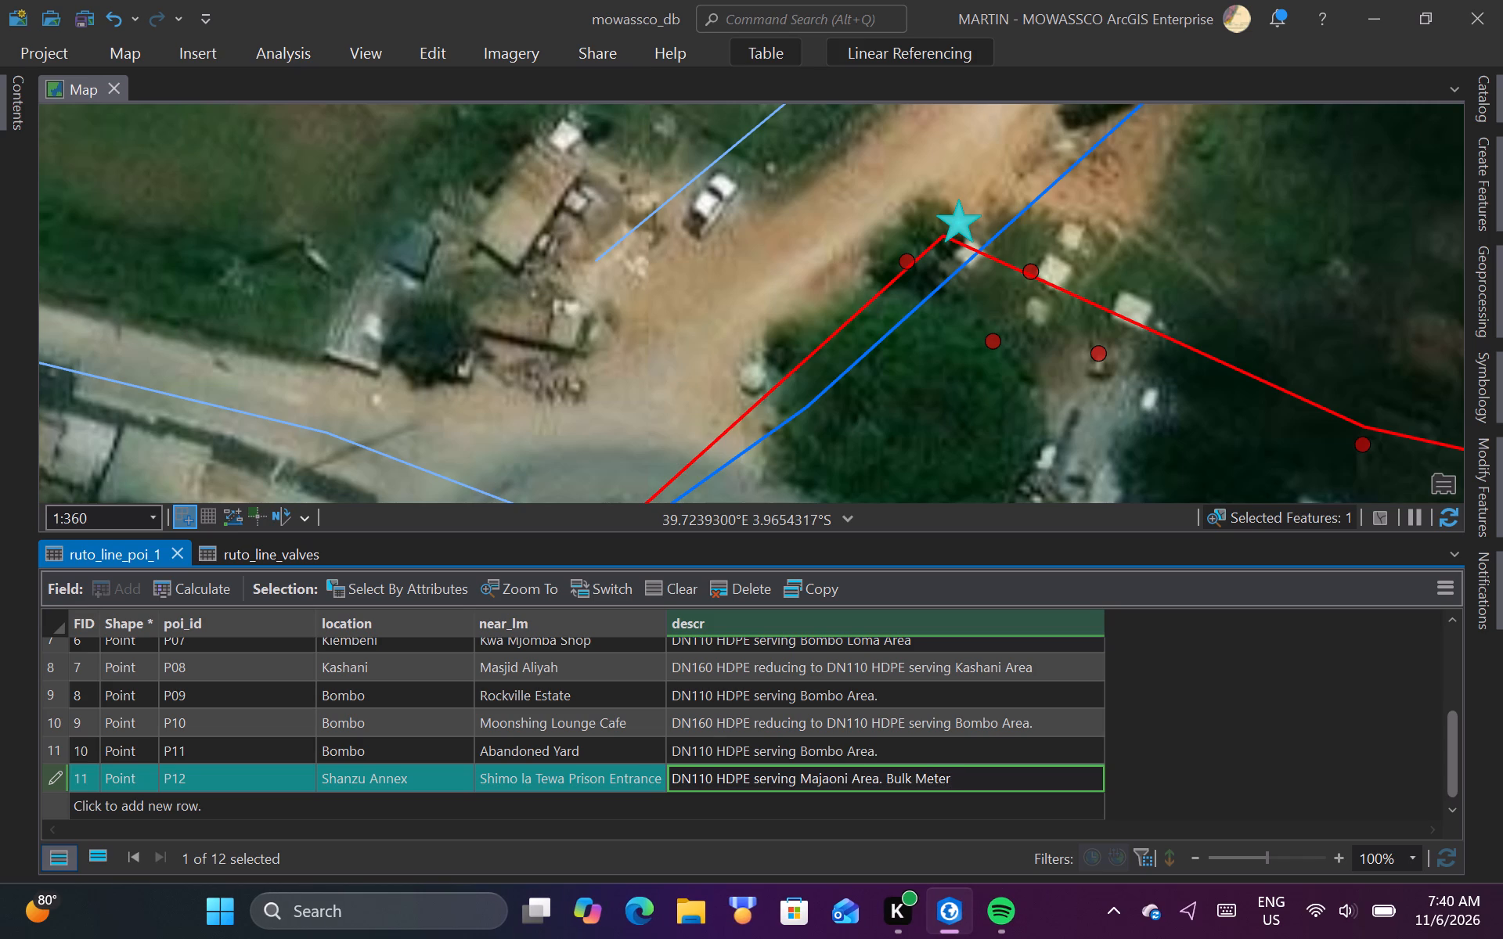
{"action": "type", "text": "dn"}
{"action": "key", "text": "BackSpace"}
{"action": "key", "text": "BackSpace"}
{"action": "type", "text": "DN"}
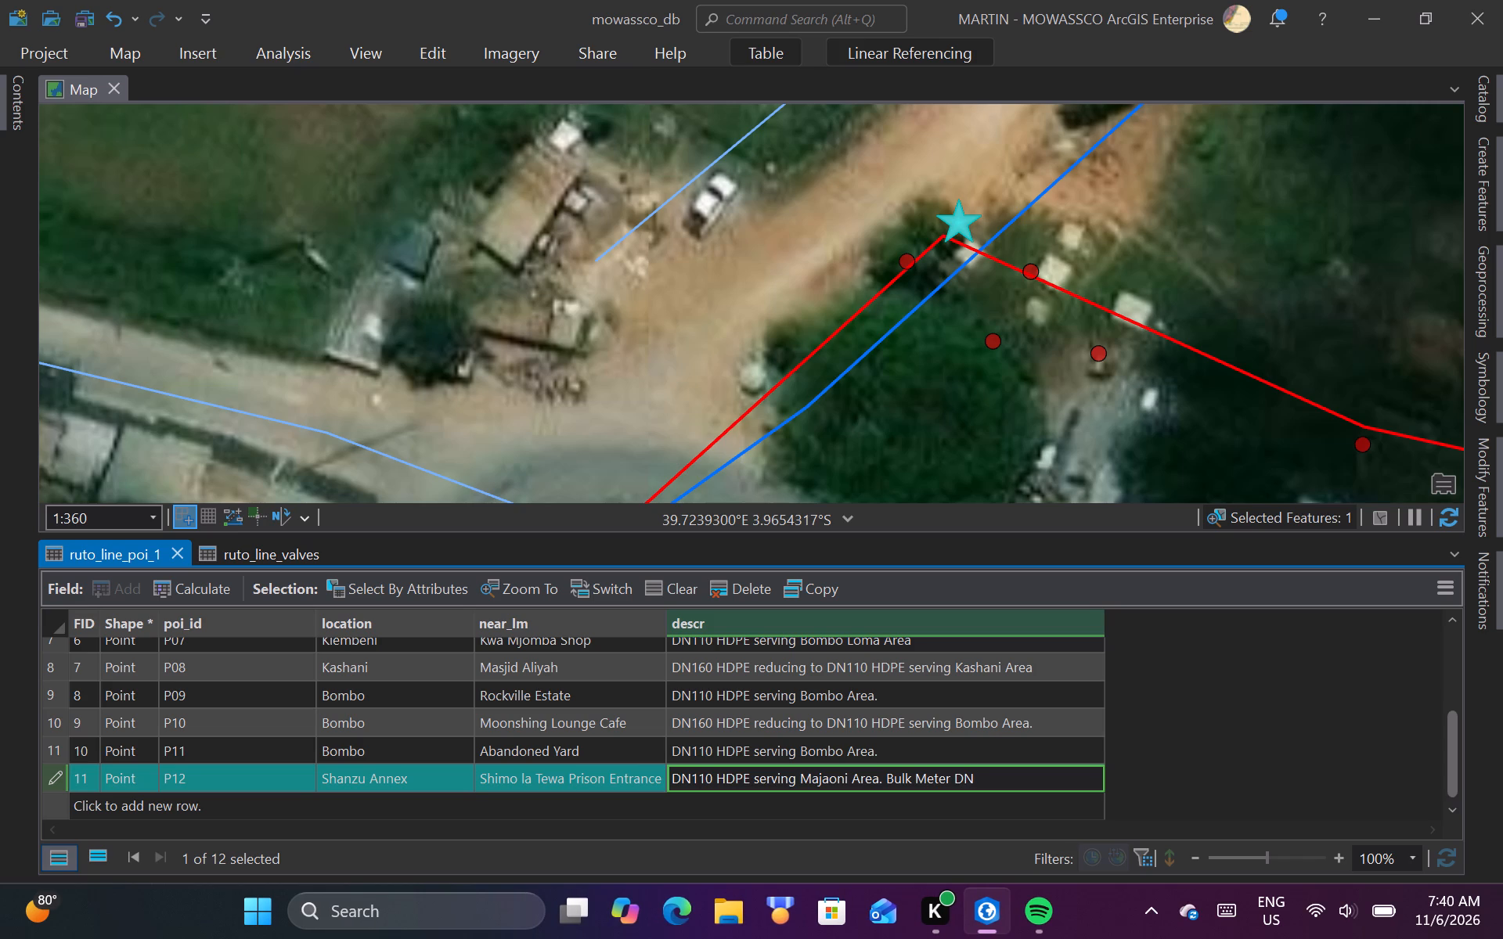
{"action": "type", "text": "100"}
{"action": "type", "text": "installed"}
{"action": "key", "text": "period"}
Select the P09 record in the ruto_line_poi_1 attribute table in place of P12.
{"action": "scroll", "coordinate": [582, 279], "scroll_direction": "down", "scroll_amount": 2}
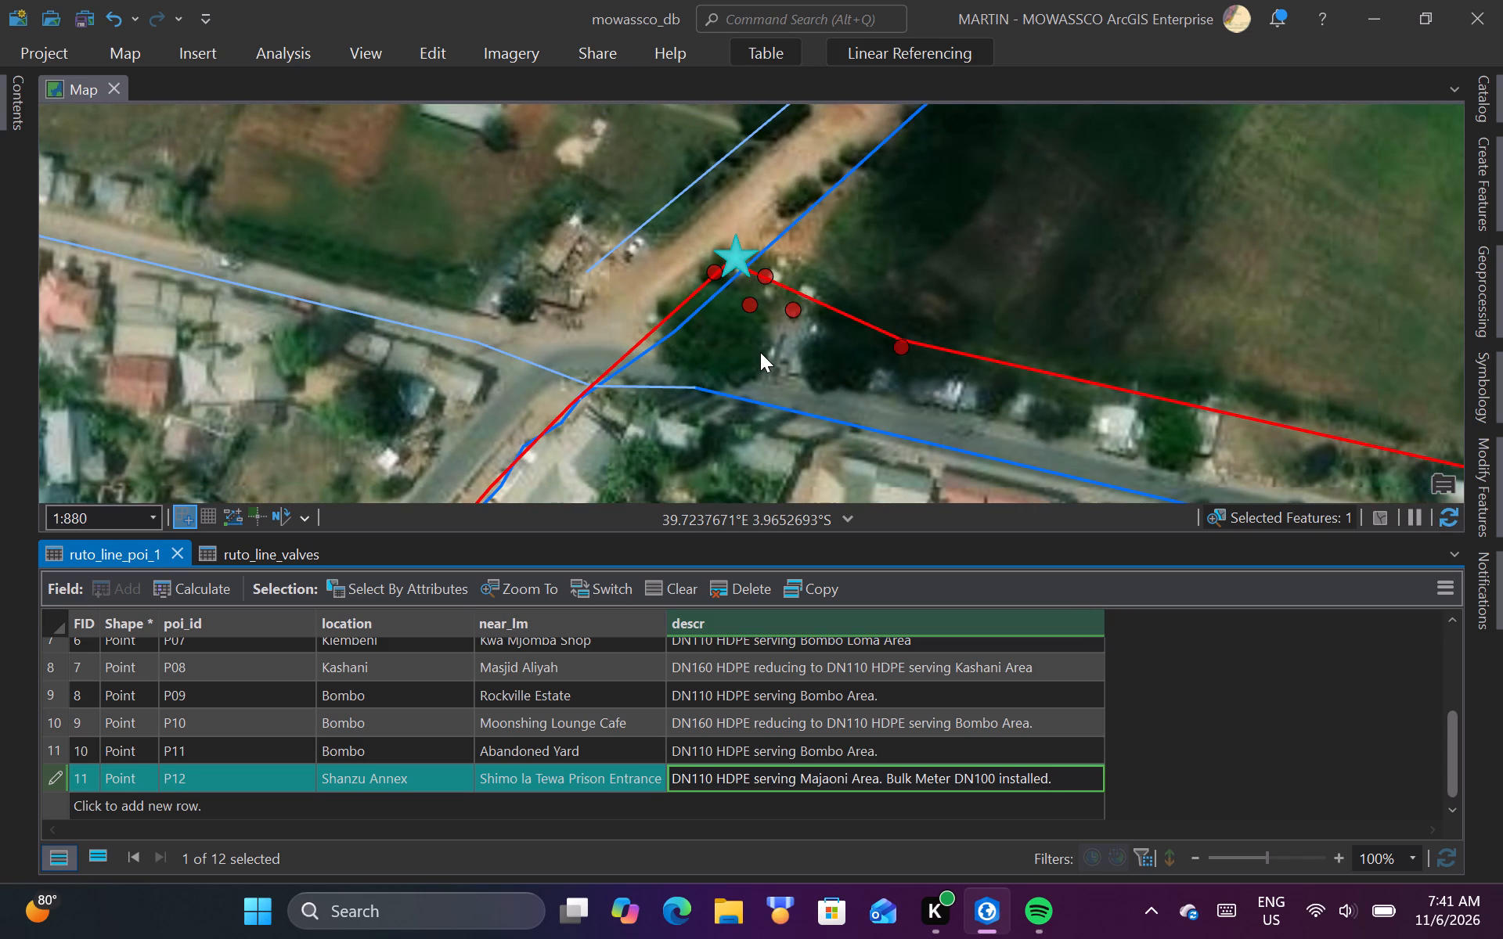
{"action": "scroll", "coordinate": [707, 313], "scroll_direction": "up", "scroll_amount": 2}
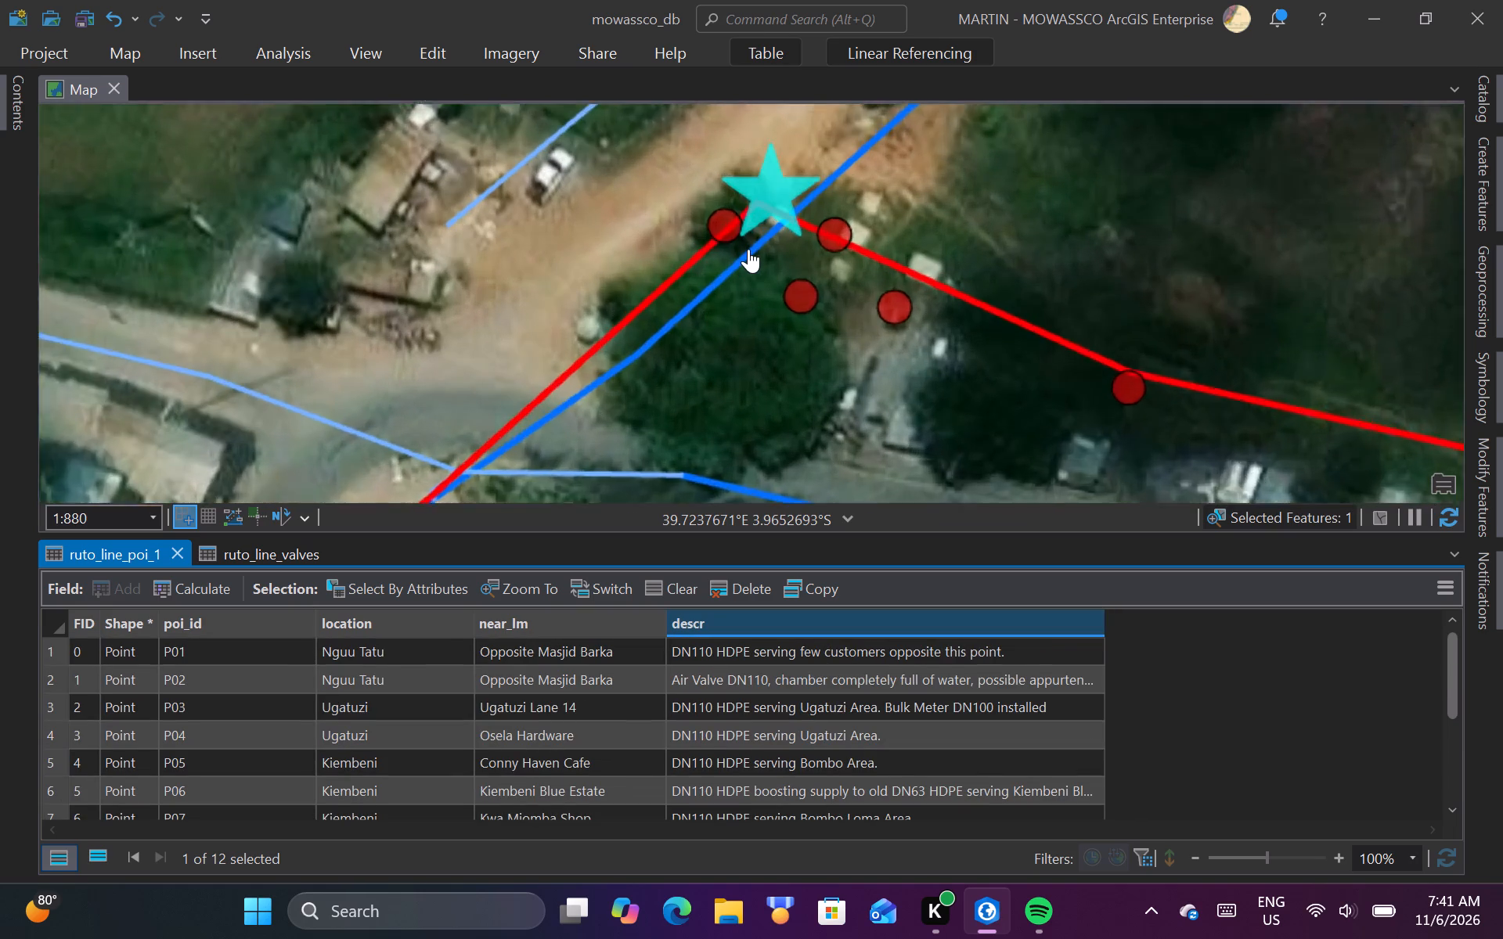
{"action": "scroll", "coordinate": [751, 245], "scroll_direction": "up", "scroll_amount": 2}
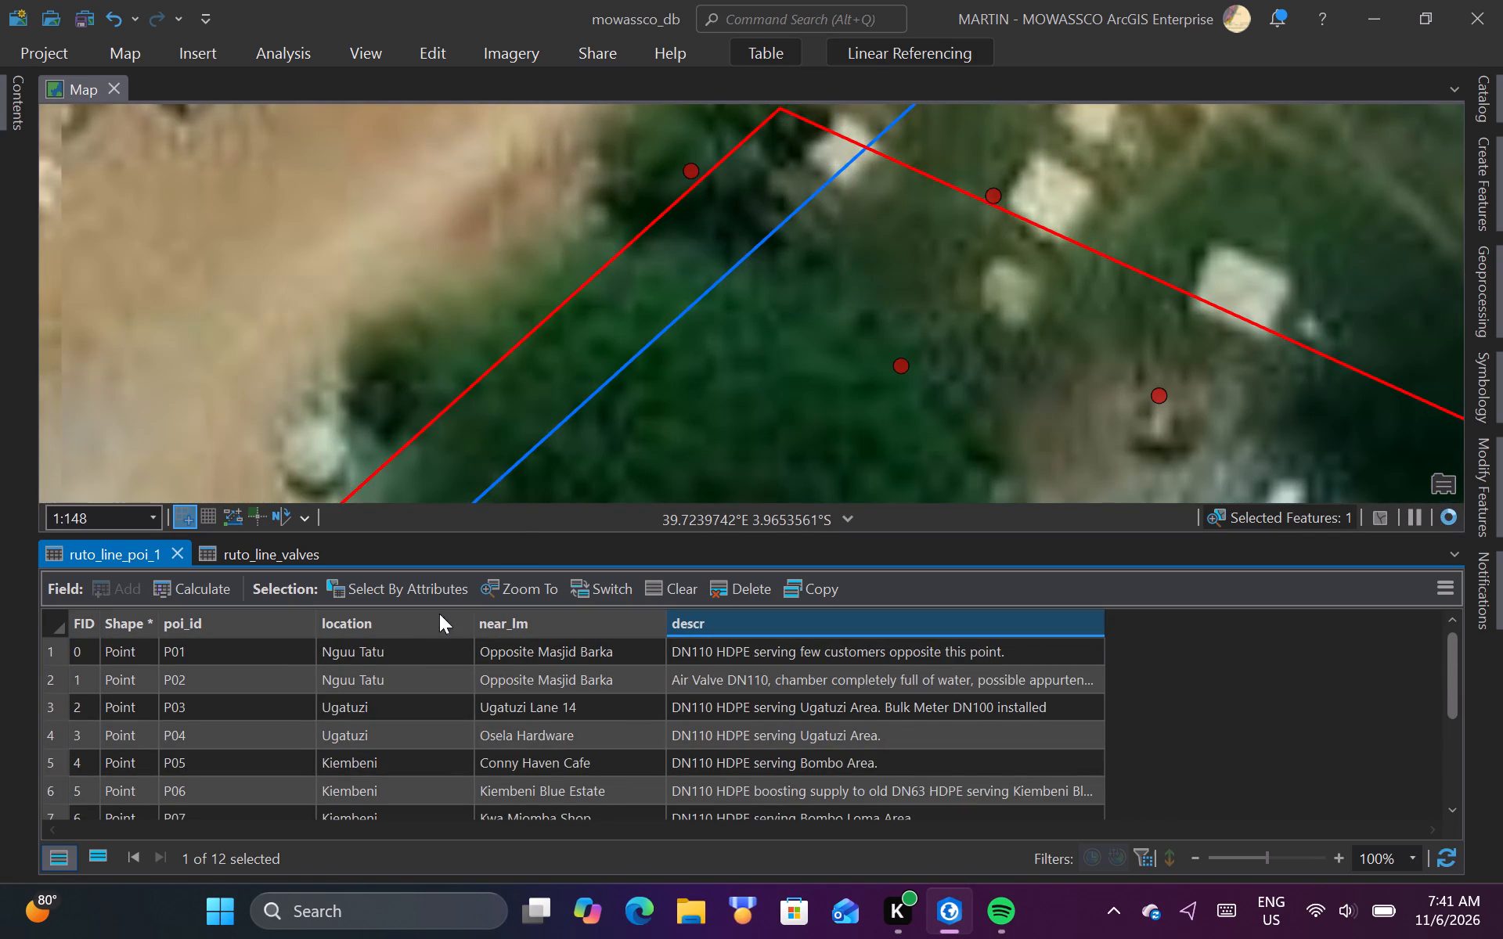
{"action": "scroll", "coordinate": [373, 667], "scroll_direction": "down", "scroll_amount": 4}
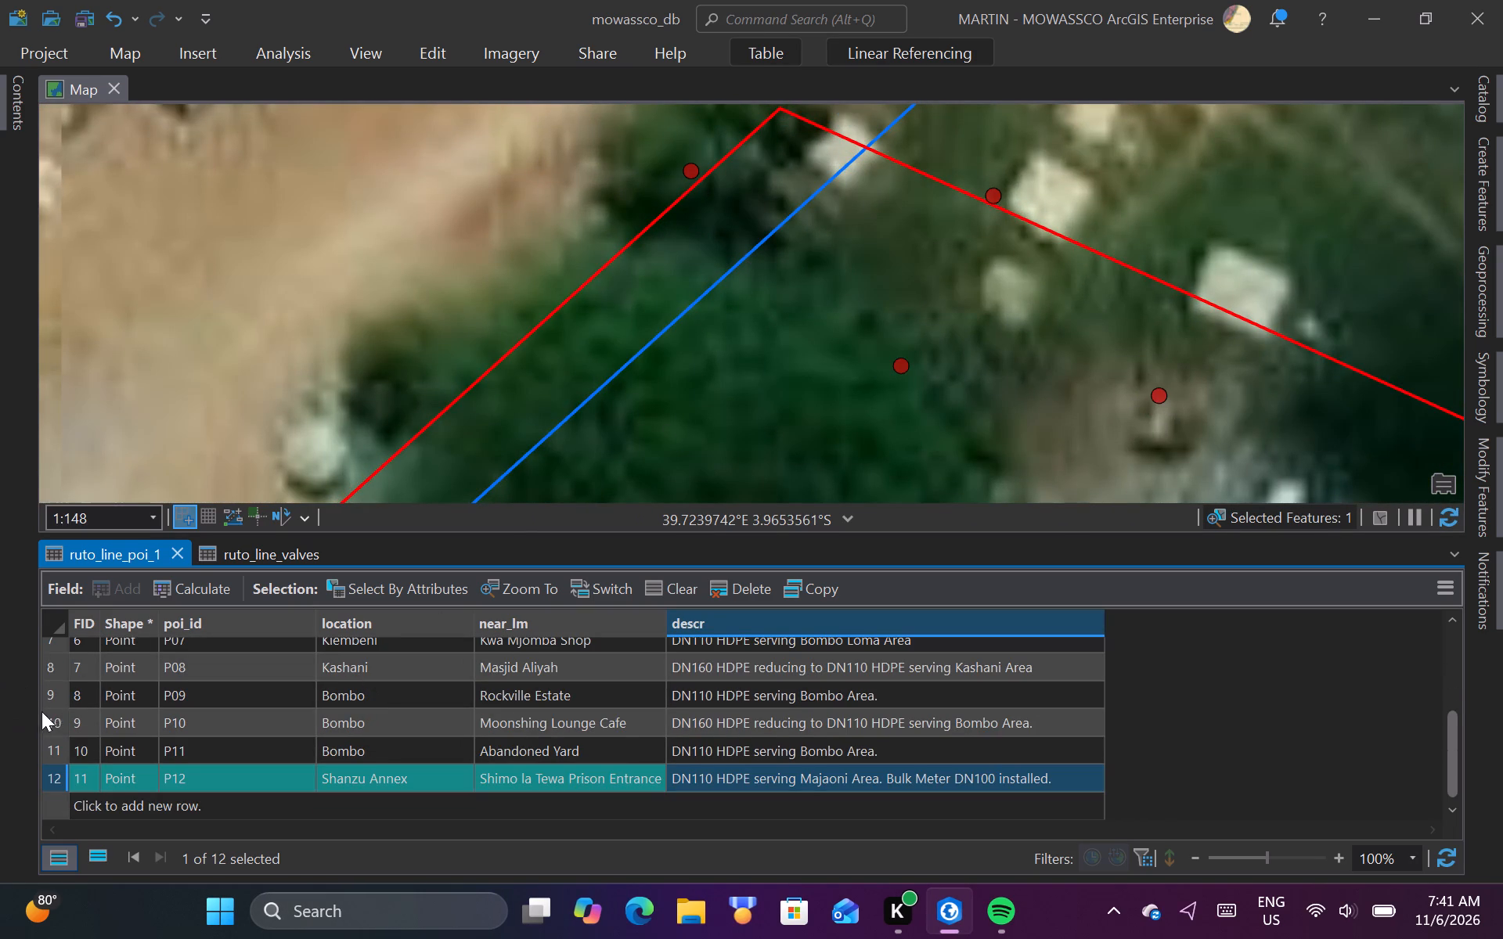
{"action": "left_click", "coordinate": [58, 696]}
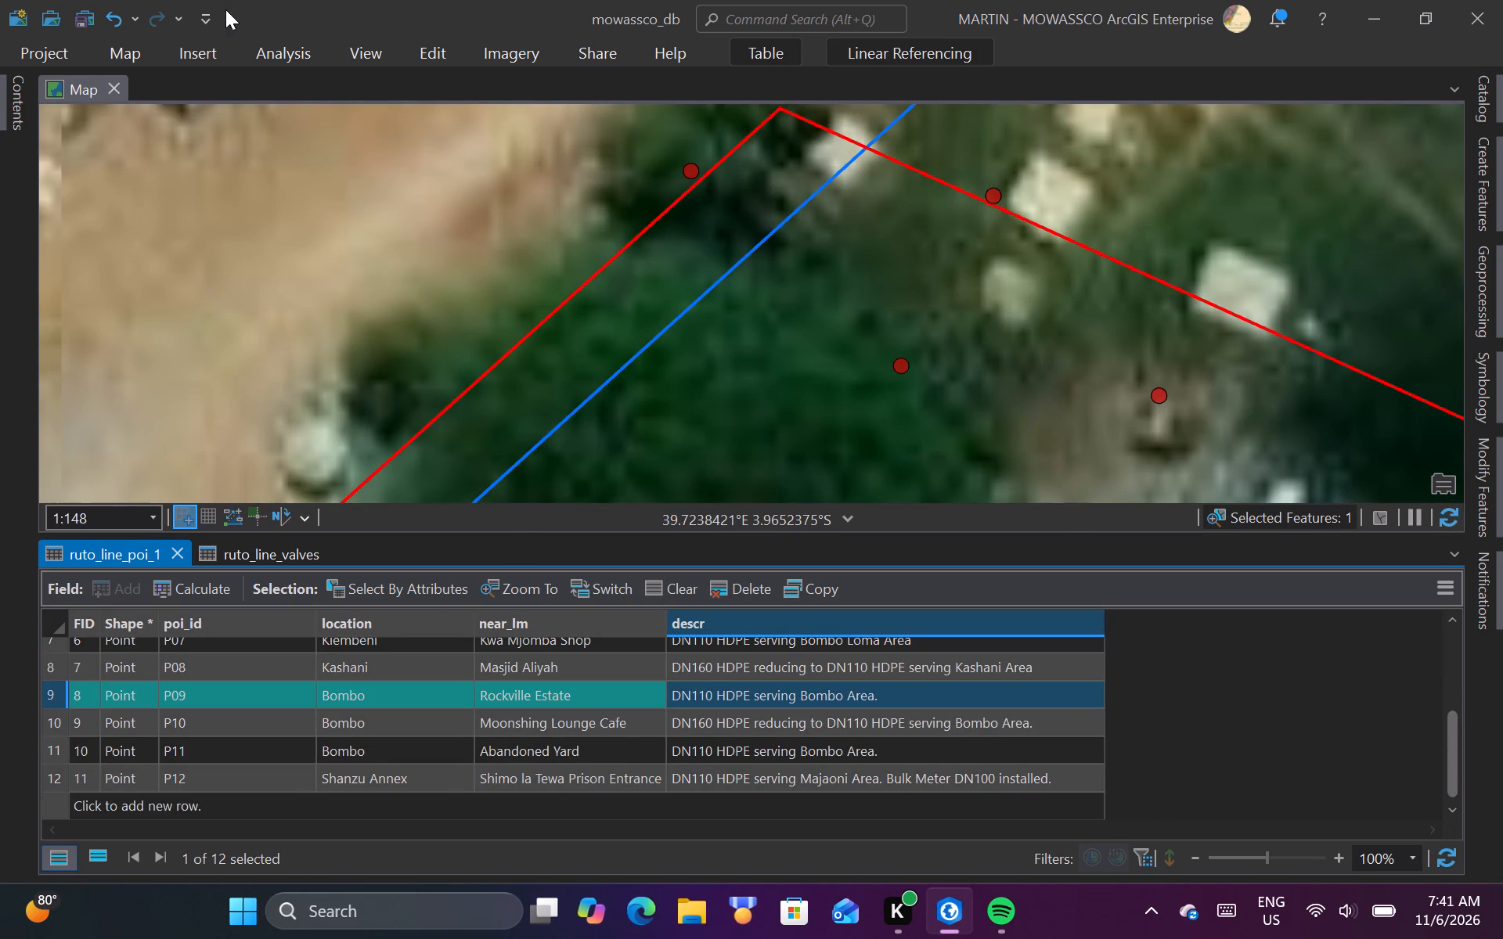
Save the pending edits to the point data.
{"action": "left_click", "coordinate": [427, 54]}
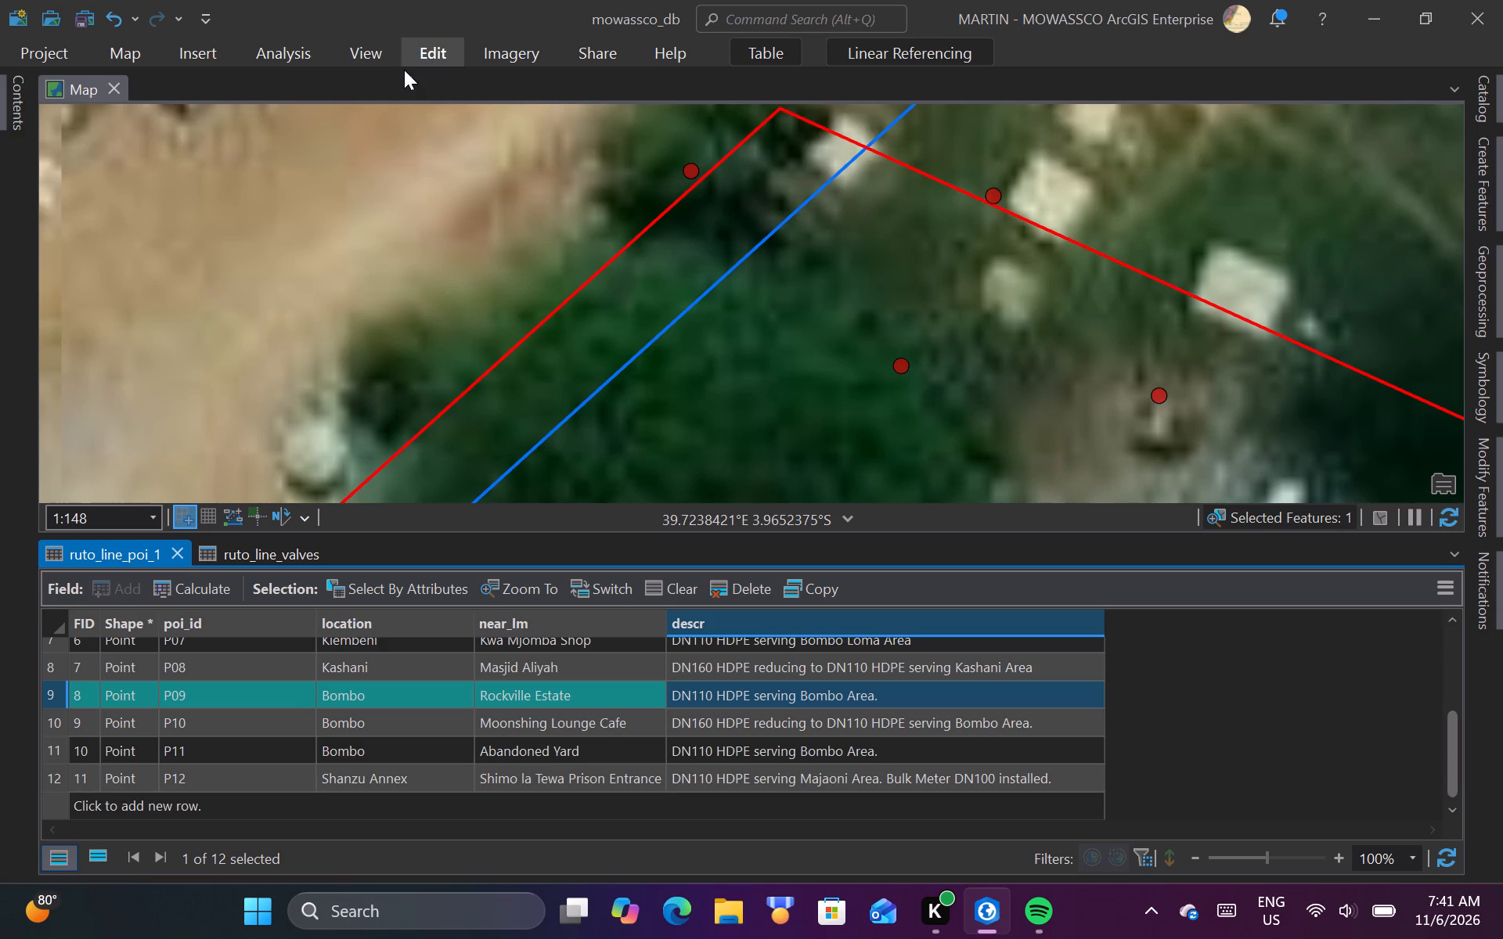
{"action": "left_click", "coordinate": [182, 101]}
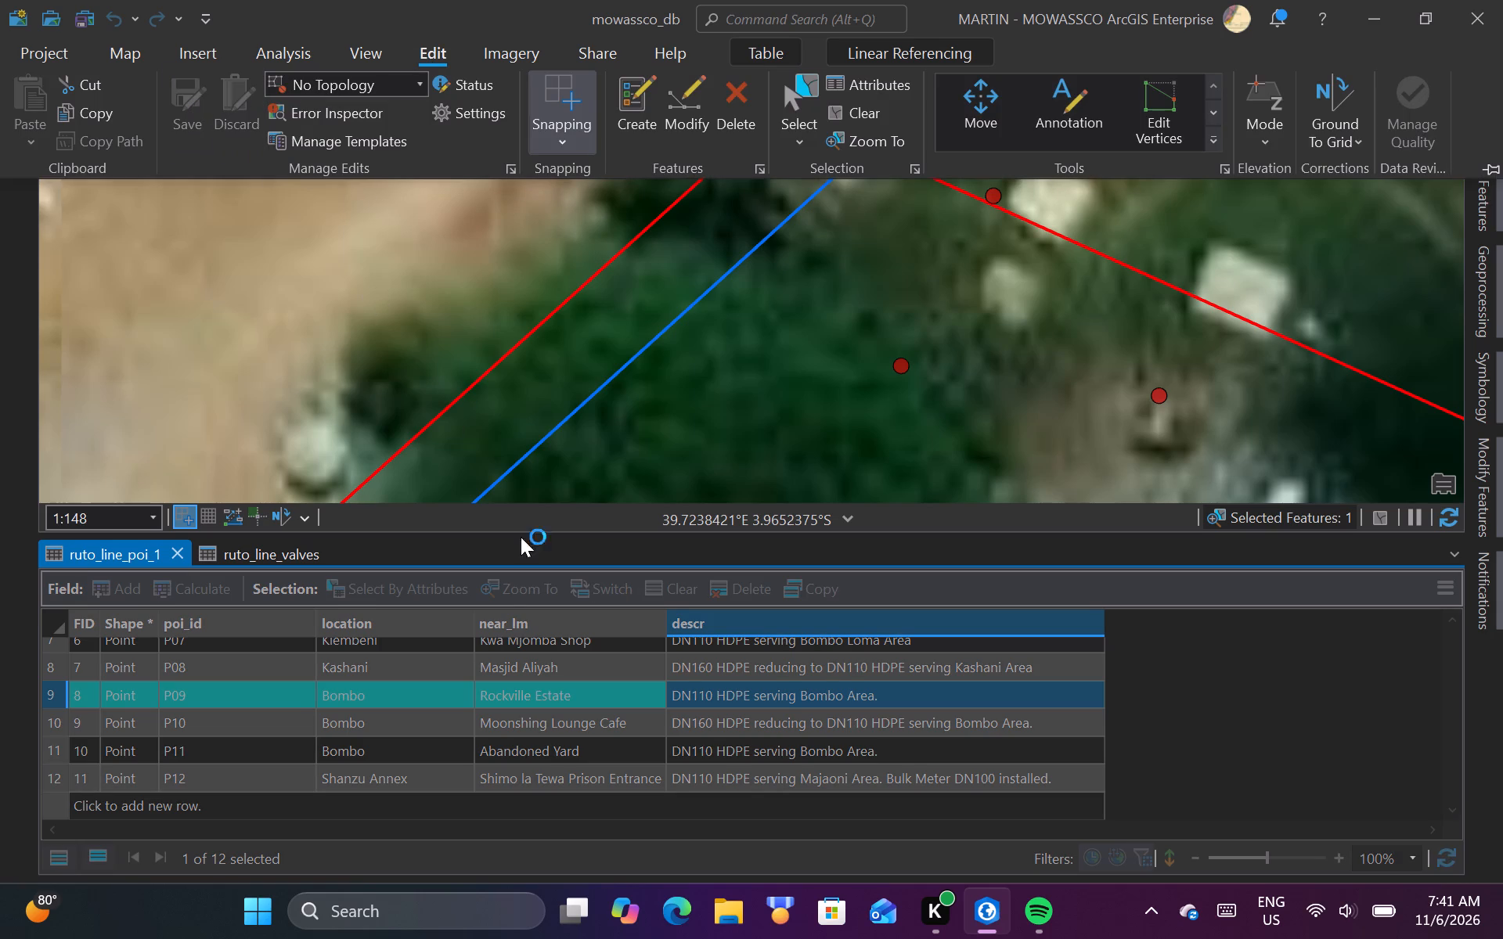
Review the attributes of the ruto_line_poi point on the red line just southeast of the P12 star.
{"action": "scroll", "coordinate": [533, 742], "scroll_direction": "down", "scroll_amount": 7}
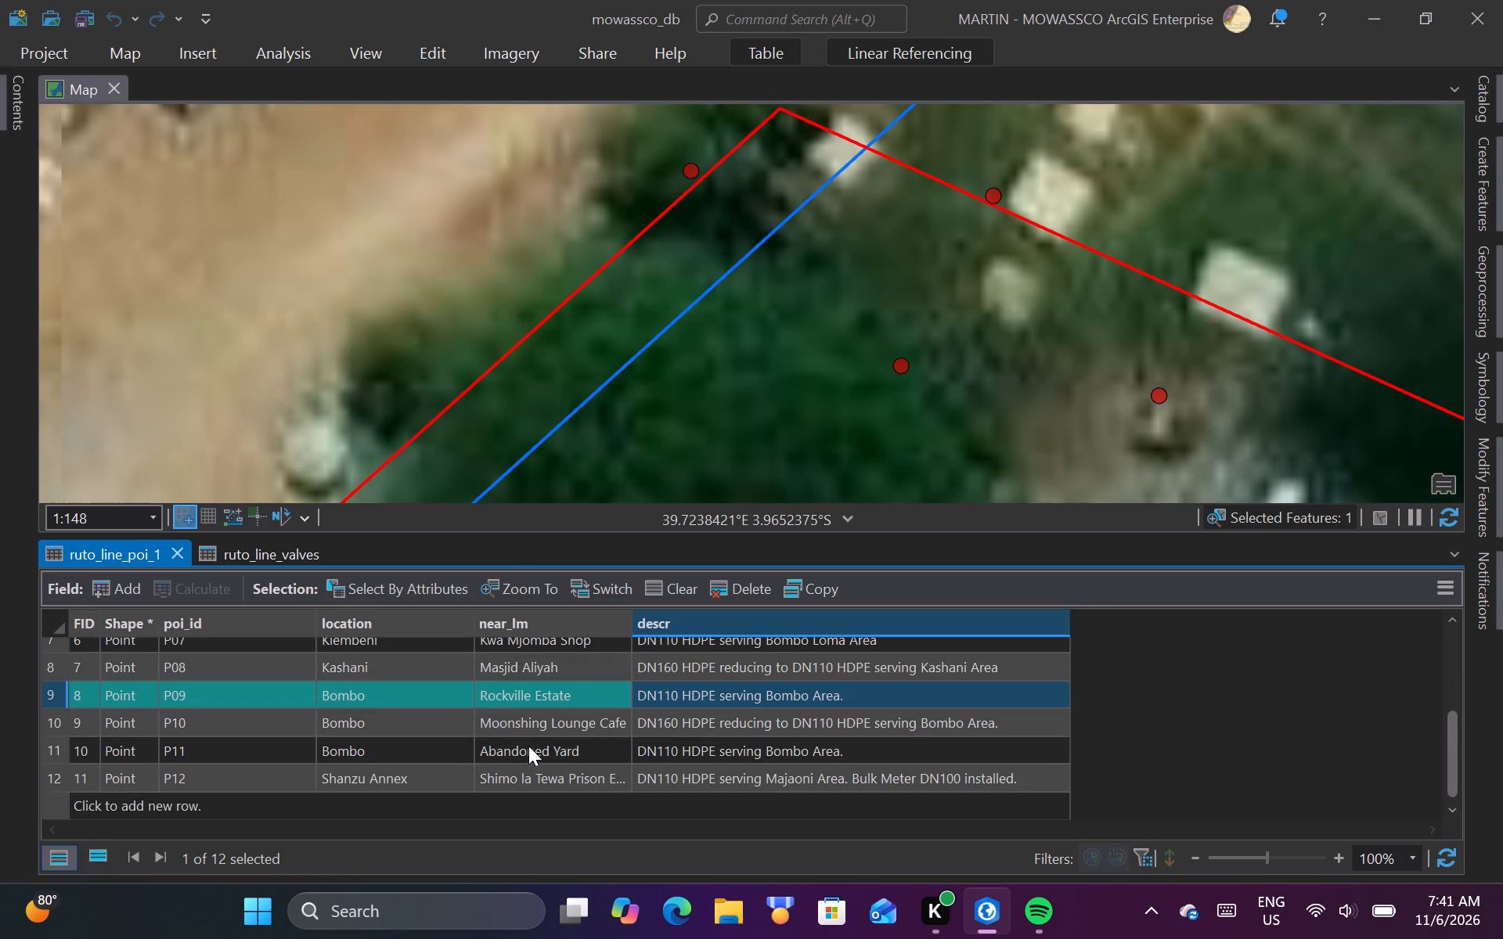
{"action": "scroll", "coordinate": [538, 359], "scroll_direction": "down", "scroll_amount": 1}
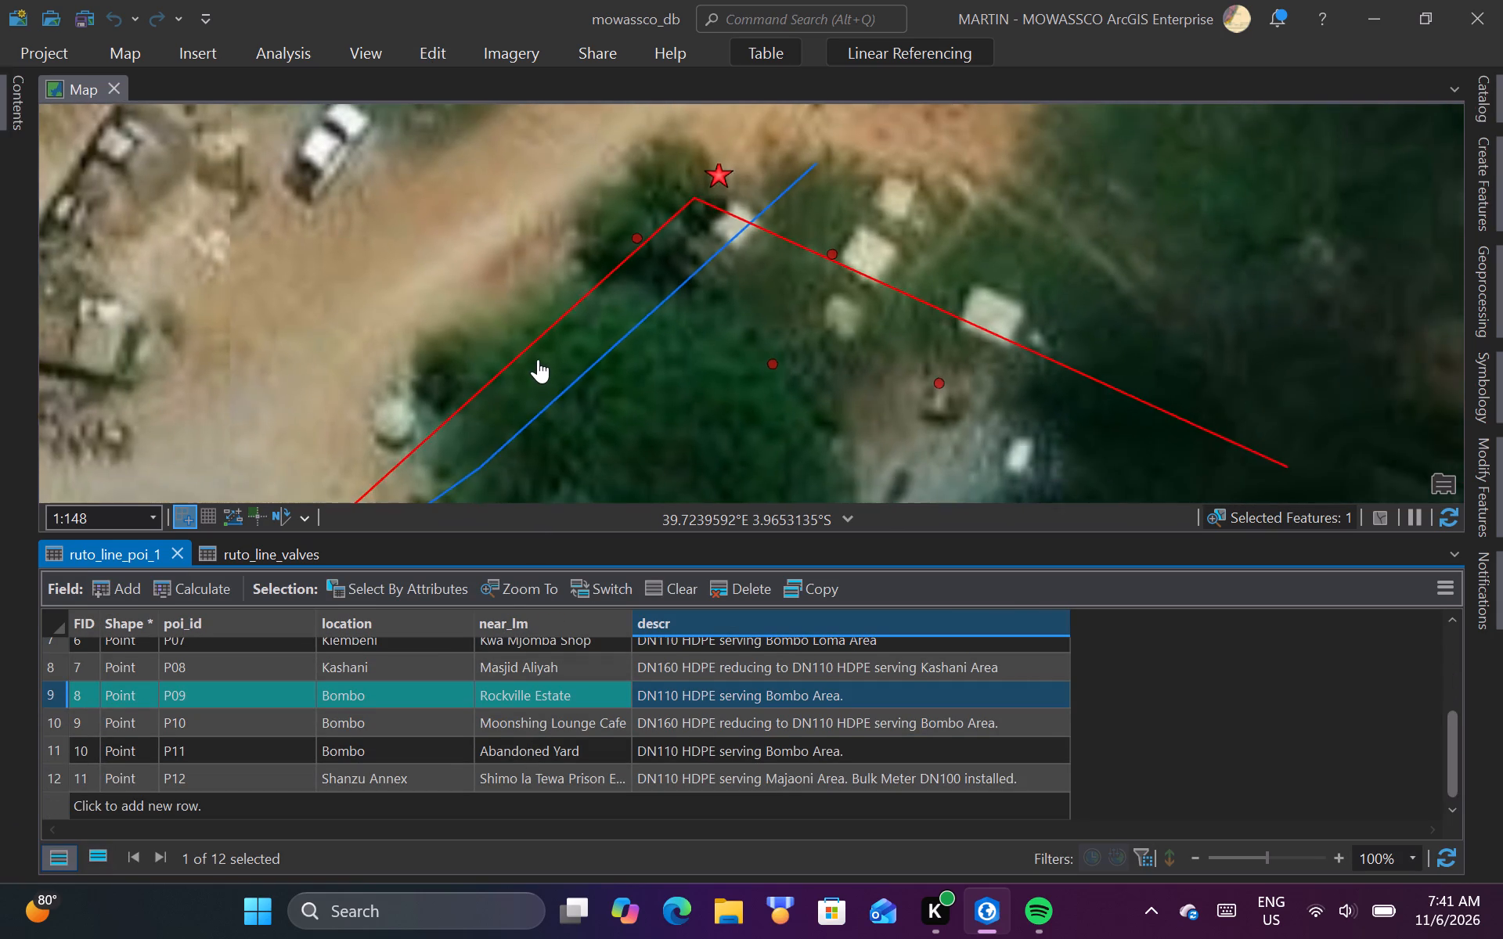
{"action": "scroll", "coordinate": [538, 359], "scroll_direction": "down", "scroll_amount": 1}
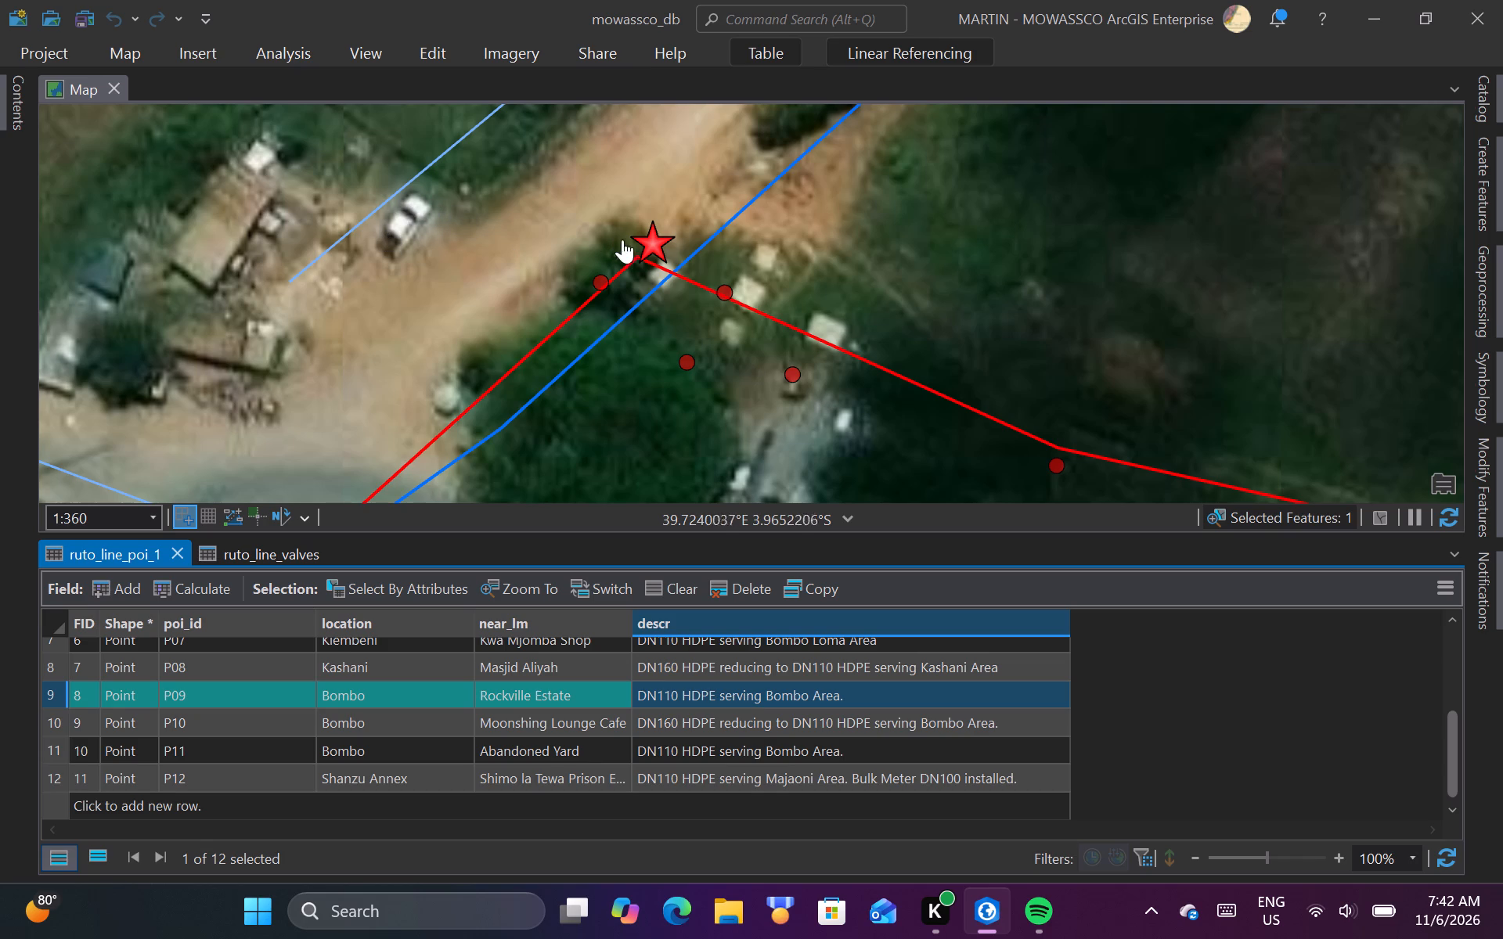
{"action": "left_click", "coordinate": [724, 290]}
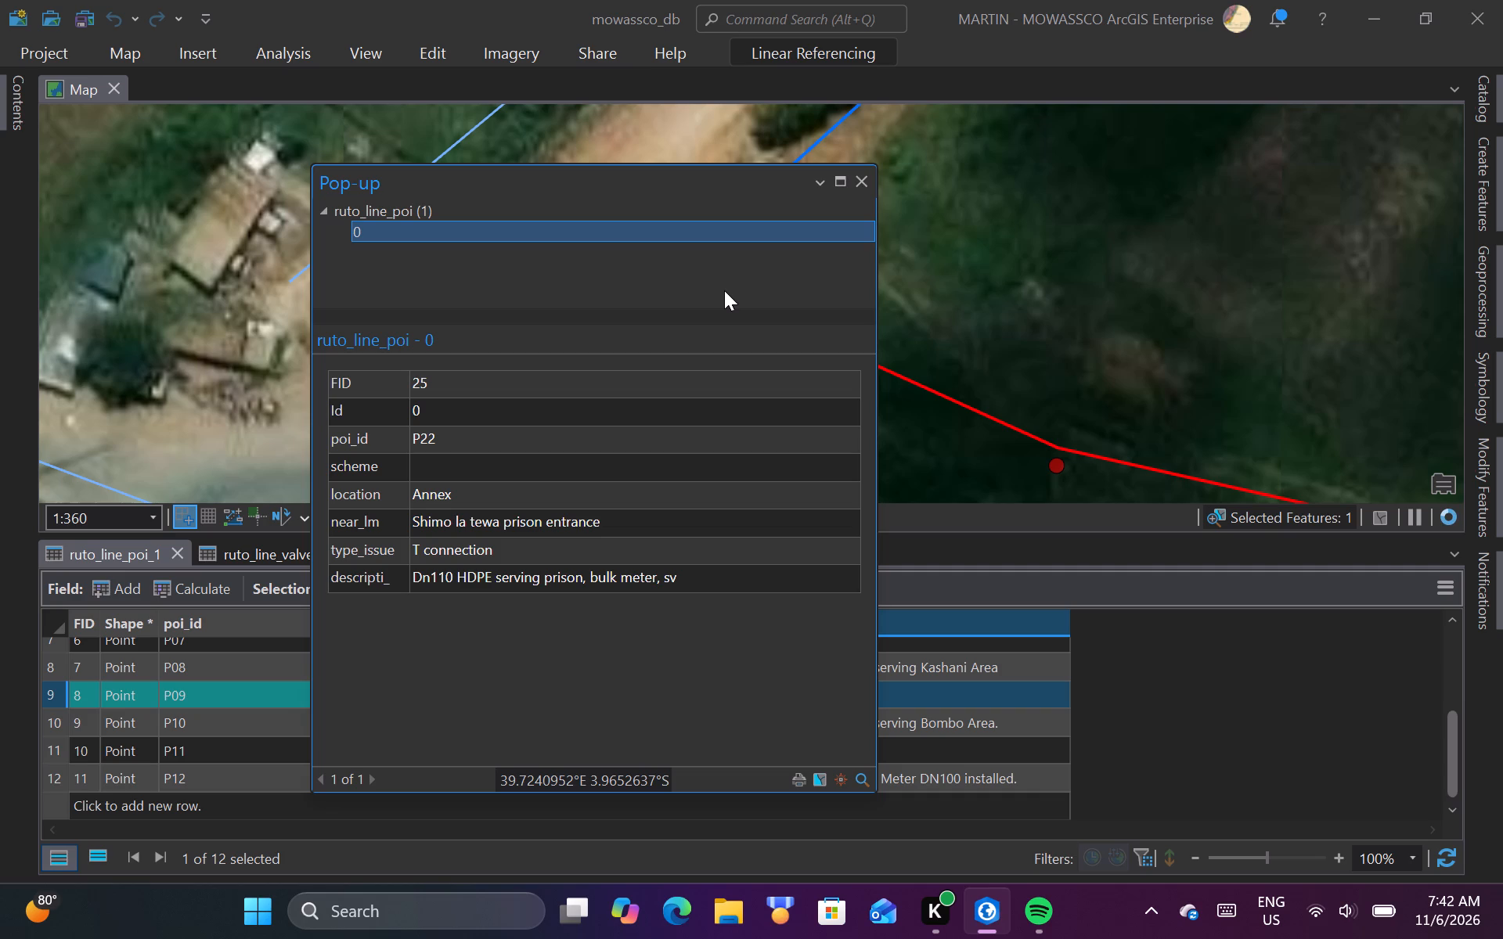
{"action": "left_click", "coordinate": [857, 184]}
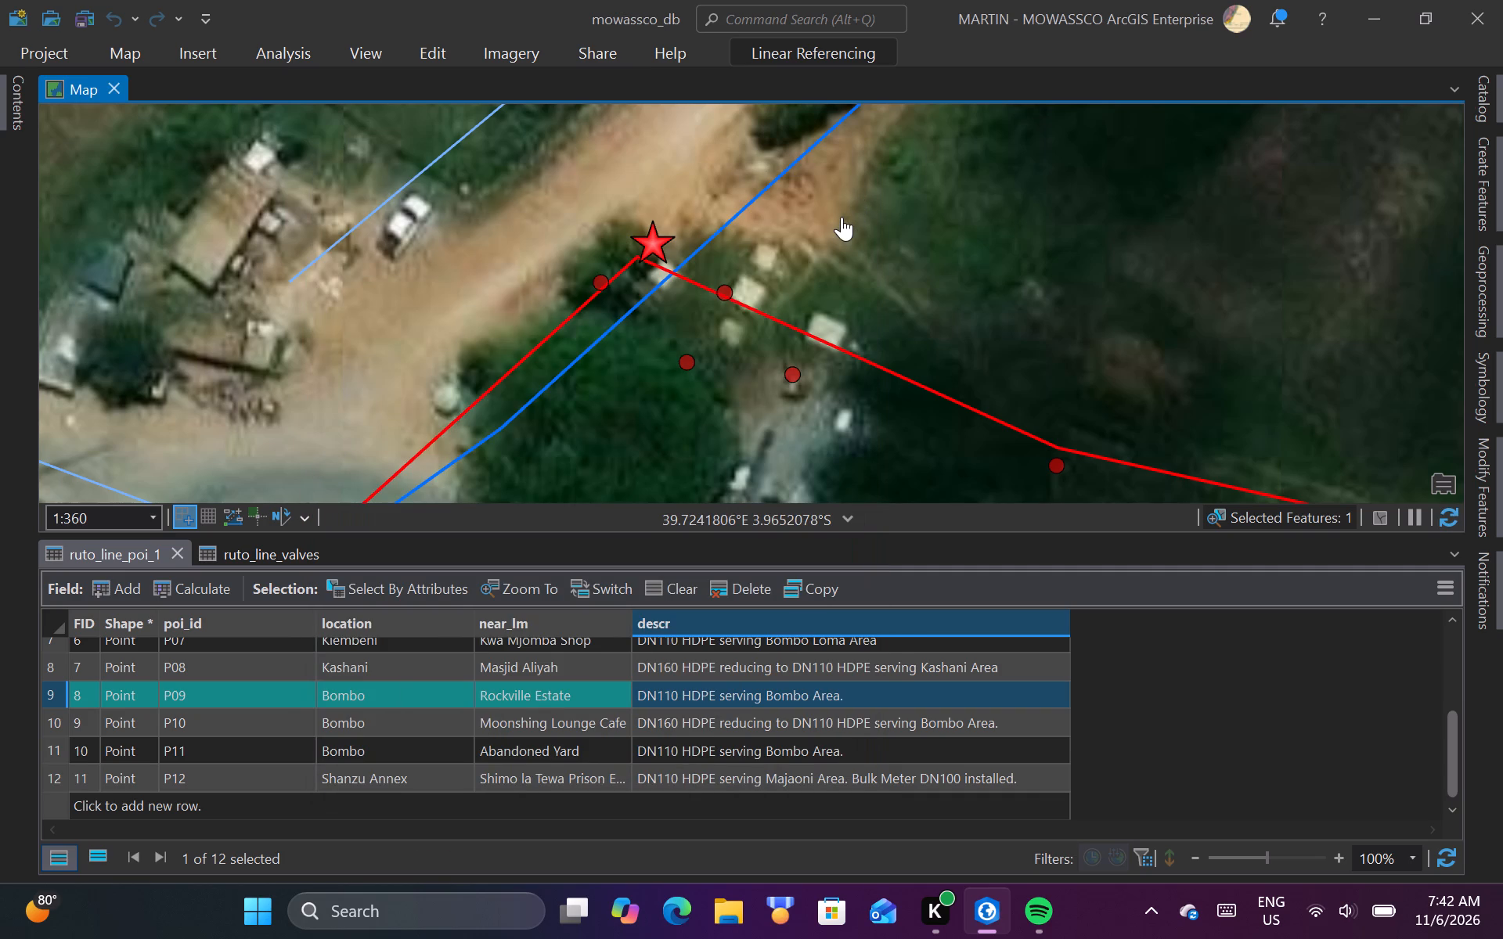
Add a ruto_line_poi_1 point just northeast of the ruto_line_poi point next to the P12 star.
{"action": "left_click", "coordinate": [1483, 187]}
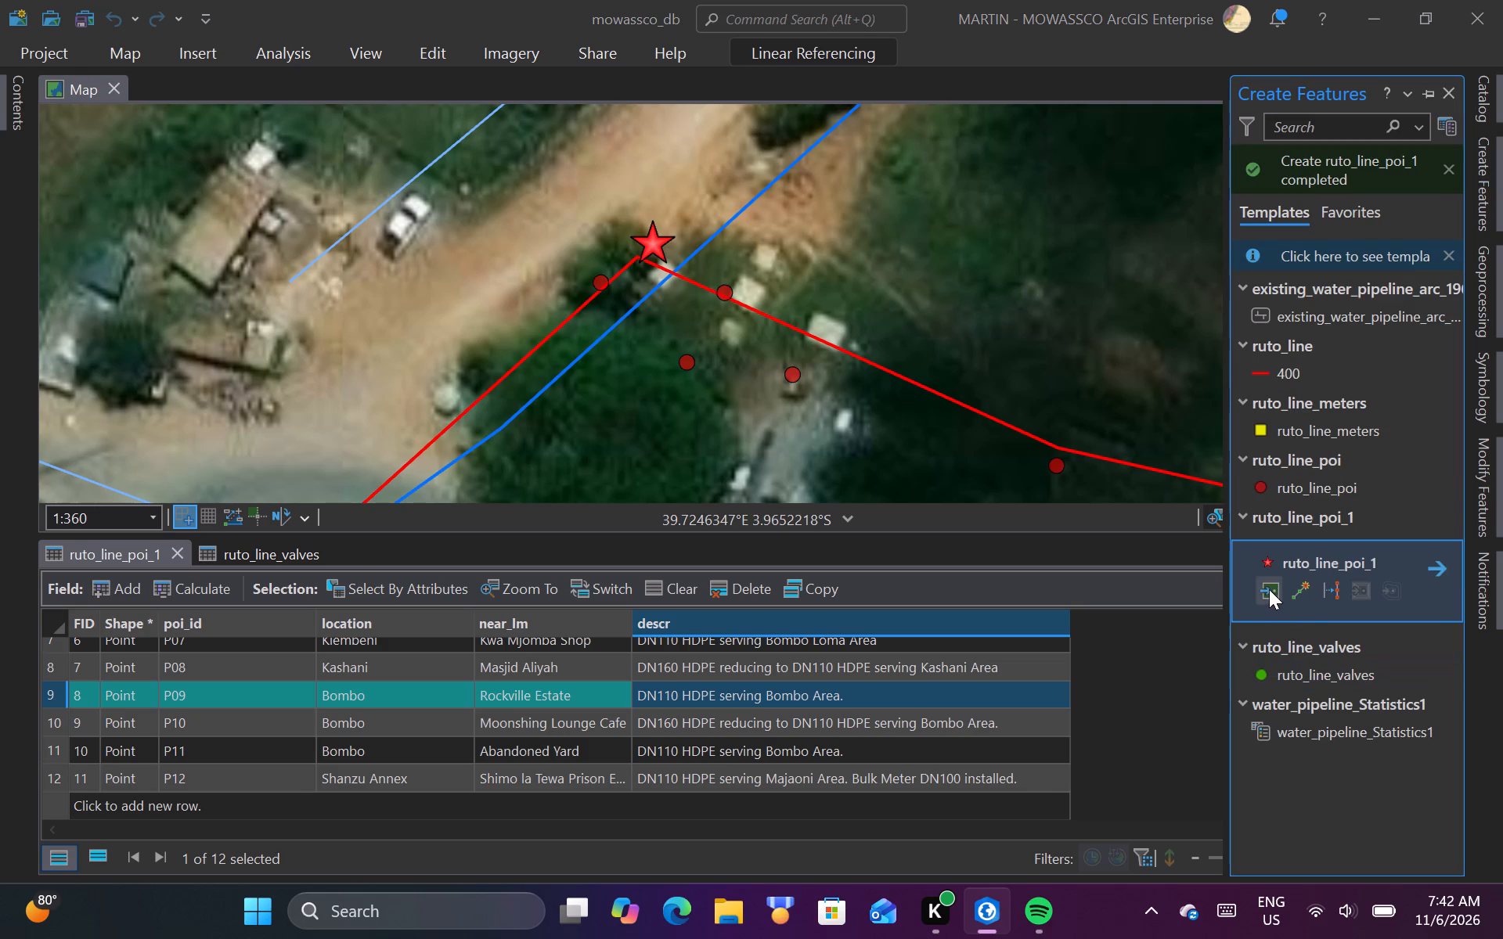
{"action": "left_click", "coordinate": [1269, 589]}
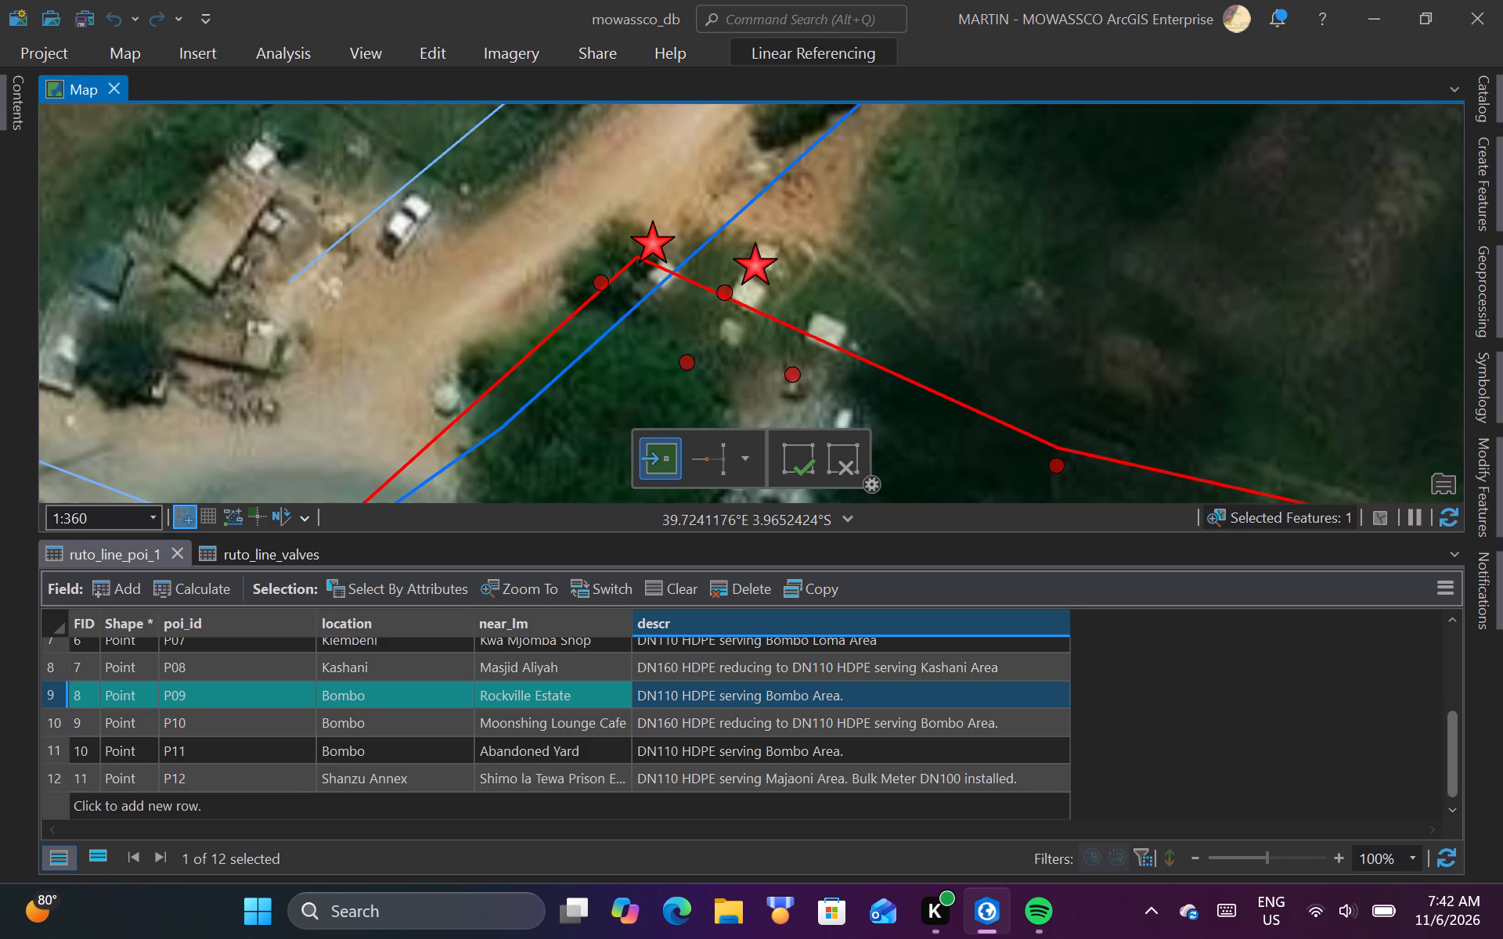
{"action": "left_click", "coordinate": [755, 264]}
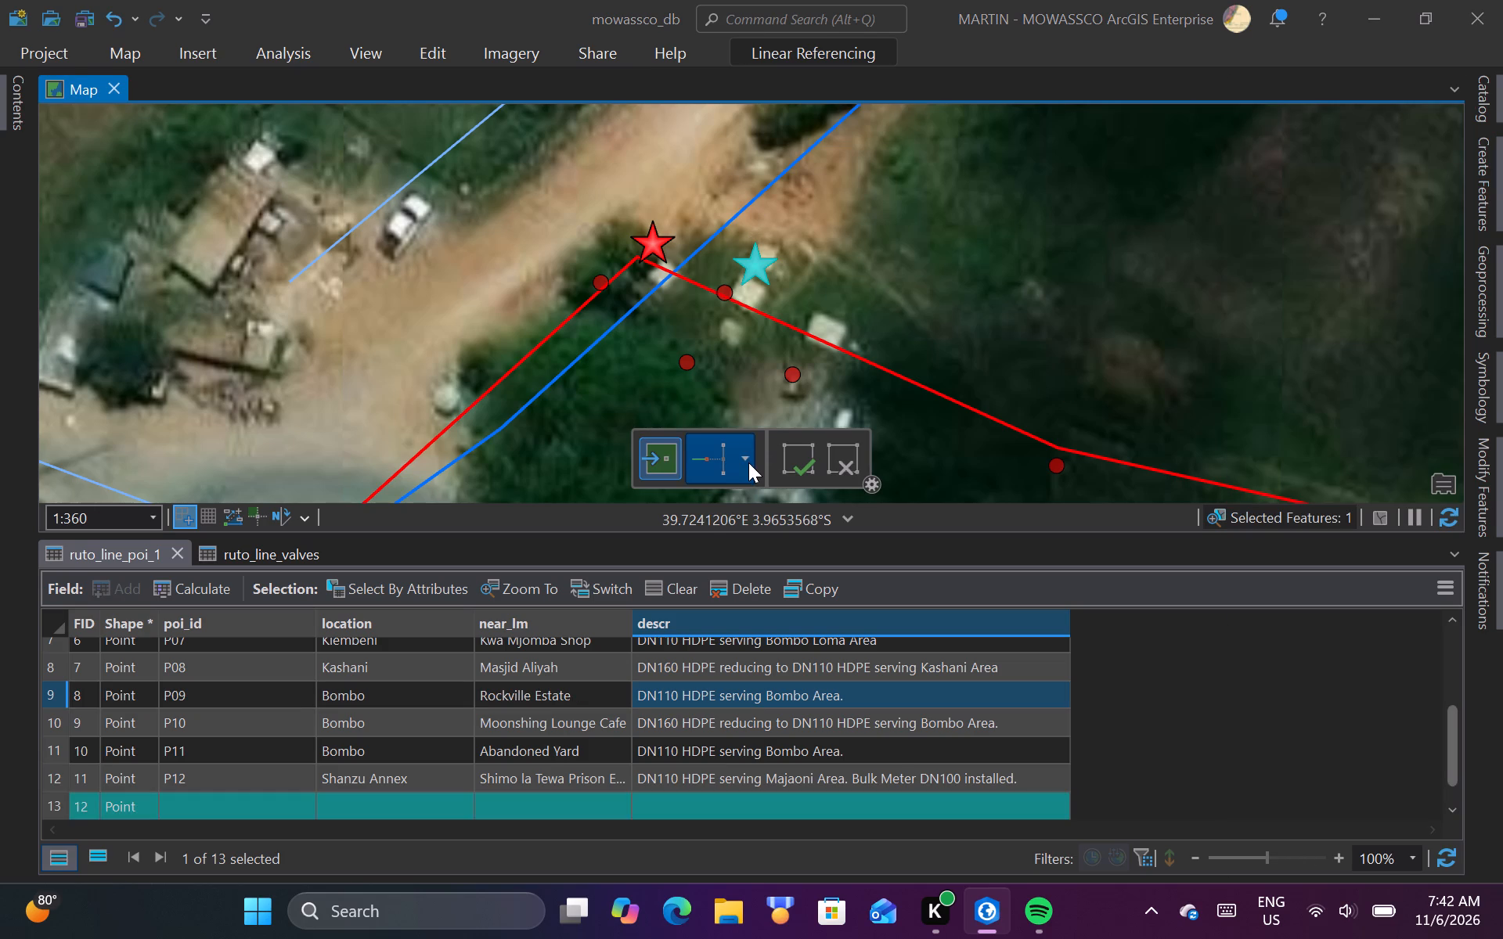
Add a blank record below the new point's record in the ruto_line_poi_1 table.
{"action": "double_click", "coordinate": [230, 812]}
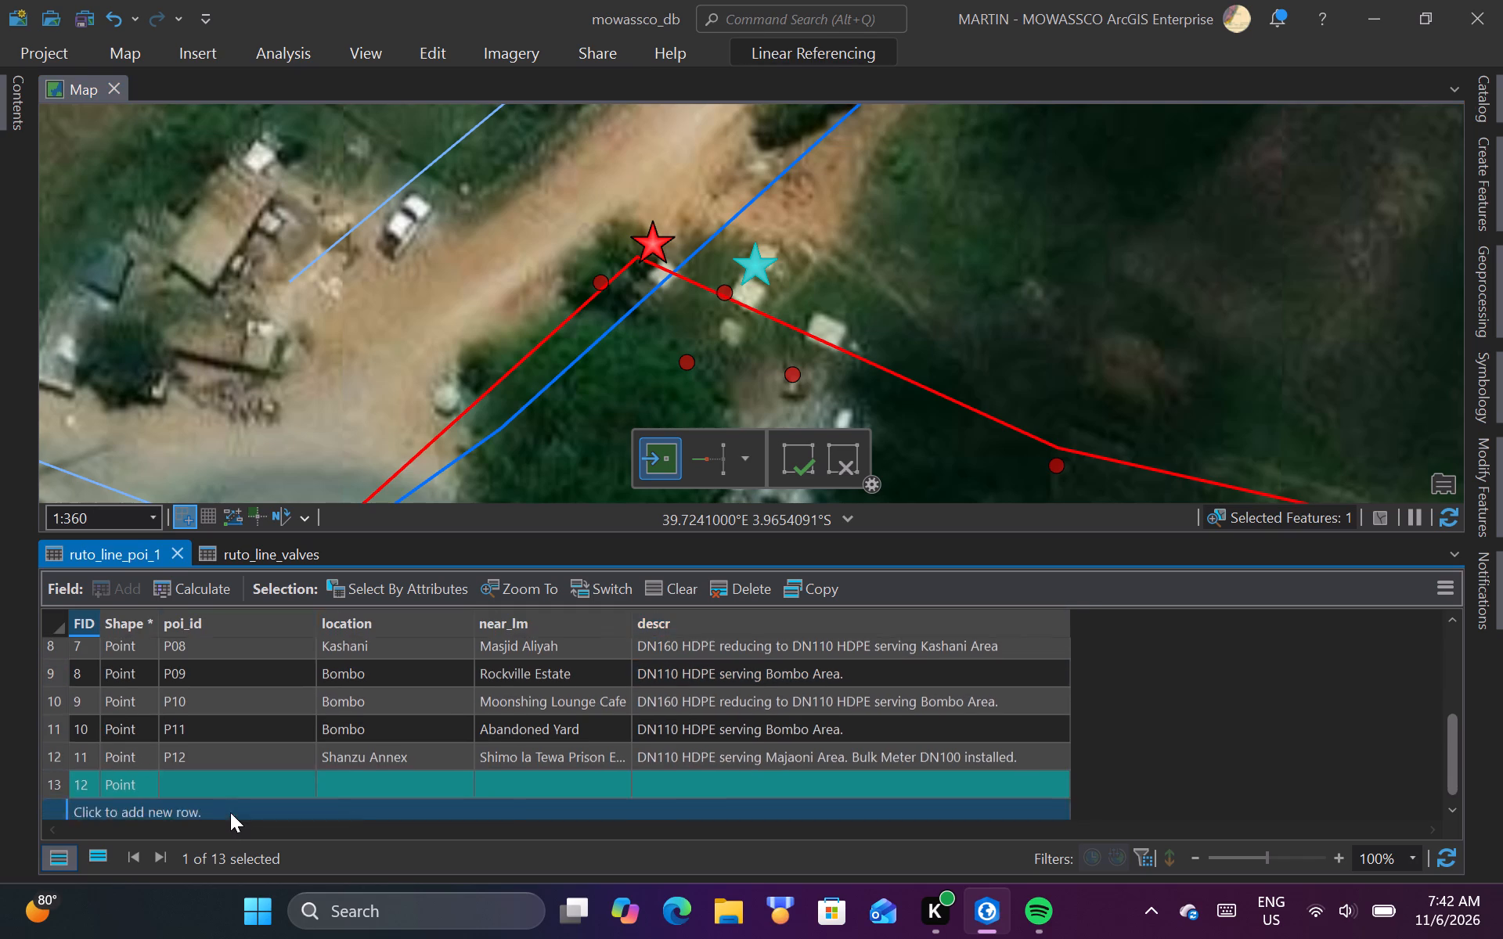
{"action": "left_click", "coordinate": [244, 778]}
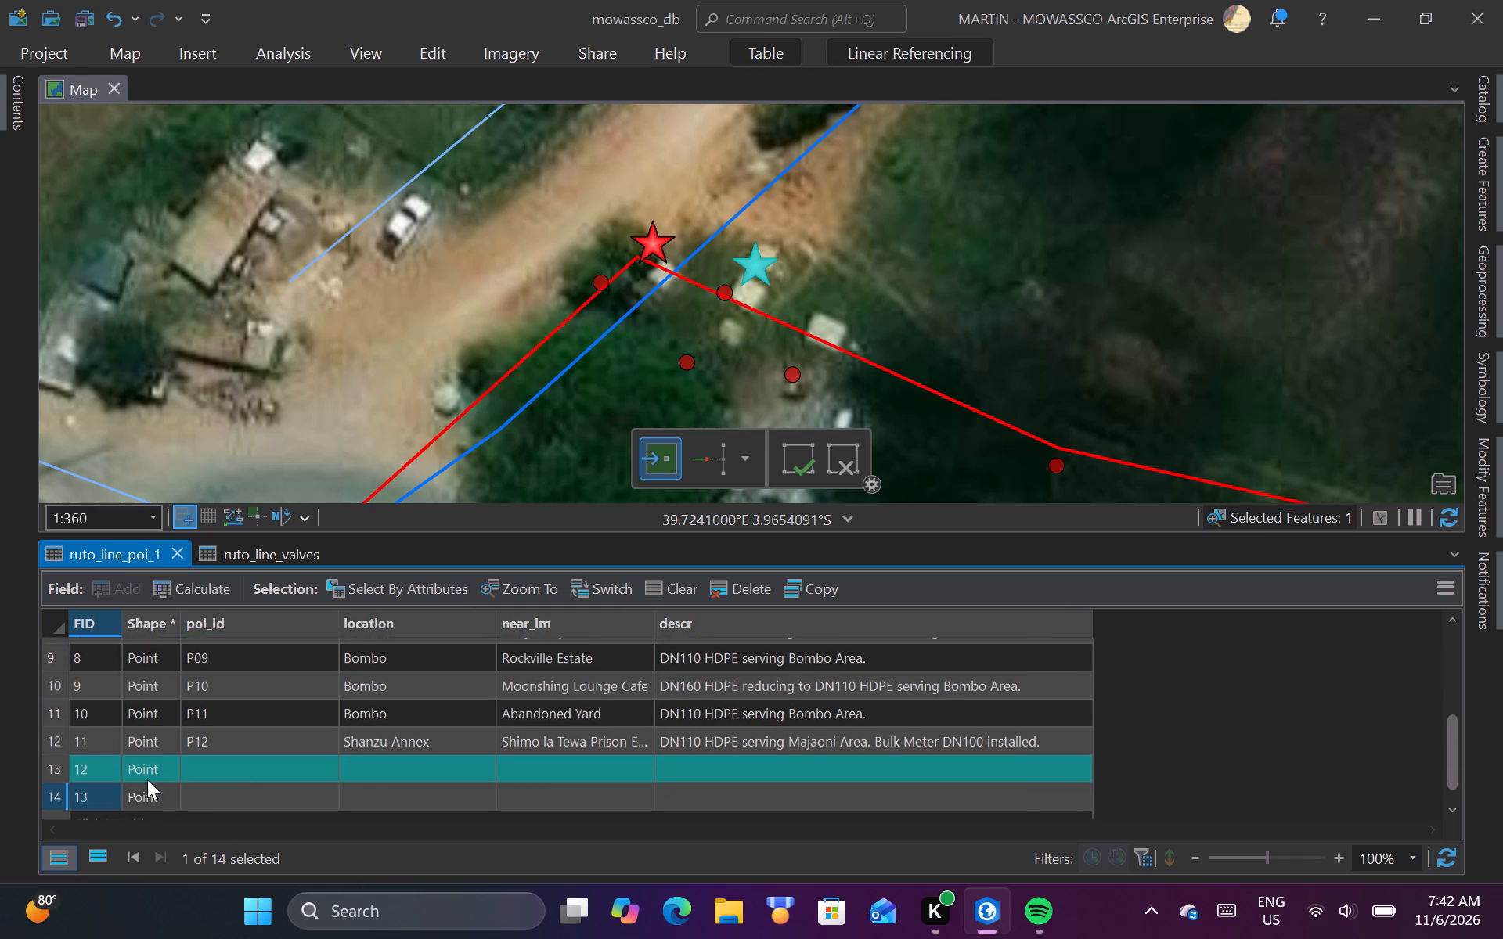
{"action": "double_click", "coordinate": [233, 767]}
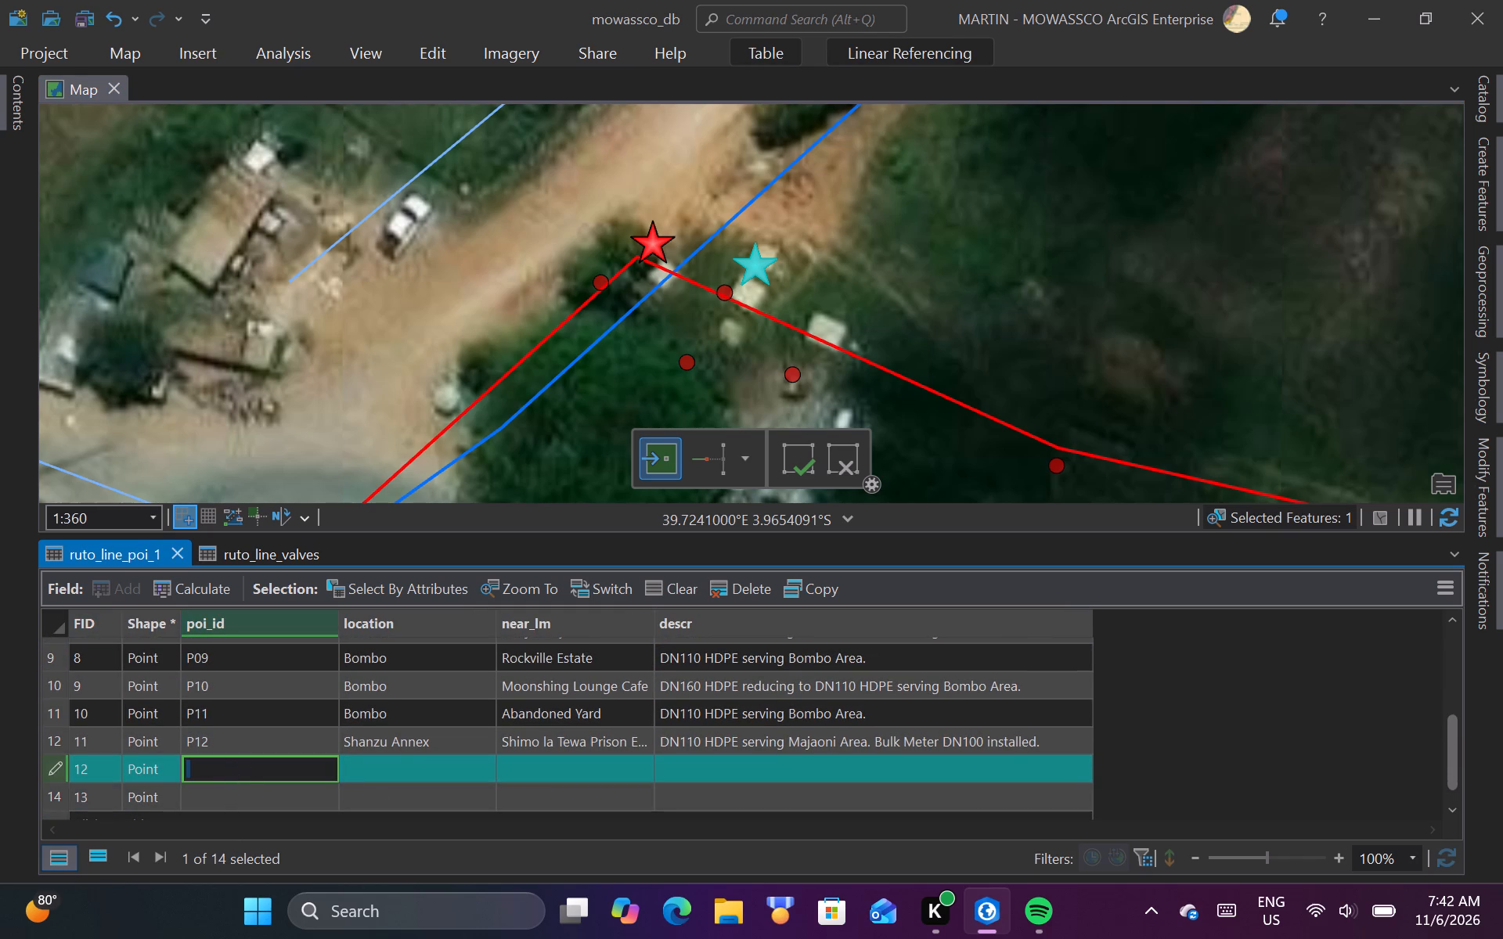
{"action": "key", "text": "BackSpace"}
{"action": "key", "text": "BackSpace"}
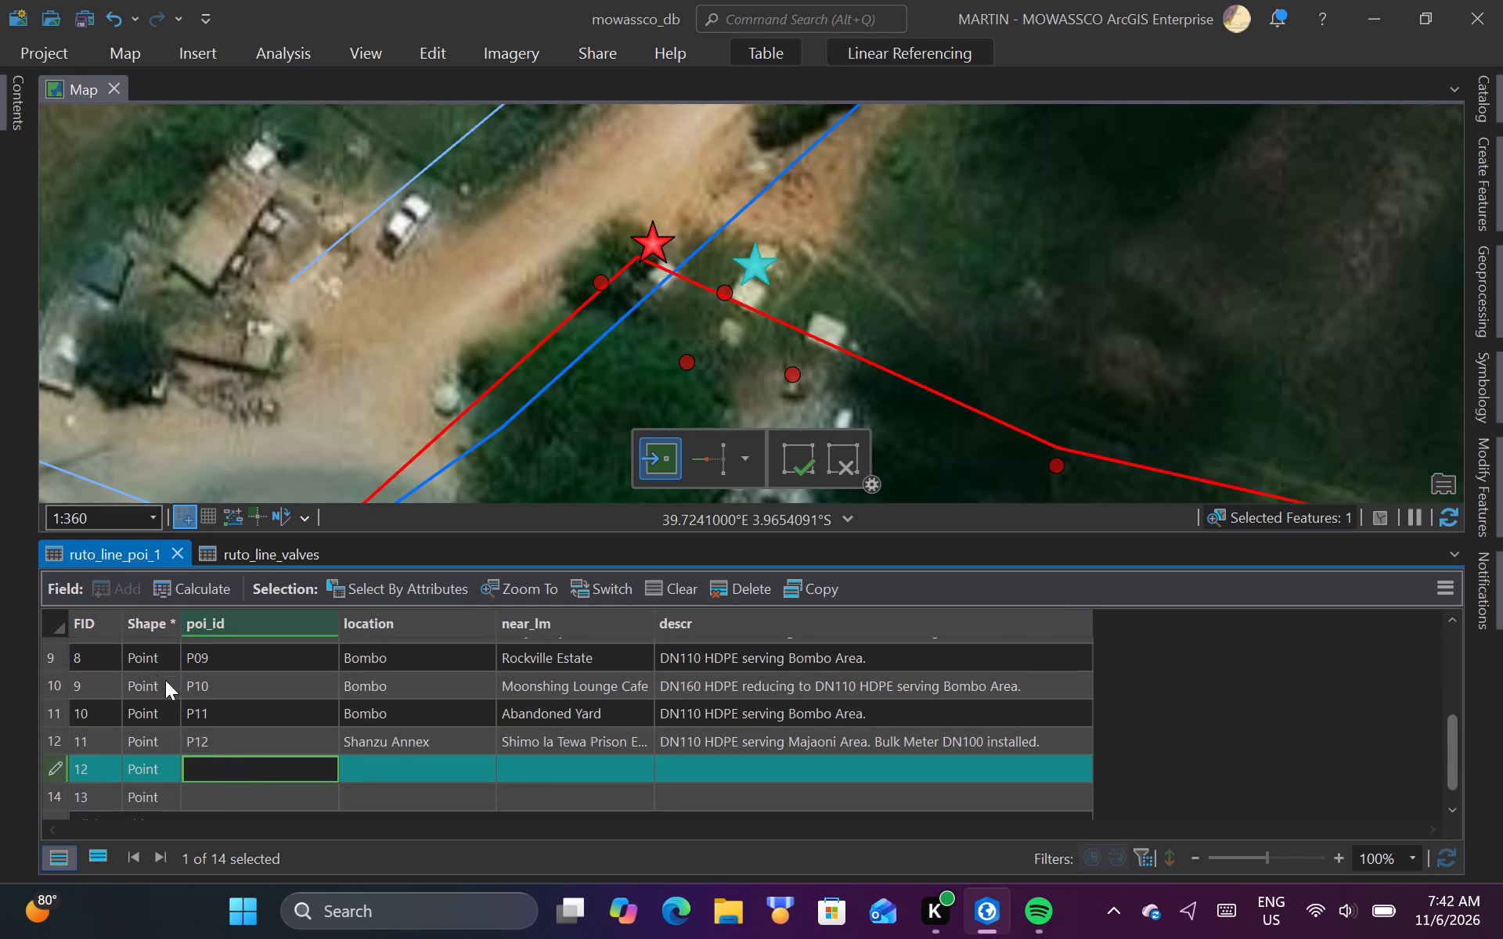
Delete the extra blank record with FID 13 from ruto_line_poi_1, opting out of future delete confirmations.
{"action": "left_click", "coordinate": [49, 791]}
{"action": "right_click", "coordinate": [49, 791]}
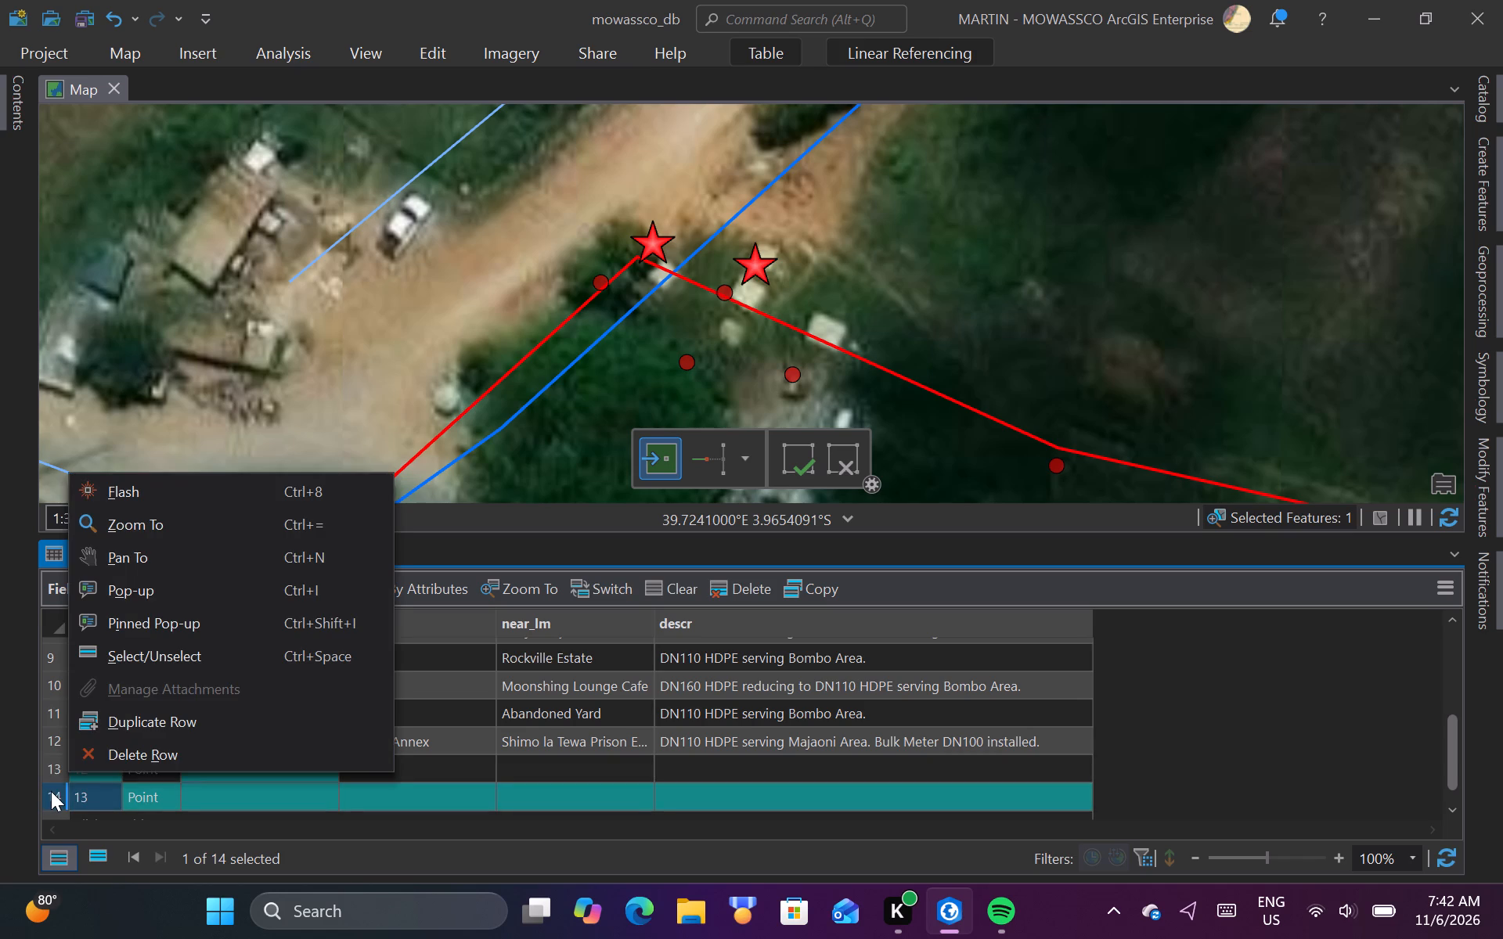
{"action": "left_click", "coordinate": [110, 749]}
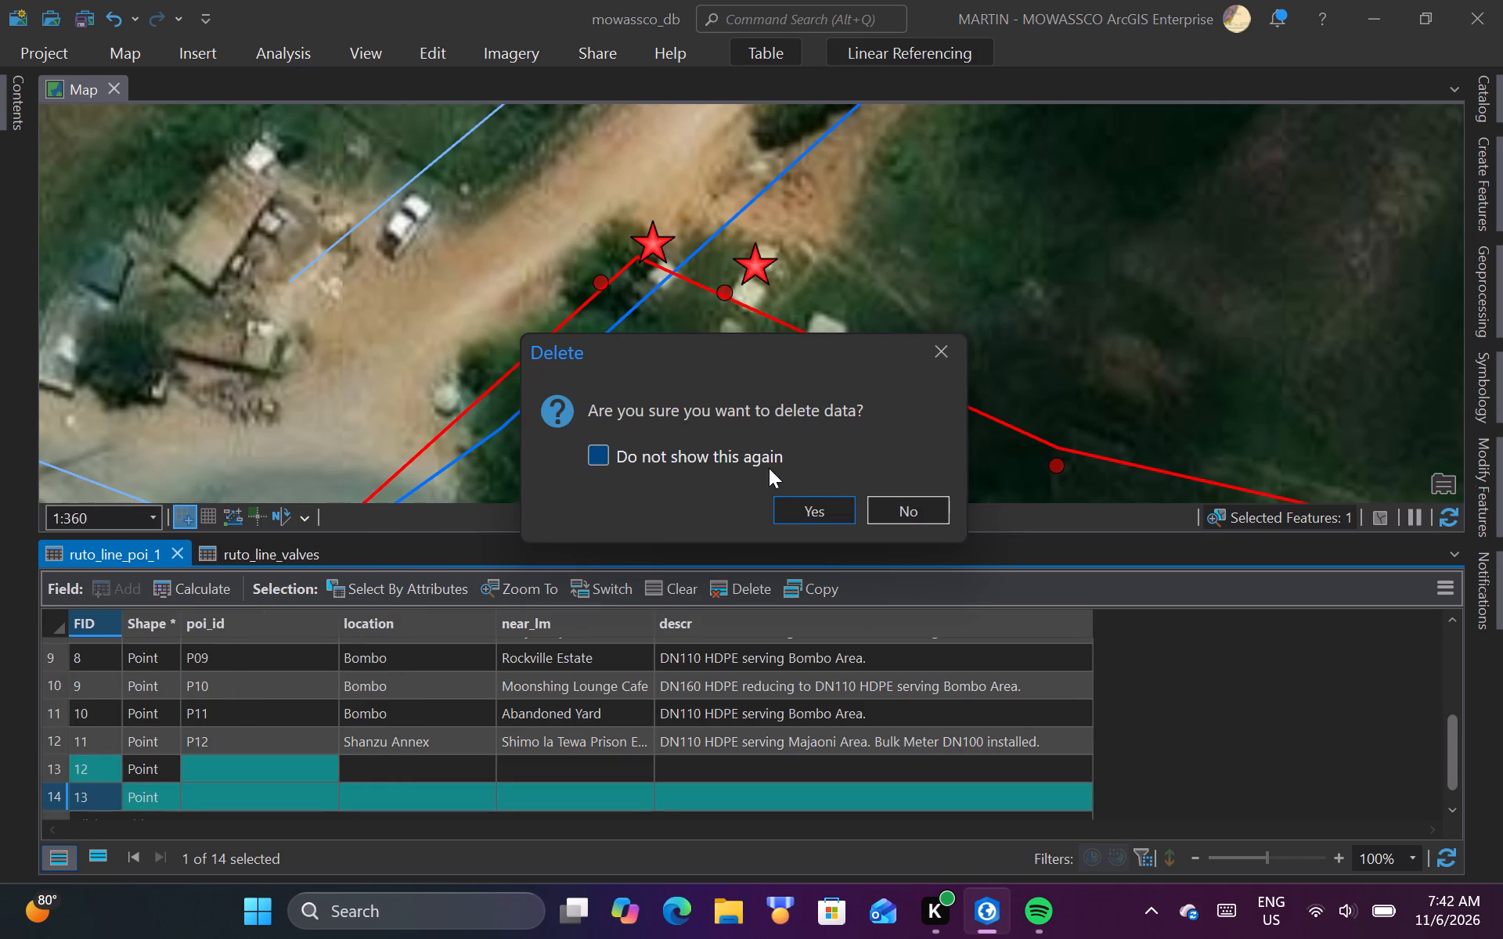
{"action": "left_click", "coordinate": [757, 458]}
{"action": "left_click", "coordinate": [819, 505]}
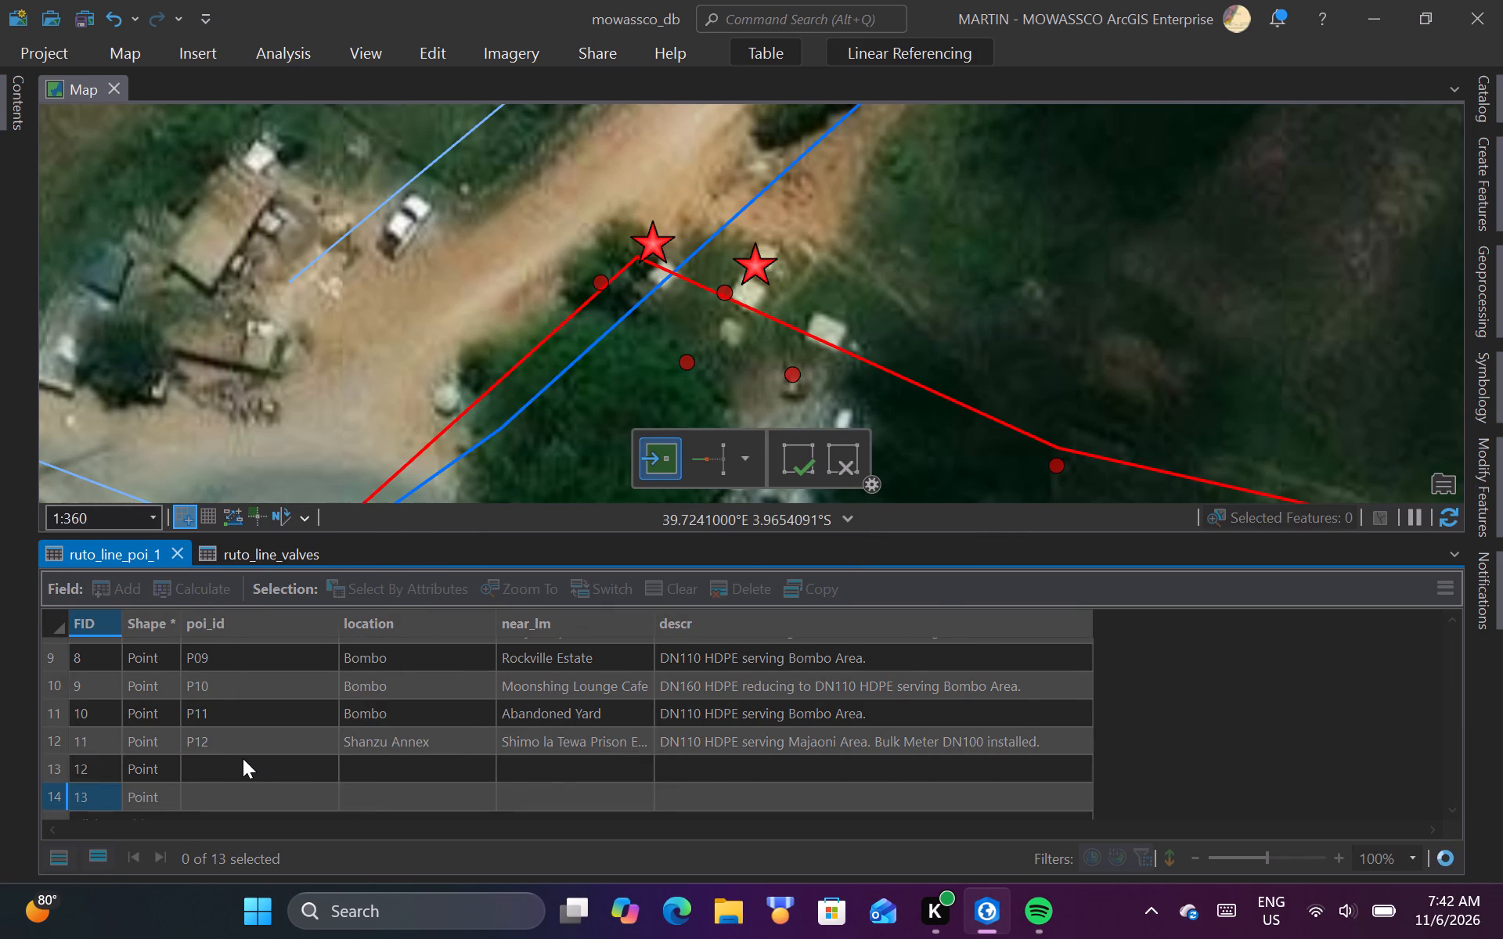
Set the poi_id of the new point's record (FID 12) to P13.
{"action": "scroll", "coordinate": [185, 745], "scroll_direction": "down", "scroll_amount": 4}
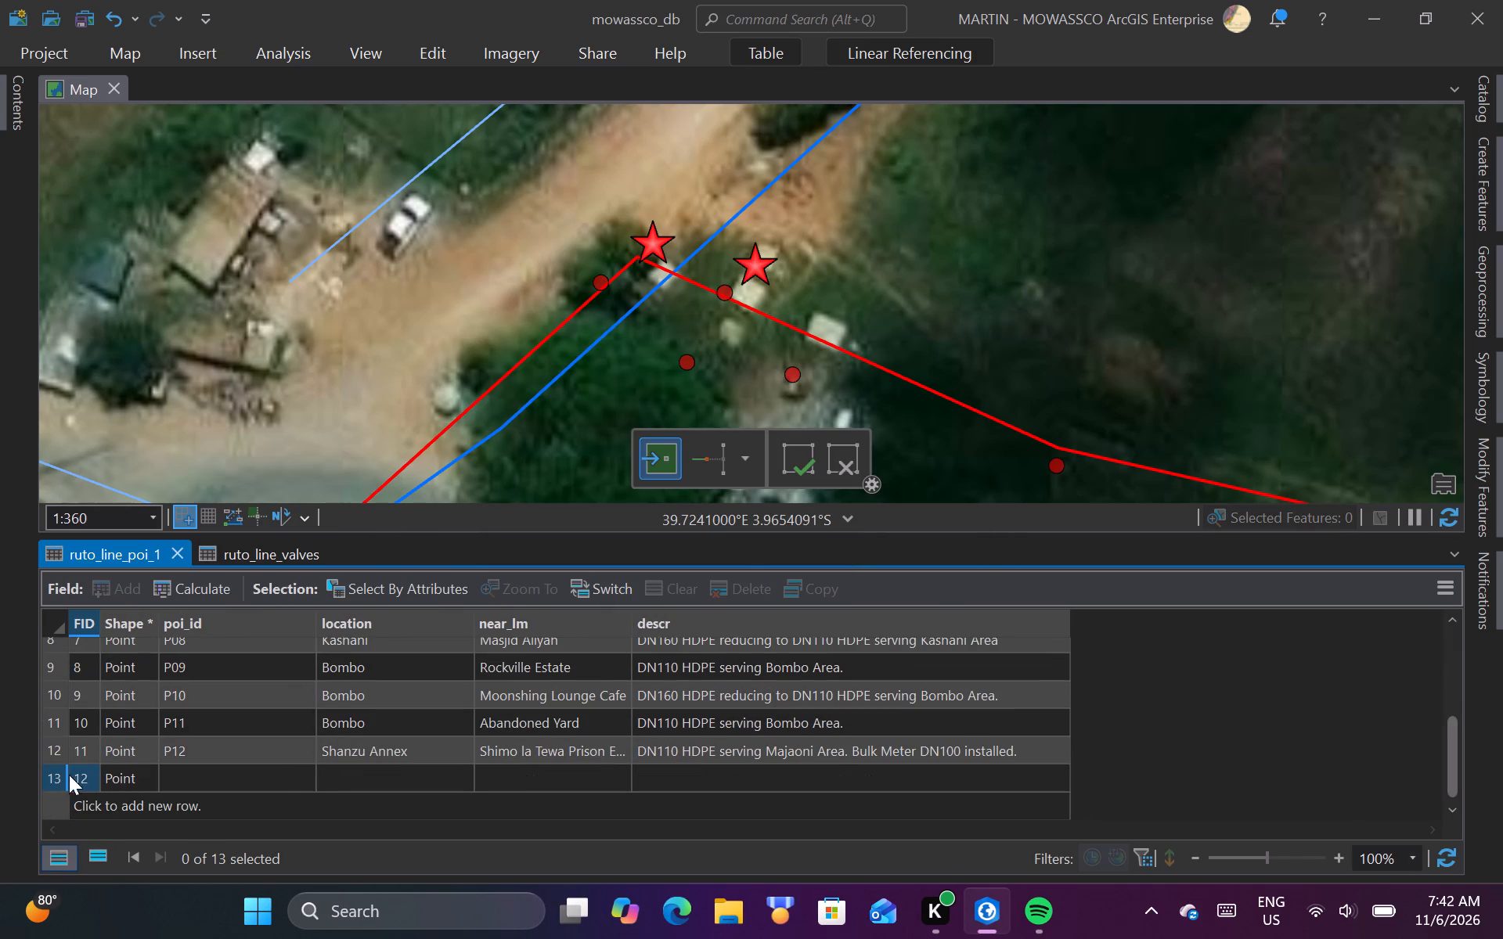
{"action": "left_click", "coordinate": [57, 779]}
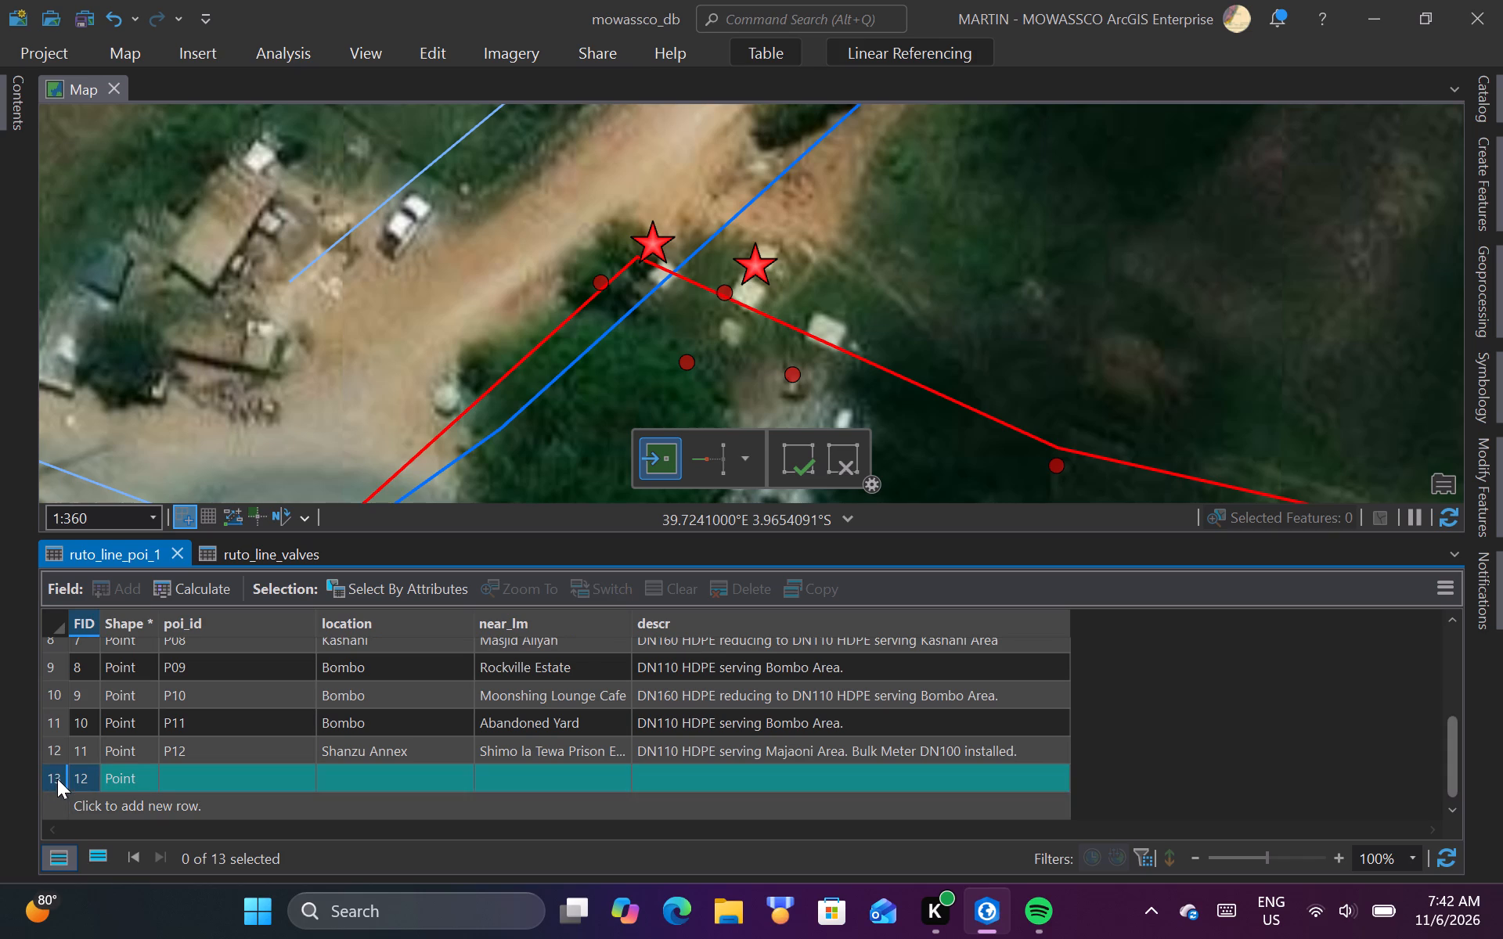
{"action": "left_click", "coordinate": [260, 773]}
{"action": "double_click", "coordinate": [223, 772]}
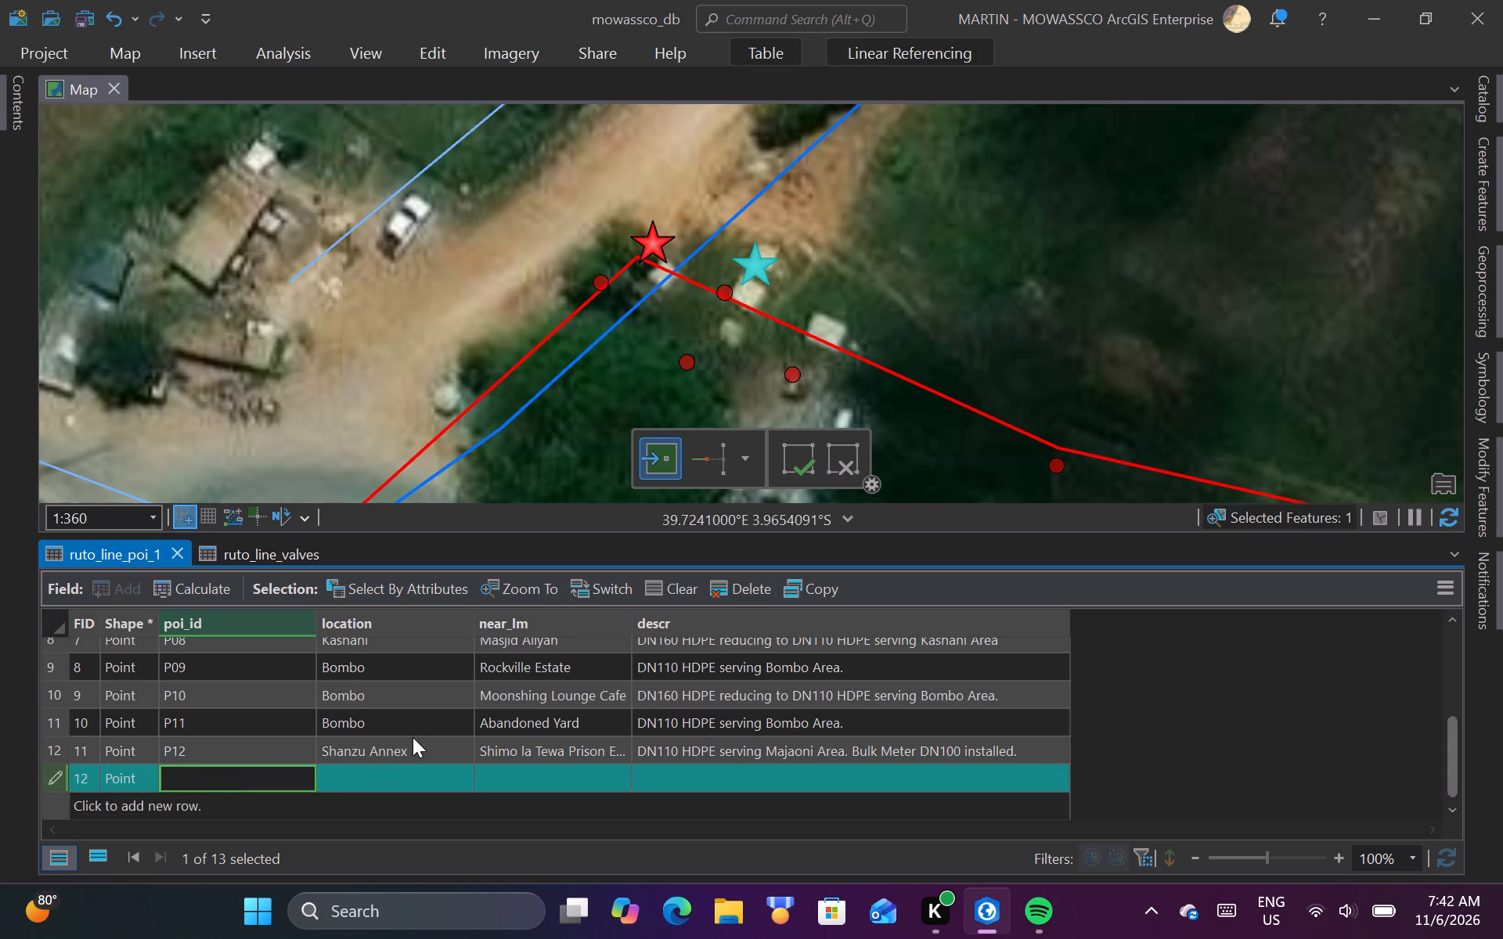
{"action": "type", "text": "p13"}
{"action": "key", "text": "BackSpace"}
{"action": "key", "text": "BackSpace"}
{"action": "key", "text": "BackSpace"}
{"action": "type", "text": "P13"}
Set the location of point P13 to "Shanzu Annex".
{"action": "double_click", "coordinate": [391, 782]}
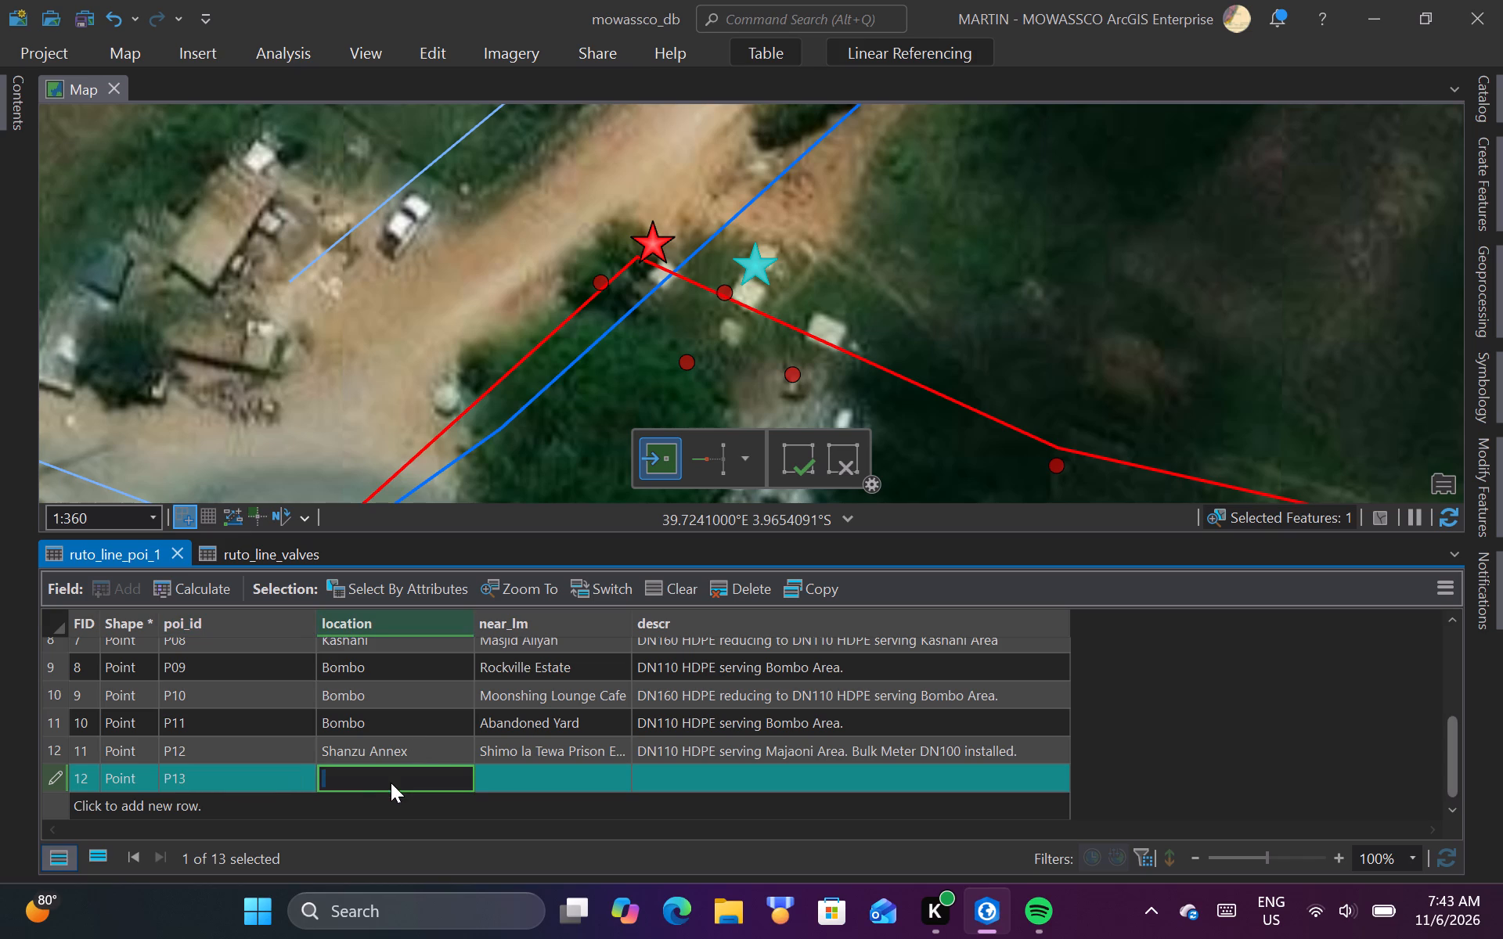
{"action": "key", "text": "BackSpace"}
{"action": "key", "text": "BackSpace"}
{"action": "key", "text": "s"}
{"action": "type", "text": "nnex"}
Copy P12's near_lm value, "Shimo la Tewa Prison Entrance", into the near_lm field of P13.
{"action": "left_click", "coordinate": [586, 743]}
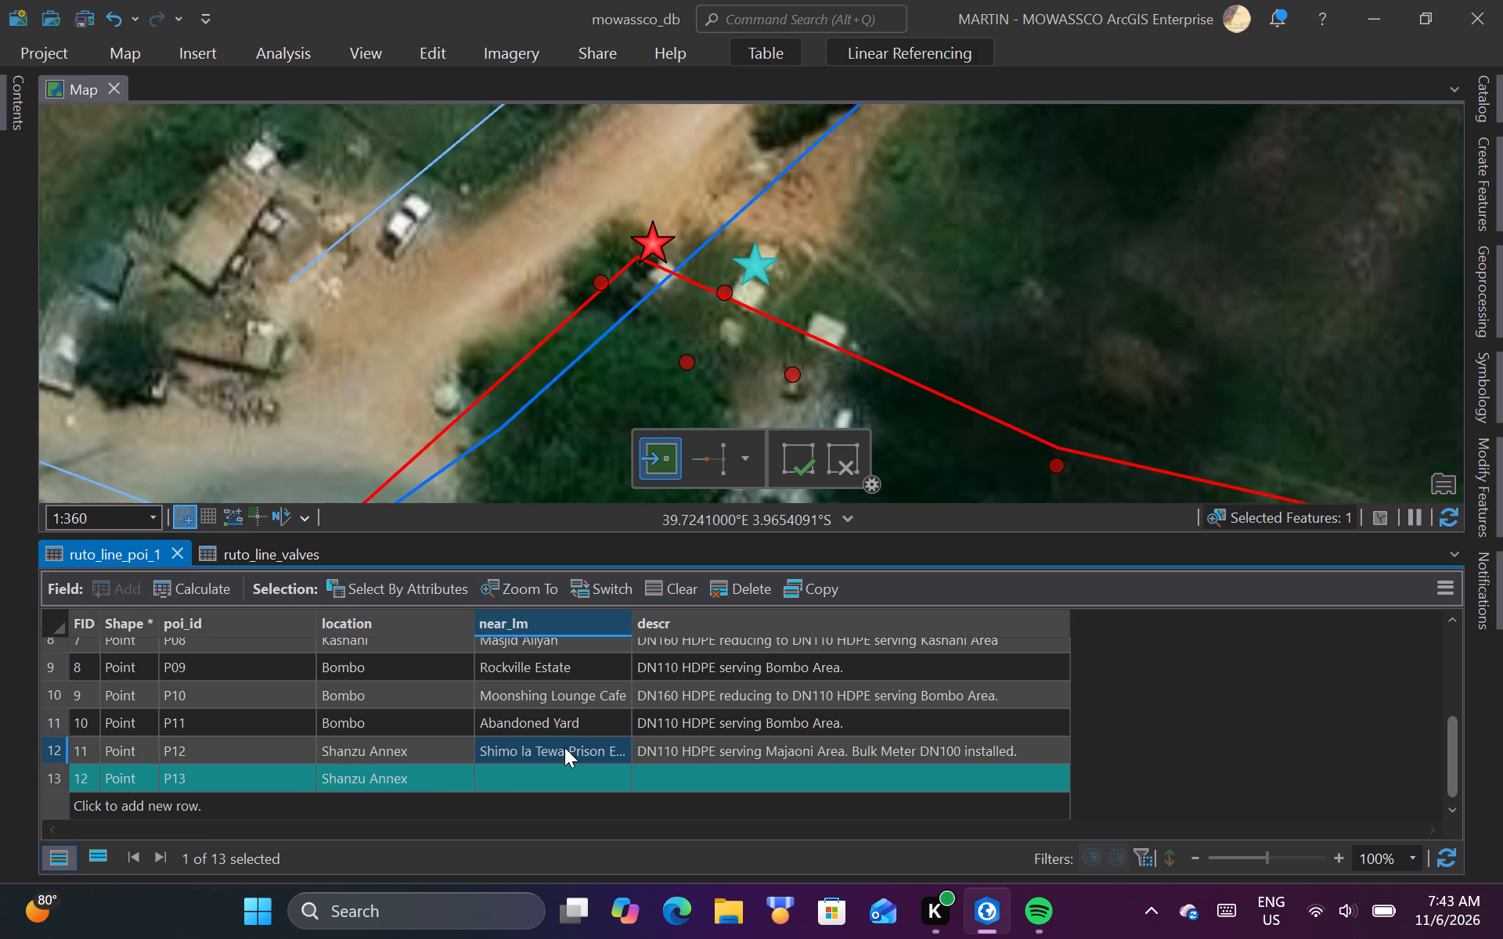
{"action": "right_click", "coordinate": [564, 747]}
{"action": "left_click", "coordinate": [478, 612]}
{"action": "double_click", "coordinate": [522, 774]}
{"action": "key", "text": "BackSpace"}
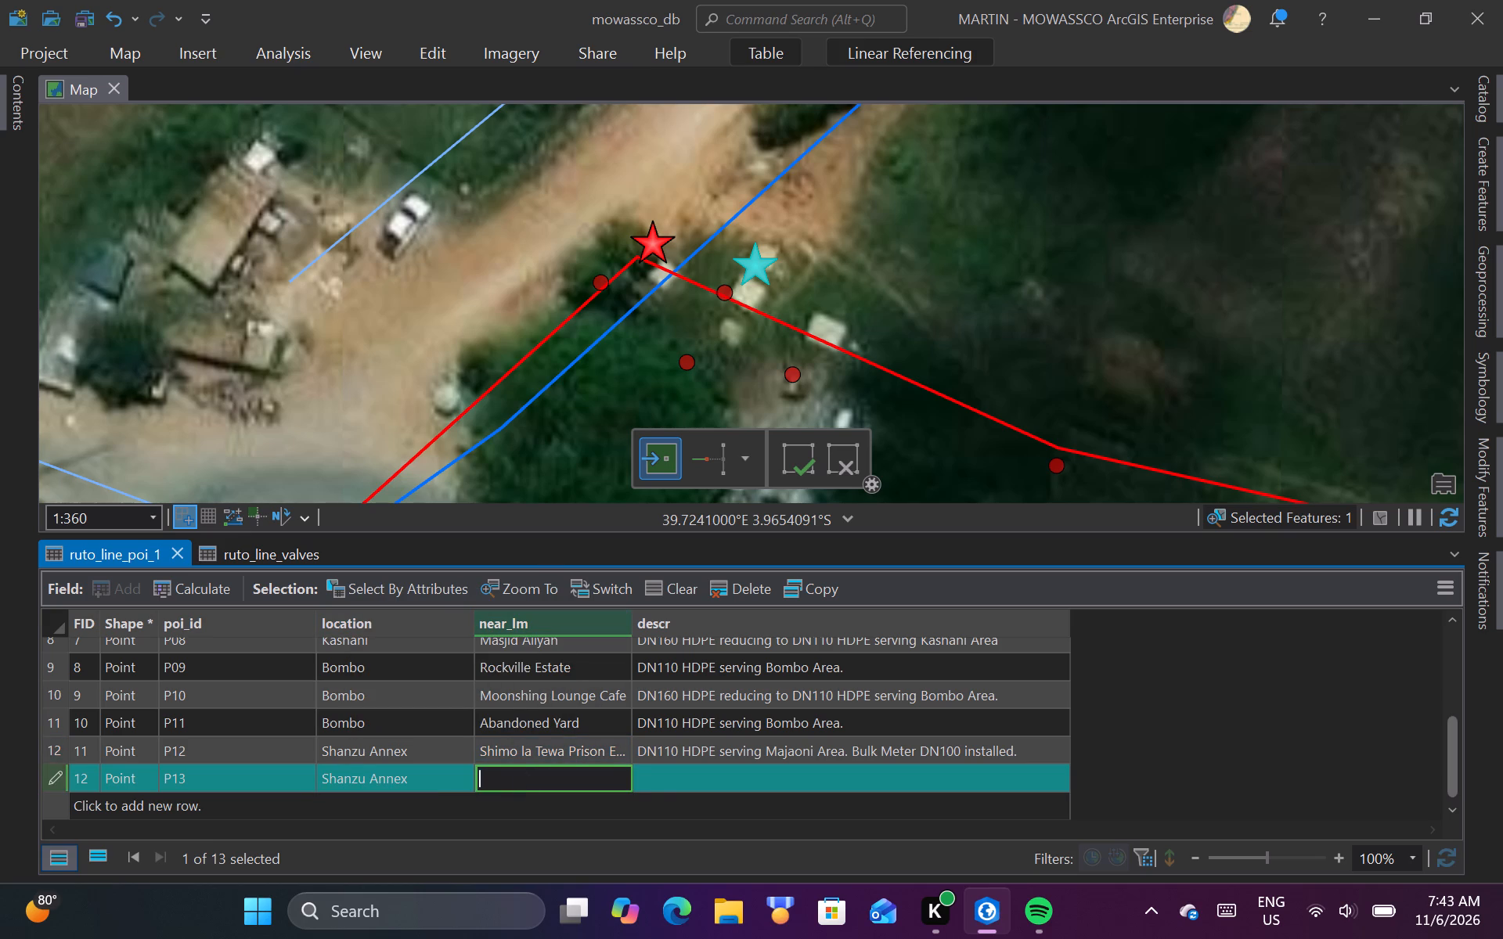
{"action": "key", "text": "ctrl+v"}
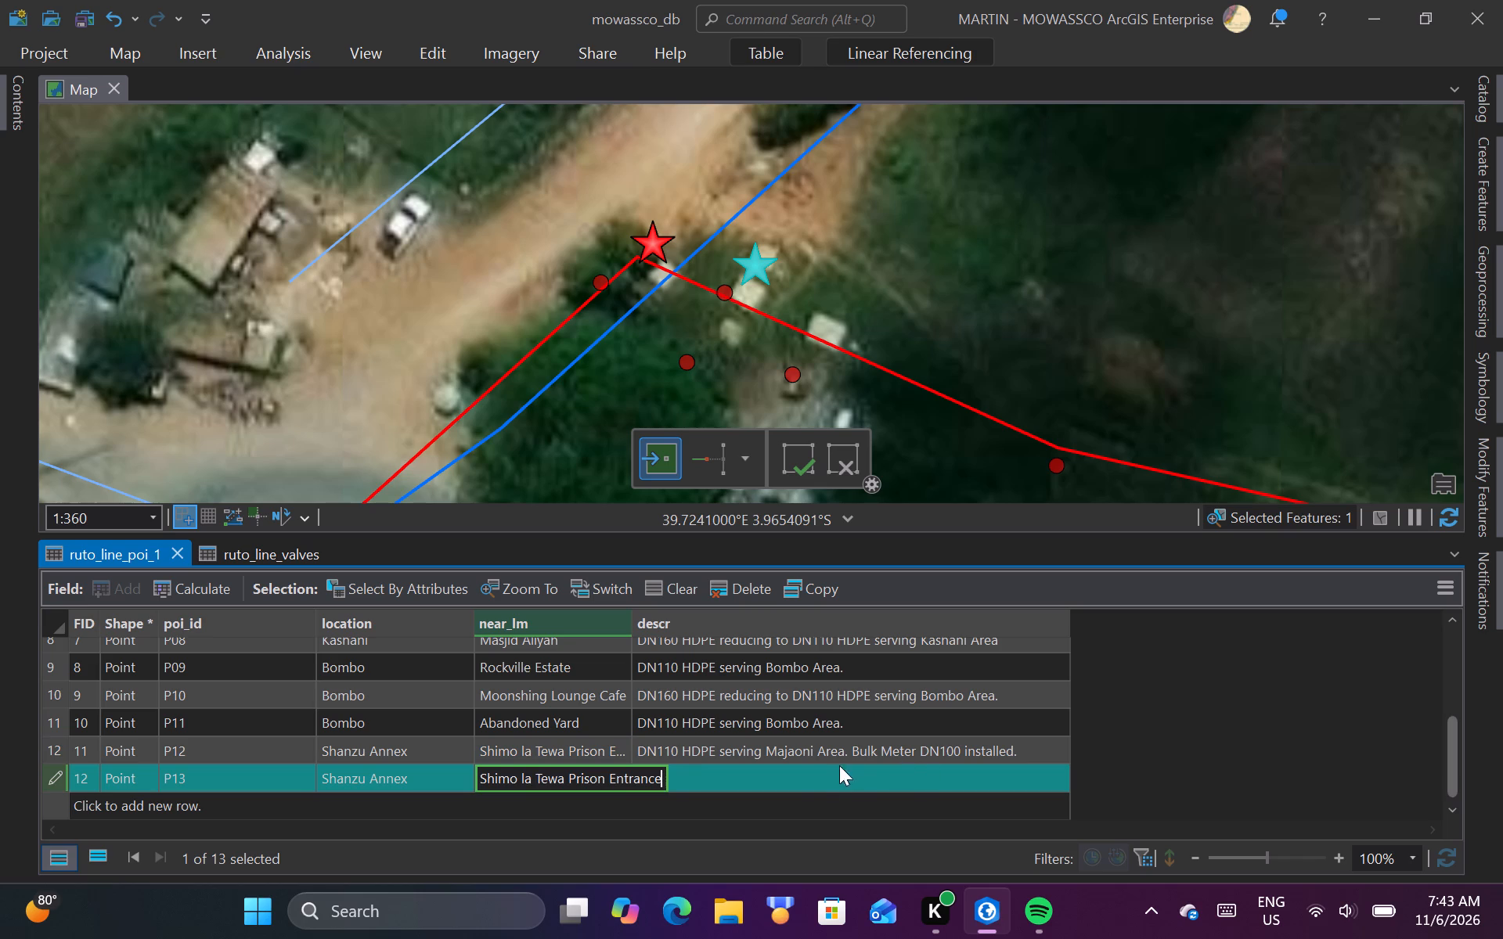
Begin the descr value of point P13 with "DN110 HDPE serving" and switch the selection to the P12 record.
{"action": "left_click", "coordinate": [818, 780]}
{"action": "key", "text": "BackSpace"}
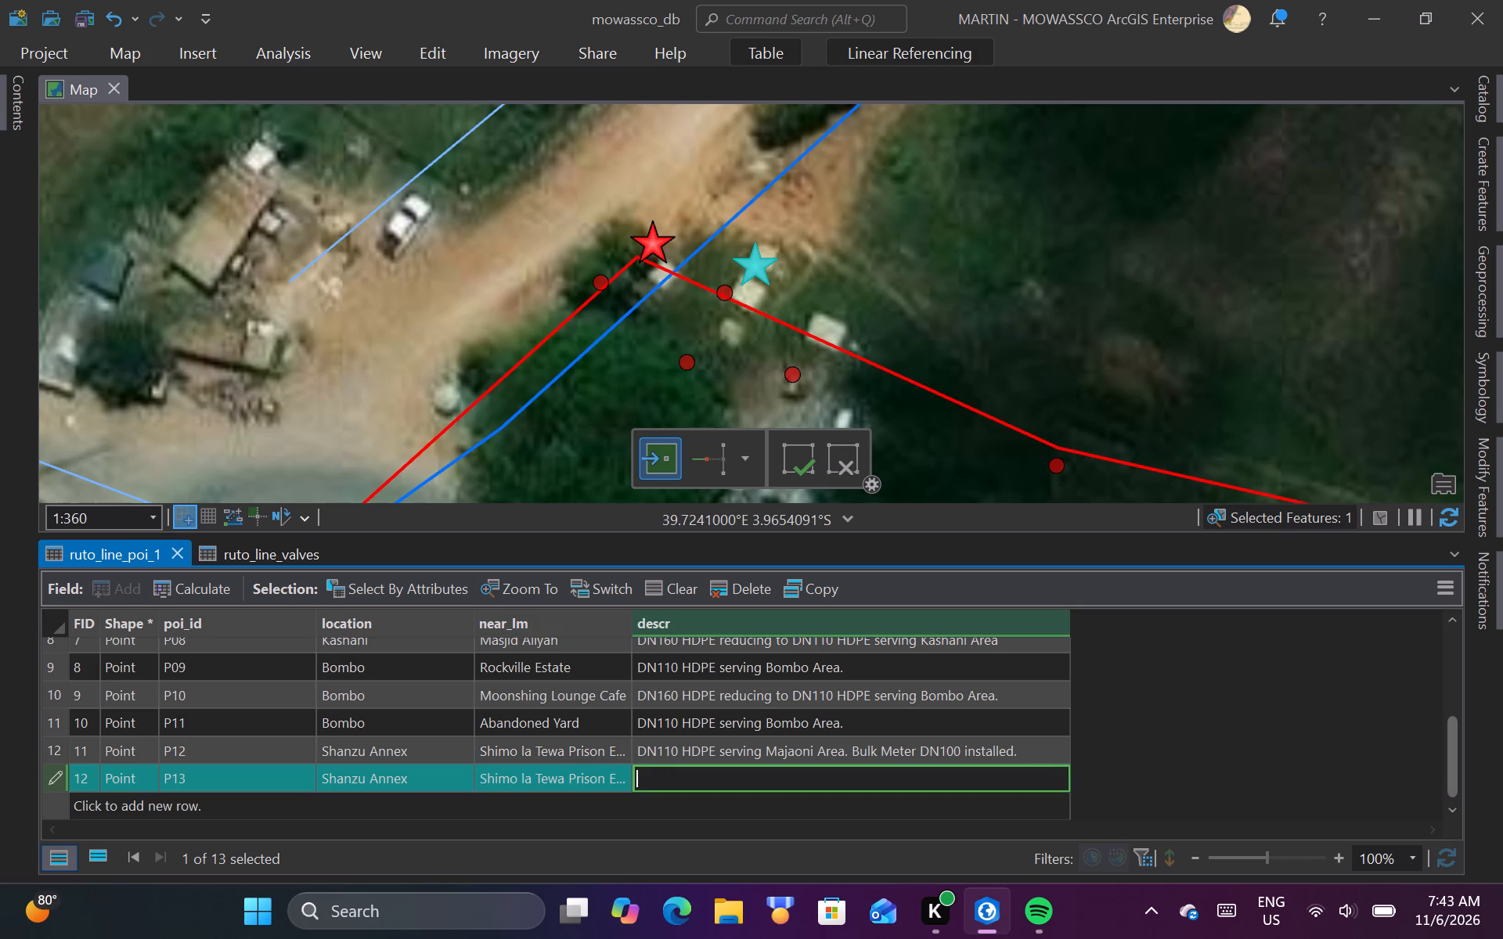
{"action": "type", "text": "DN110 HDPE"}
{"action": "type", "text": "serving"}
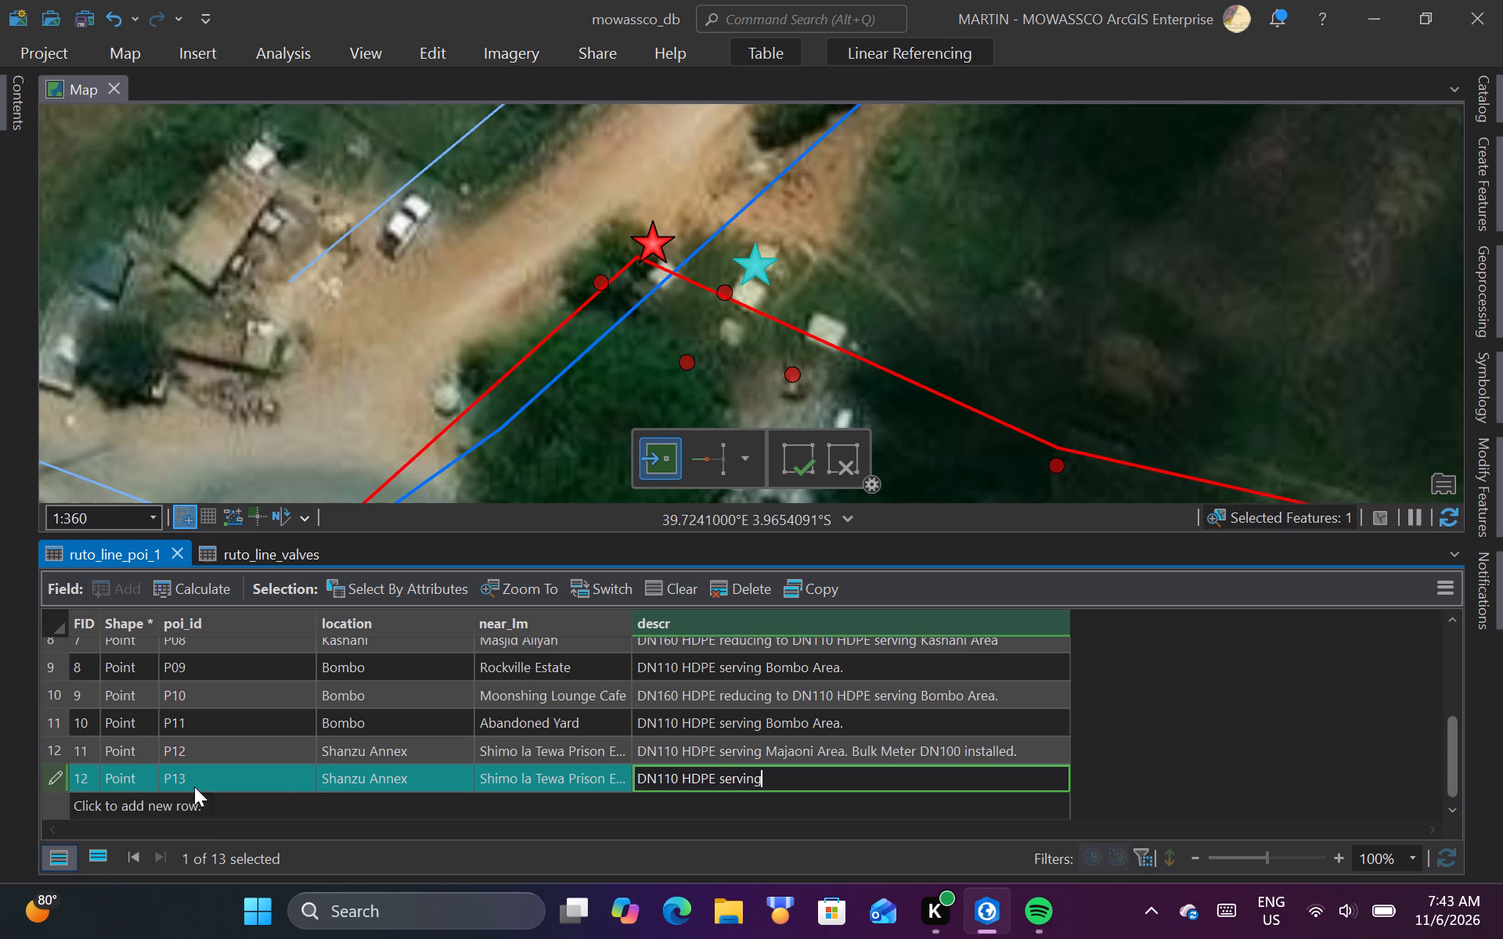
{"action": "left_click", "coordinate": [59, 754]}
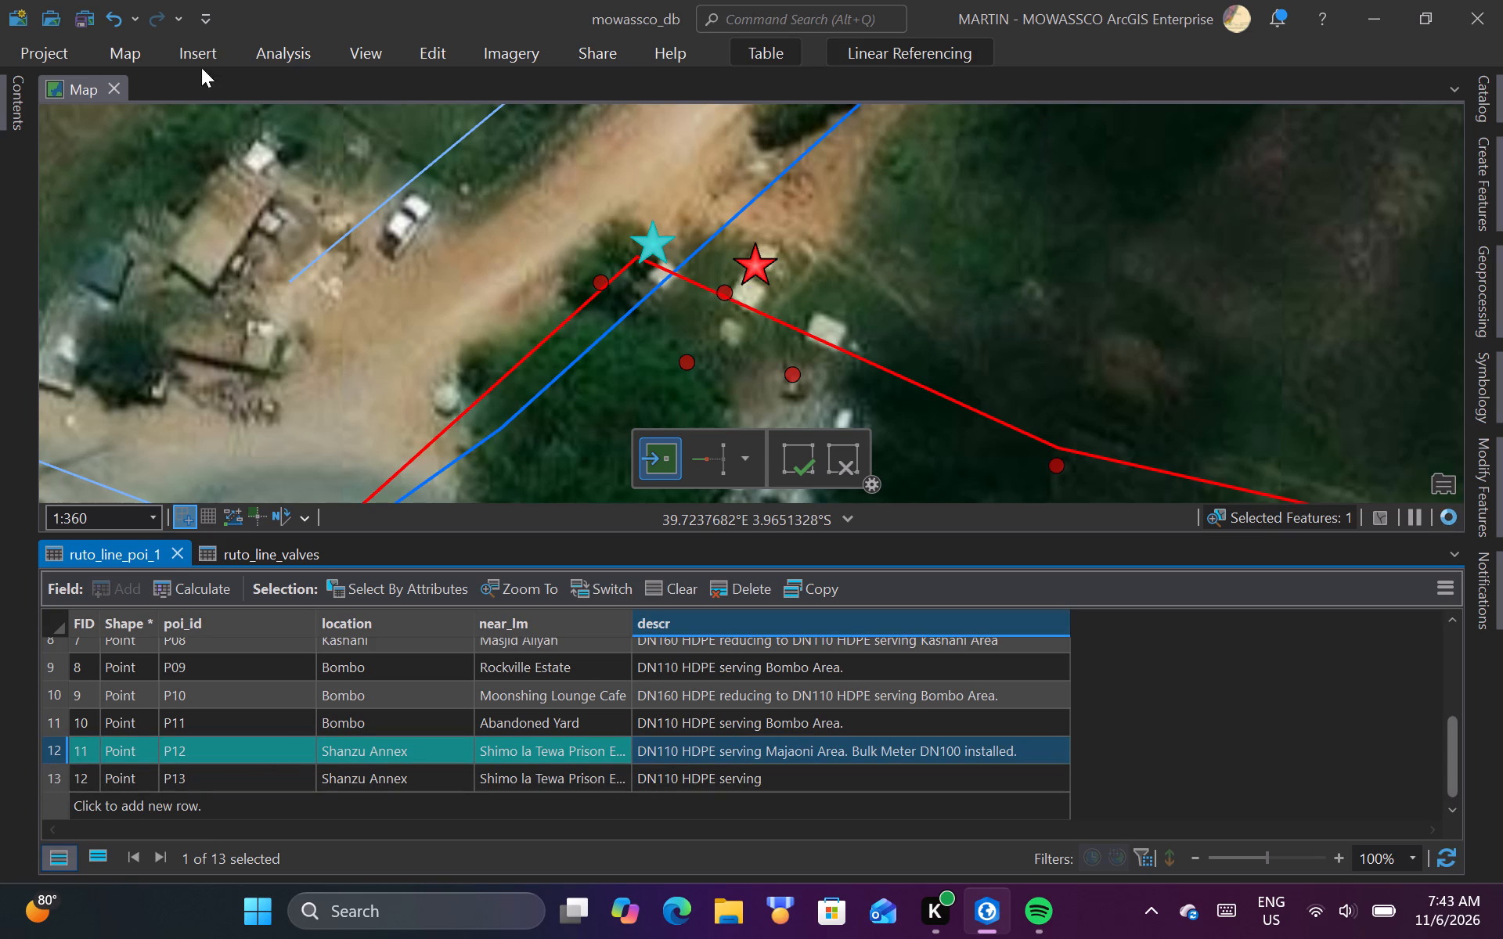
Return to the Explore tool and review the attributes of the ruto_line_poi point just southwest of the P13 star again.
{"action": "left_click", "coordinate": [141, 54]}
{"action": "left_click", "coordinate": [197, 88]}
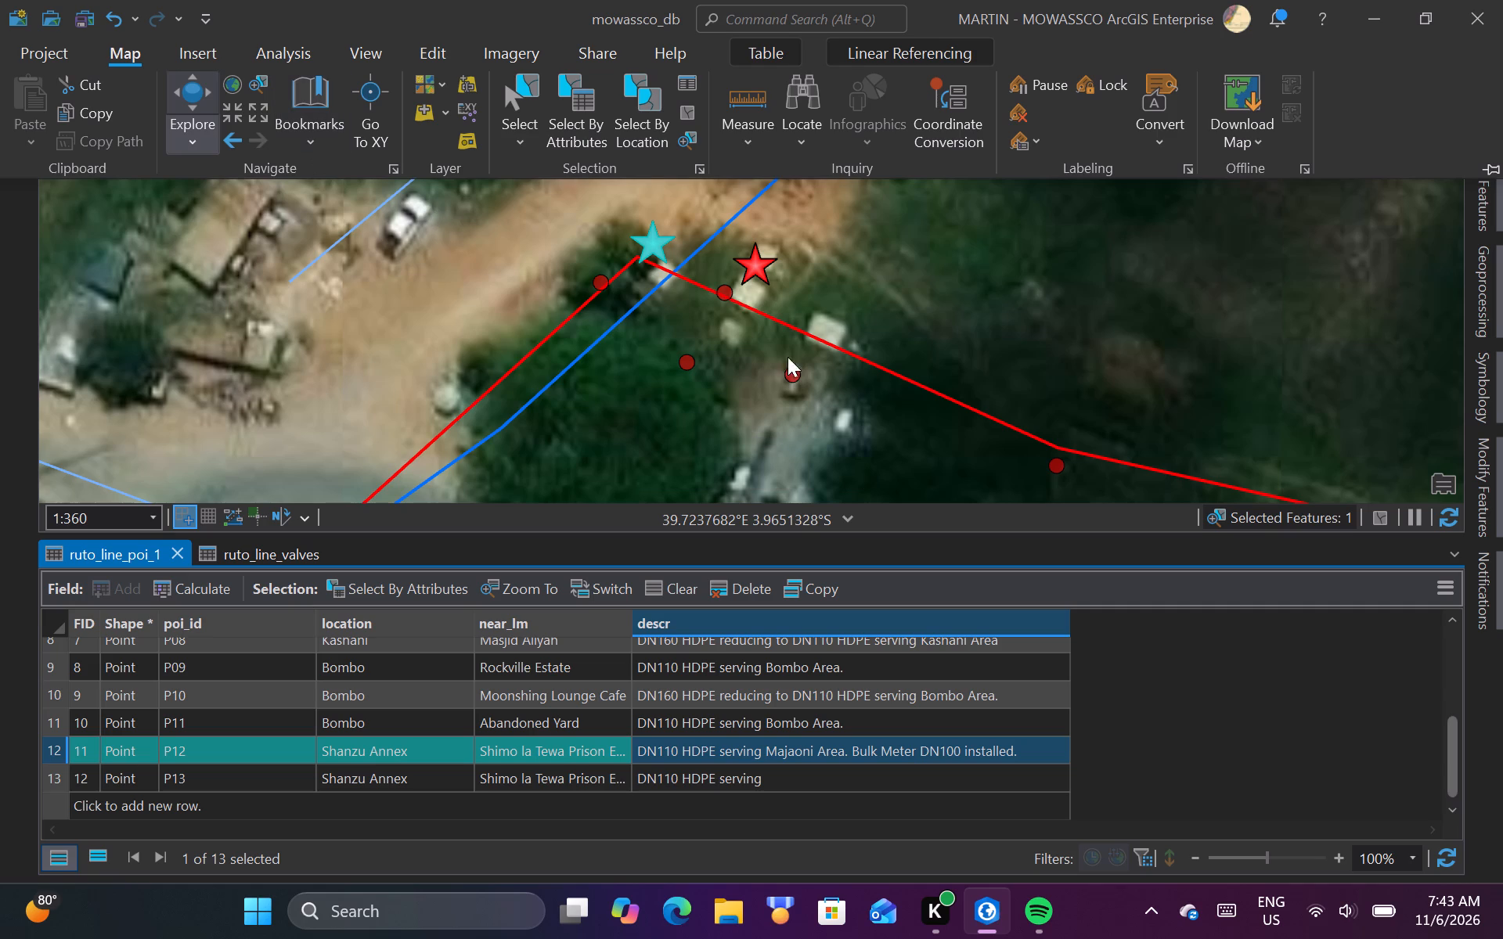
{"action": "left_click", "coordinate": [724, 294]}
{"action": "left_click", "coordinate": [726, 292]}
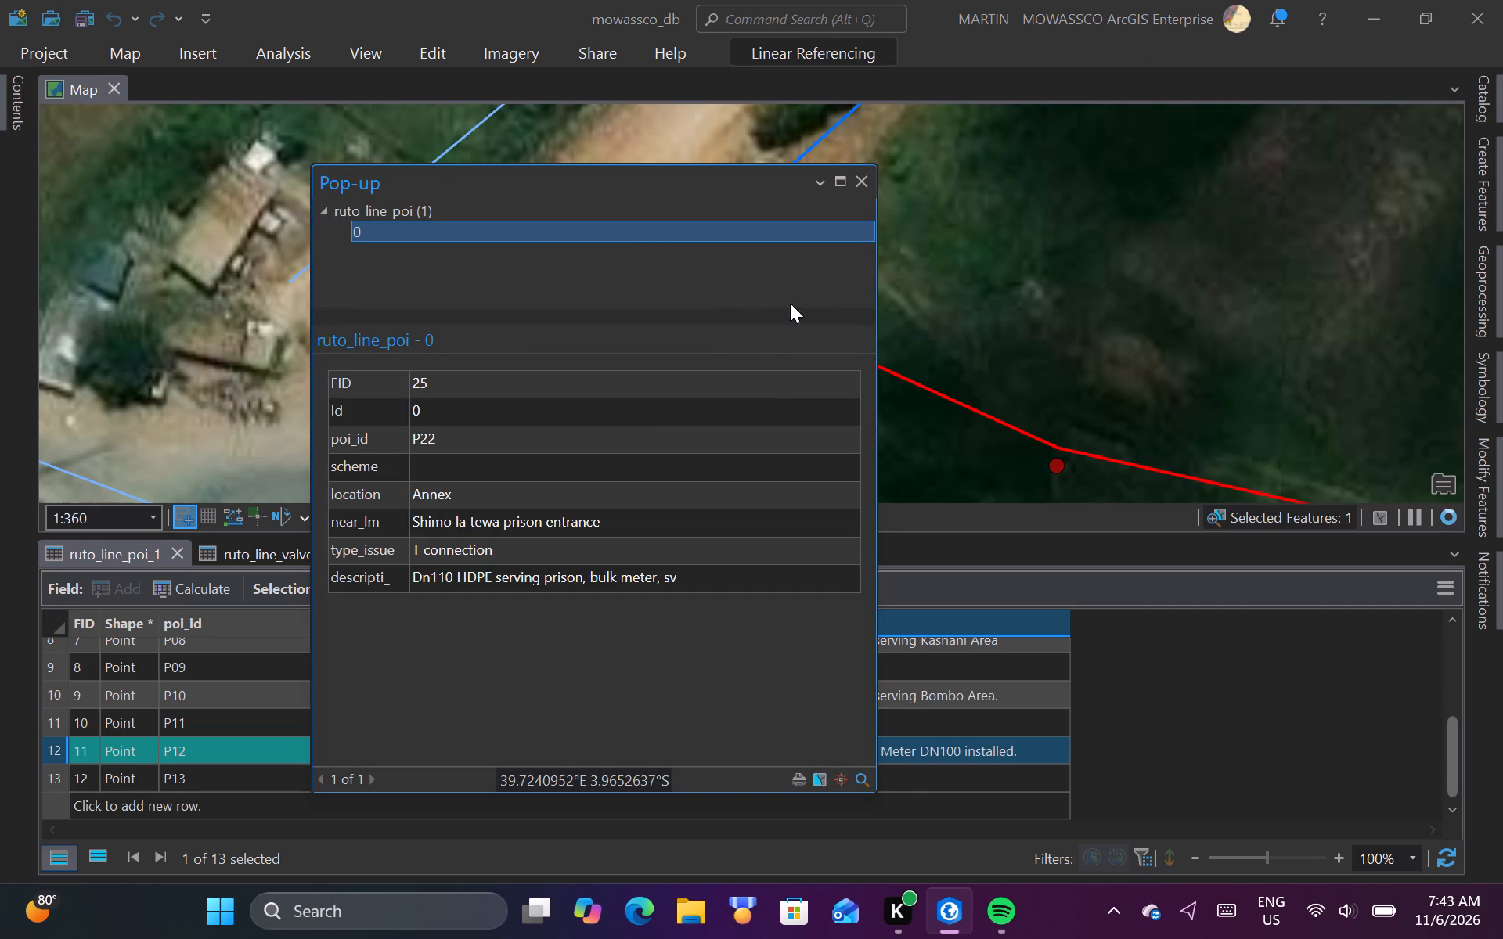
Complete the descr value of point P13 so it reads "DN110 HDPE serving Prison.".
{"action": "left_click", "coordinate": [856, 179]}
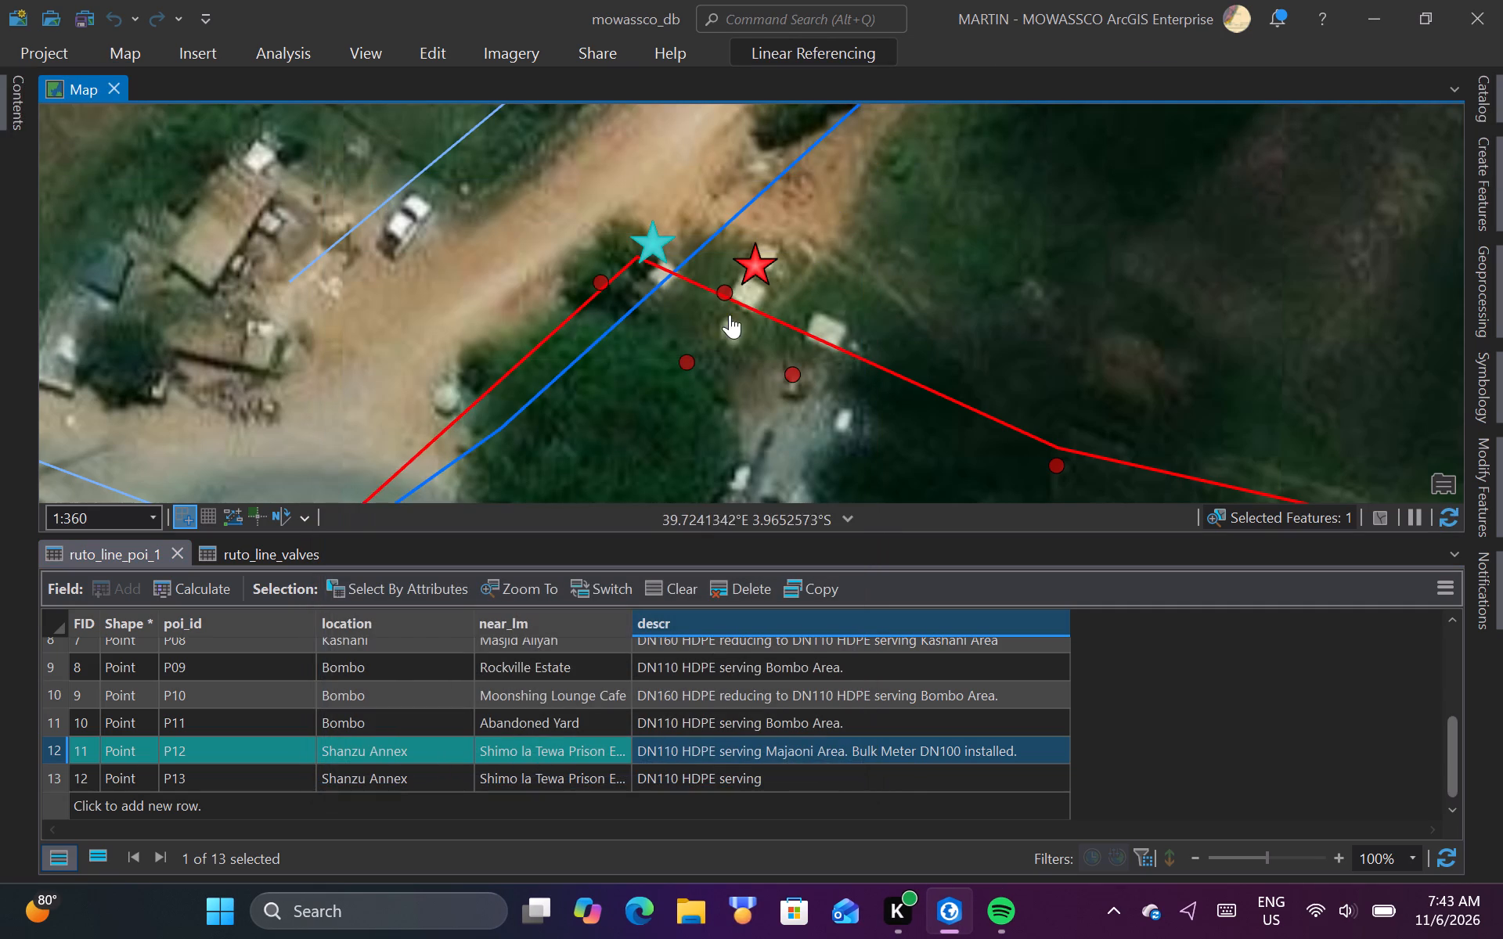
{"action": "triple_click", "coordinate": [784, 772]}
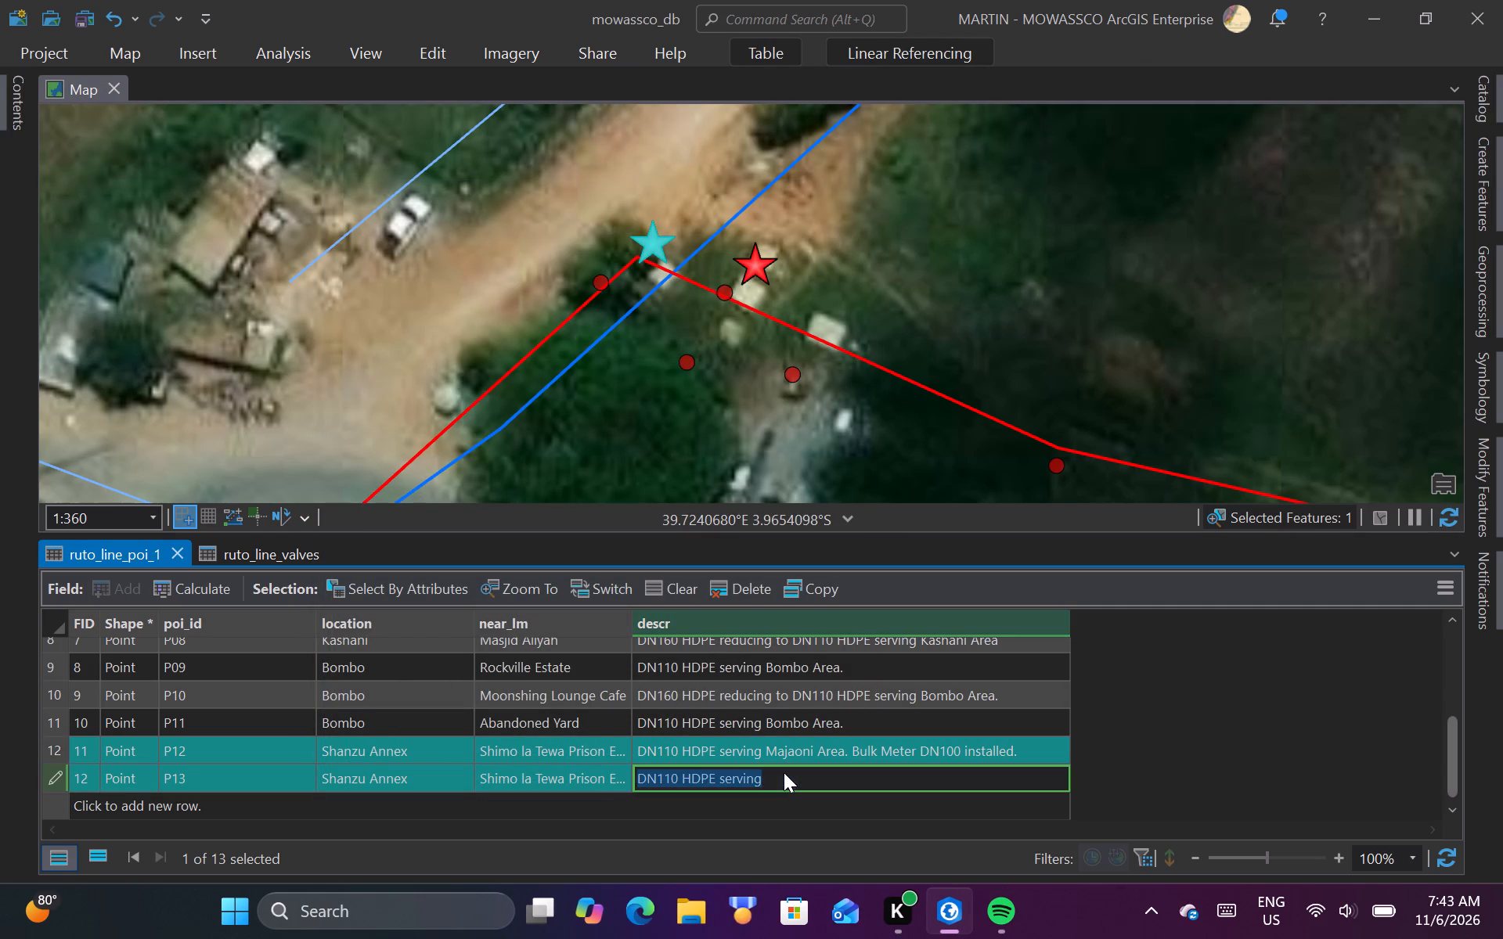
{"action": "key", "text": "space"}
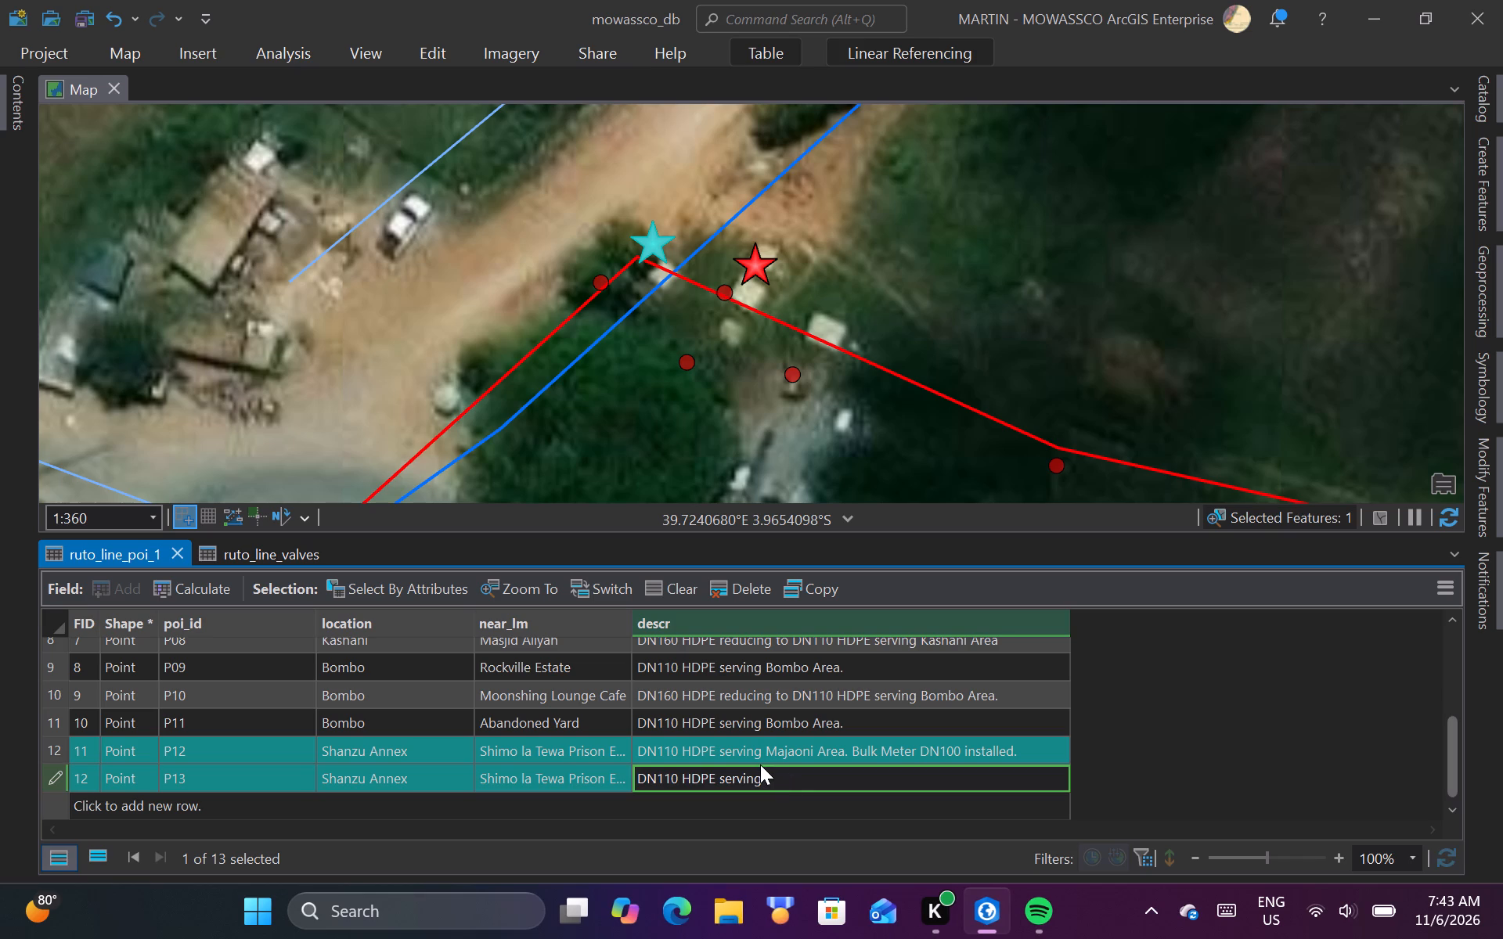
{"action": "type", "text": "rison"}
{"action": "type", "text": "."}
{"action": "key", "text": "space"}
Examine the map around the P12 and P13 stars and recheck the attributes of the ruto_line_poi point just southwest of P13.
{"action": "scroll", "coordinate": [676, 345], "scroll_direction": "down", "scroll_amount": 2}
{"action": "scroll", "coordinate": [676, 349], "scroll_direction": "up", "scroll_amount": 3}
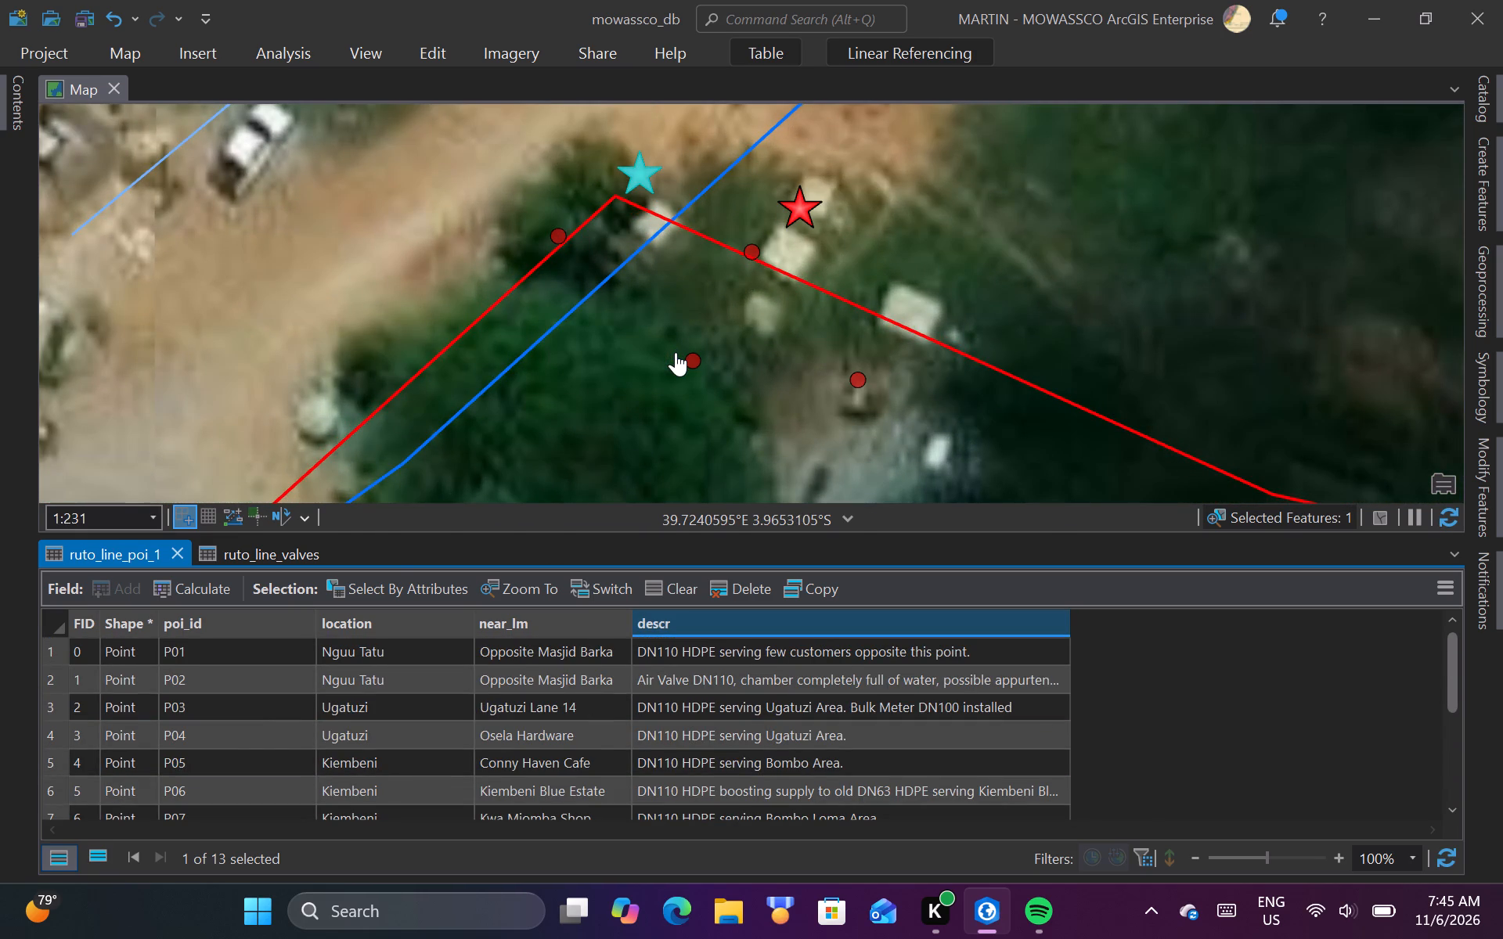
{"action": "scroll", "coordinate": [667, 354], "scroll_direction": "down", "scroll_amount": 2}
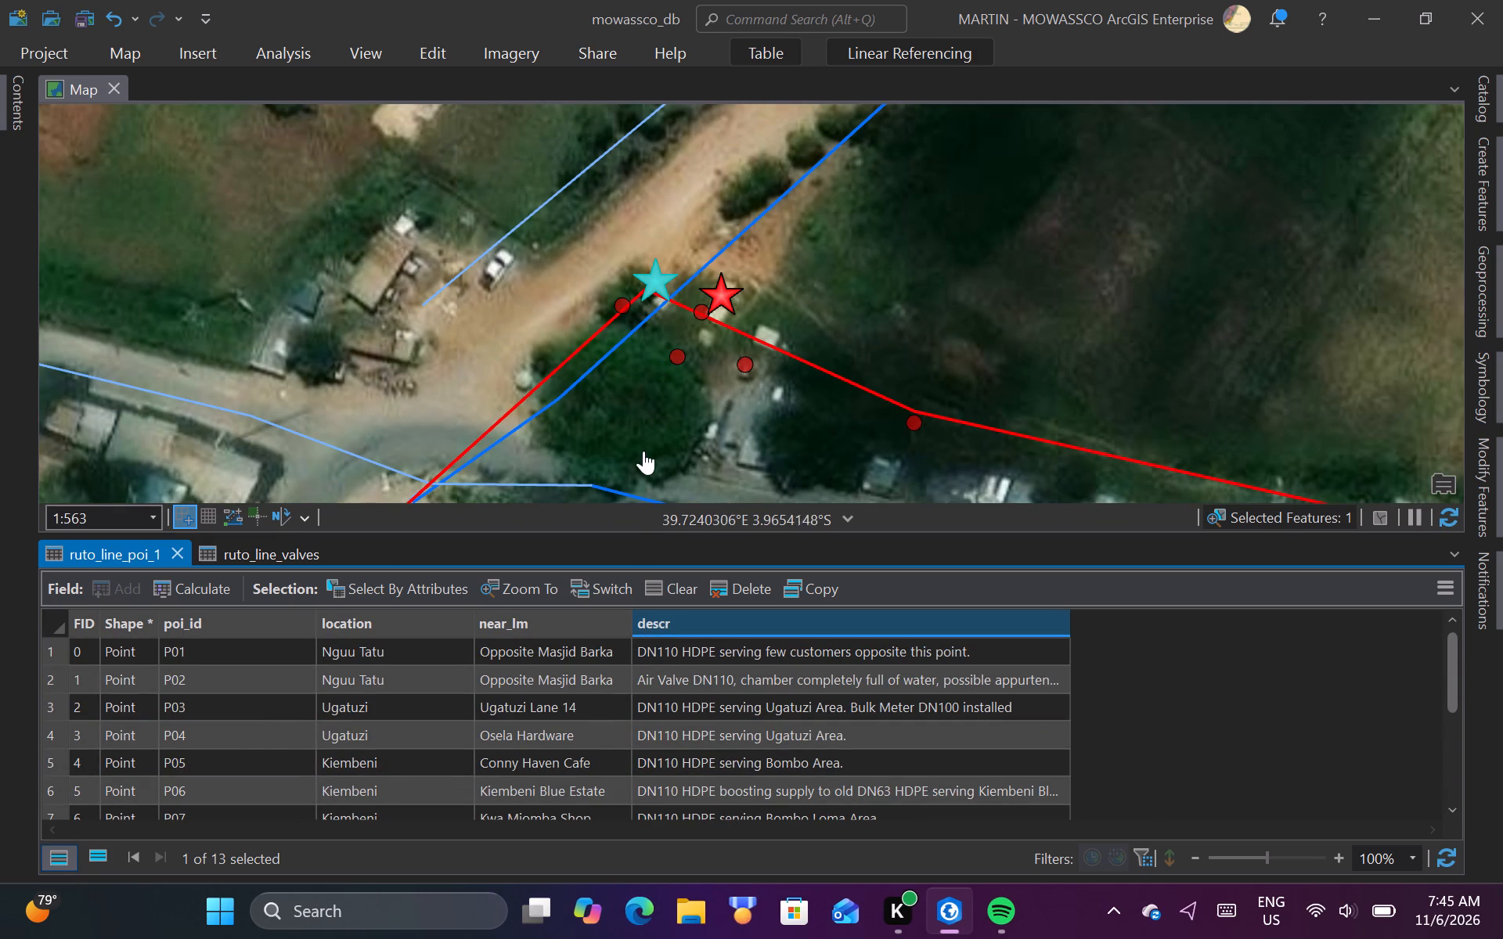
{"action": "scroll", "coordinate": [657, 387], "scroll_direction": "up", "scroll_amount": 2}
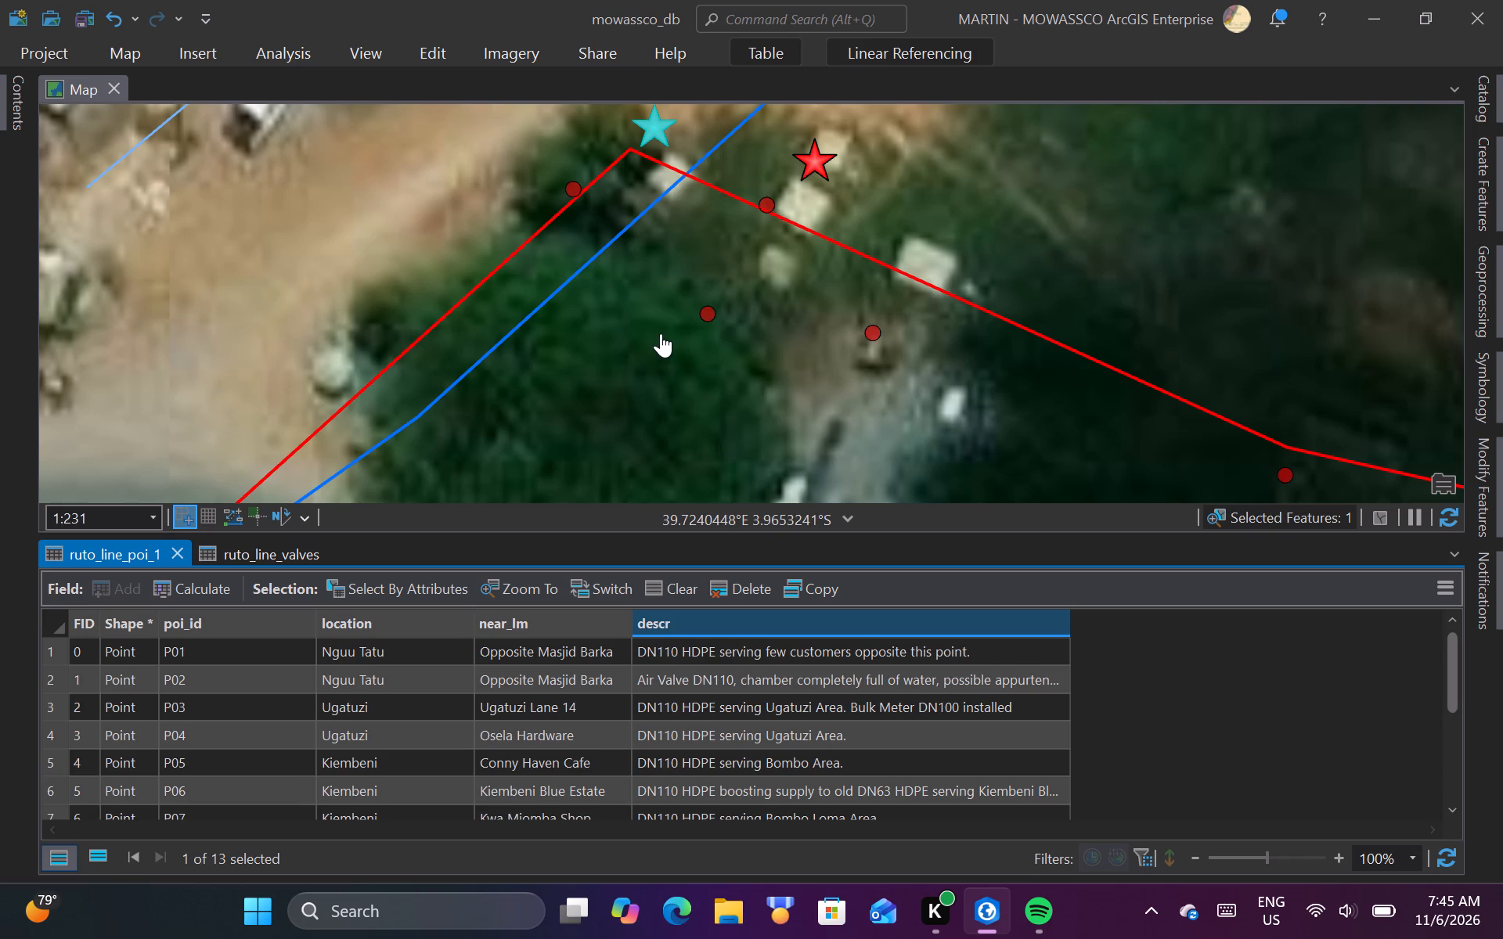
{"action": "scroll", "coordinate": [661, 333], "scroll_direction": "up", "scroll_amount": 1}
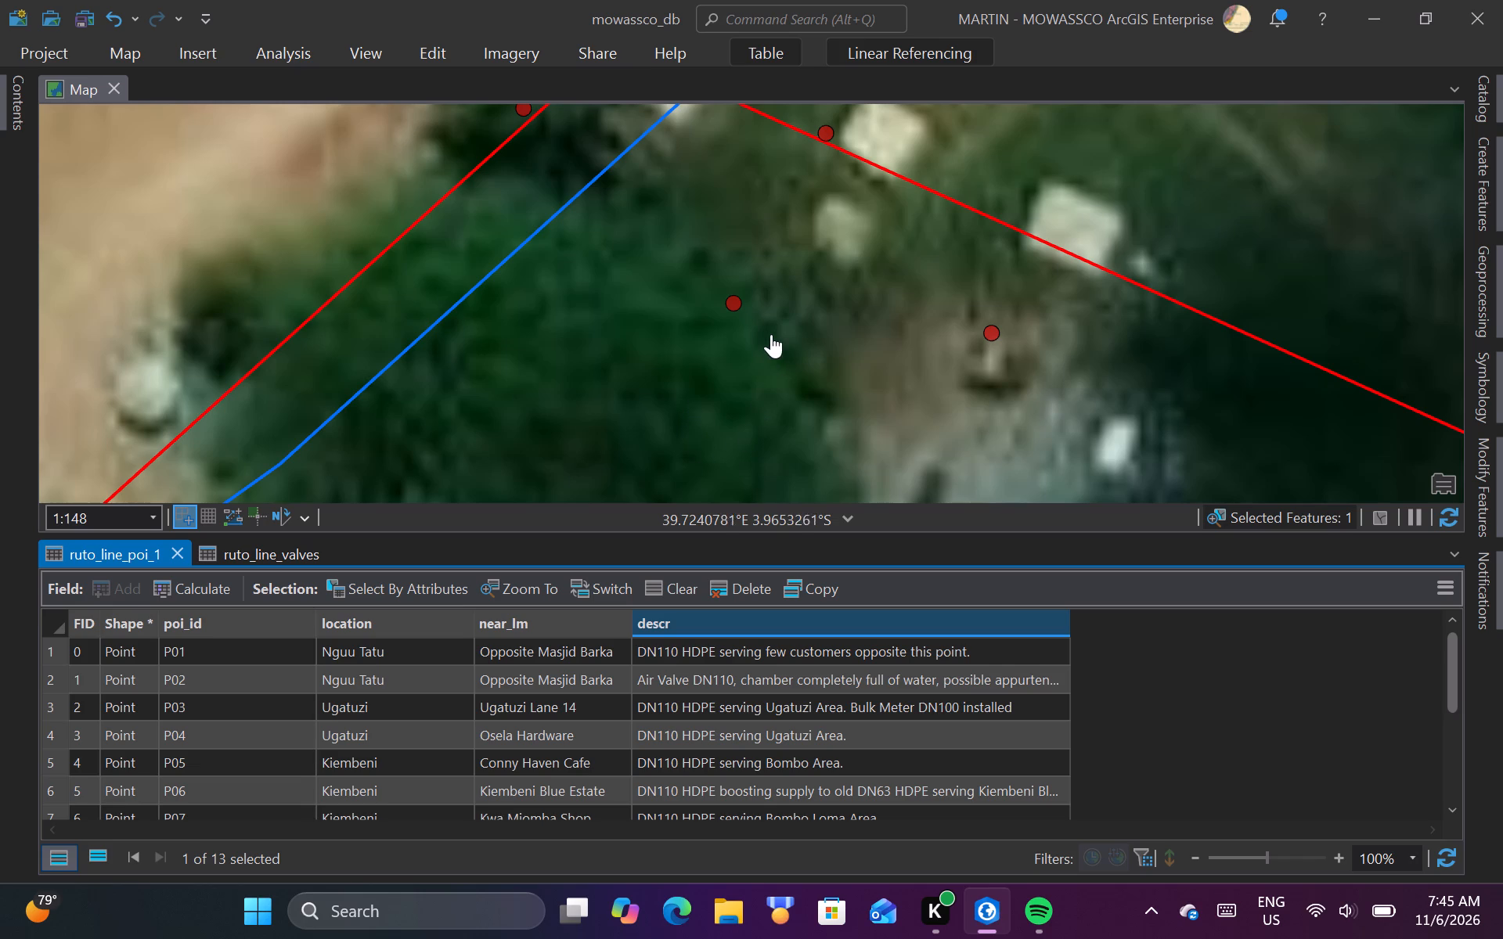
{"action": "scroll", "coordinate": [773, 347], "scroll_direction": "down", "scroll_amount": 2}
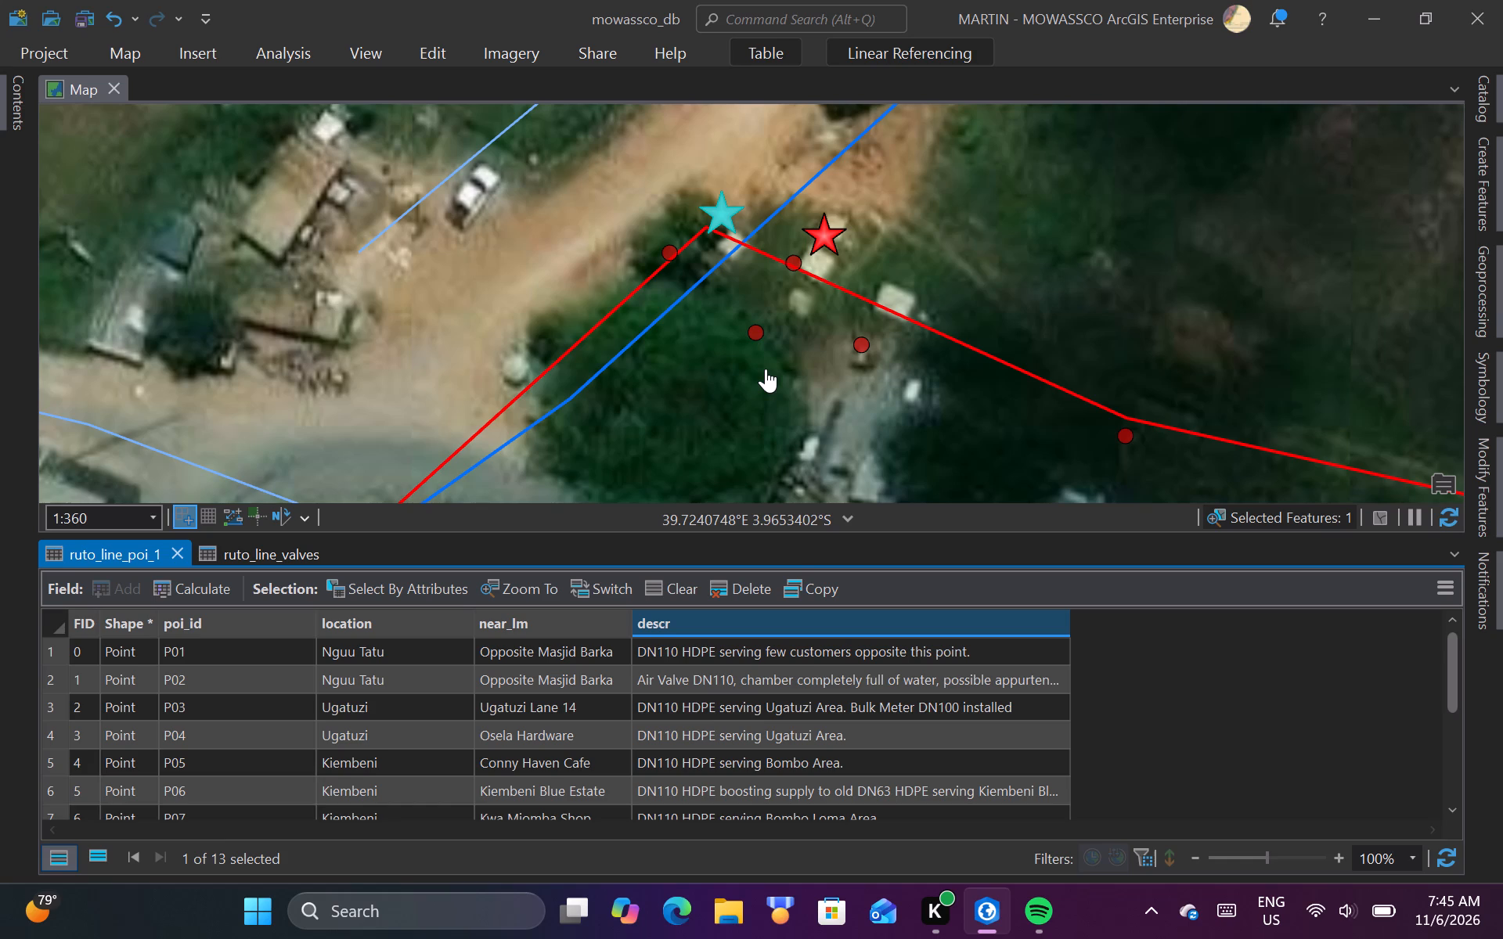
{"action": "scroll", "coordinate": [718, 386], "scroll_direction": "down", "scroll_amount": 2}
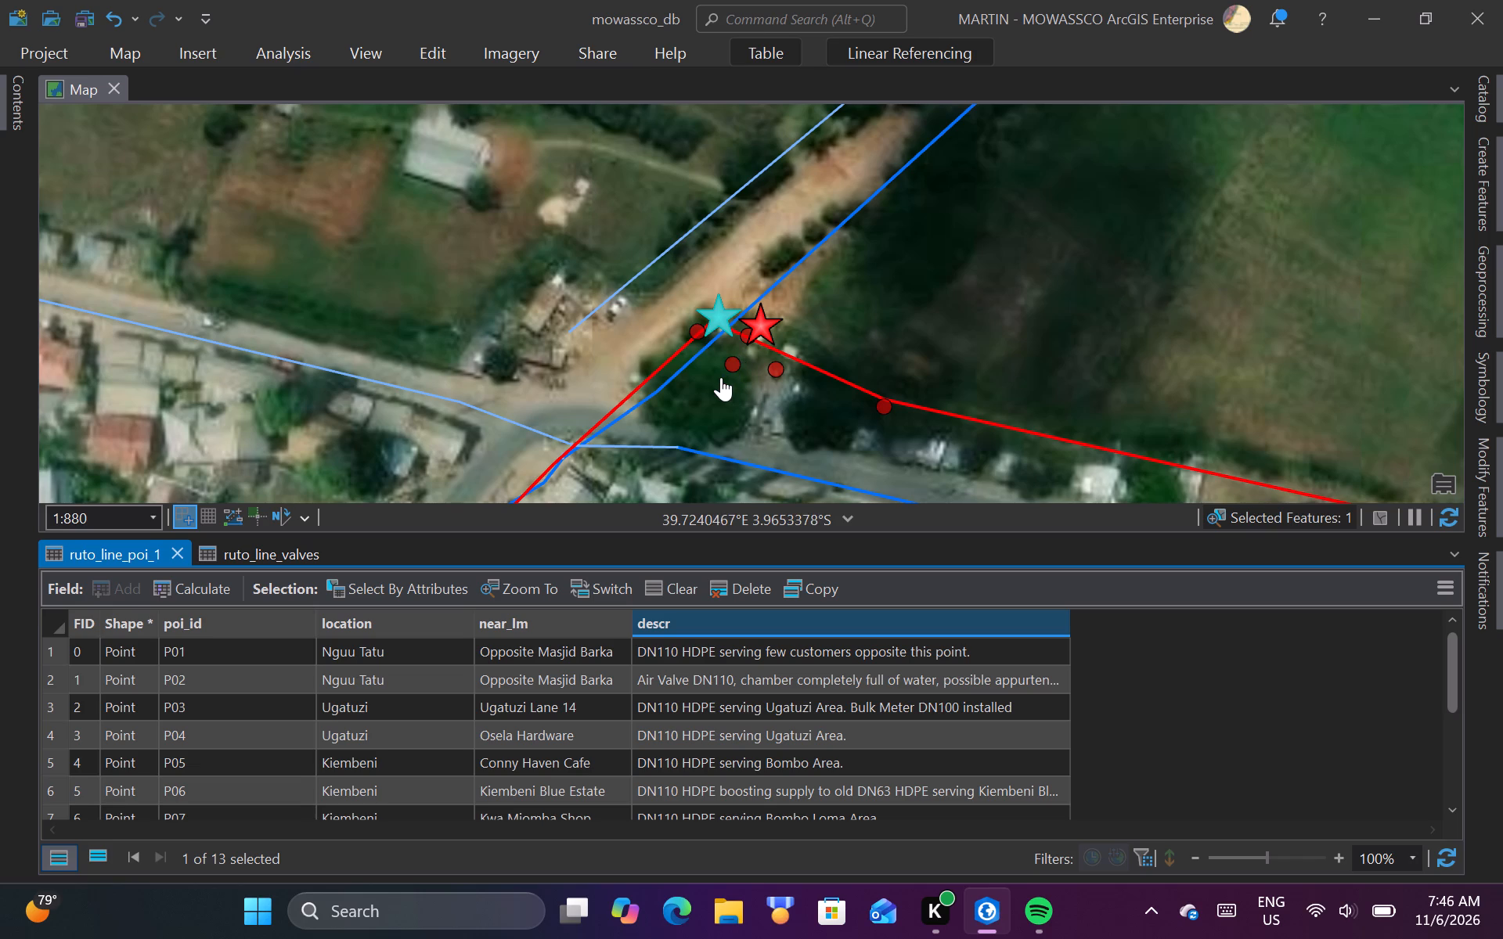
{"action": "scroll", "coordinate": [721, 377], "scroll_direction": "up", "scroll_amount": 1}
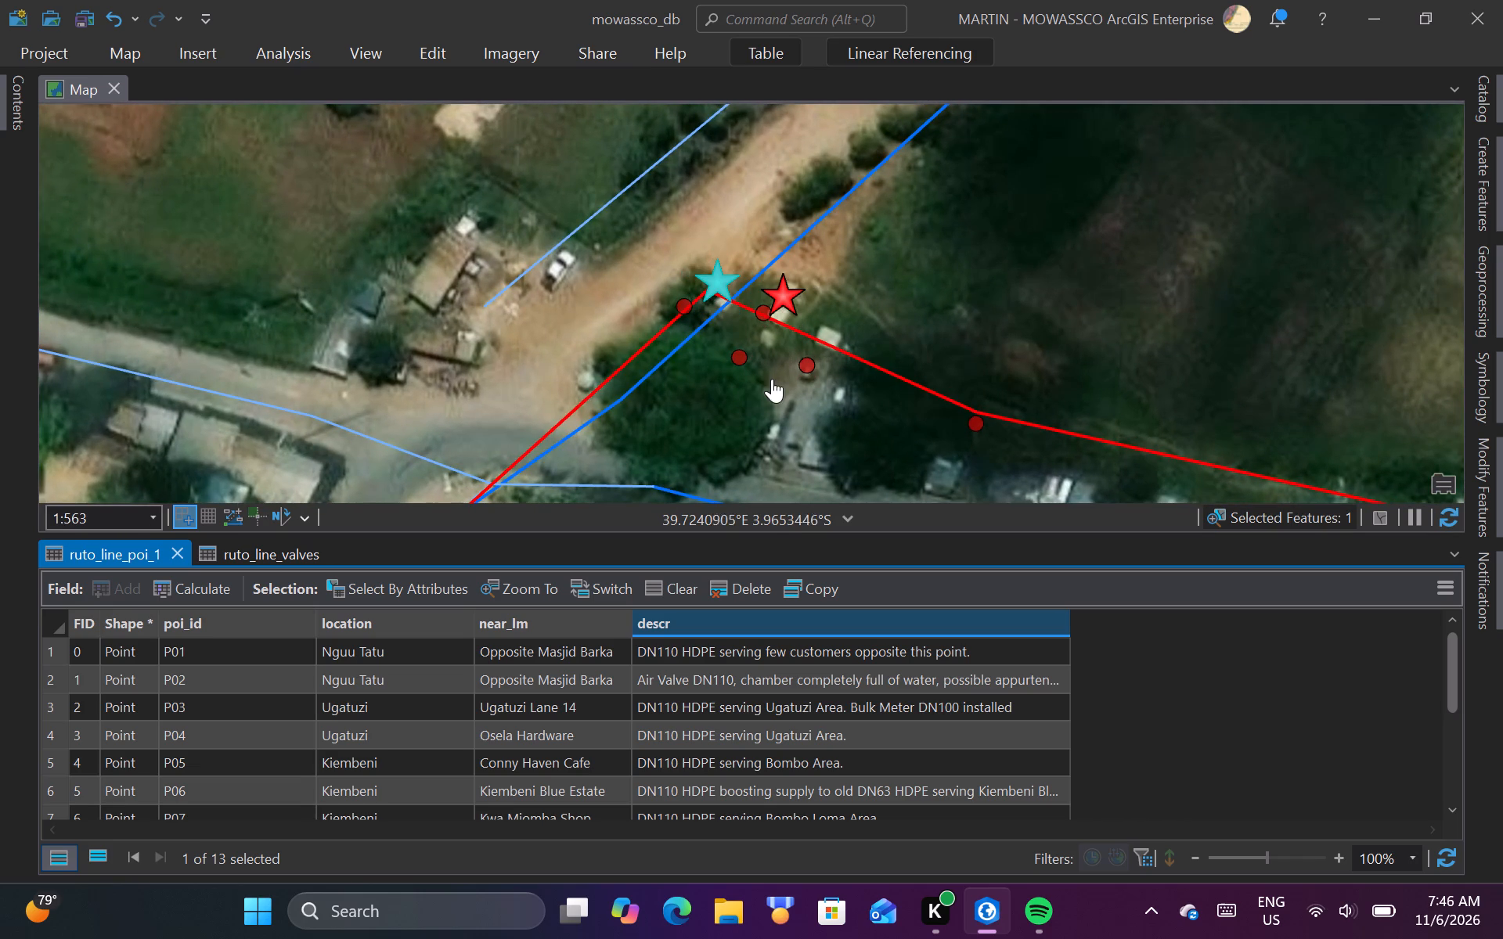
{"action": "scroll", "coordinate": [779, 322], "scroll_direction": "up", "scroll_amount": 3}
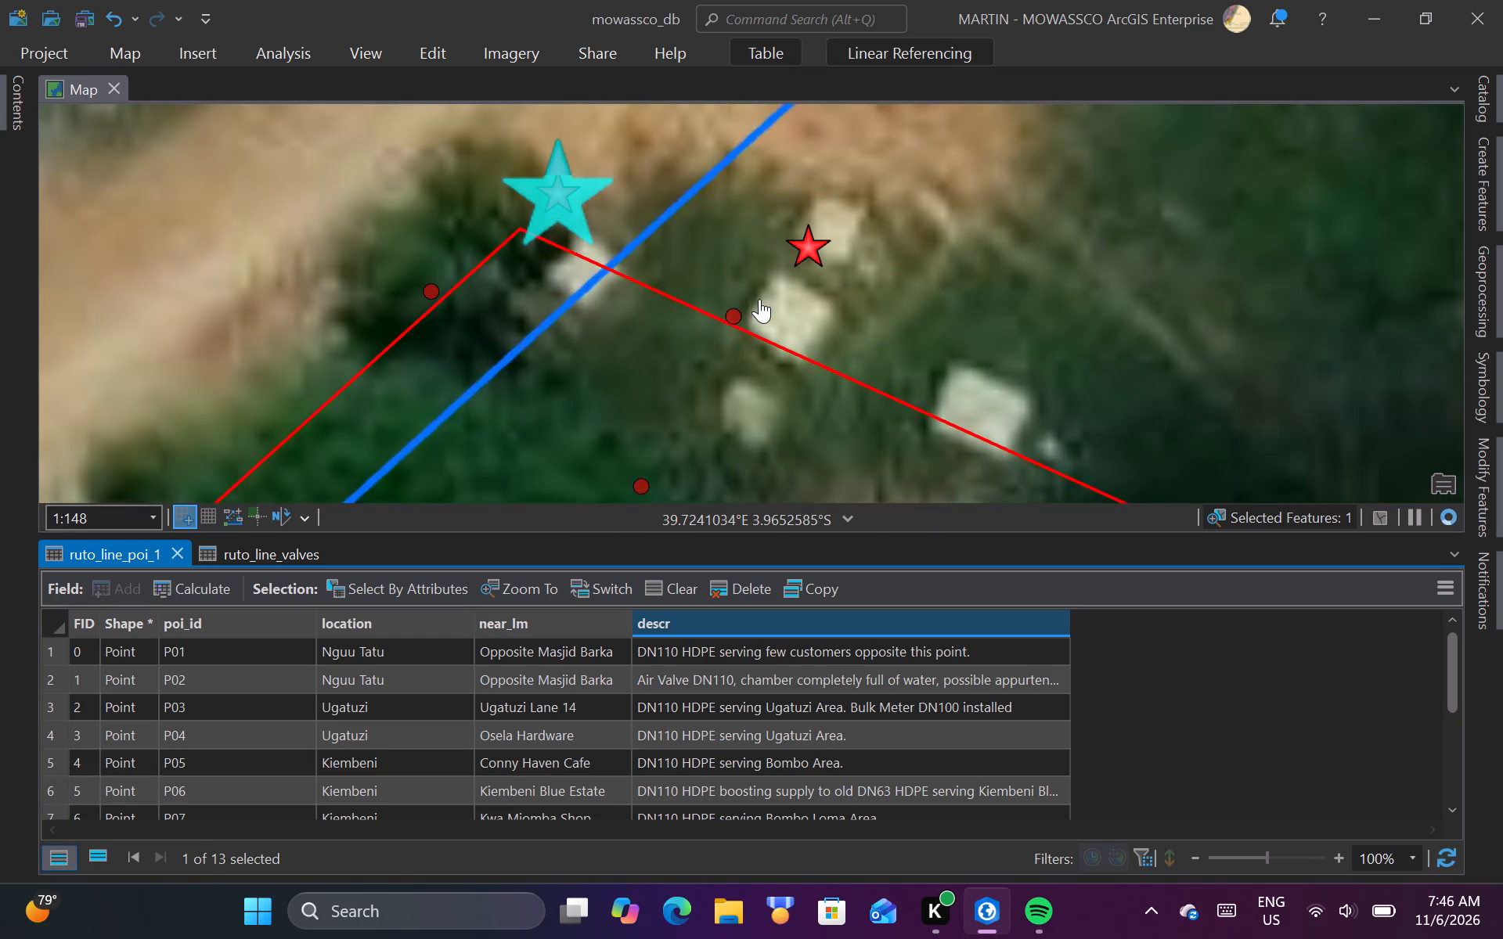
{"action": "left_click", "coordinate": [733, 316]}
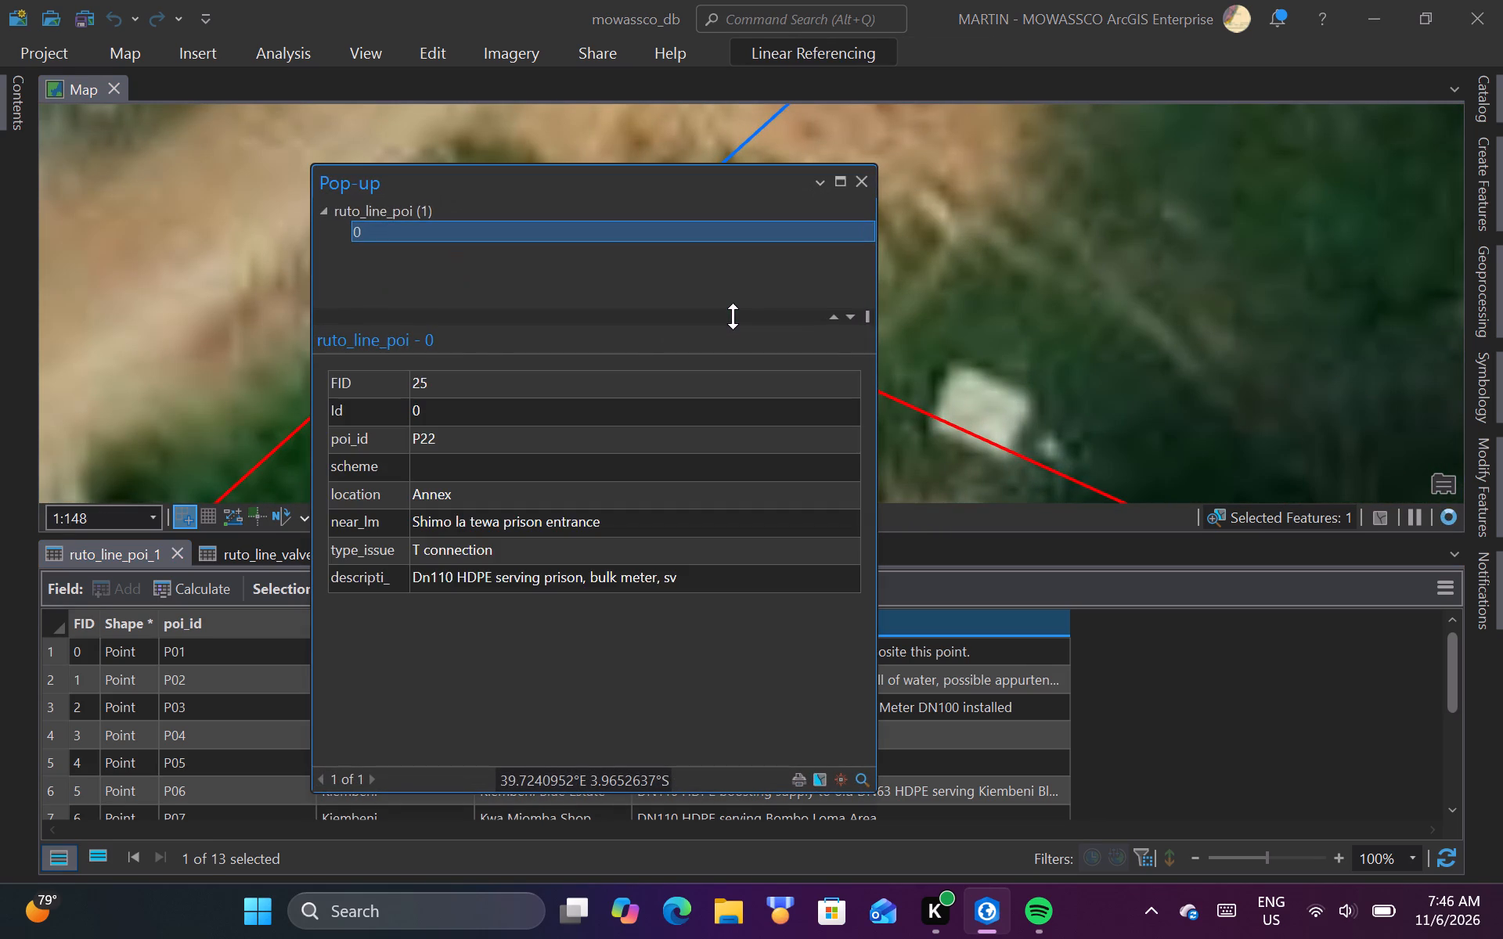
{"action": "left_click", "coordinate": [857, 179]}
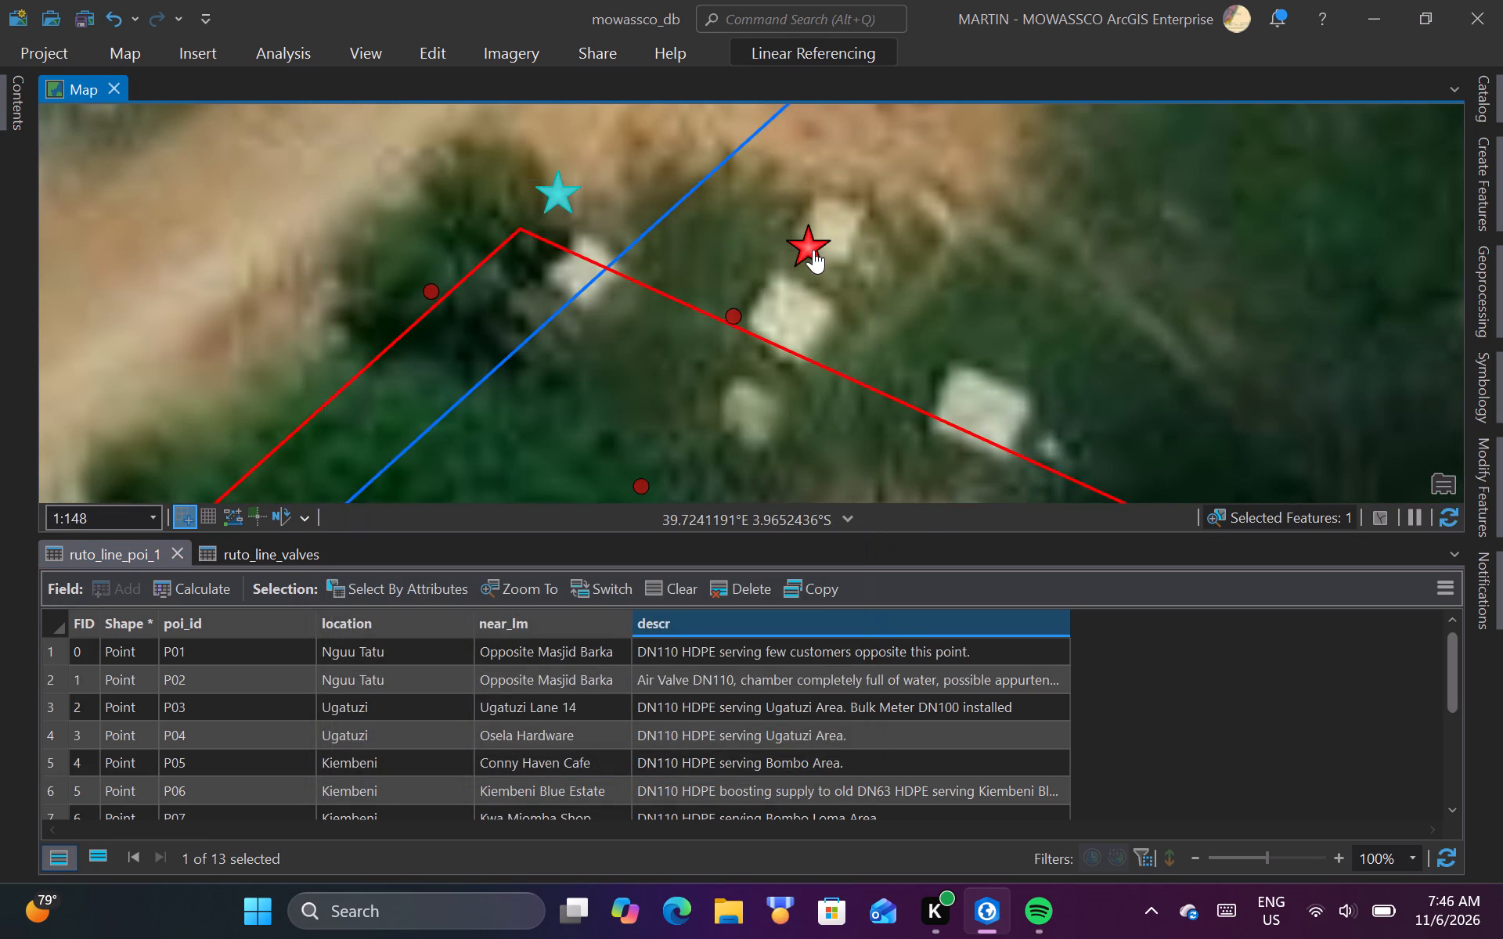
Extend the descr value of point P13 with "Bulk Meter DN100 installed." after "DN110 HDPE serving Prison.".
{"action": "scroll", "coordinate": [249, 758], "scroll_direction": "down", "scroll_amount": 4}
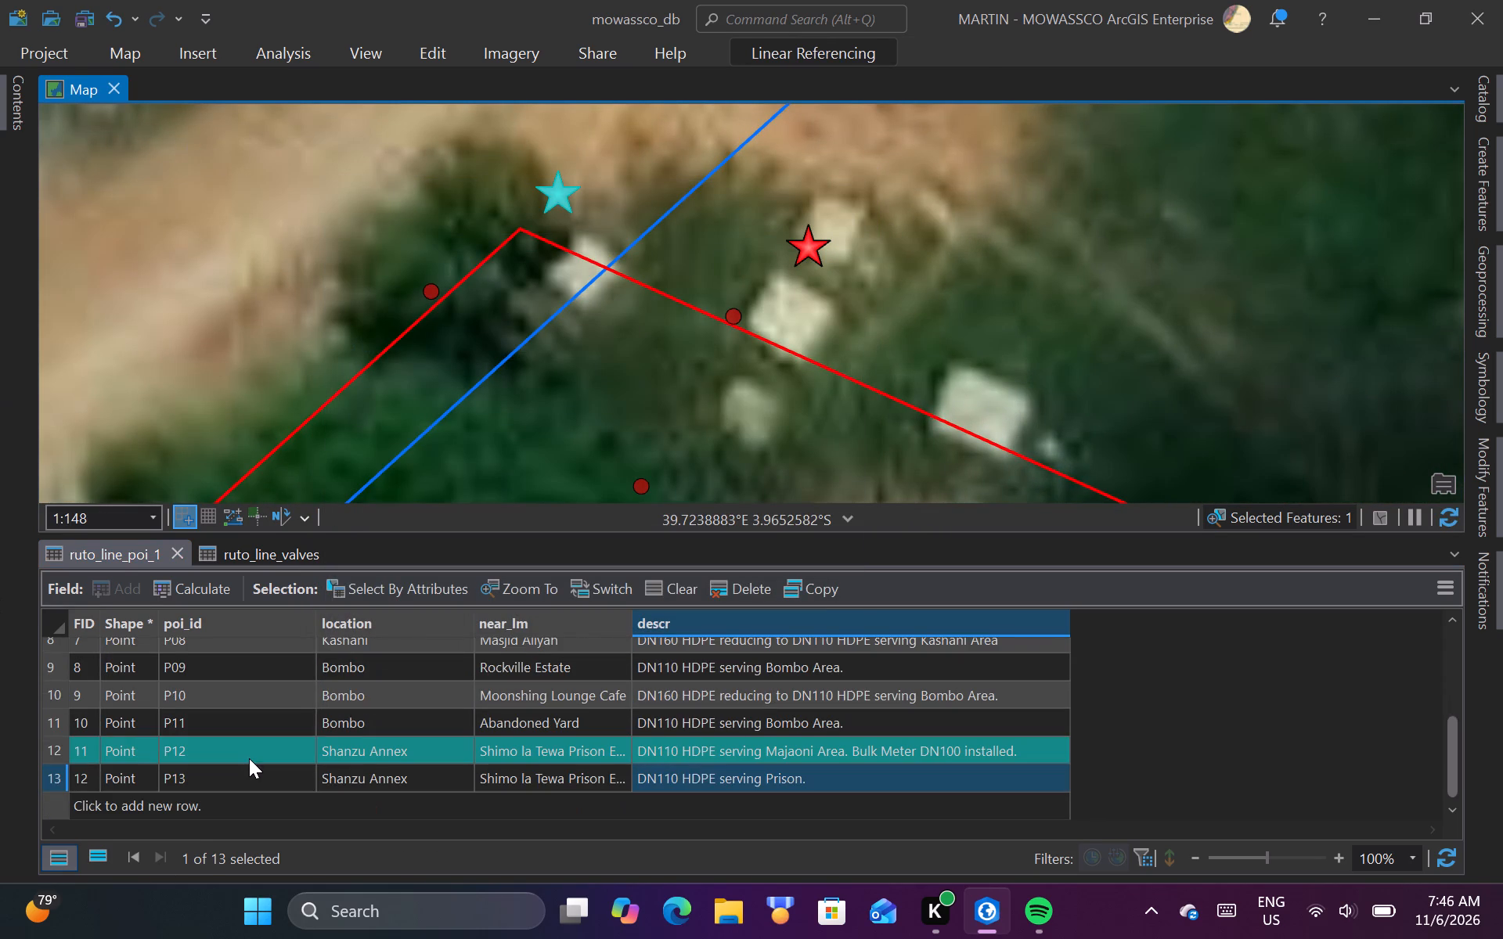
{"action": "left_click", "coordinate": [51, 779]}
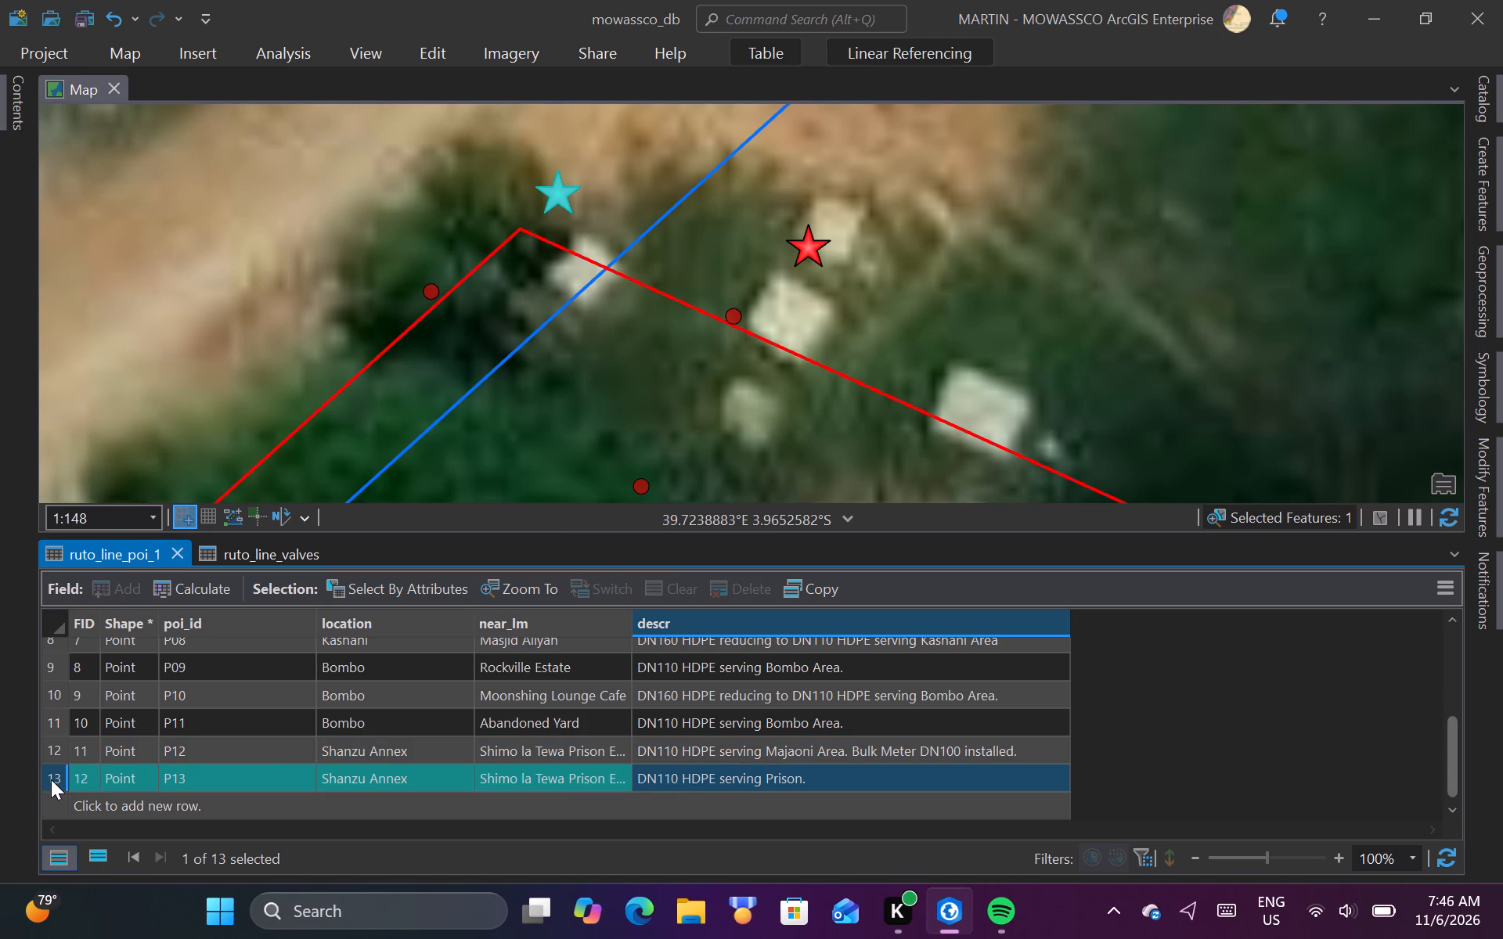
{"action": "triple_click", "coordinate": [837, 777]}
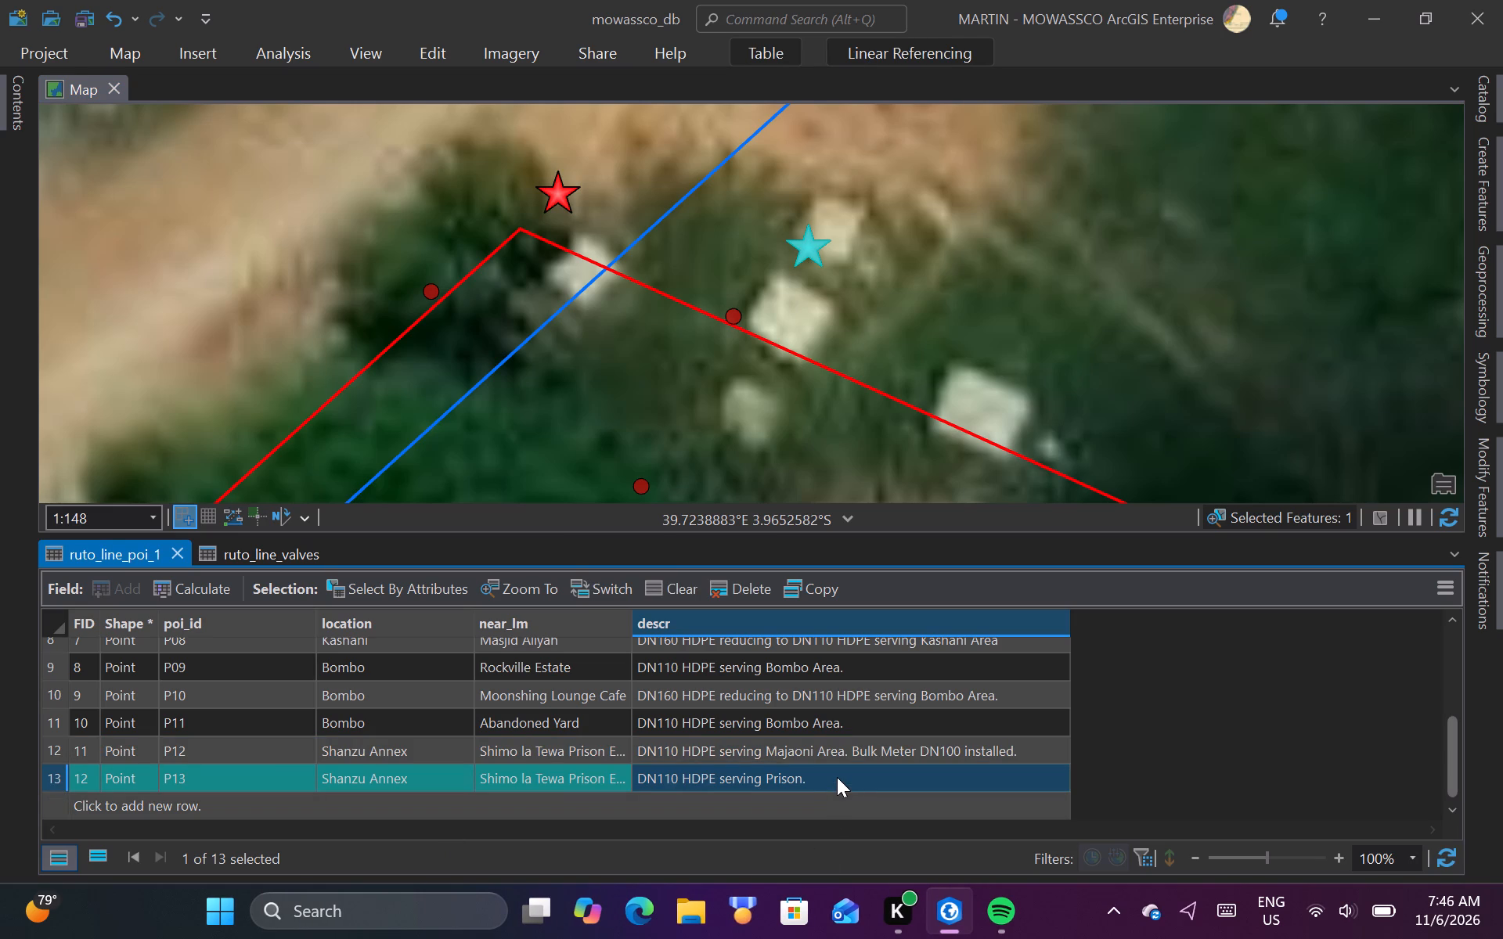
{"action": "key", "text": "b"}
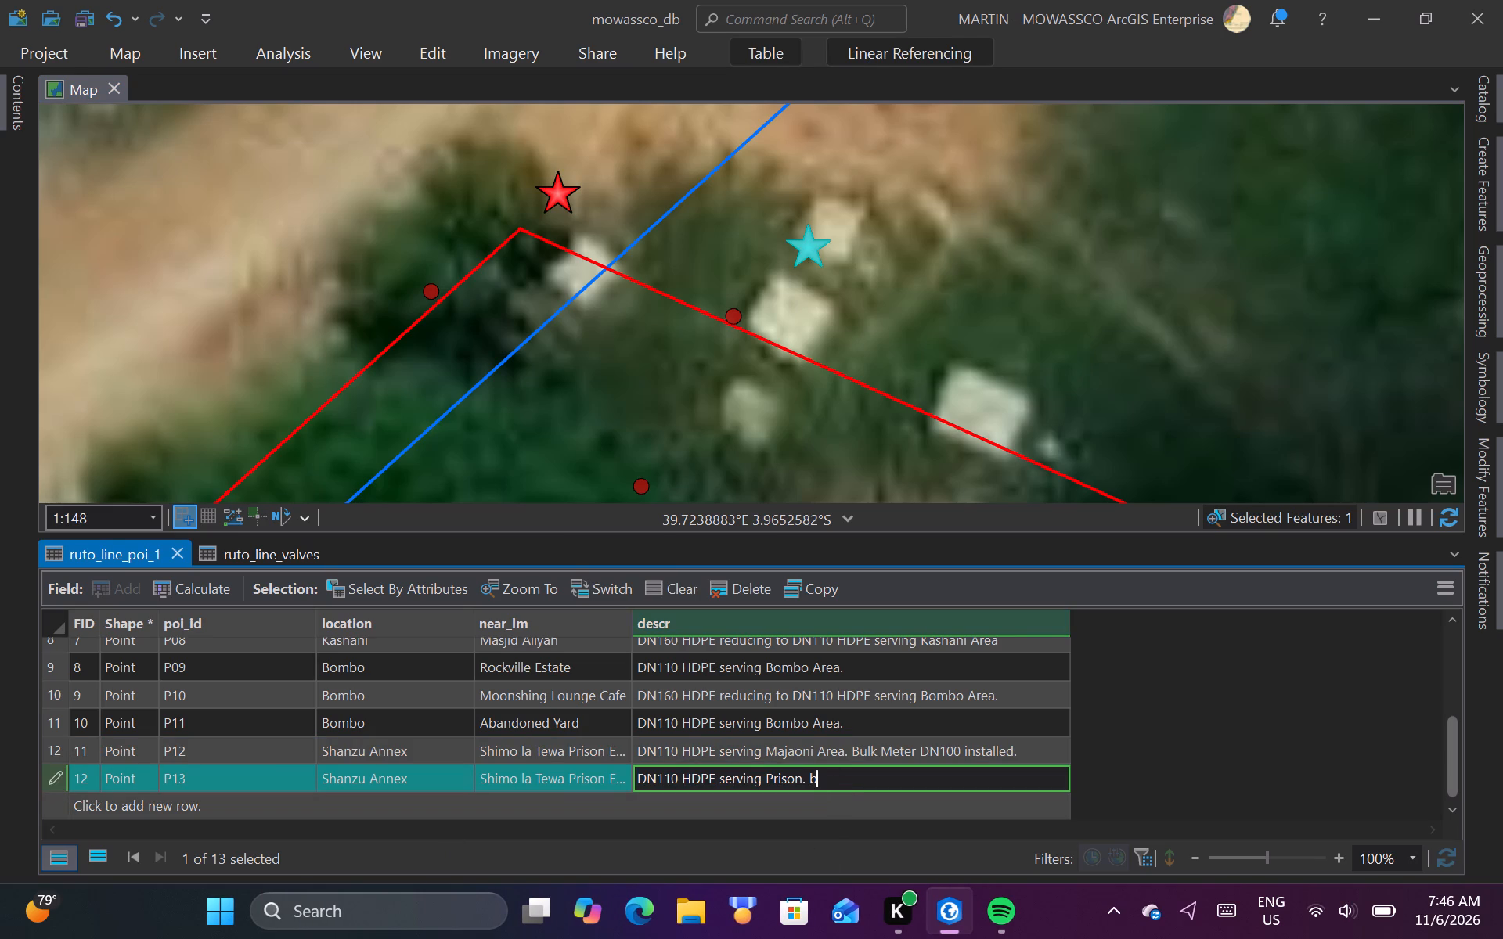
{"action": "key", "text": "BackSpace"}
{"action": "key", "text": "BackSpace"}
{"action": "key", "text": "BackSpace"}
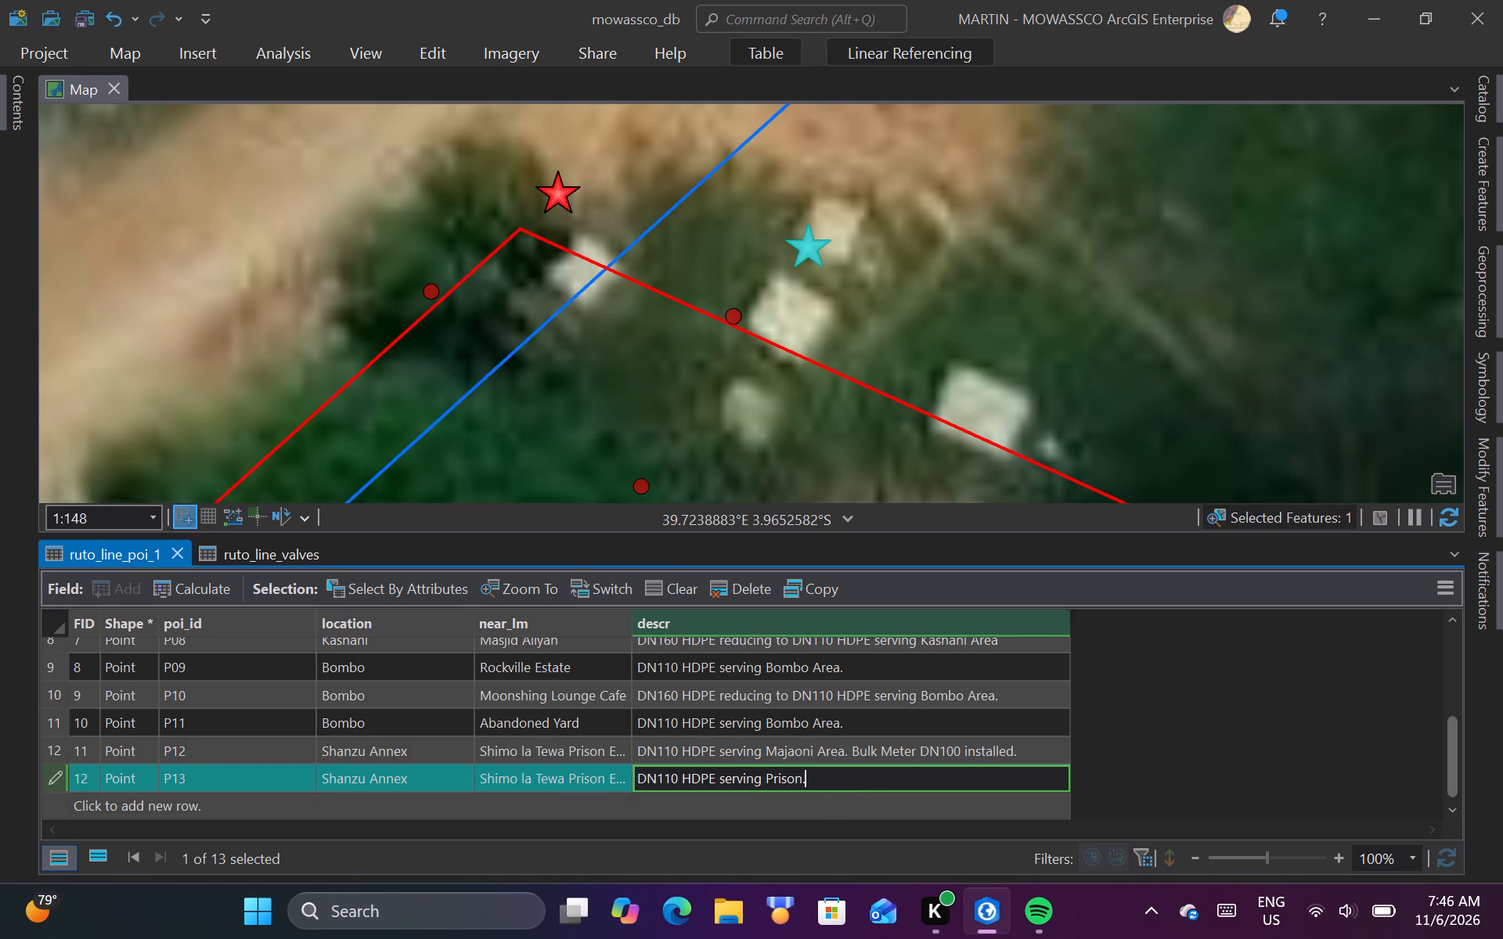
{"action": "key", "text": "BackSpace"}
{"action": "key", "text": "BackSpace"}
{"action": "type", "text": "eter installed"}
{"action": "left_click", "coordinate": [872, 780]}
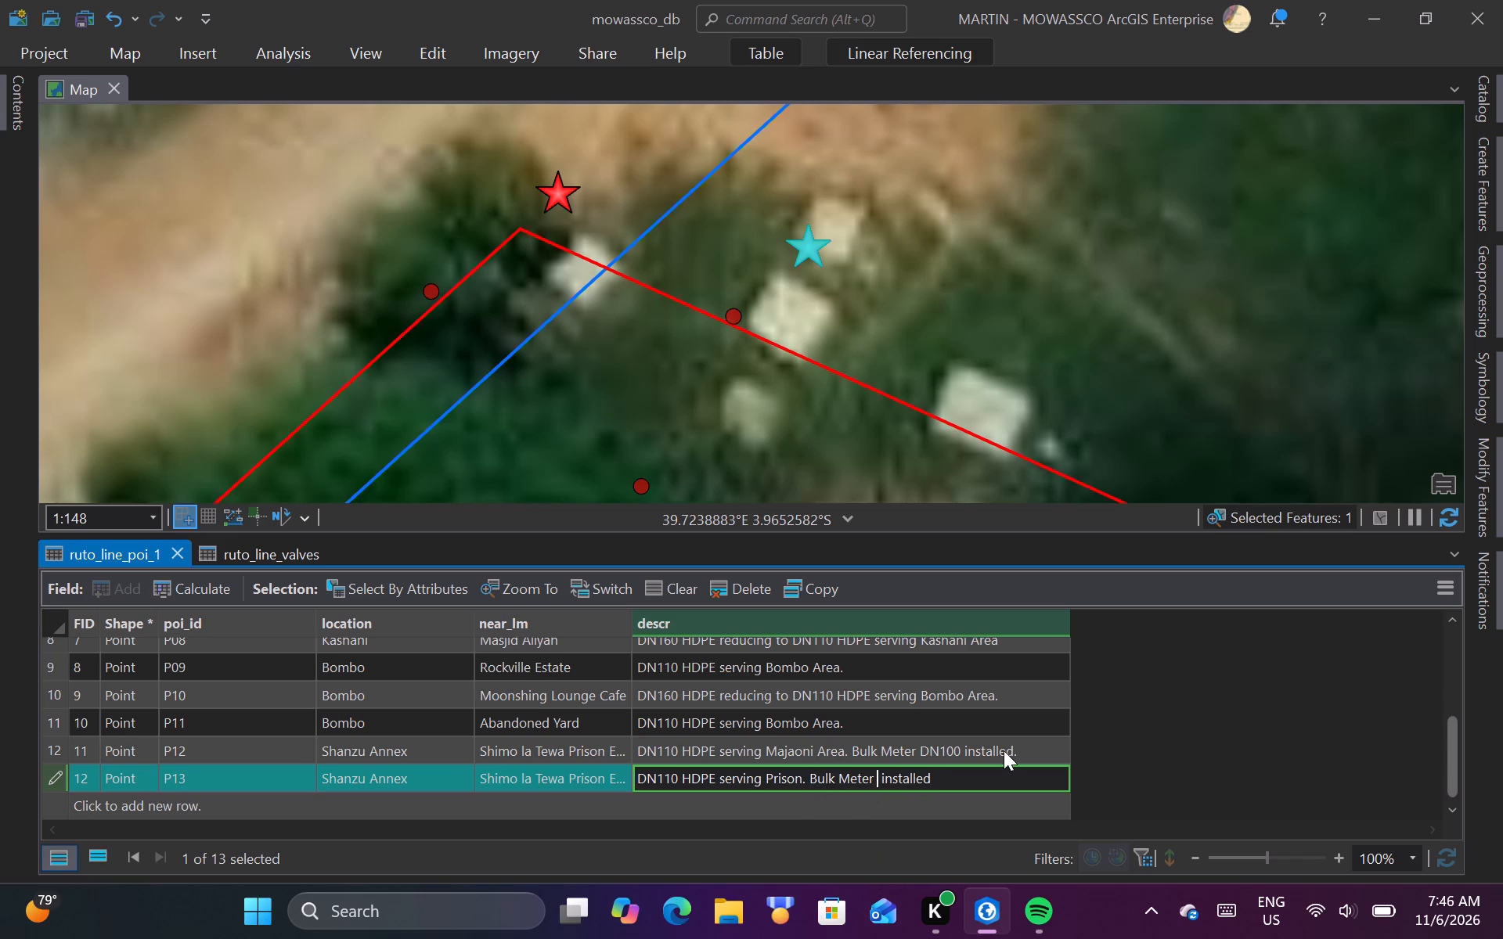
{"action": "type", "text": "DN"}
{"action": "type", "text": "100"}
{"action": "left_click", "coordinate": [997, 778]}
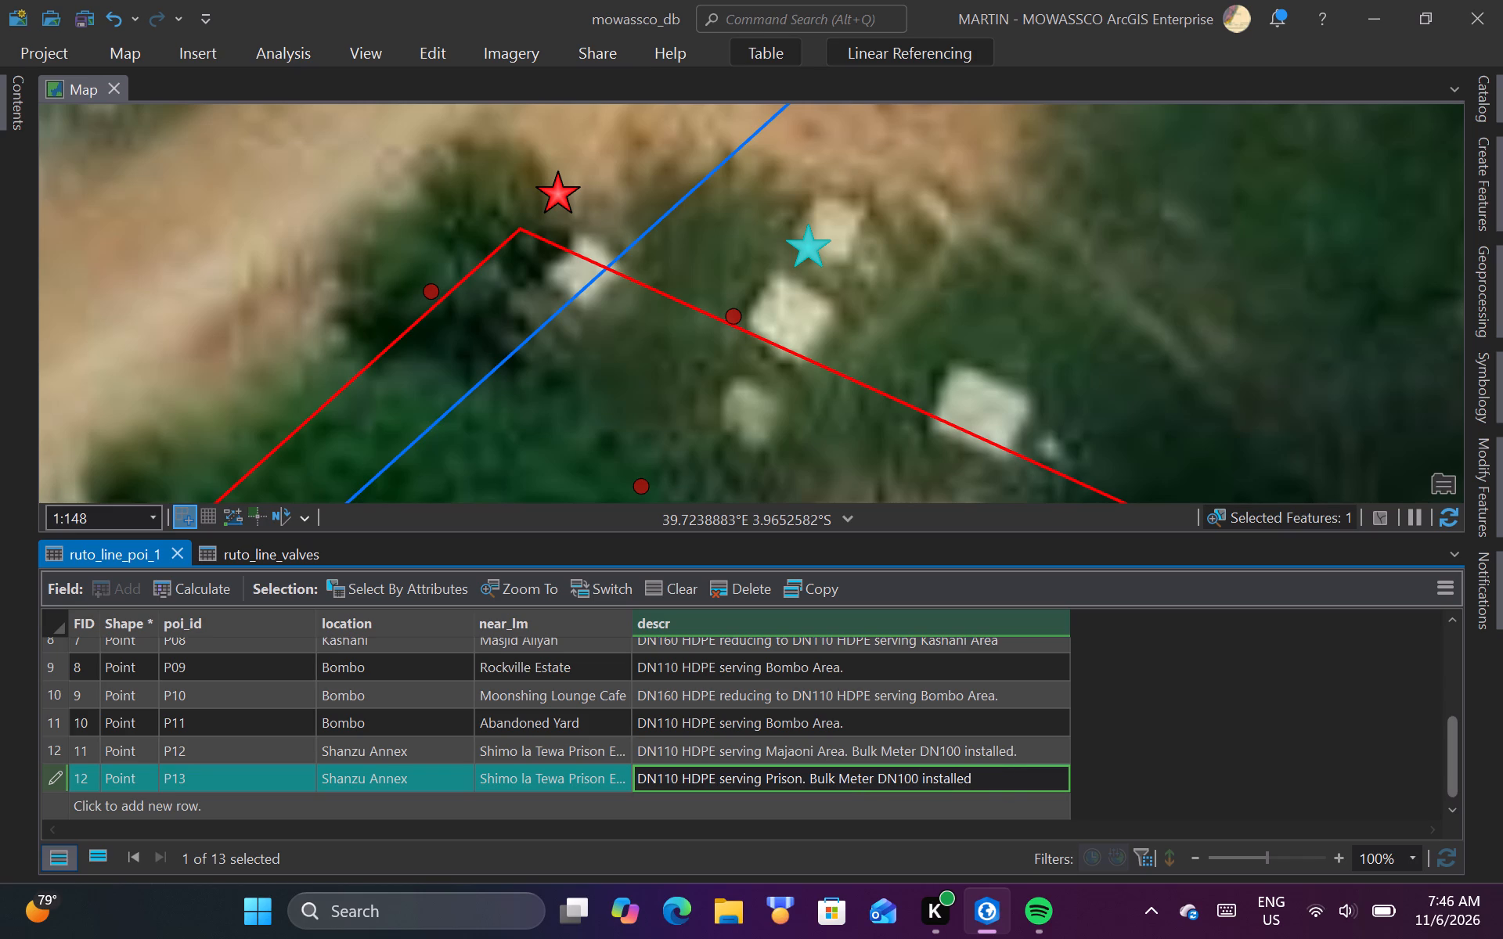
{"action": "key", "text": "period"}
Switch the selection to the P12 record and save the edits.
{"action": "left_click", "coordinate": [54, 747]}
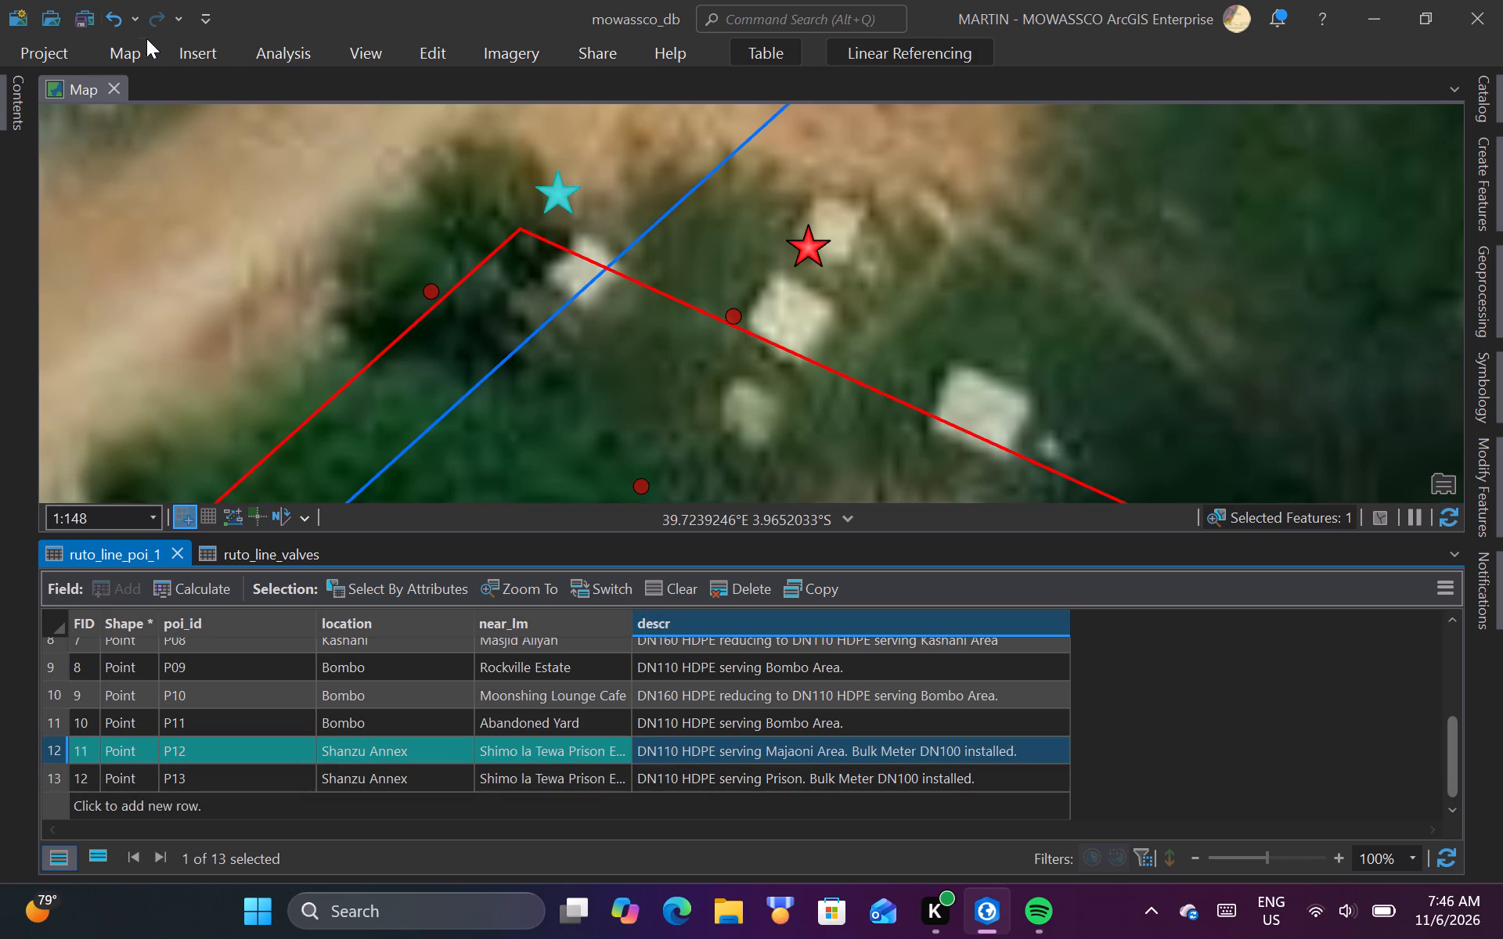
{"action": "left_click", "coordinate": [428, 43]}
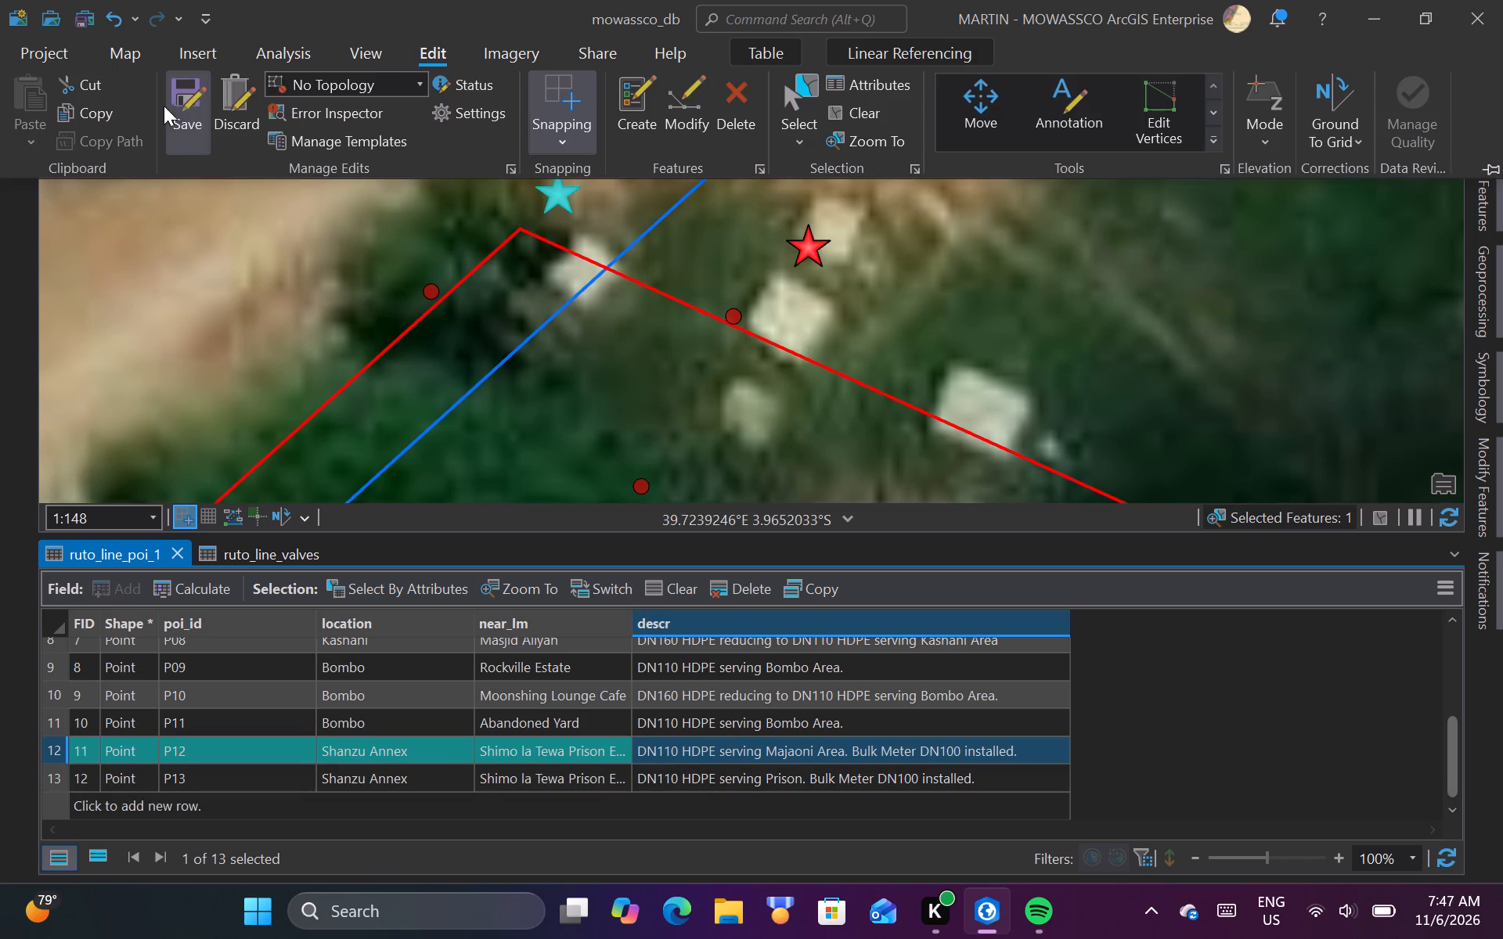
{"action": "left_click", "coordinate": [192, 87]}
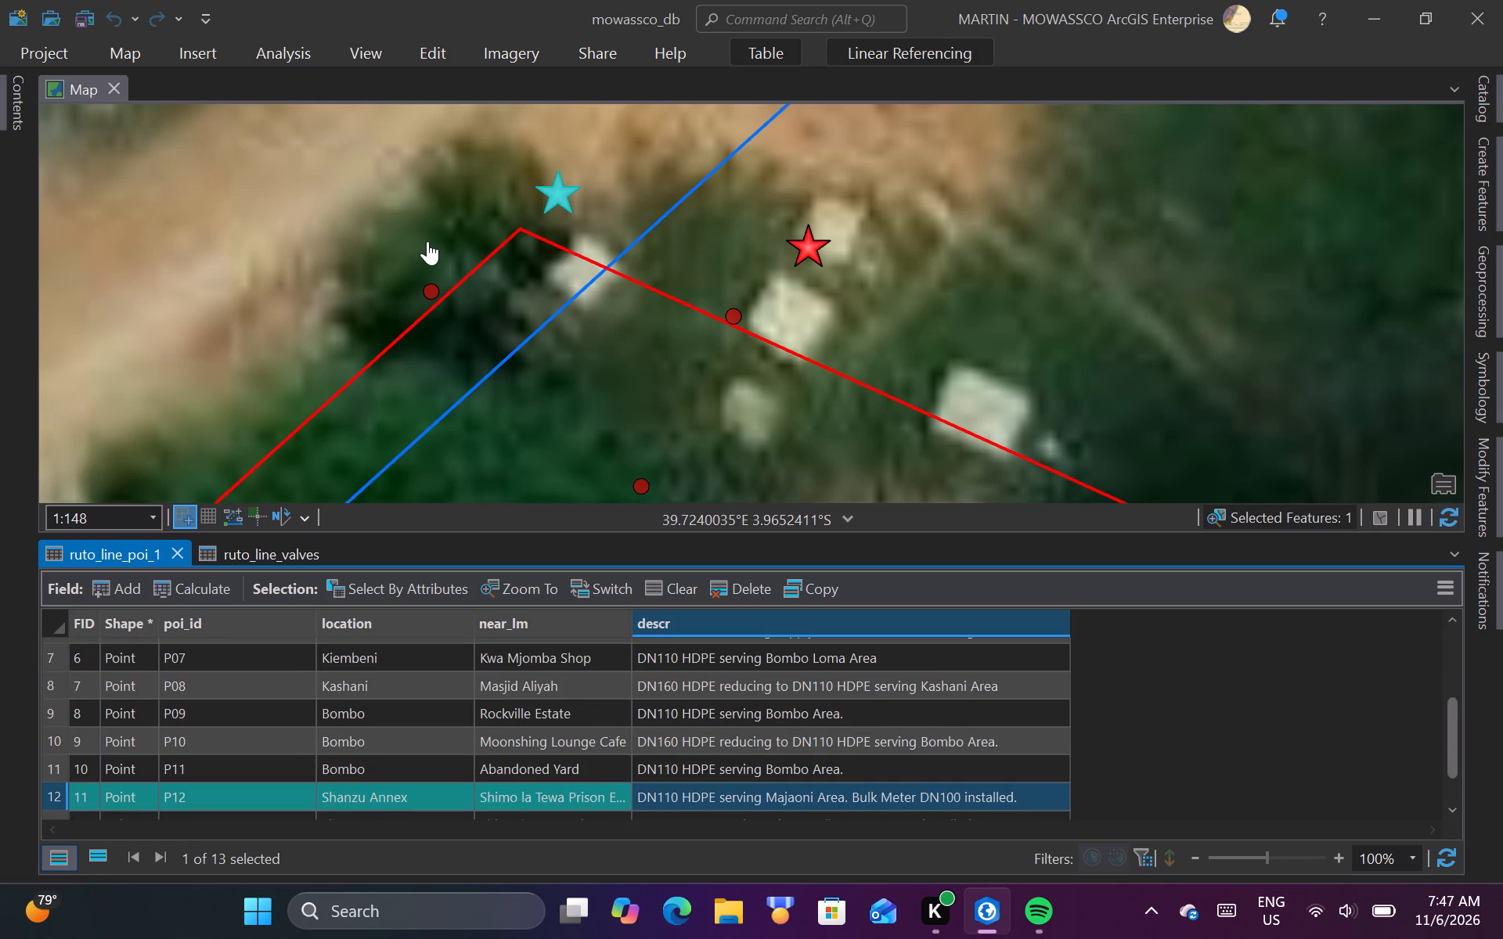
Check the ruto_line_poi point south of the P12 and P13 stars and inspect the pipelines around the nearby road junction.
{"action": "scroll", "coordinate": [728, 249], "scroll_direction": "down", "scroll_amount": 2}
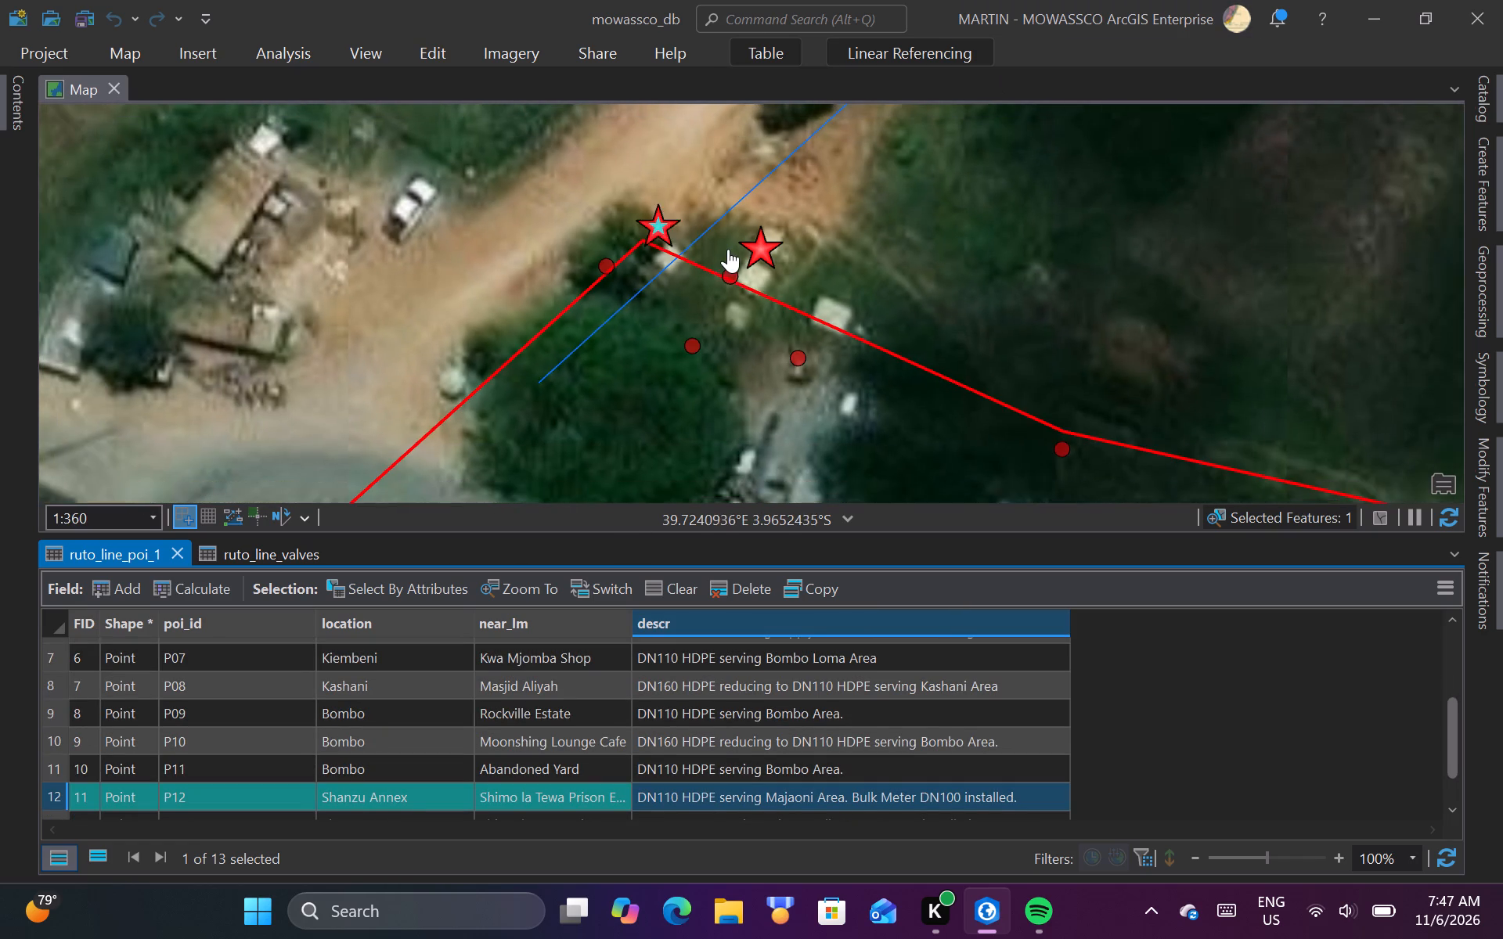
{"action": "left_click", "coordinate": [690, 347]}
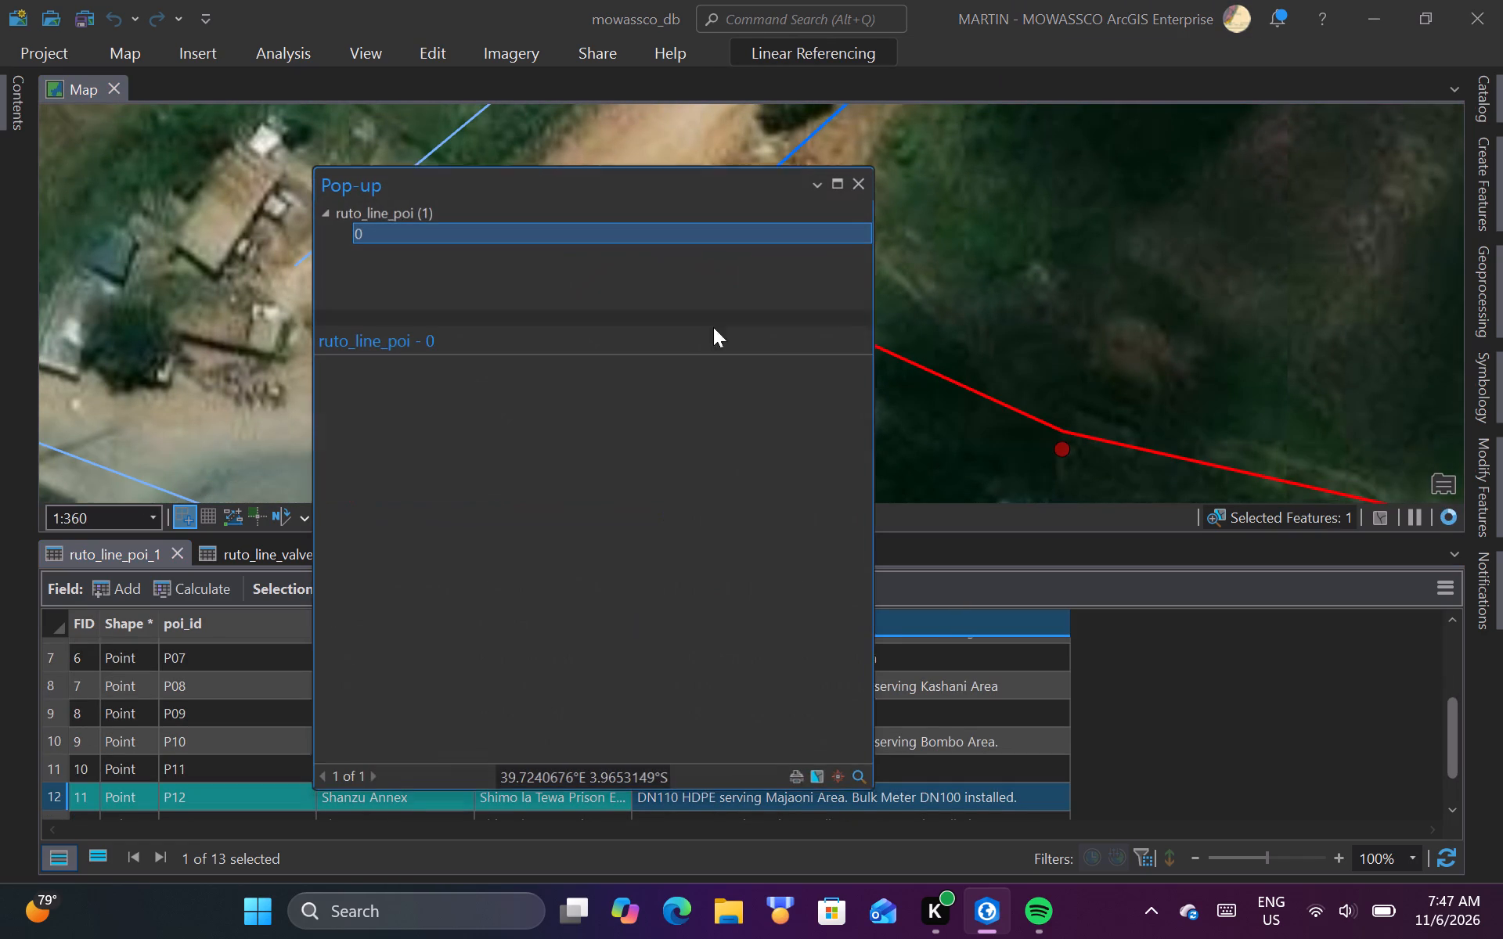
{"action": "left_click", "coordinate": [859, 174]}
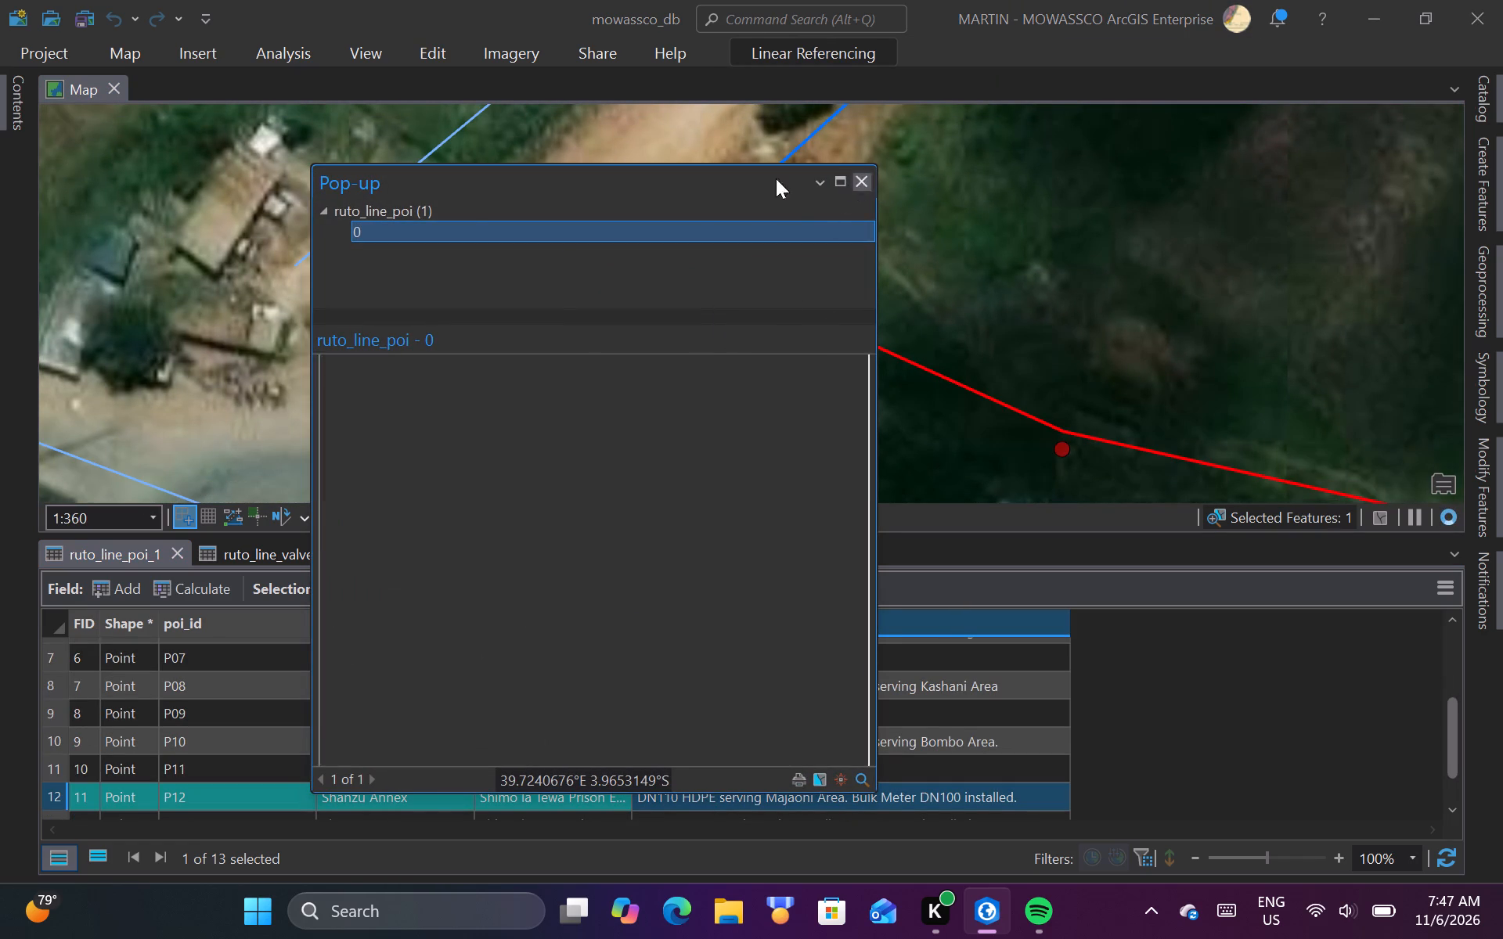
{"action": "scroll", "coordinate": [683, 167], "scroll_direction": "down", "scroll_amount": 4}
{"action": "scroll", "coordinate": [664, 242], "scroll_direction": "up", "scroll_amount": 2}
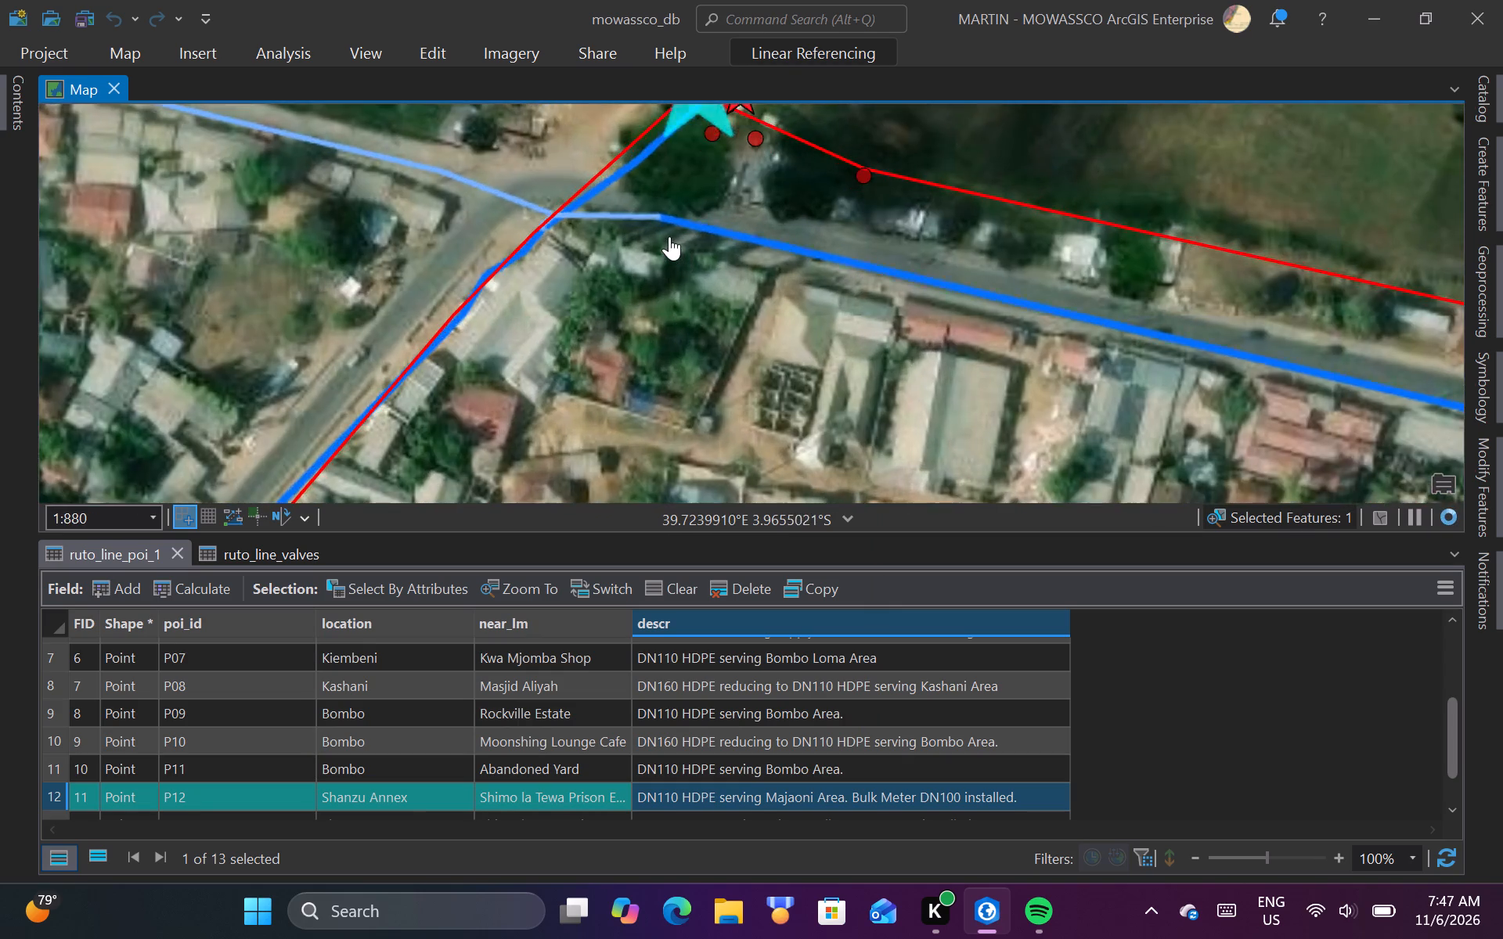
{"action": "scroll", "coordinate": [669, 236], "scroll_direction": "up", "scroll_amount": 1}
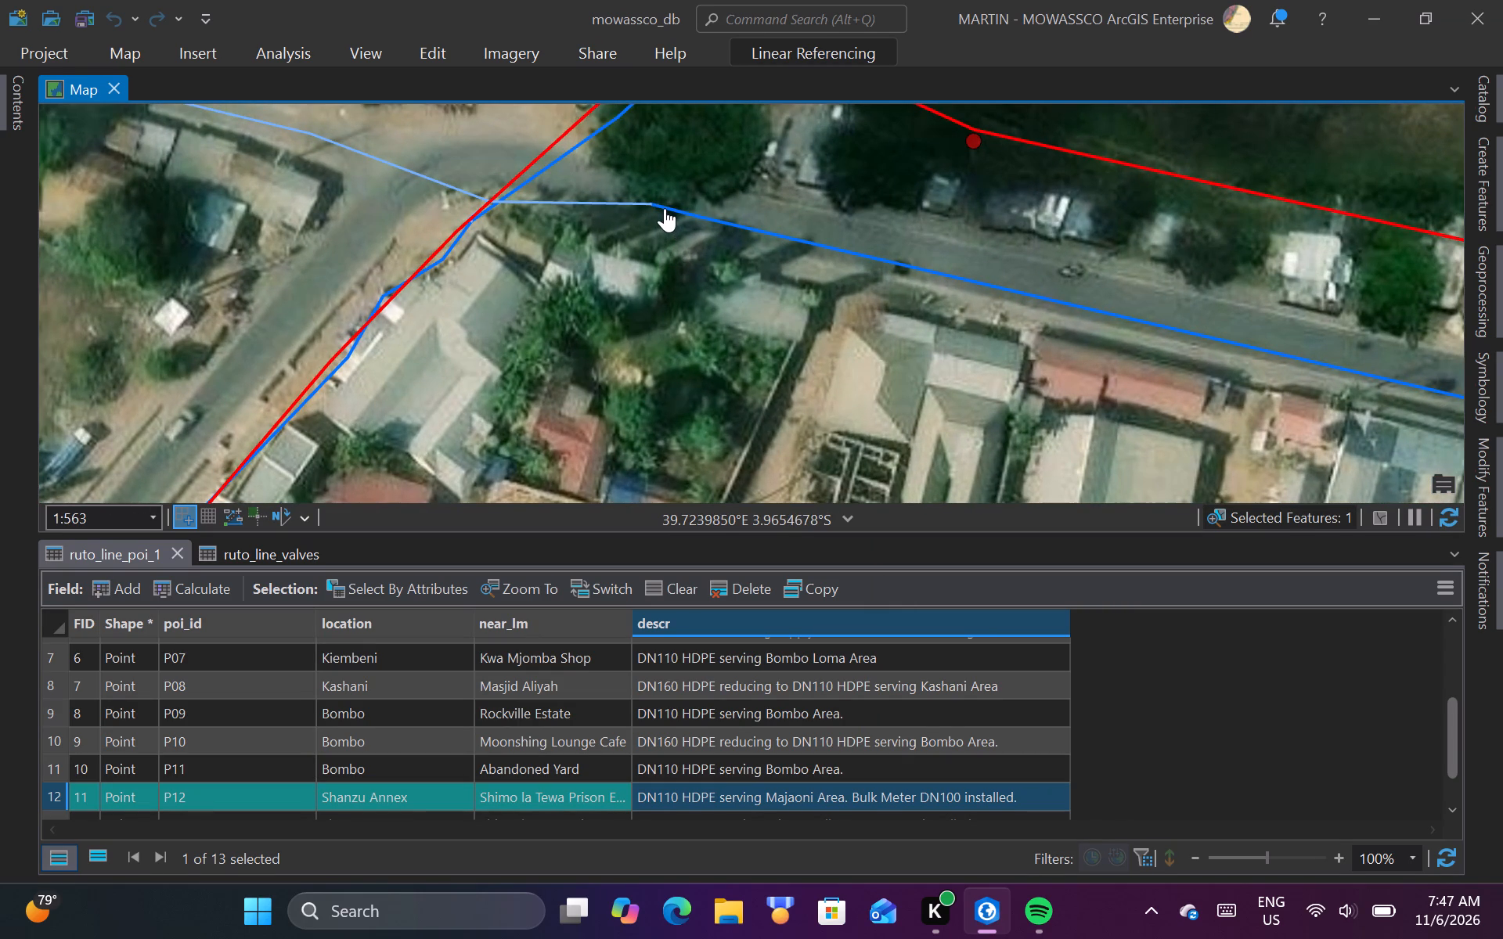
Check the attributes of the existing_water_pipeline_arc_1960 segments meeting at the road junction south of the P12 and P13 stars.
{"action": "left_click", "coordinate": [665, 207]}
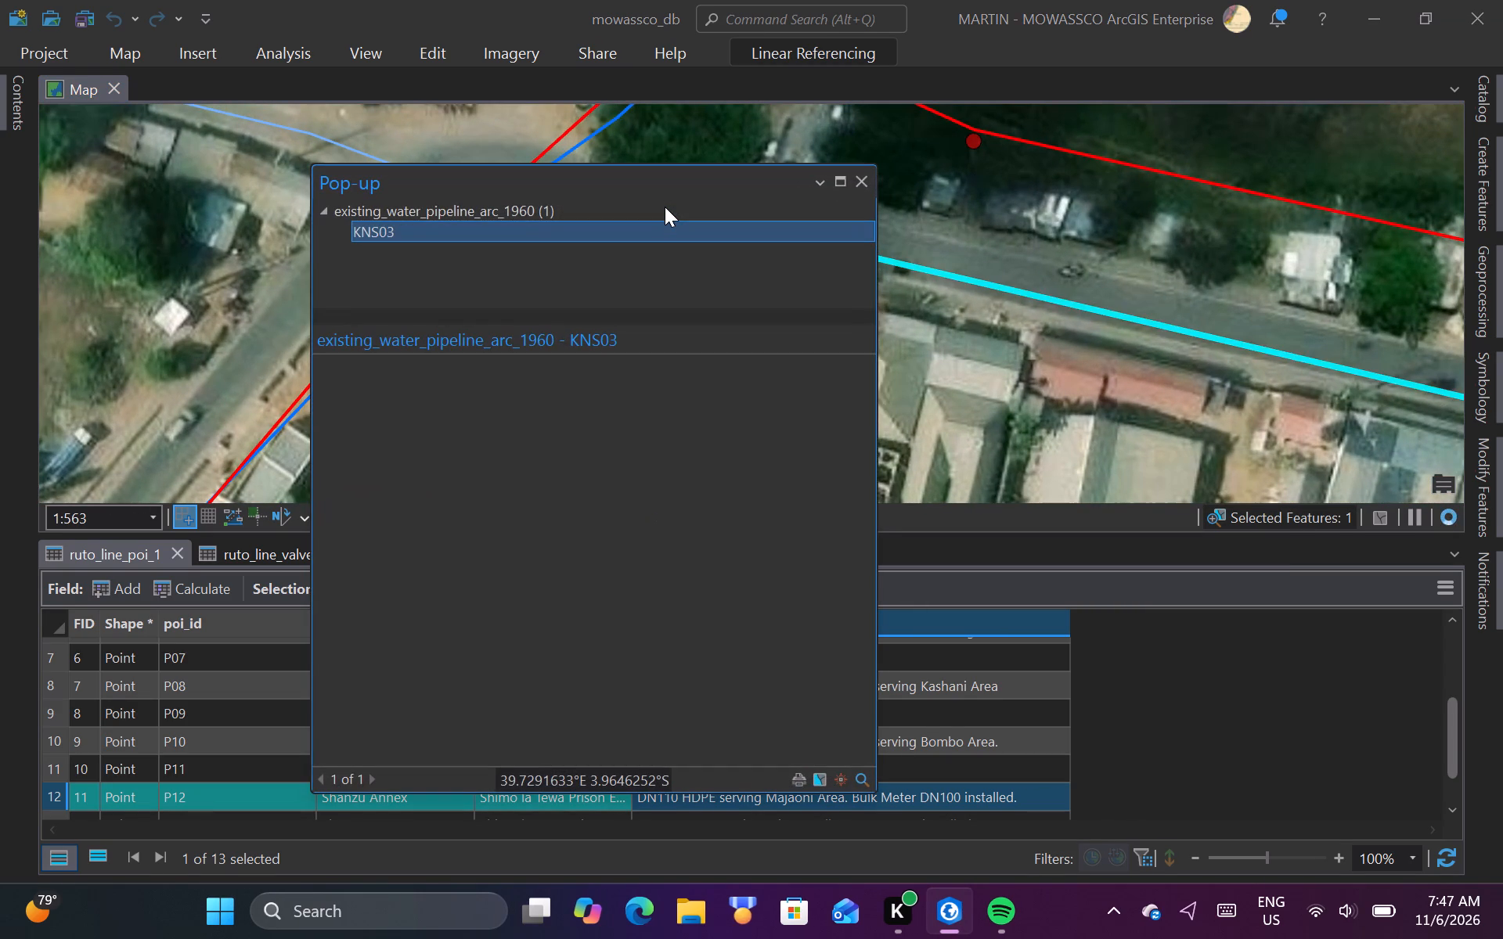
{"action": "left_click", "coordinate": [860, 180]}
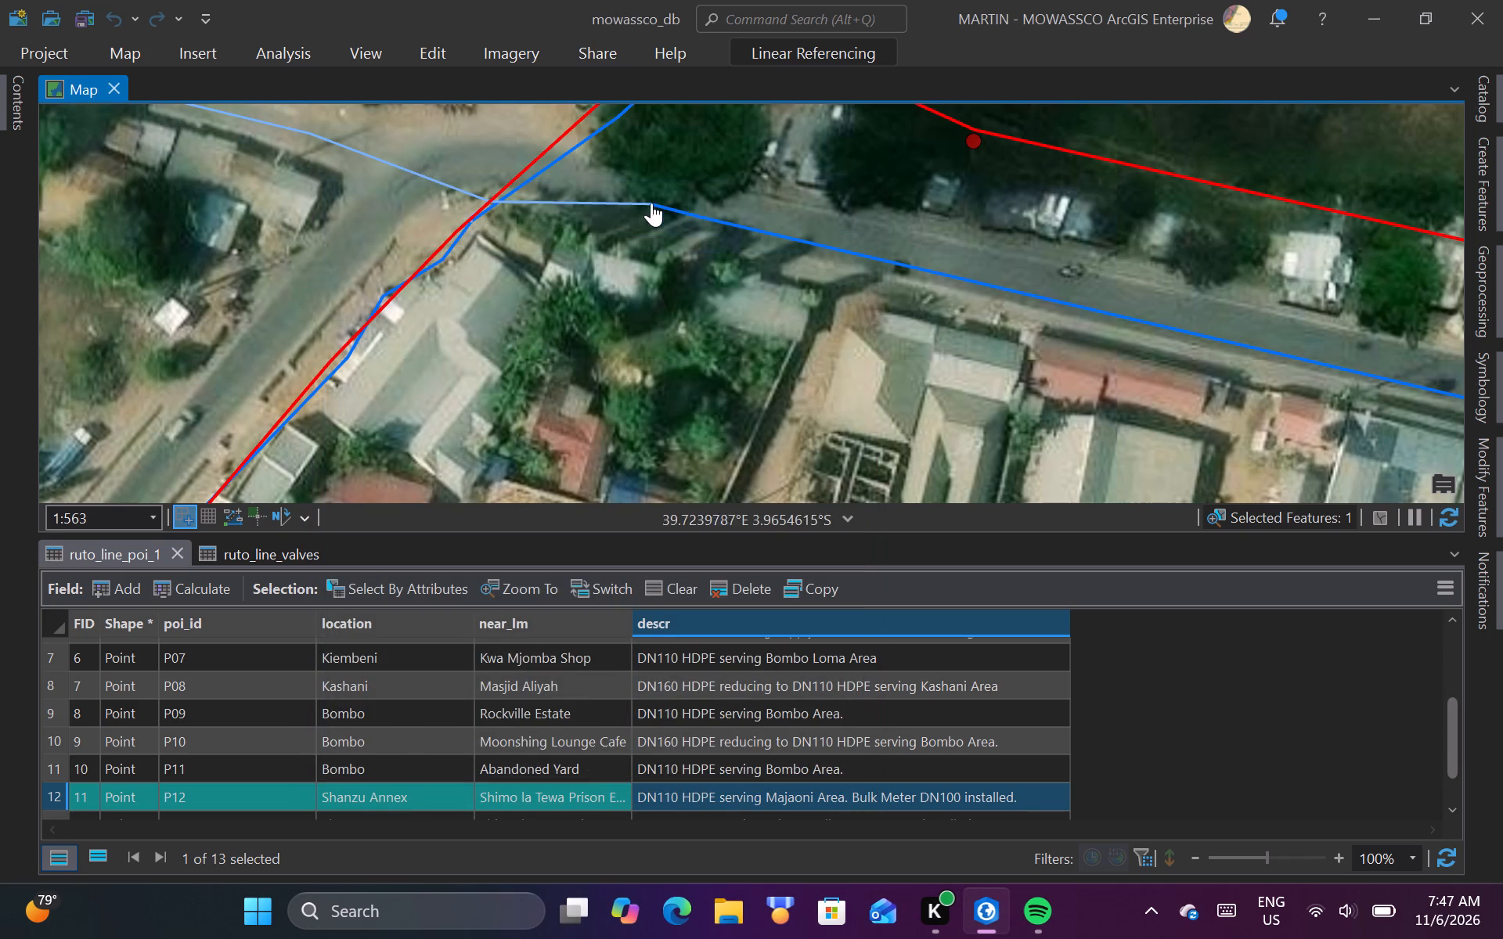
{"action": "left_click", "coordinate": [622, 202]}
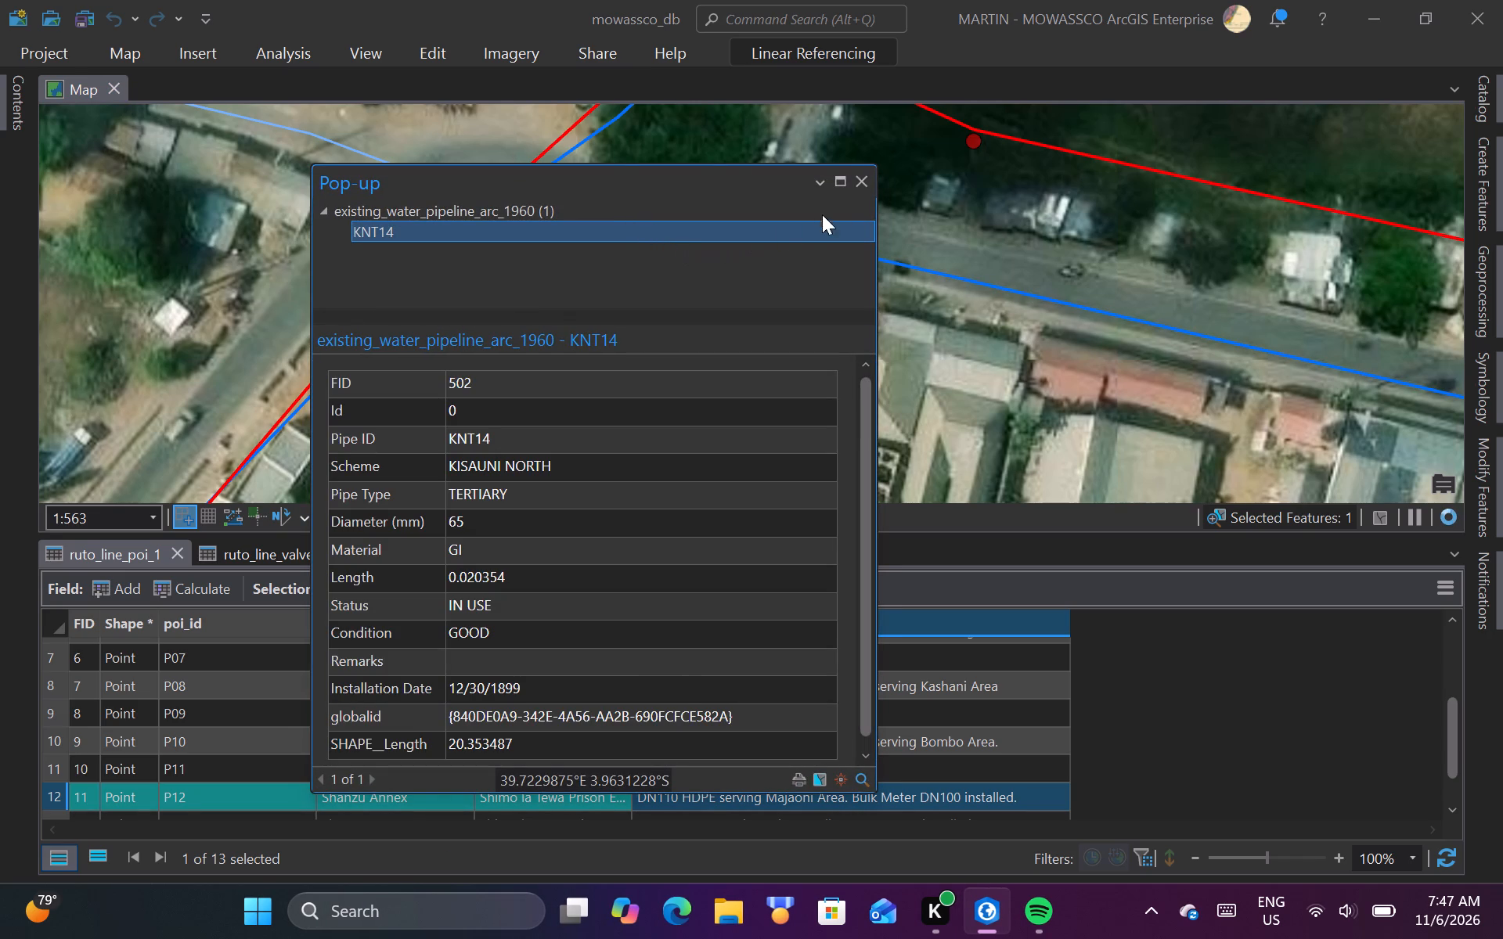
{"action": "left_click", "coordinate": [854, 182]}
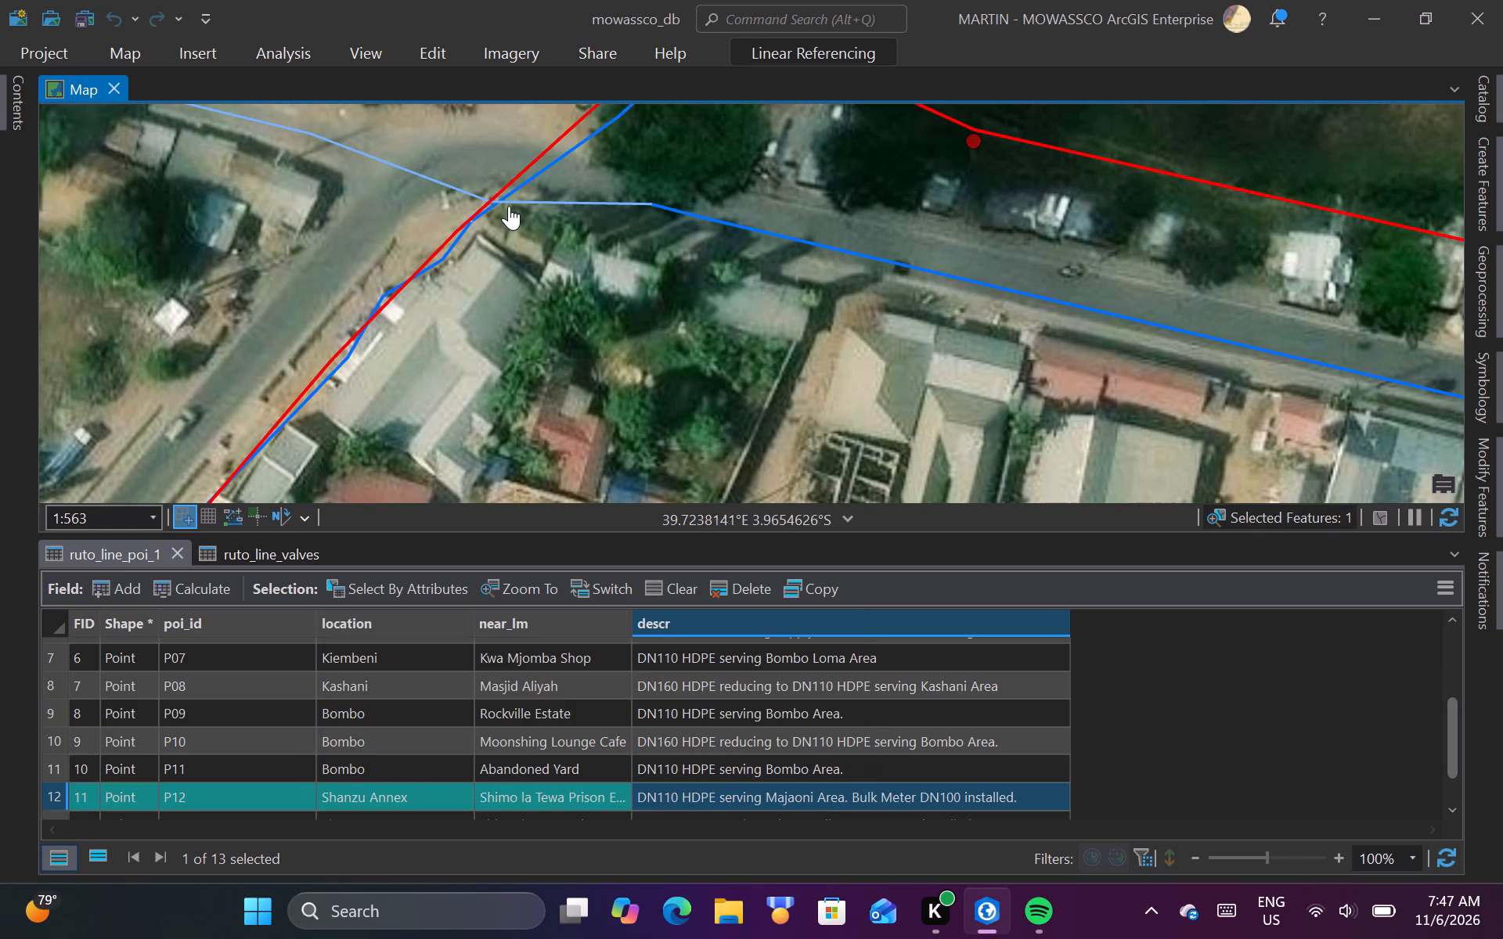
{"action": "scroll", "coordinate": [509, 206], "scroll_direction": "up", "scroll_amount": 2}
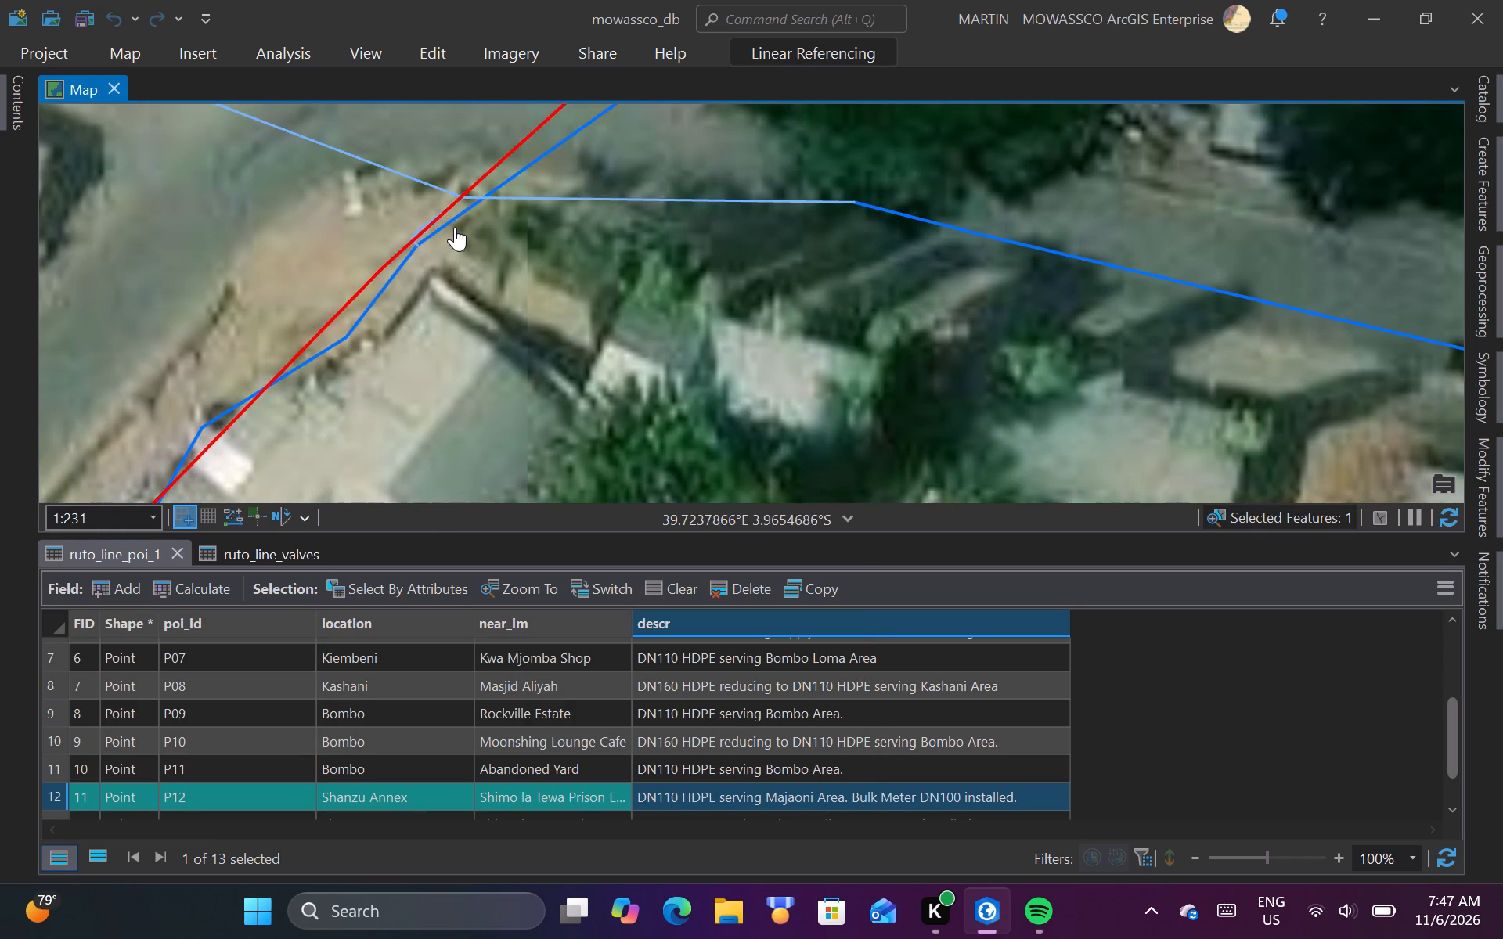
{"action": "scroll", "coordinate": [446, 232], "scroll_direction": "up", "scroll_amount": 2}
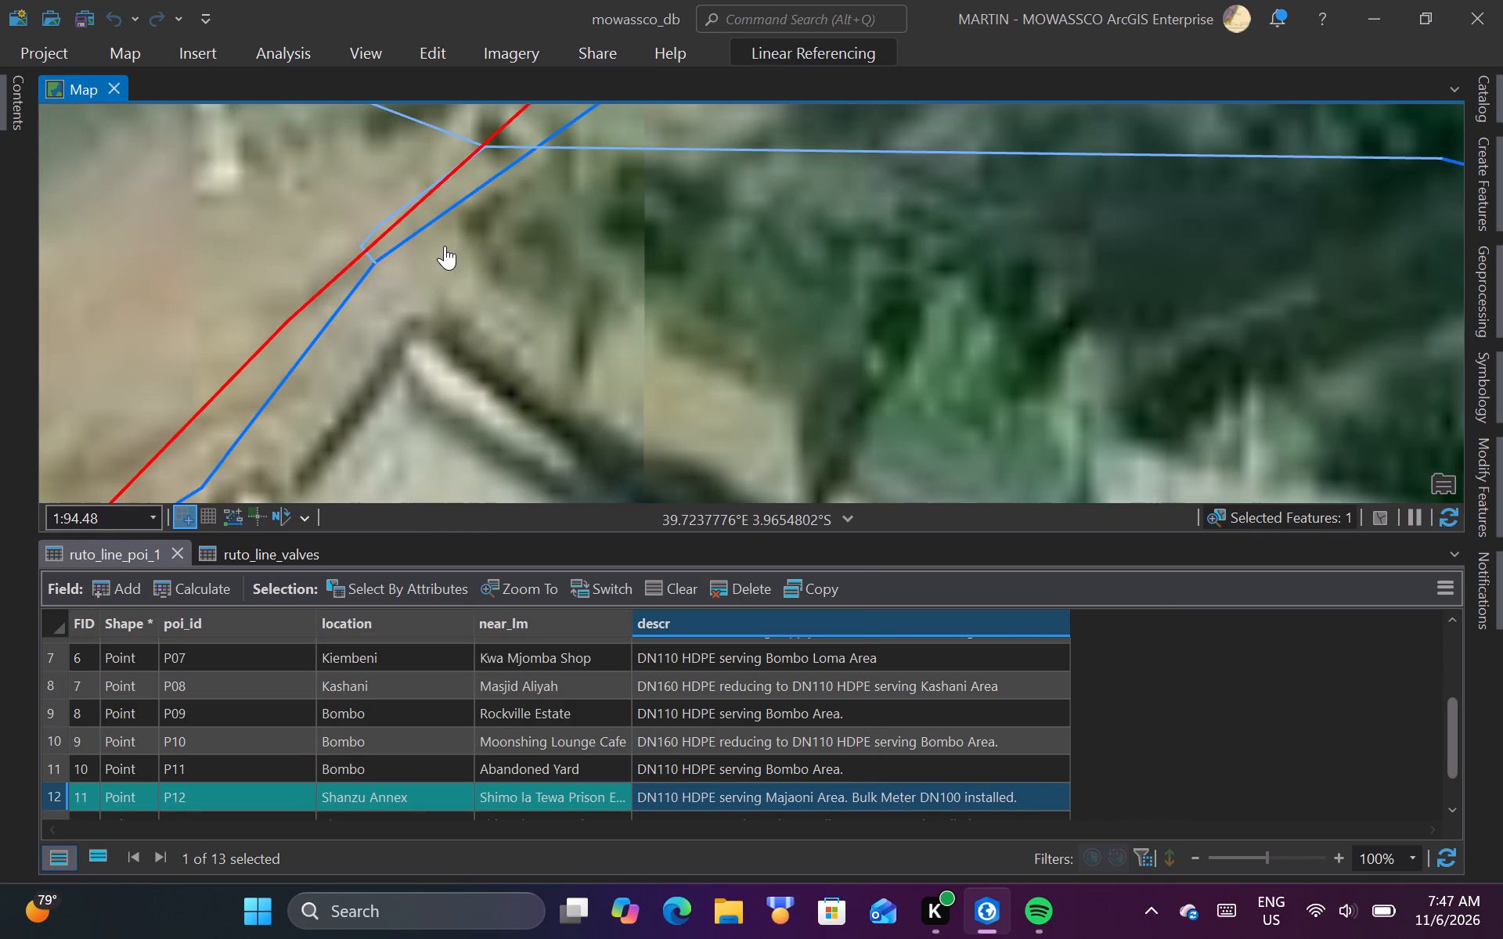
{"action": "left_click", "coordinate": [445, 211]}
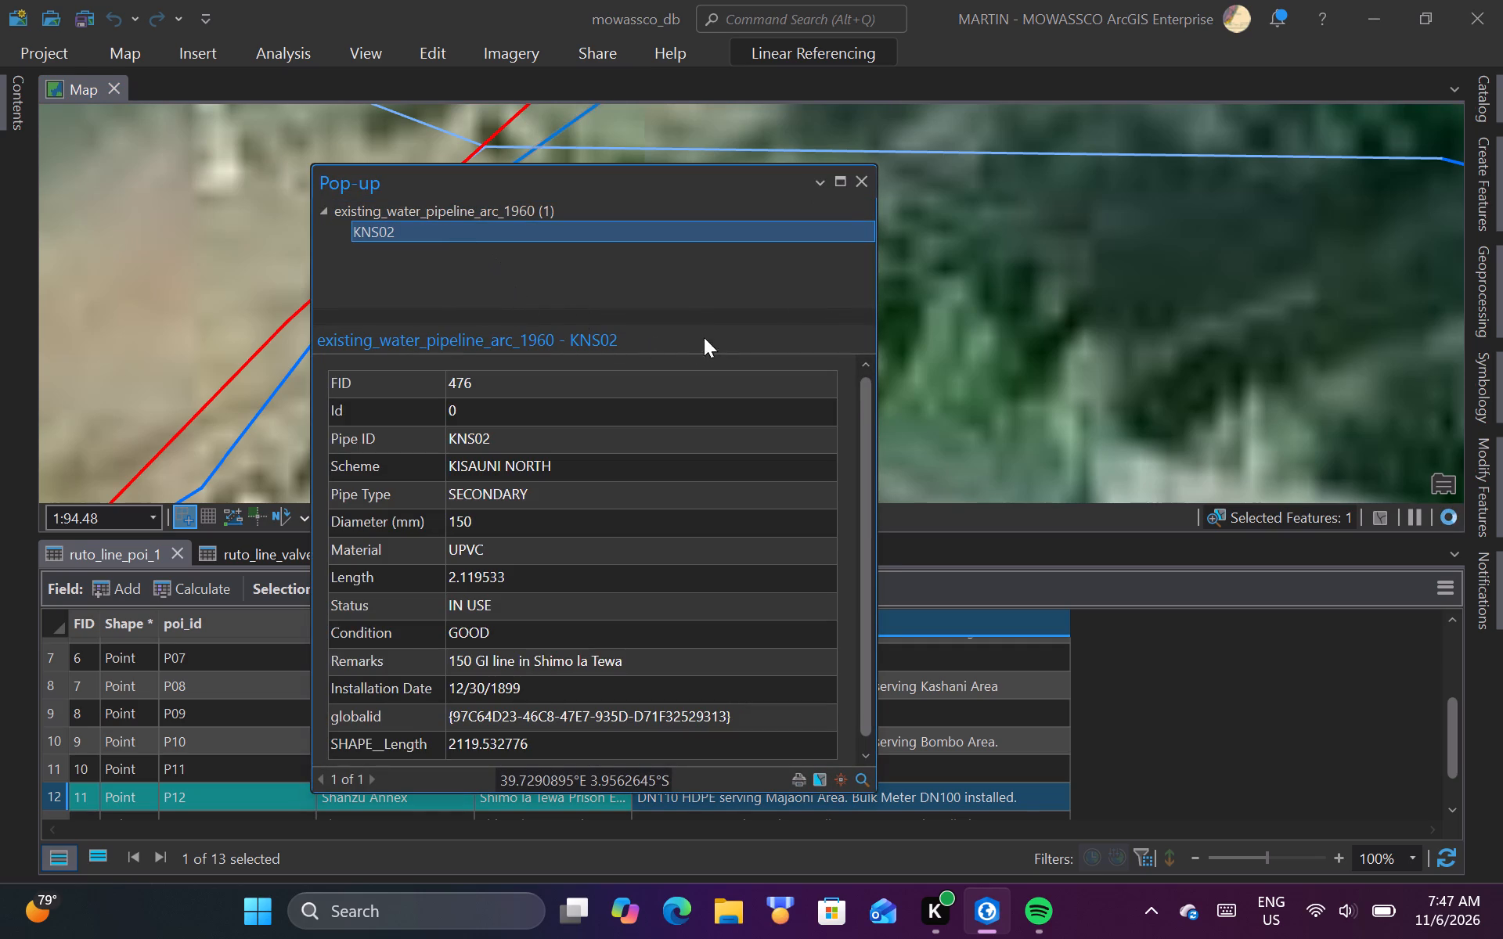
{"action": "left_click", "coordinate": [859, 179]}
{"action": "scroll", "coordinate": [655, 333], "scroll_direction": "down", "scroll_amount": 2}
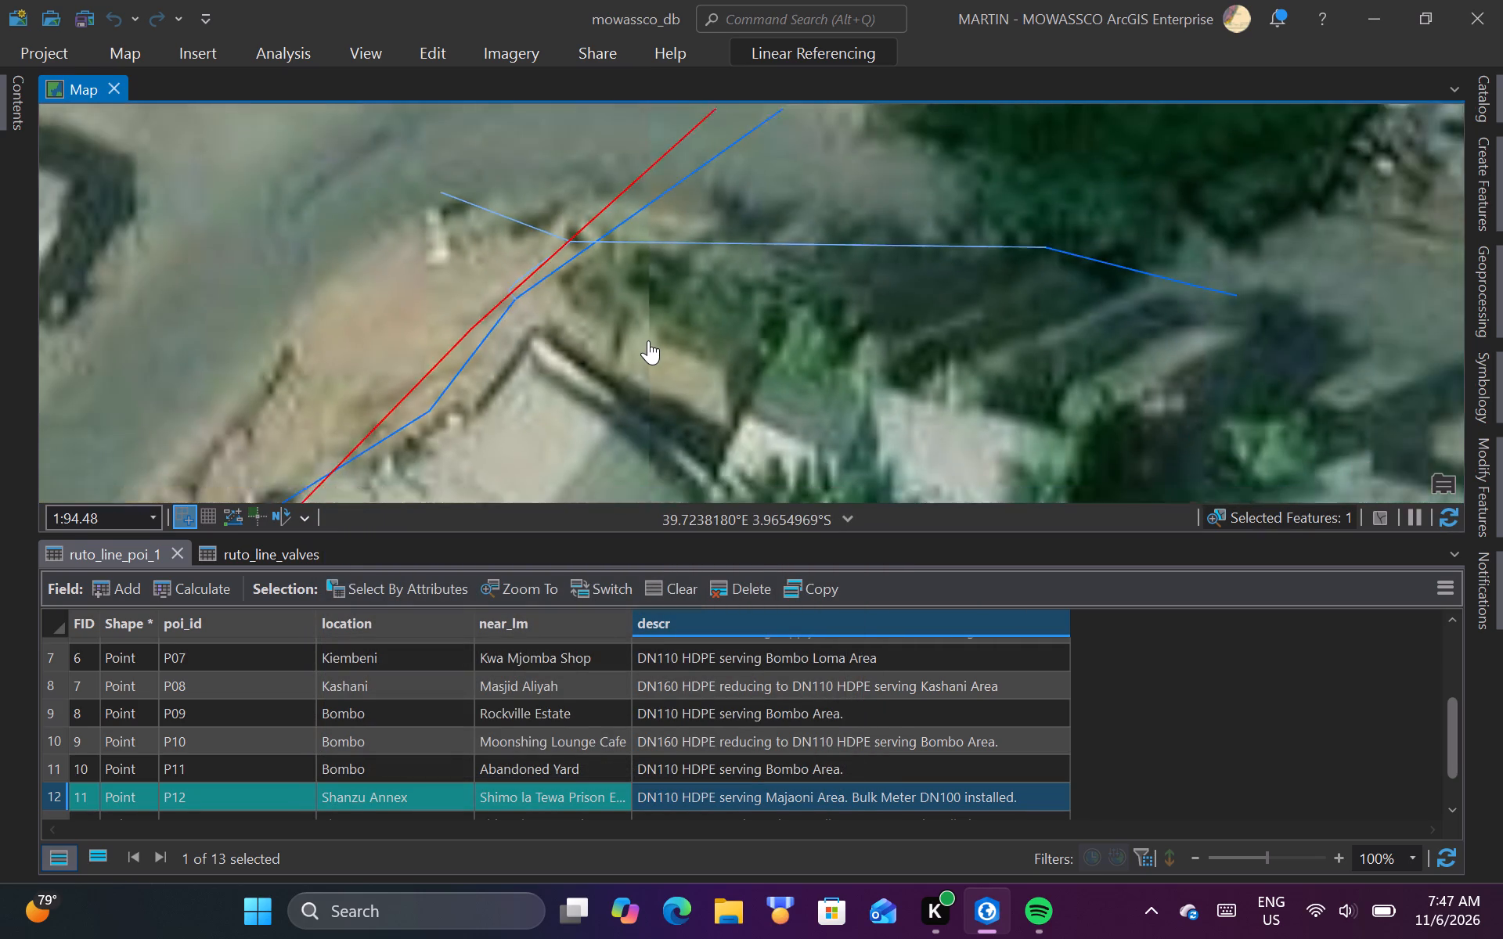
{"action": "scroll", "coordinate": [529, 315], "scroll_direction": "up", "scroll_amount": 2}
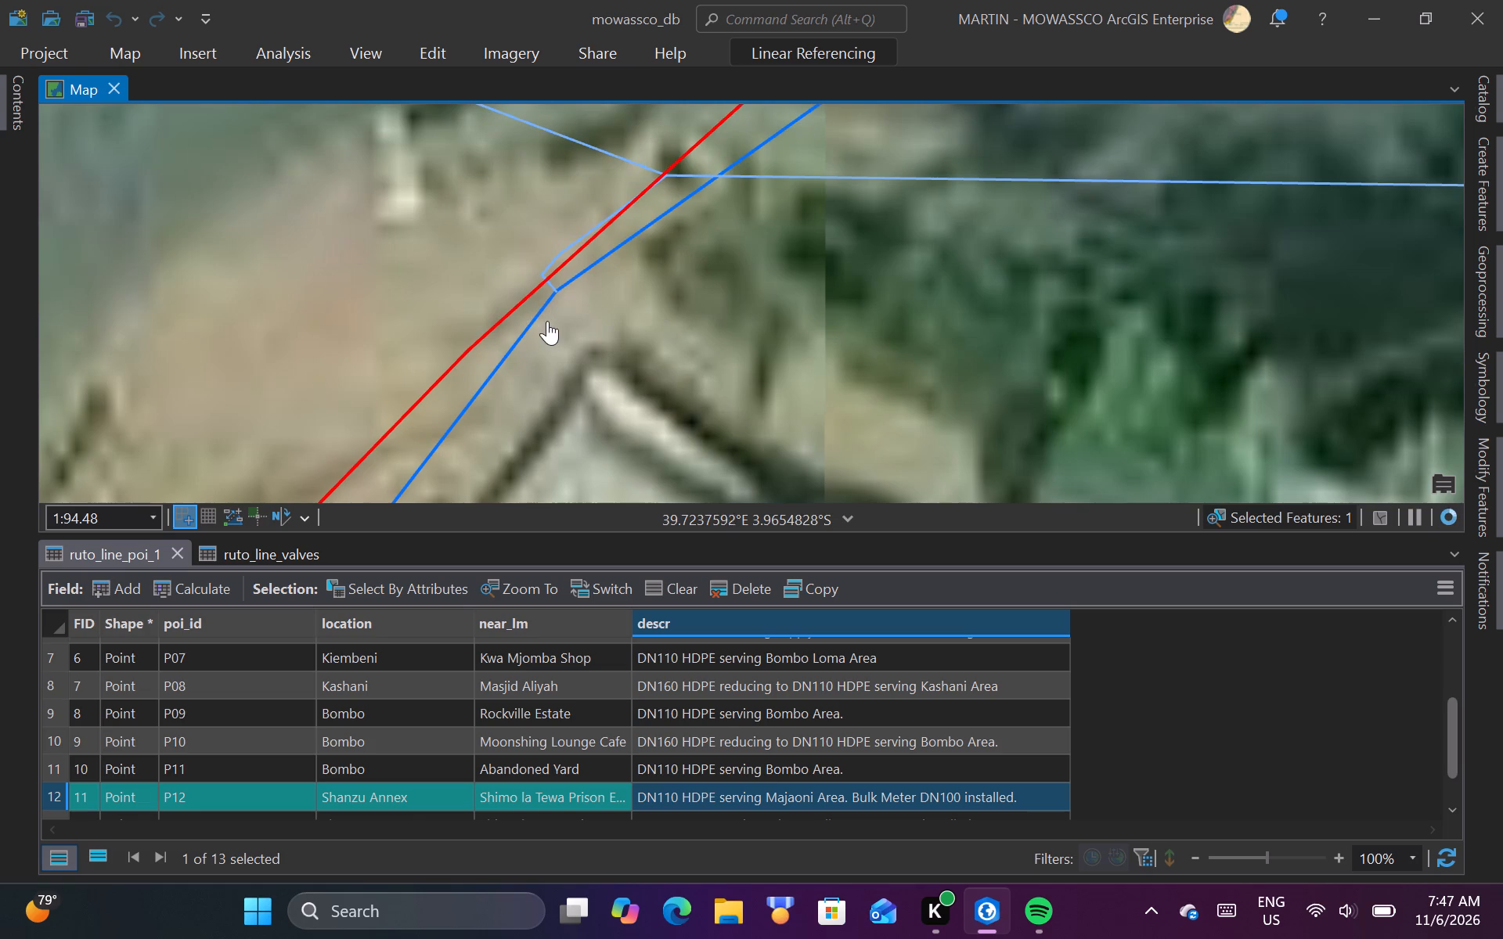
{"action": "scroll", "coordinate": [555, 334], "scroll_direction": "down", "scroll_amount": 1}
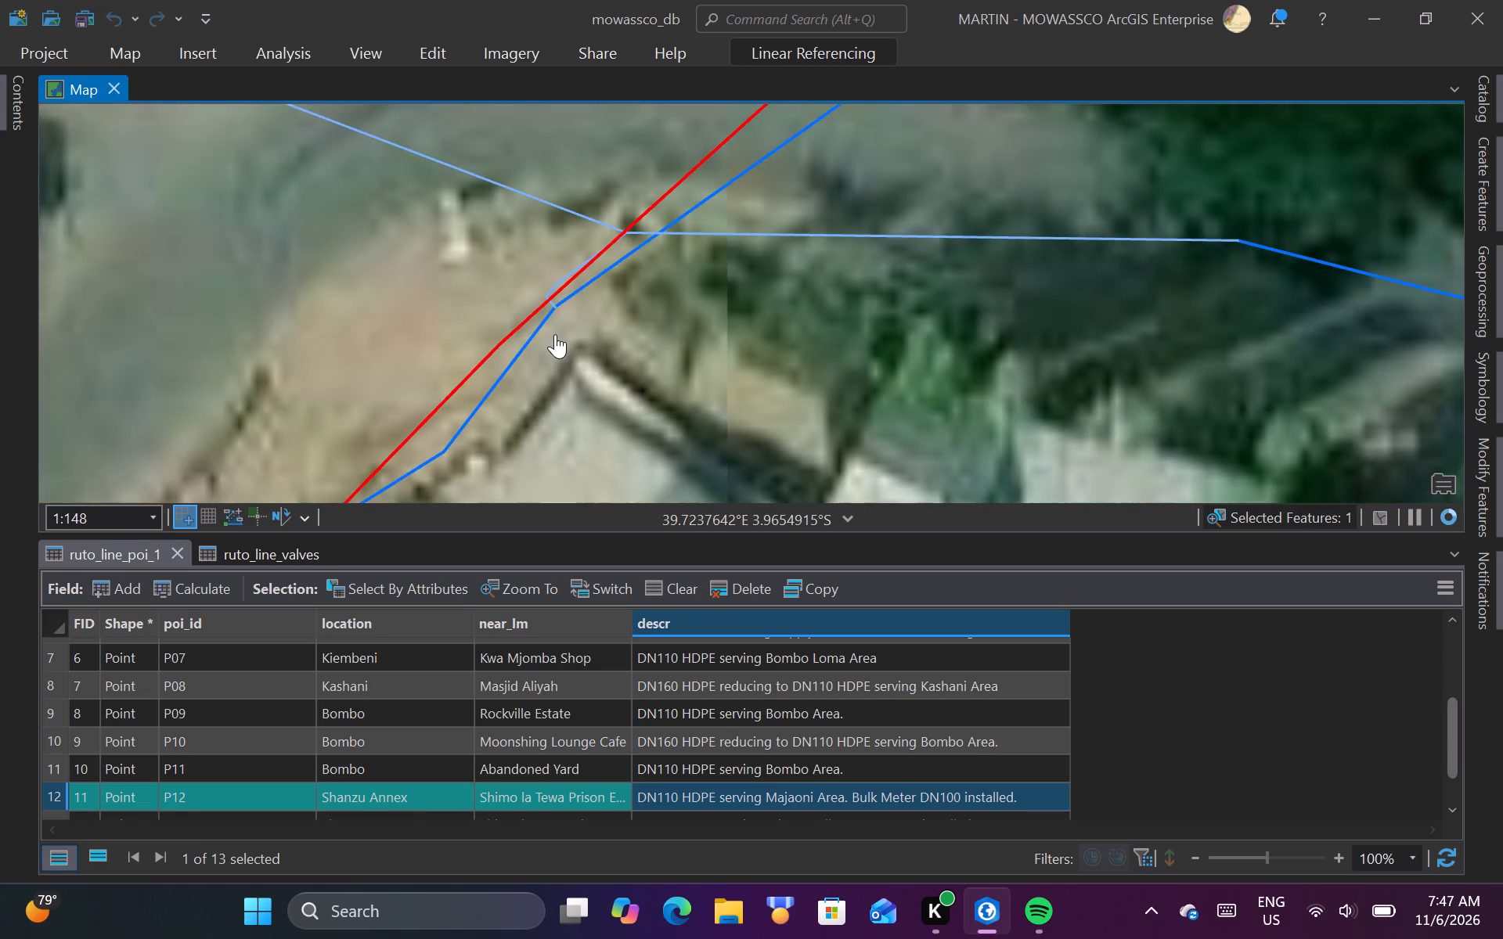
{"action": "scroll", "coordinate": [555, 334], "scroll_direction": "down", "scroll_amount": 2}
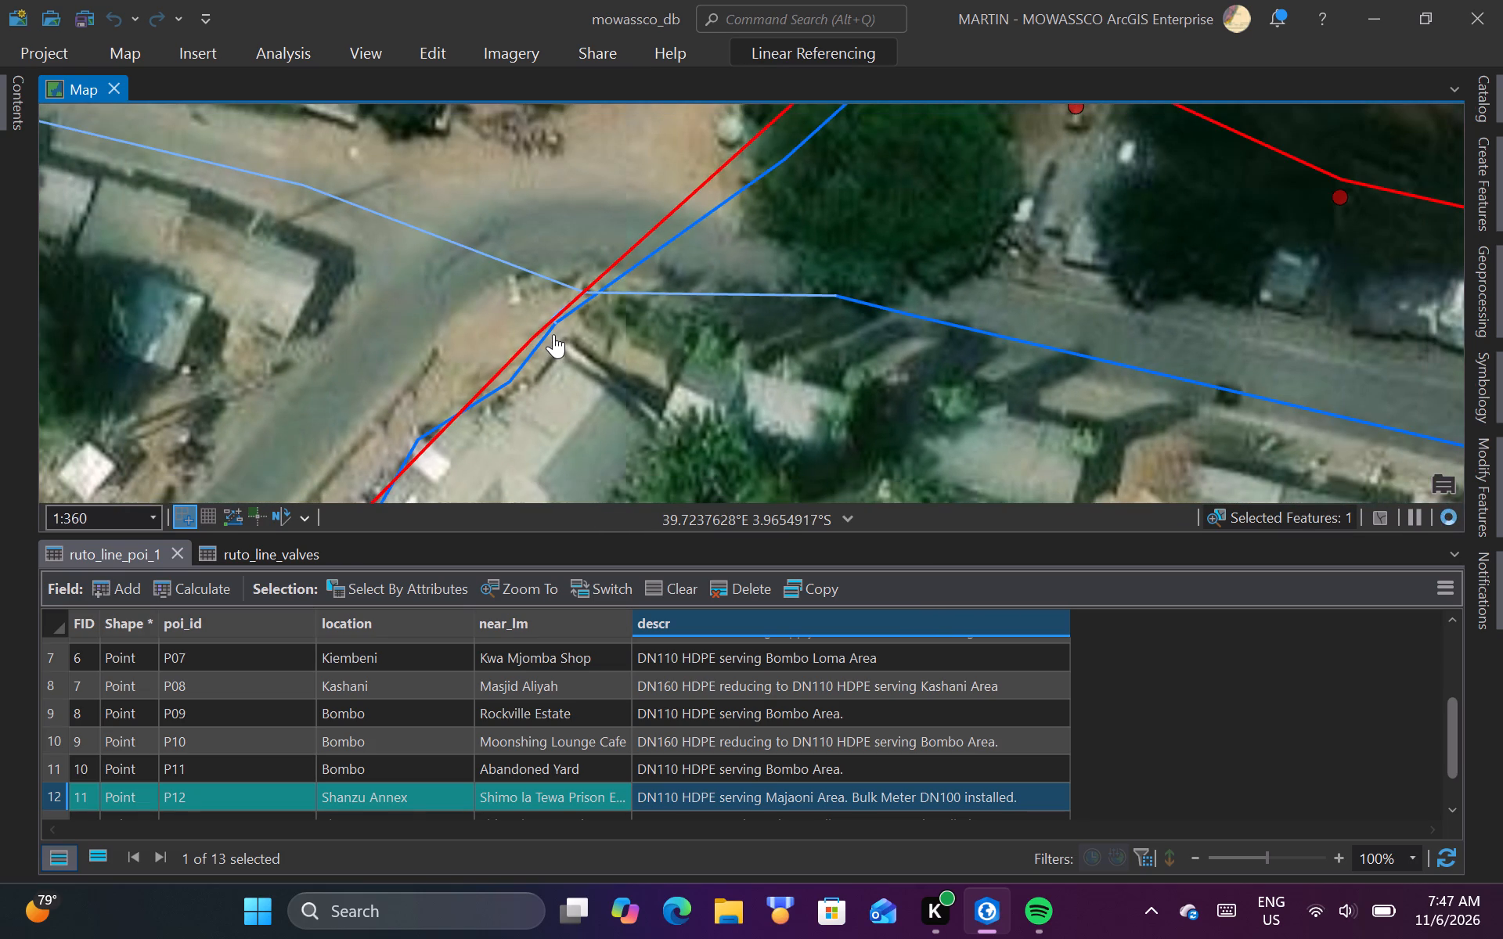
{"action": "left_click", "coordinate": [488, 255]}
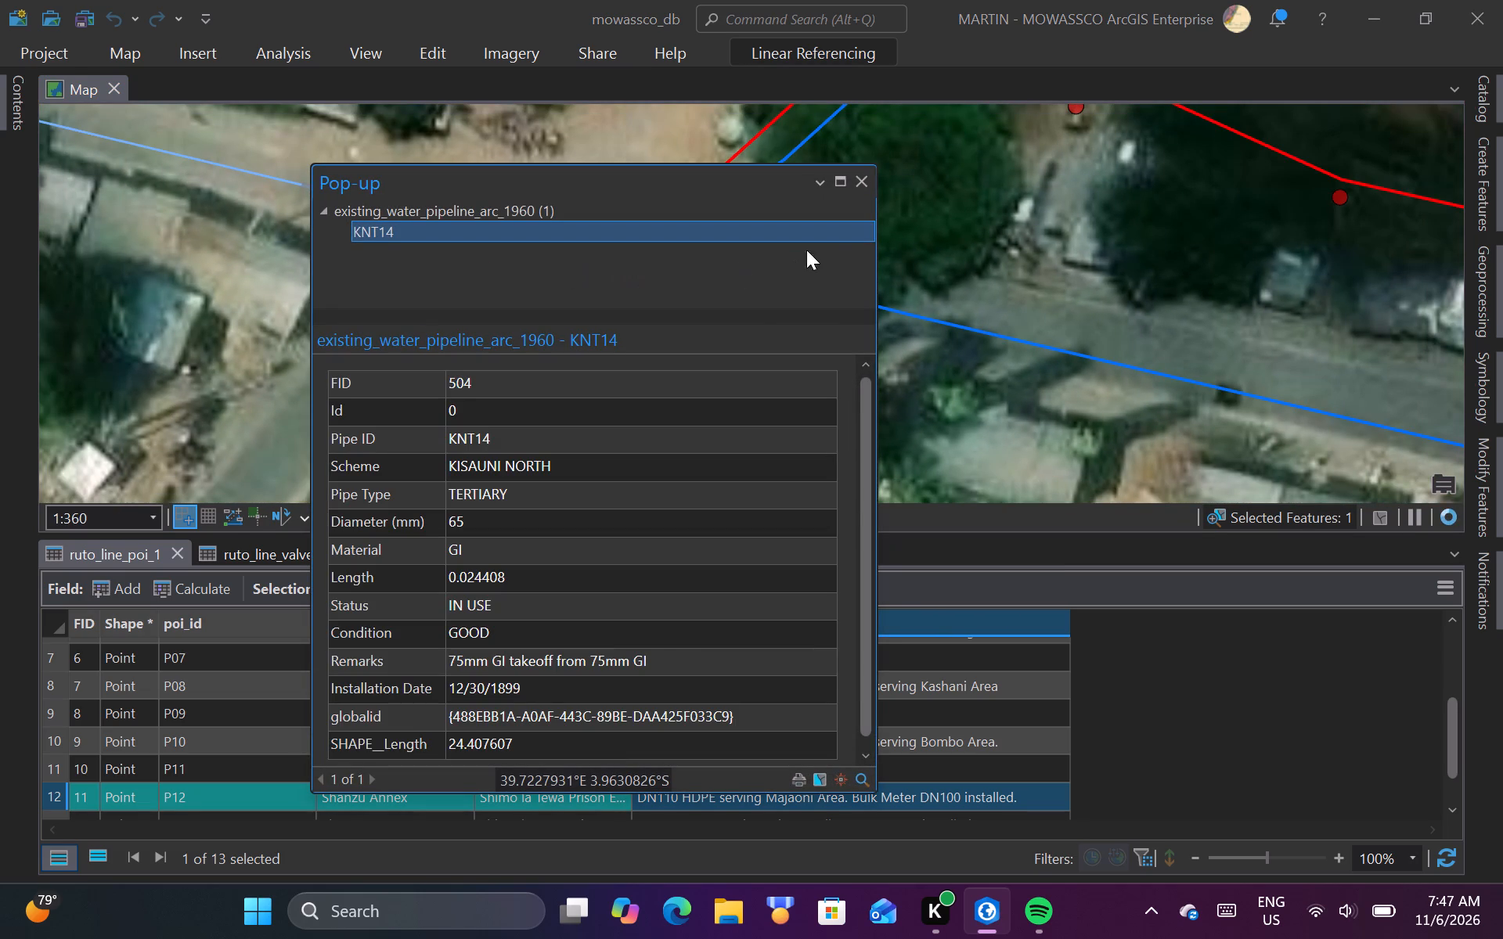
{"action": "left_click", "coordinate": [855, 183]}
Examine the pipeline network around the P12 and P13 stars and the unrecorded ruto_line_poi points just south of them.
{"action": "scroll", "coordinate": [616, 333], "scroll_direction": "down", "scroll_amount": 4}
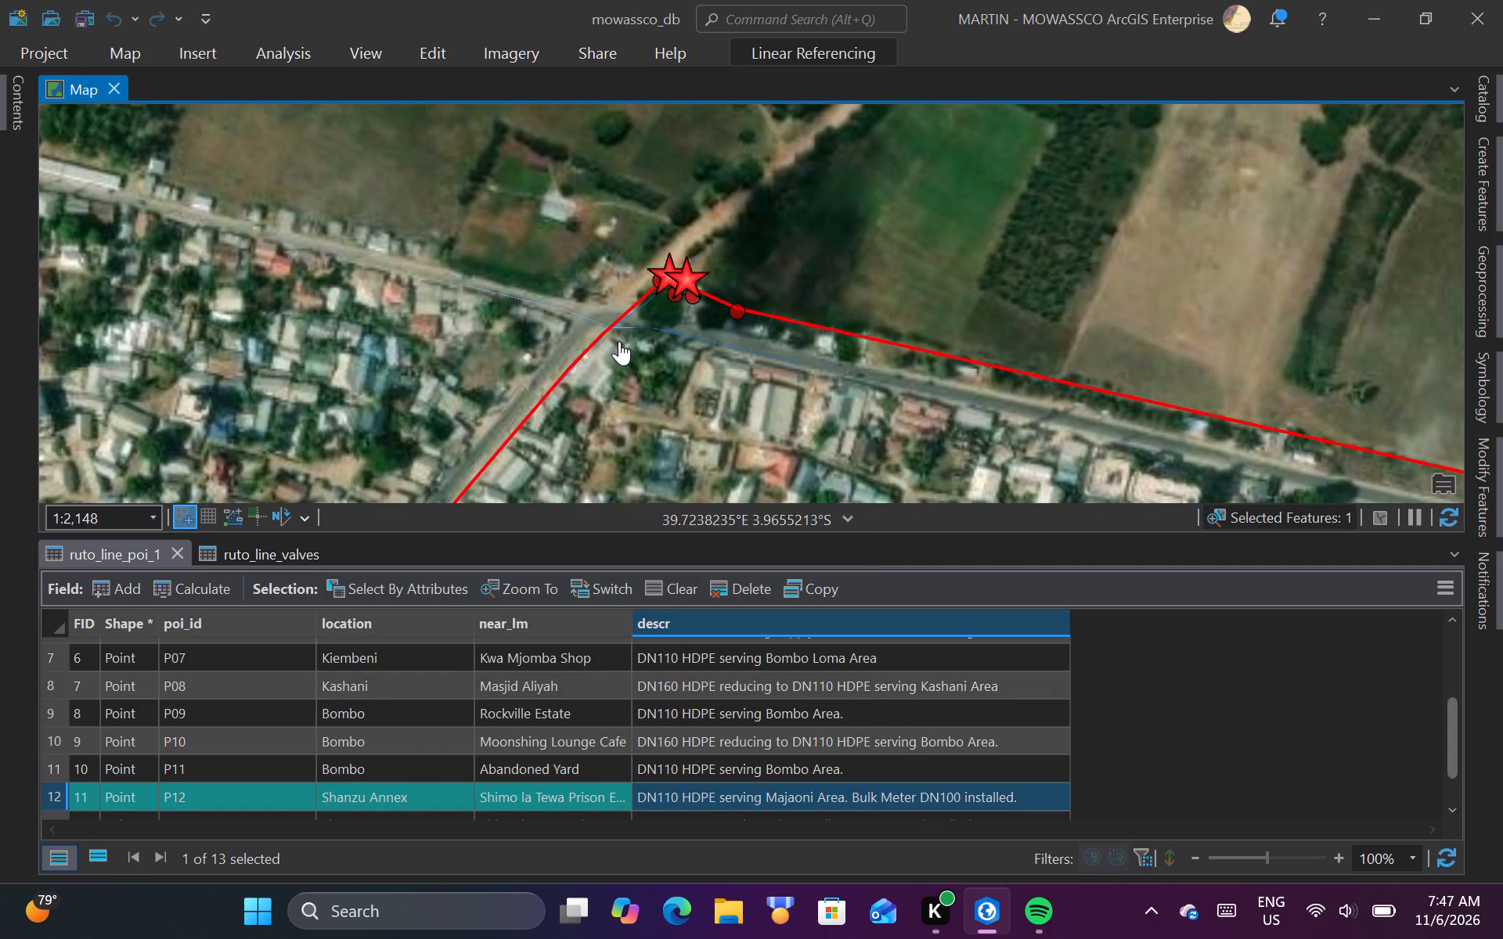
{"action": "scroll", "coordinate": [622, 344], "scroll_direction": "down", "scroll_amount": 2}
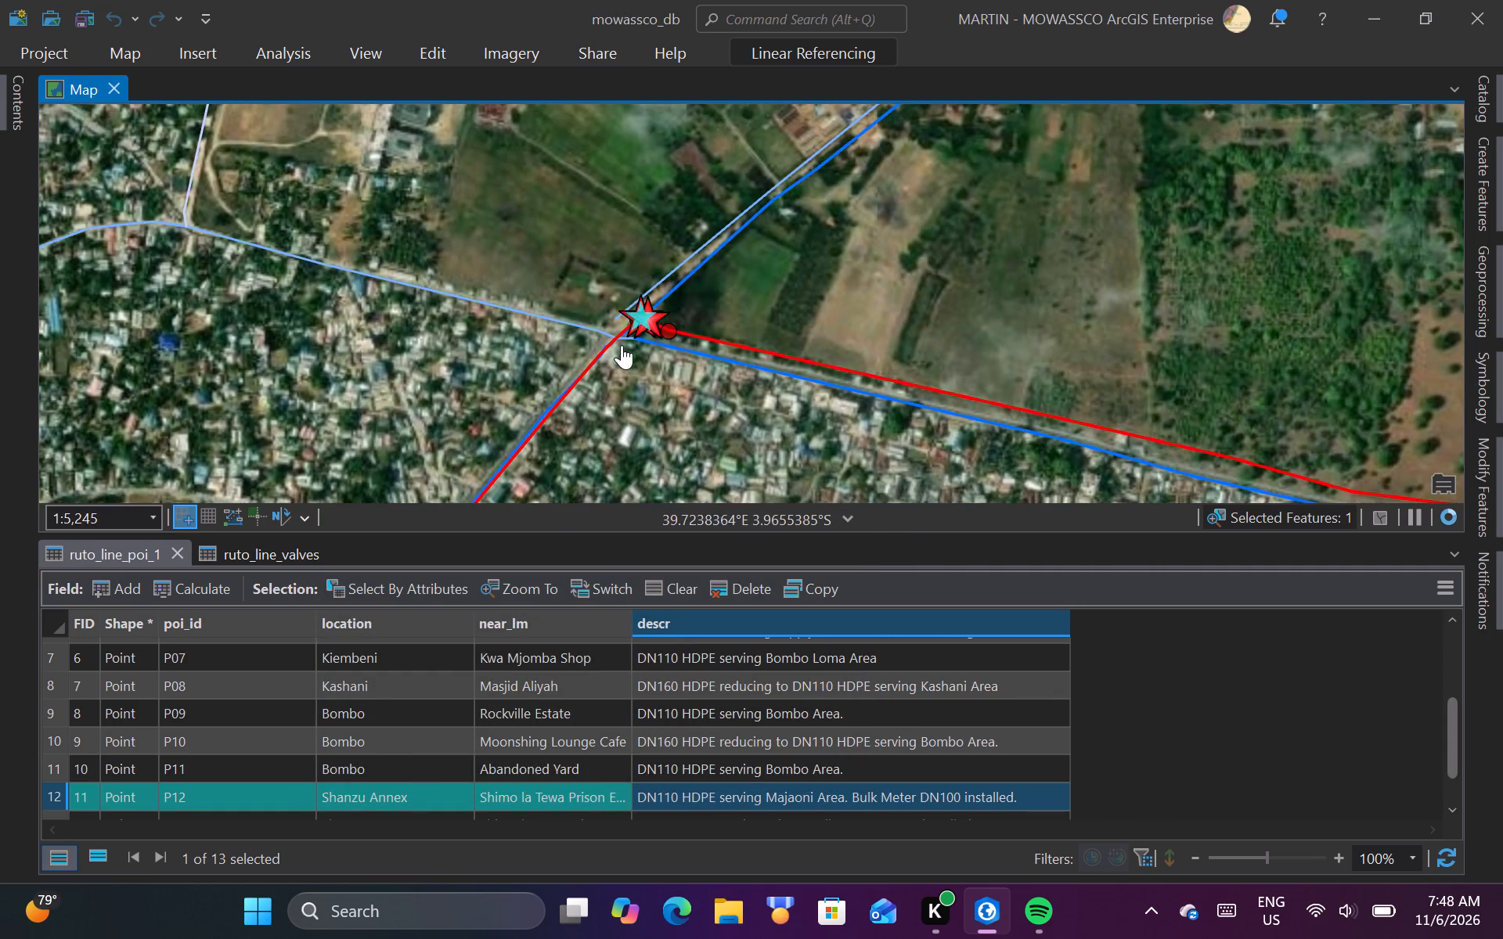
{"action": "scroll", "coordinate": [622, 345], "scroll_direction": "down", "scroll_amount": 2}
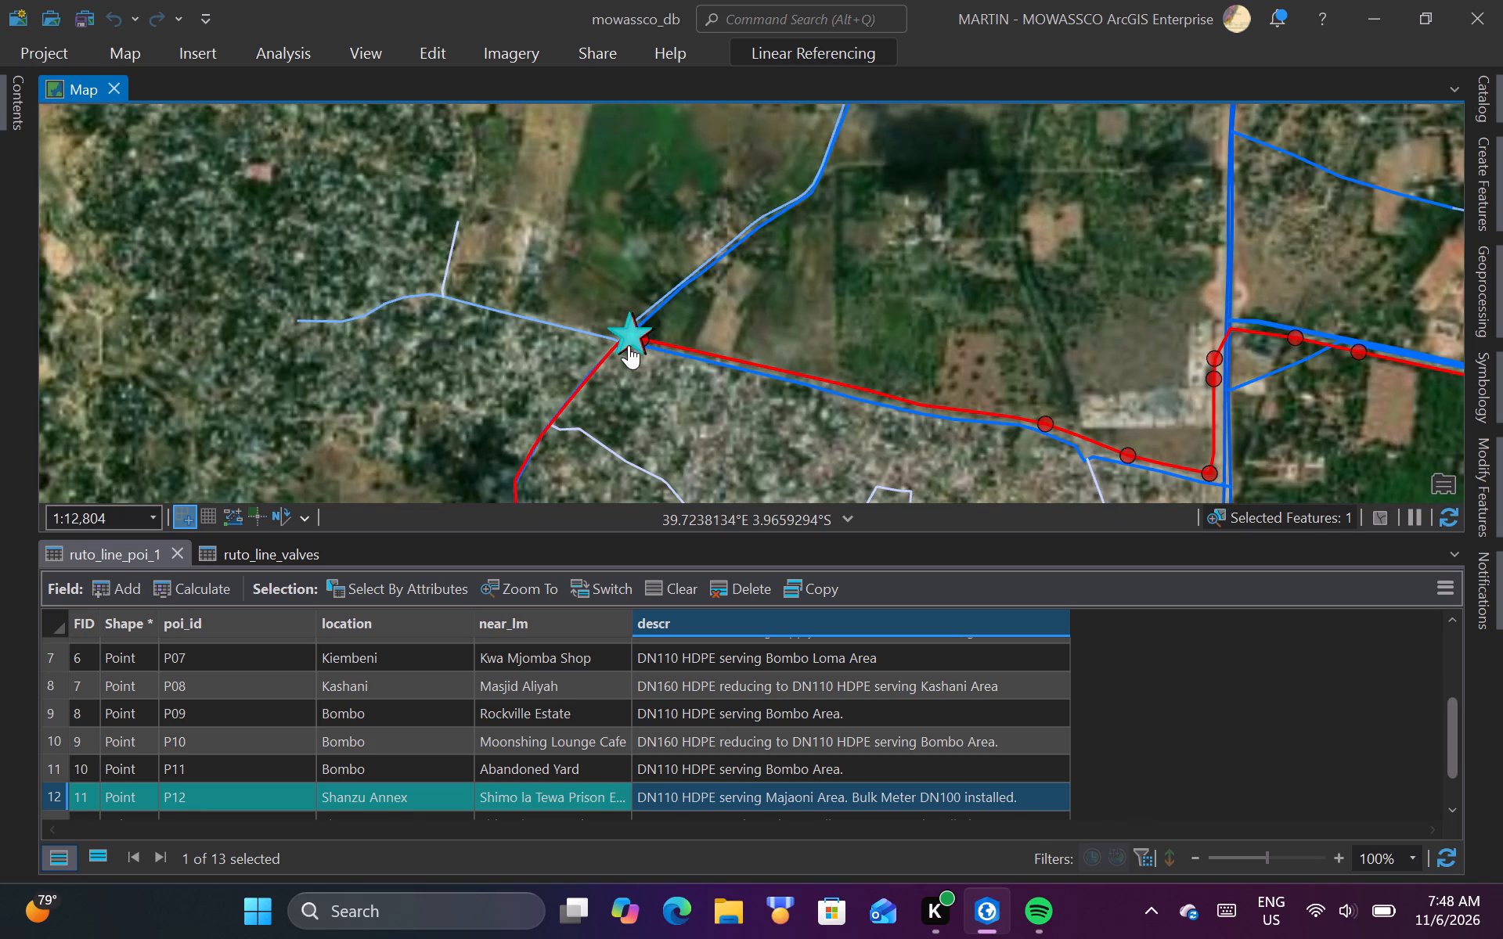
{"action": "scroll", "coordinate": [636, 333], "scroll_direction": "up", "scroll_amount": 3}
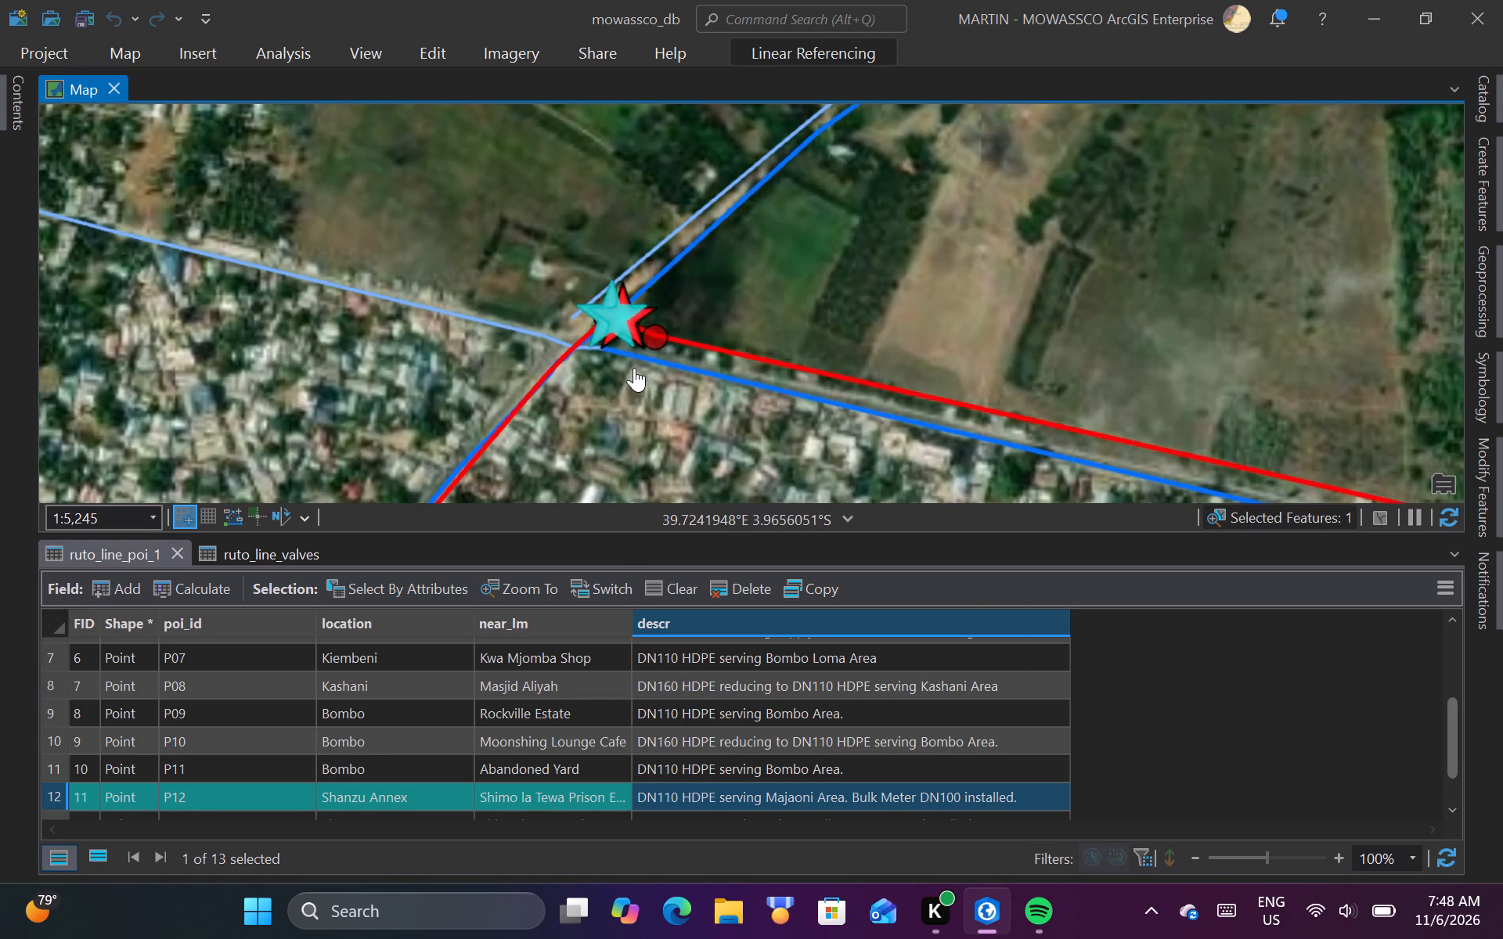
{"action": "scroll", "coordinate": [604, 331], "scroll_direction": "up", "scroll_amount": 2}
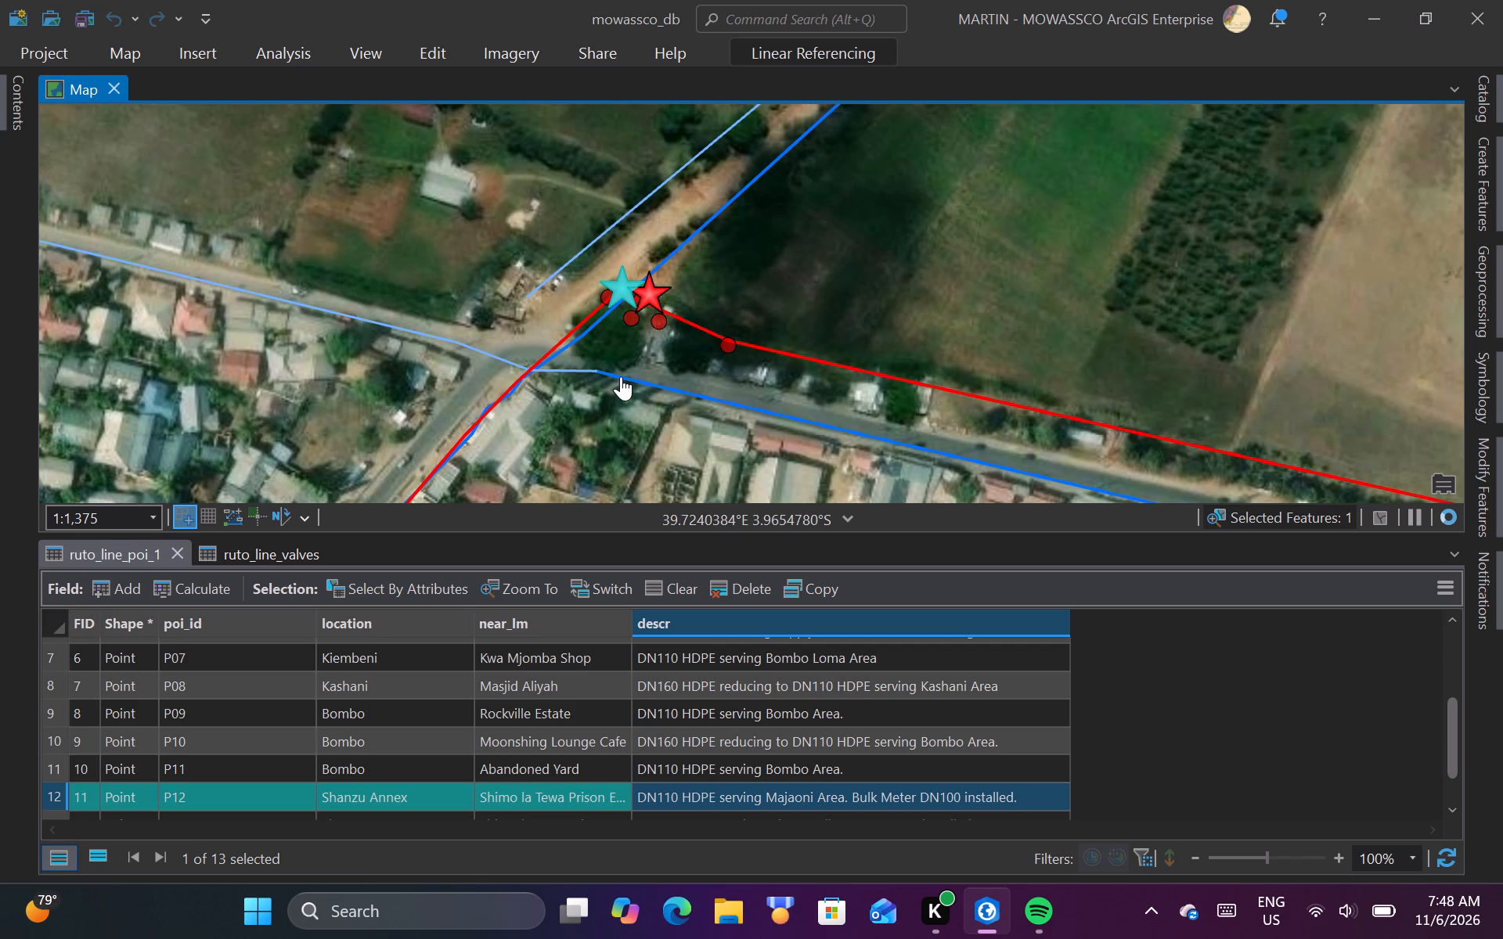
{"action": "scroll", "coordinate": [625, 336], "scroll_direction": "up", "scroll_amount": 3}
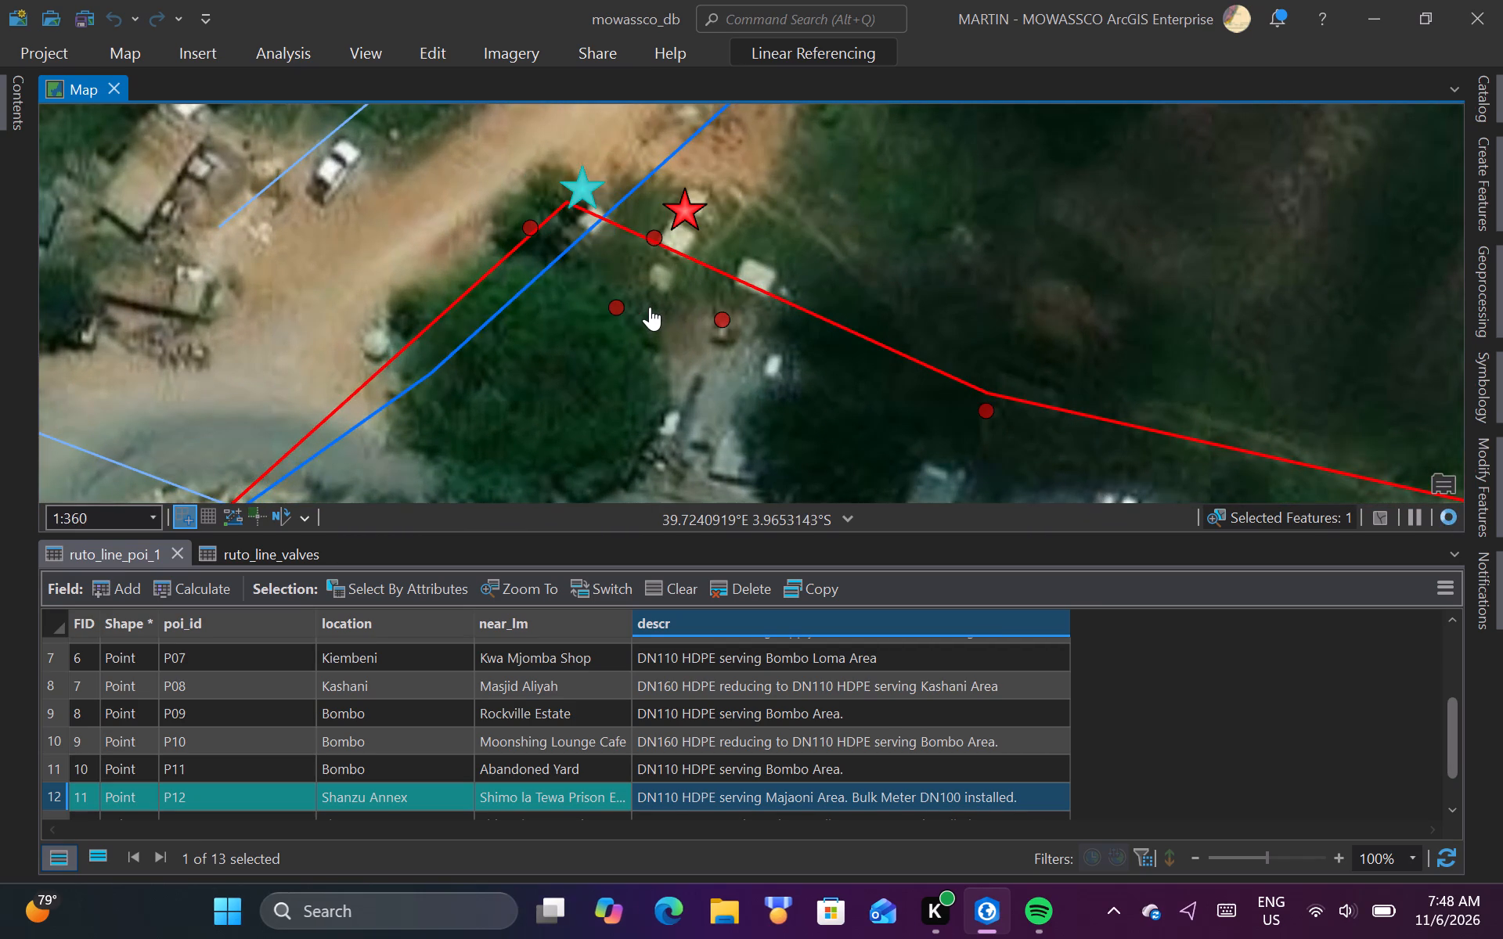
{"action": "scroll", "coordinate": [650, 307], "scroll_direction": "down", "scroll_amount": 2}
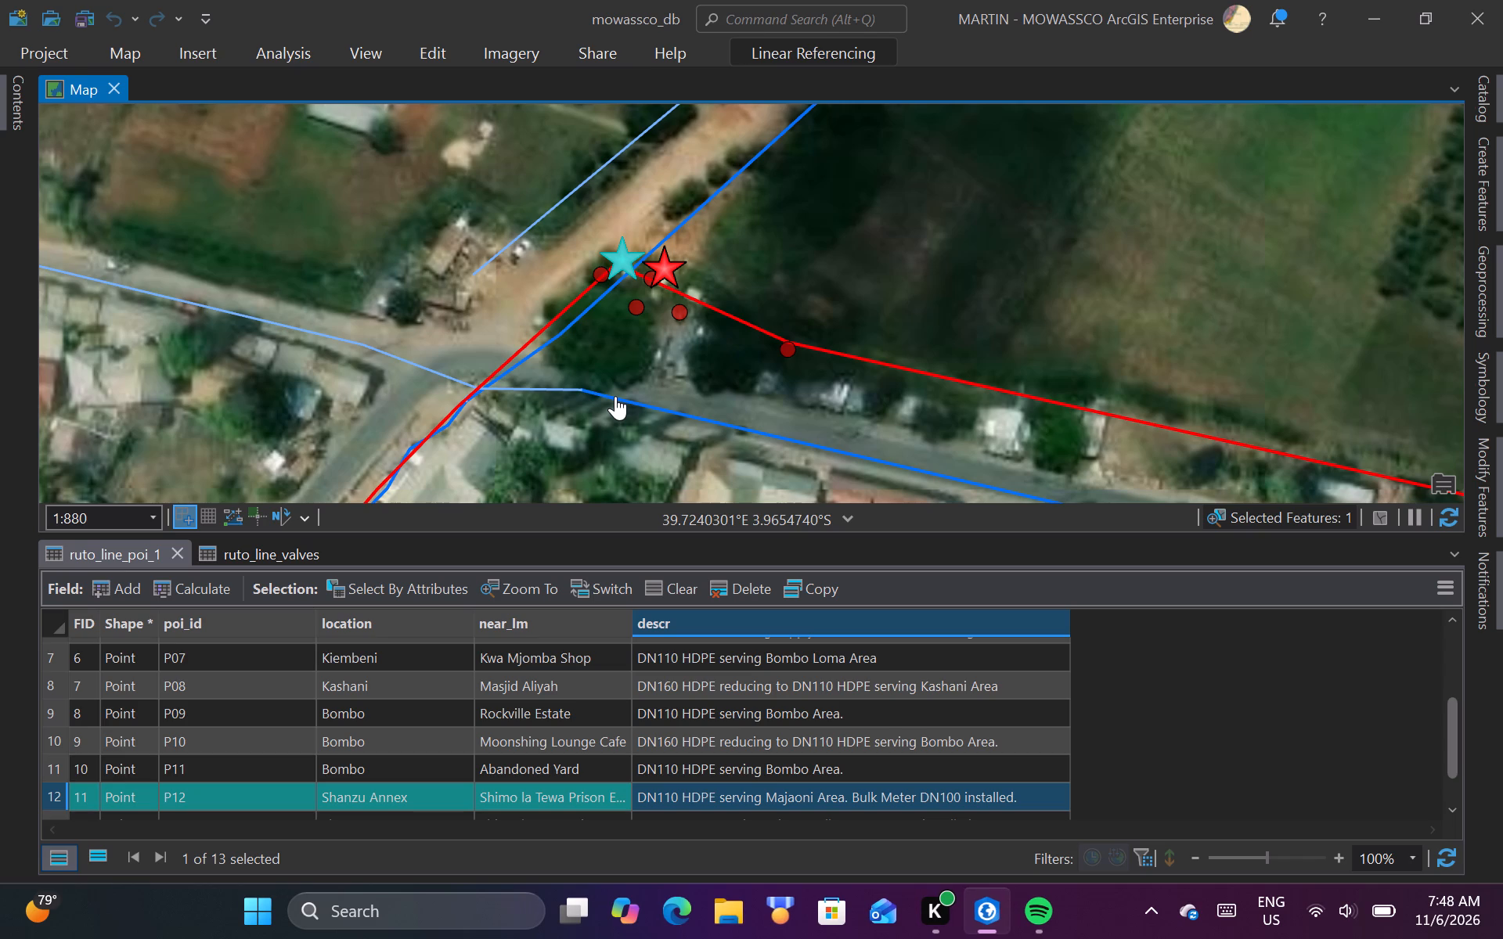
{"action": "scroll", "coordinate": [608, 333], "scroll_direction": "up", "scroll_amount": 1}
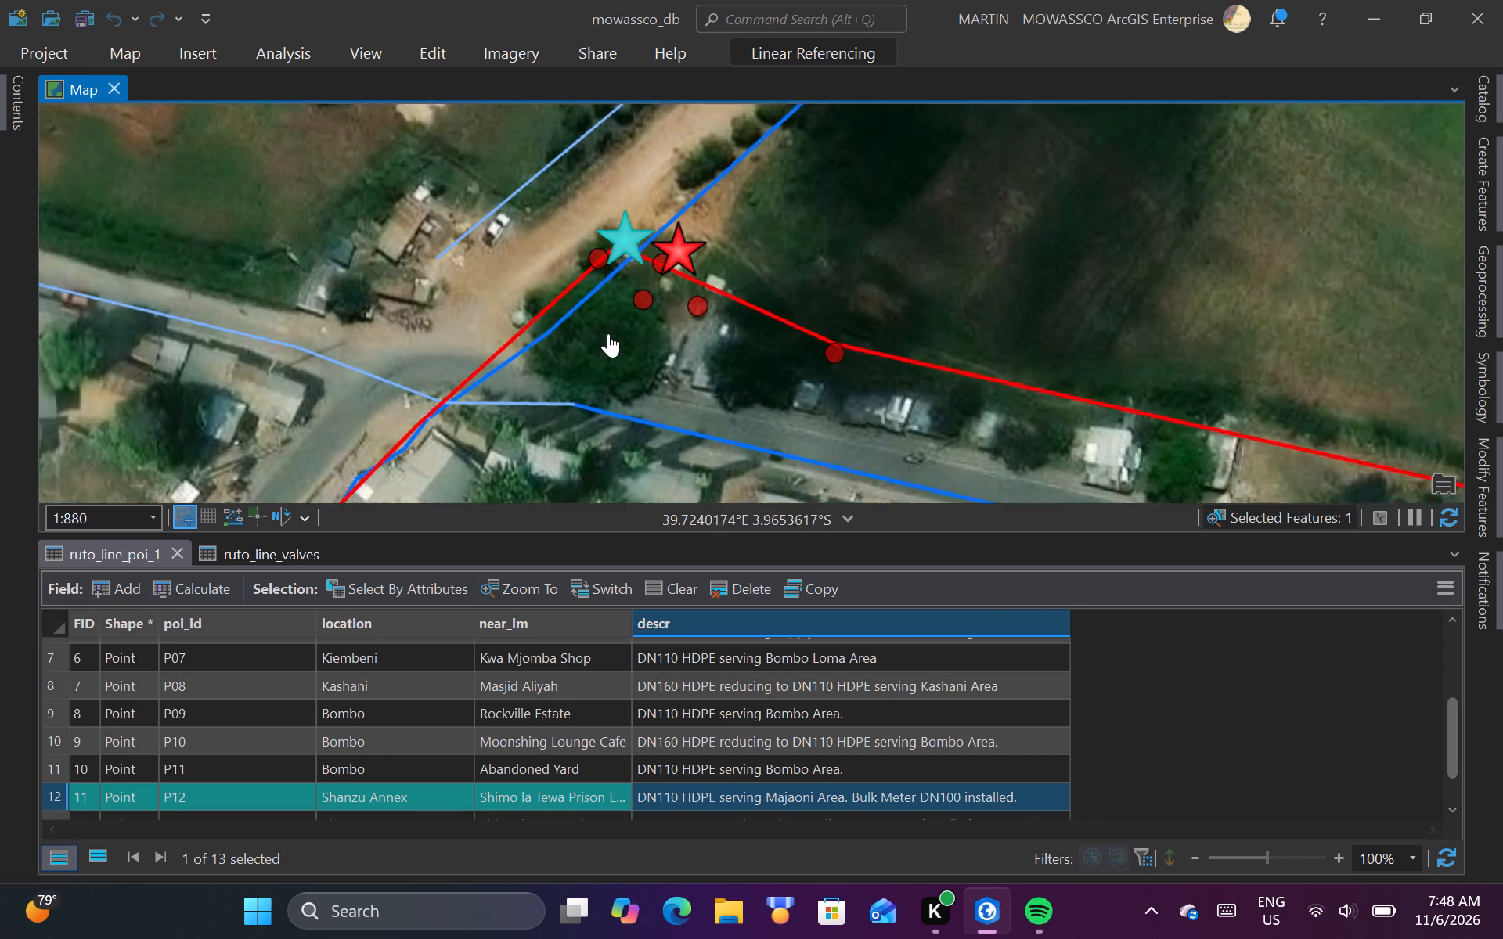
{"action": "scroll", "coordinate": [609, 336], "scroll_direction": "up", "scroll_amount": 1}
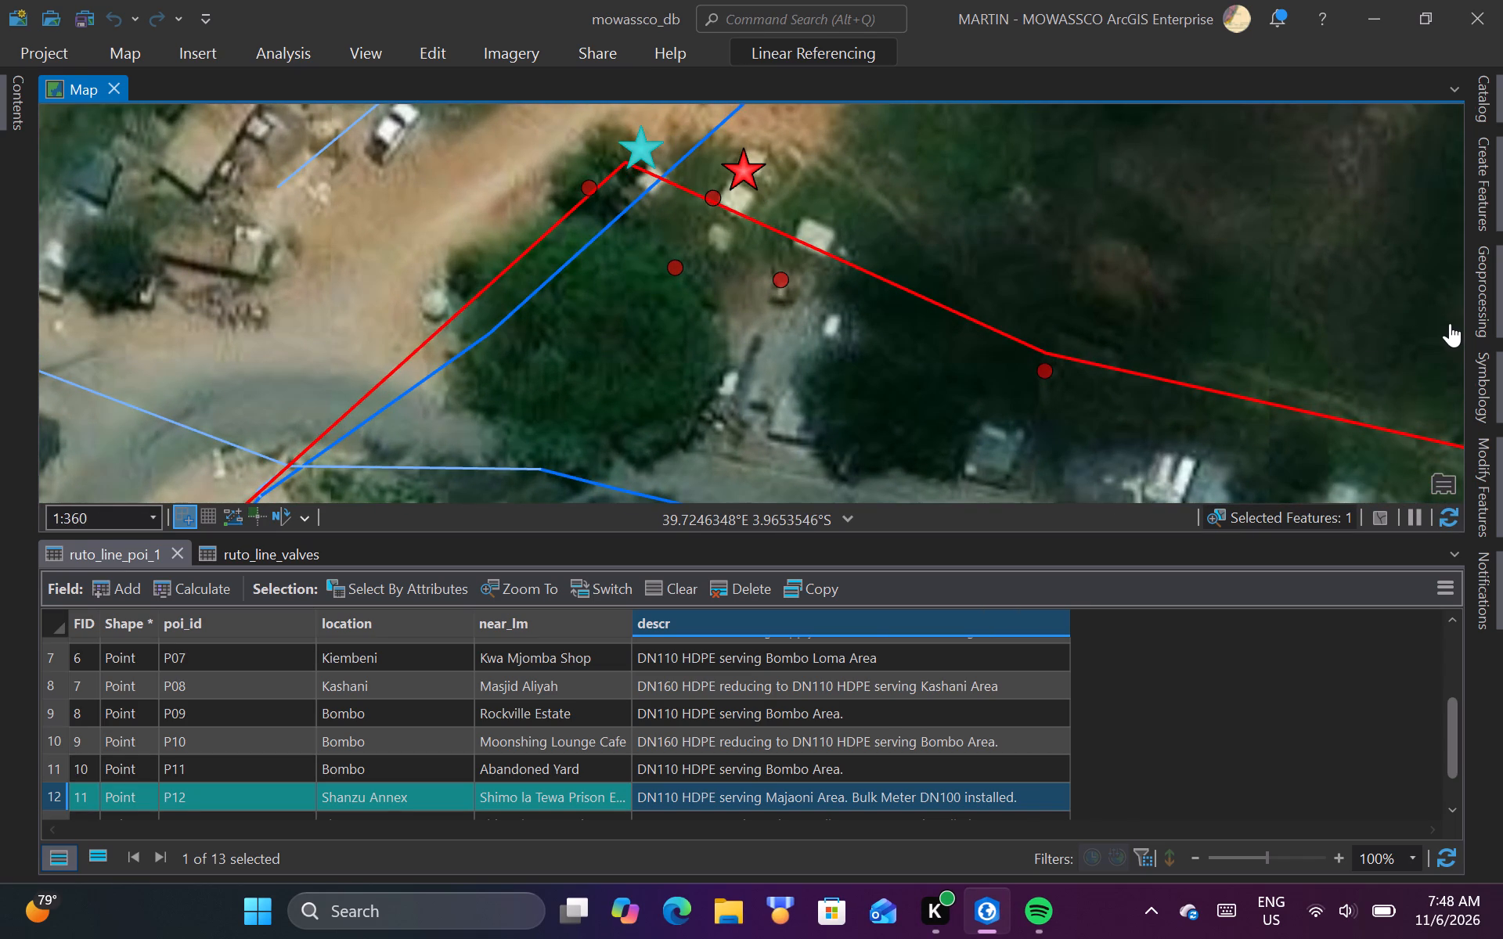
Add a ruto_line_poi_1 point south of the P12 and P13 stars, just northeast of the nearest ruto_line_poi point there.
{"action": "scroll", "coordinate": [884, 764], "scroll_direction": "up", "scroll_amount": 2}
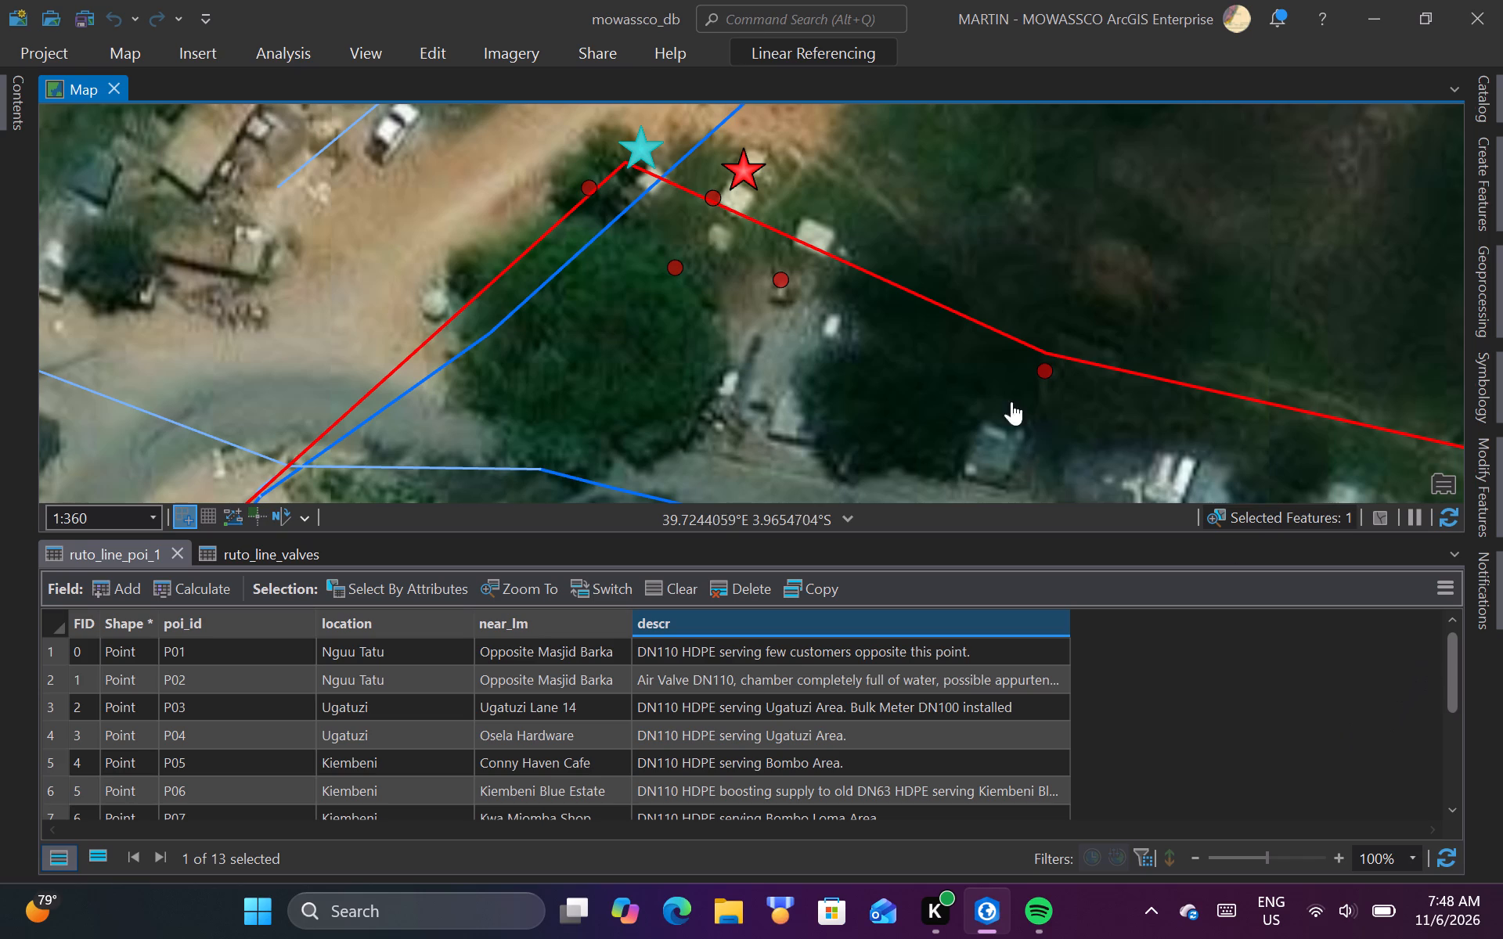
{"action": "left_click", "coordinate": [1491, 156]}
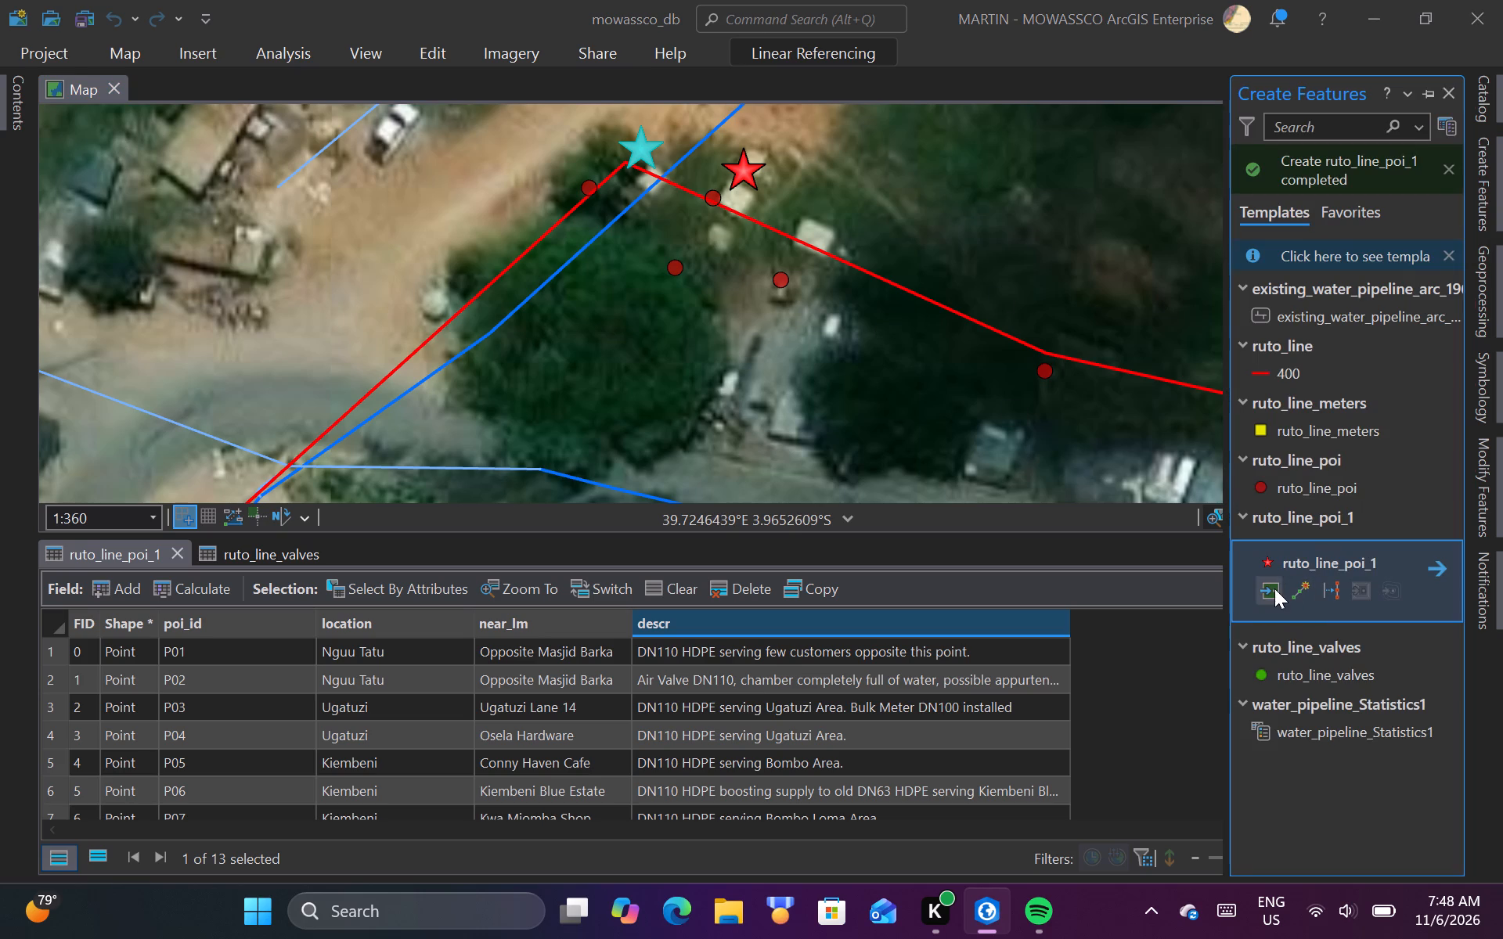
{"action": "left_click", "coordinate": [1274, 588]}
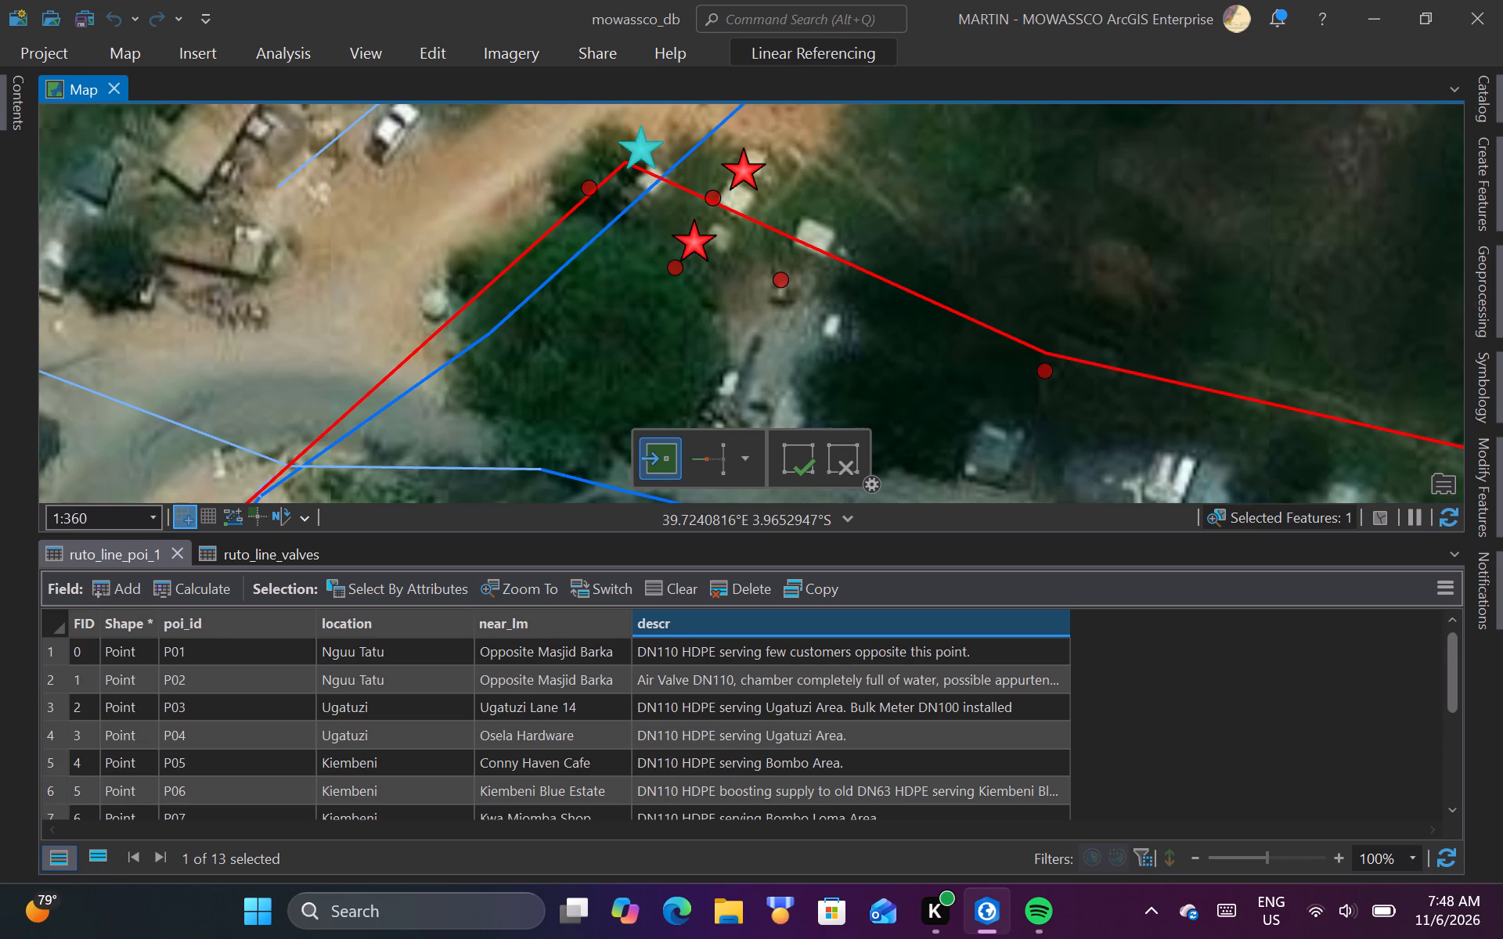
{"action": "left_click", "coordinate": [694, 240]}
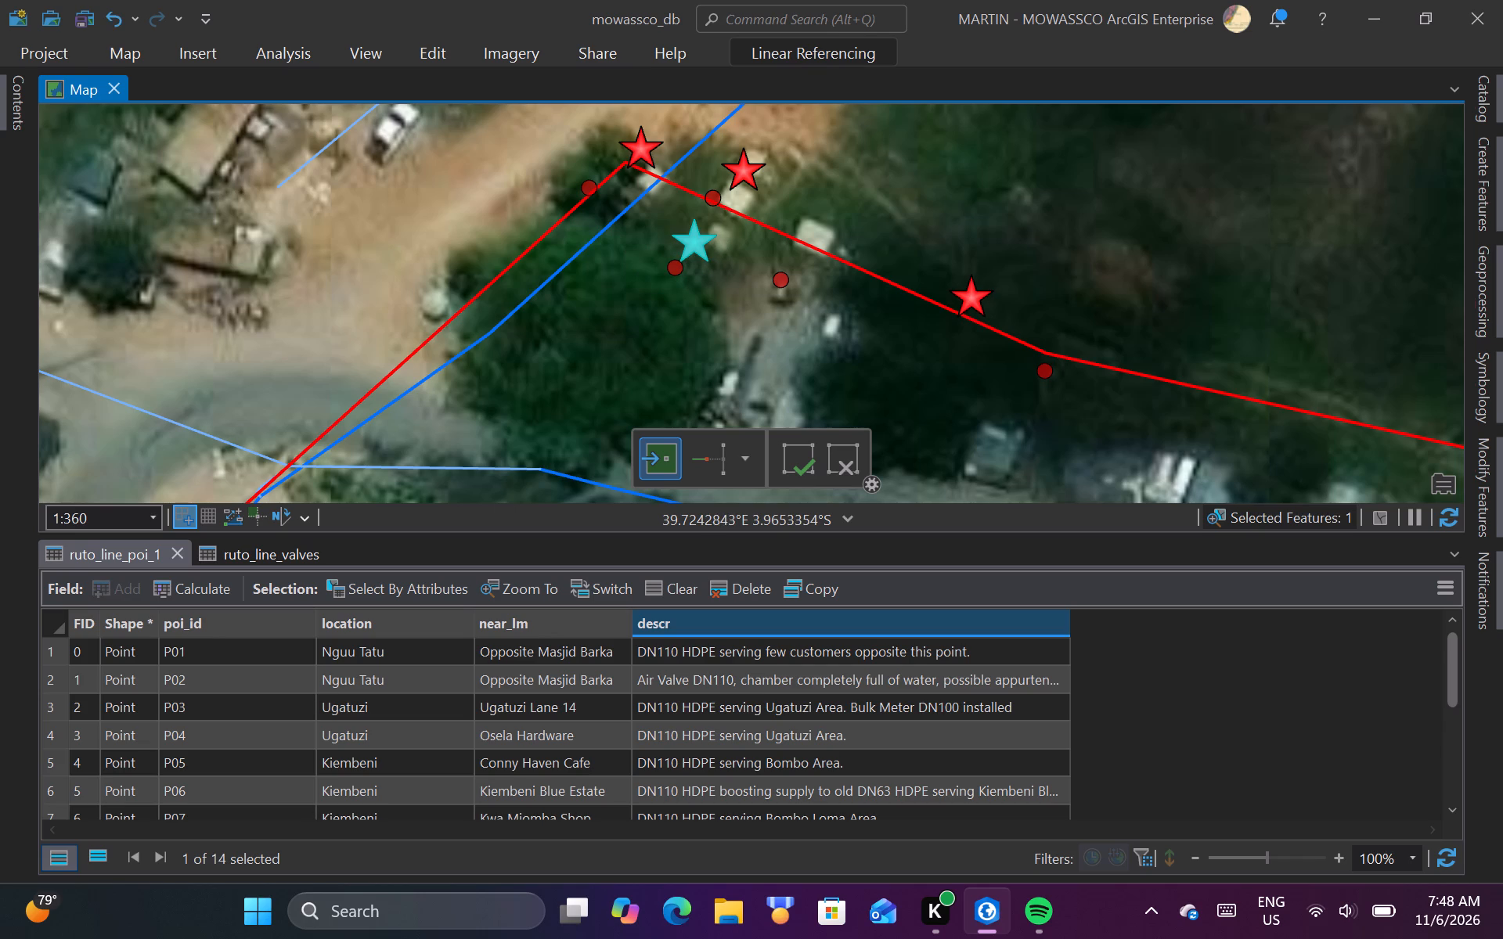
Set the poi_id of the new ruto_line_poi_1 record to P14.
{"action": "scroll", "coordinate": [442, 709], "scroll_direction": "down", "scroll_amount": 9}
{"action": "left_click", "coordinate": [225, 772]}
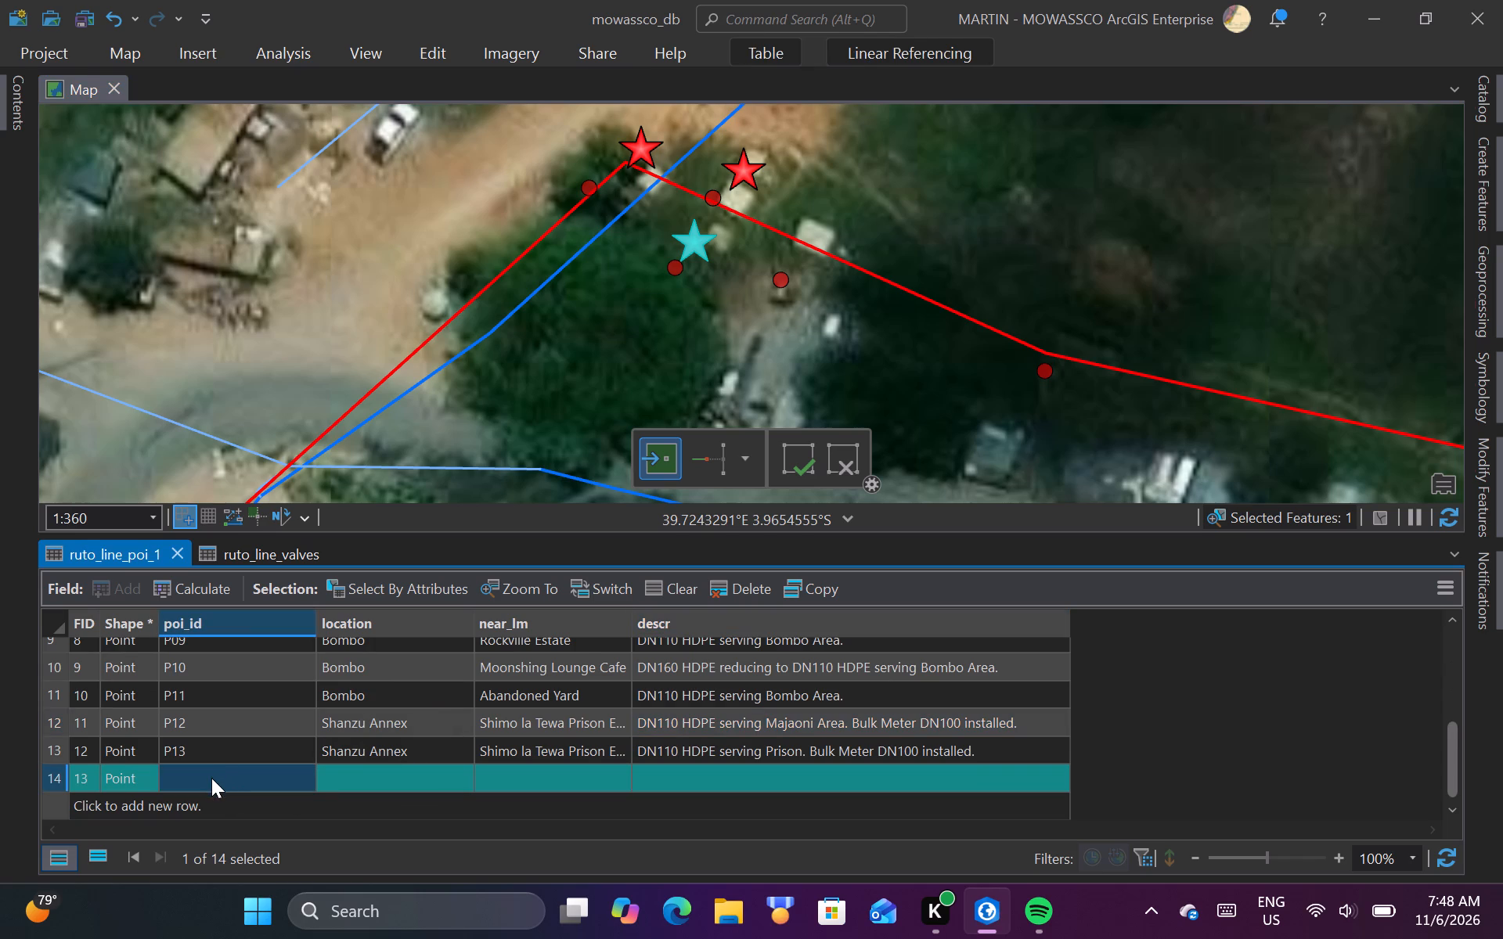
{"action": "double_click", "coordinate": [211, 778]}
{"action": "key", "text": "BackSpace"}
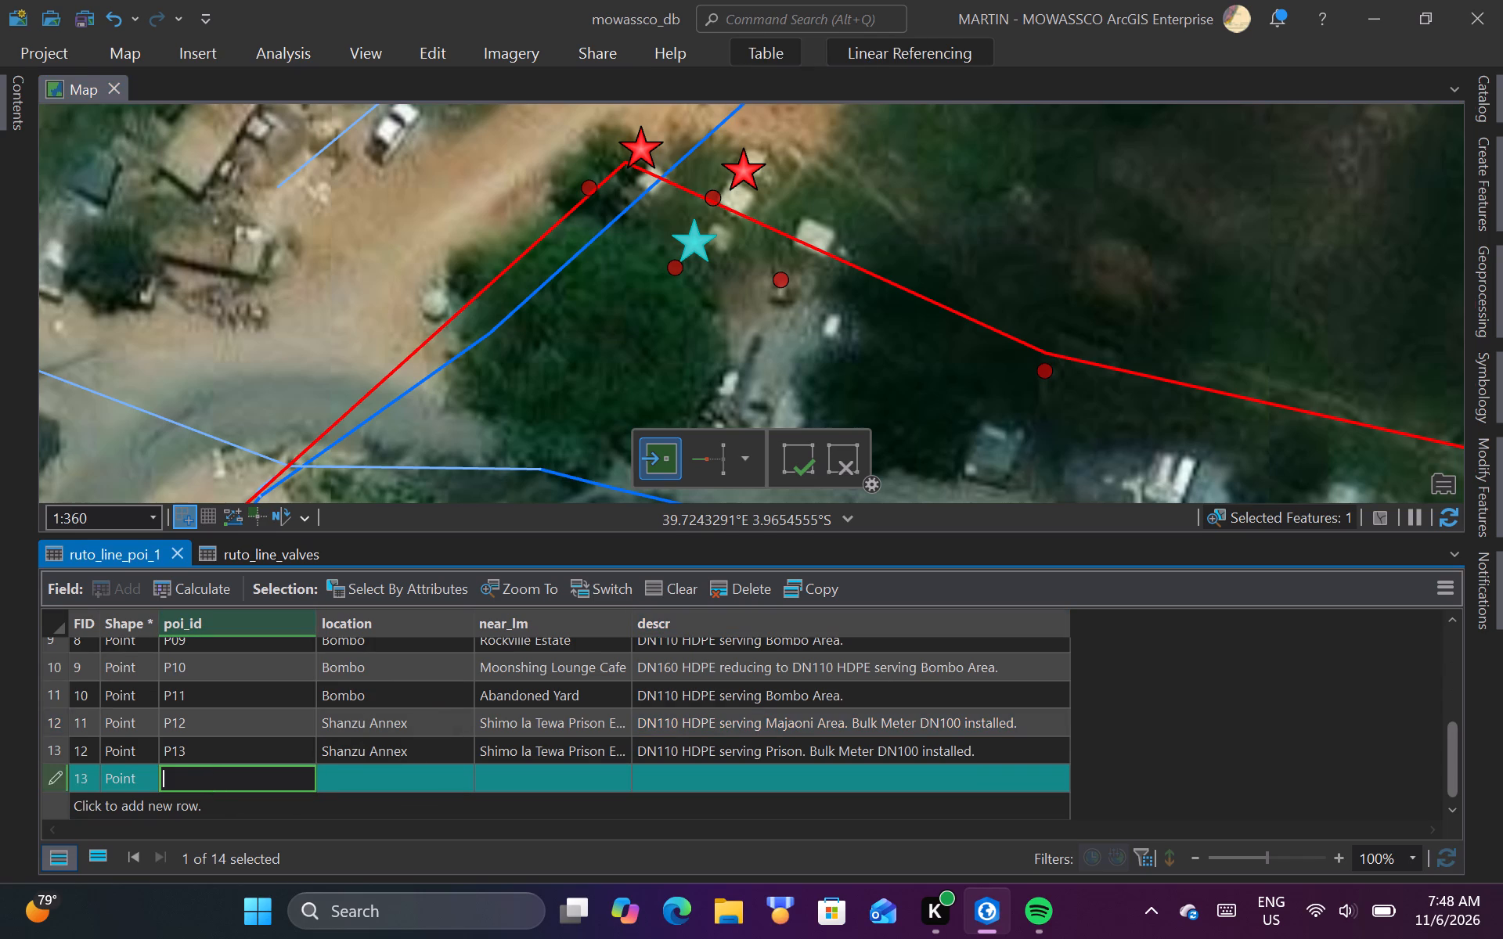
{"action": "type", "text": "P14"}
Fill the location of P14 with "Shanzu Annex", copied from the P13 record.
{"action": "left_click", "coordinate": [351, 754]}
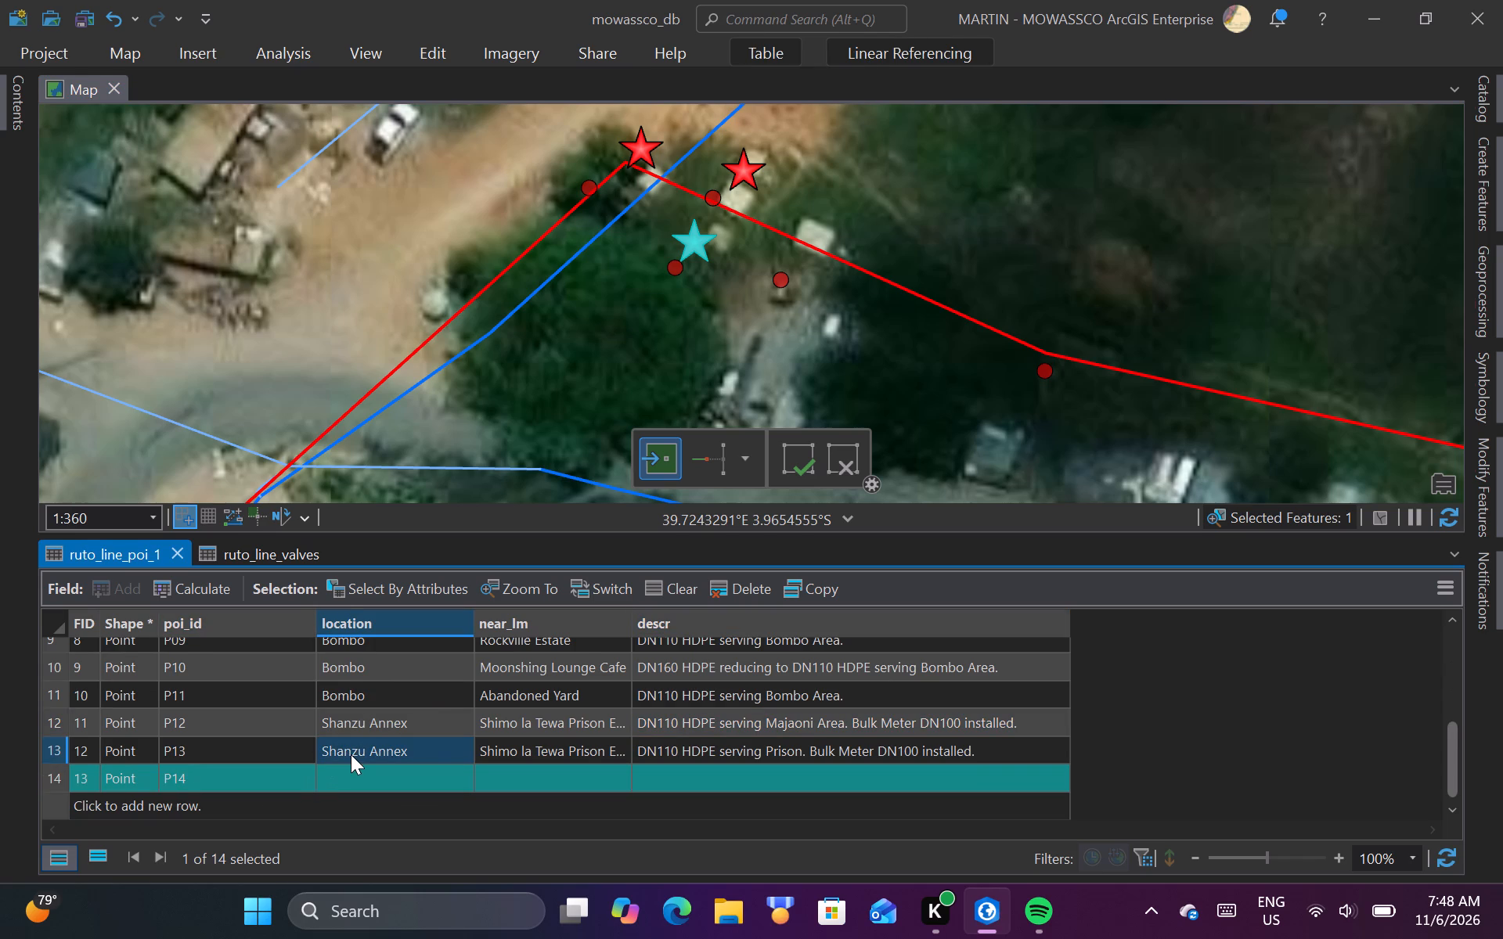
{"action": "right_click", "coordinate": [351, 754]}
{"action": "left_click", "coordinate": [300, 616]}
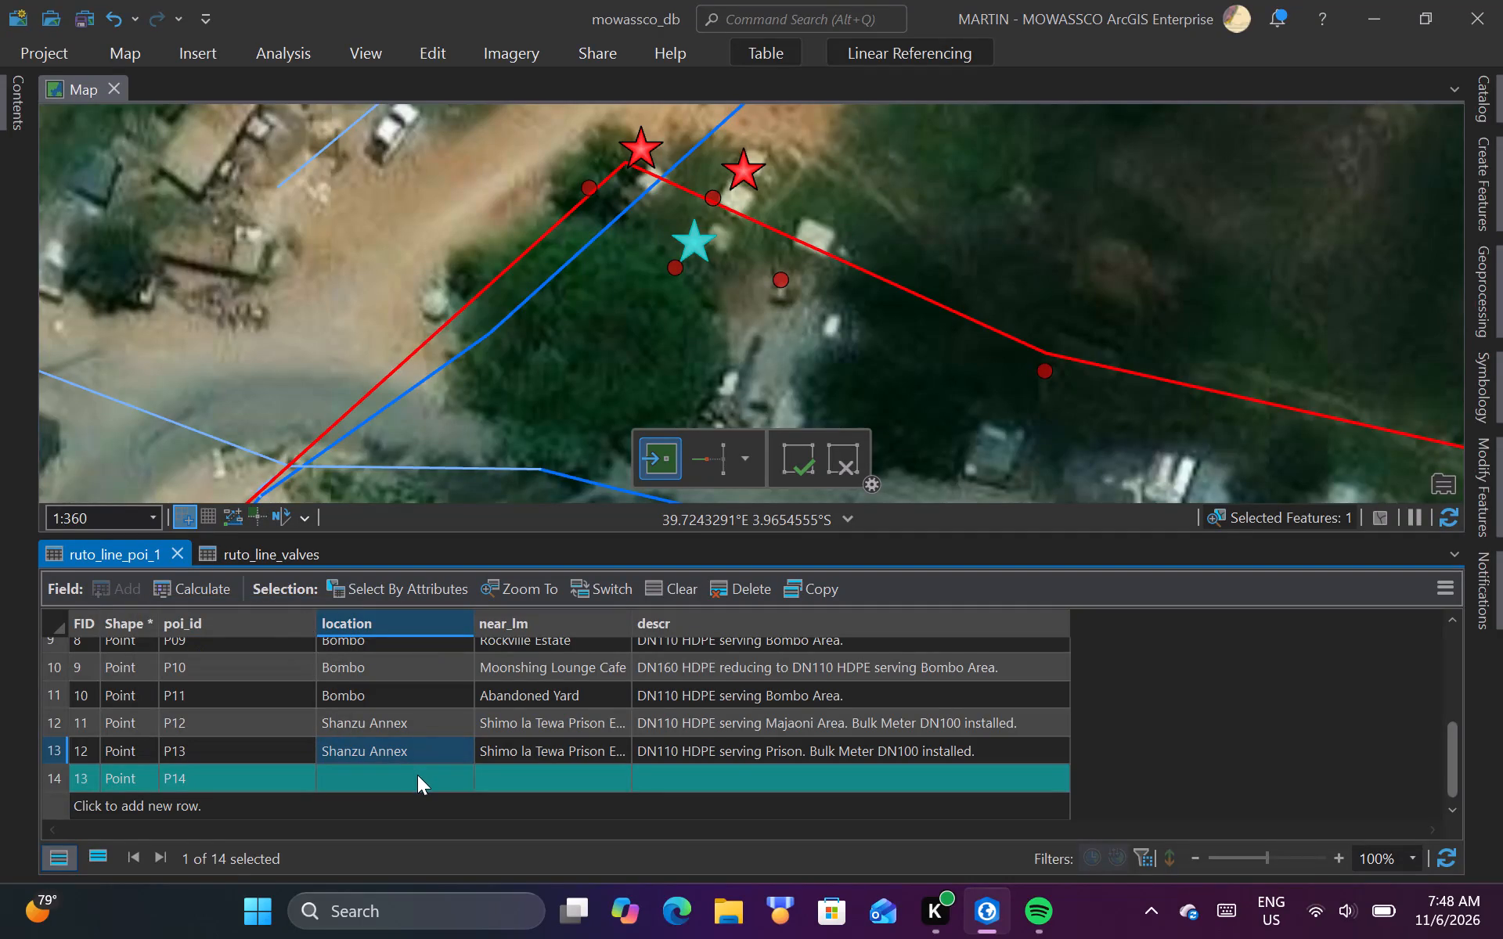
{"action": "triple_click", "coordinate": [417, 775]}
{"action": "key", "text": "BackSpace"}
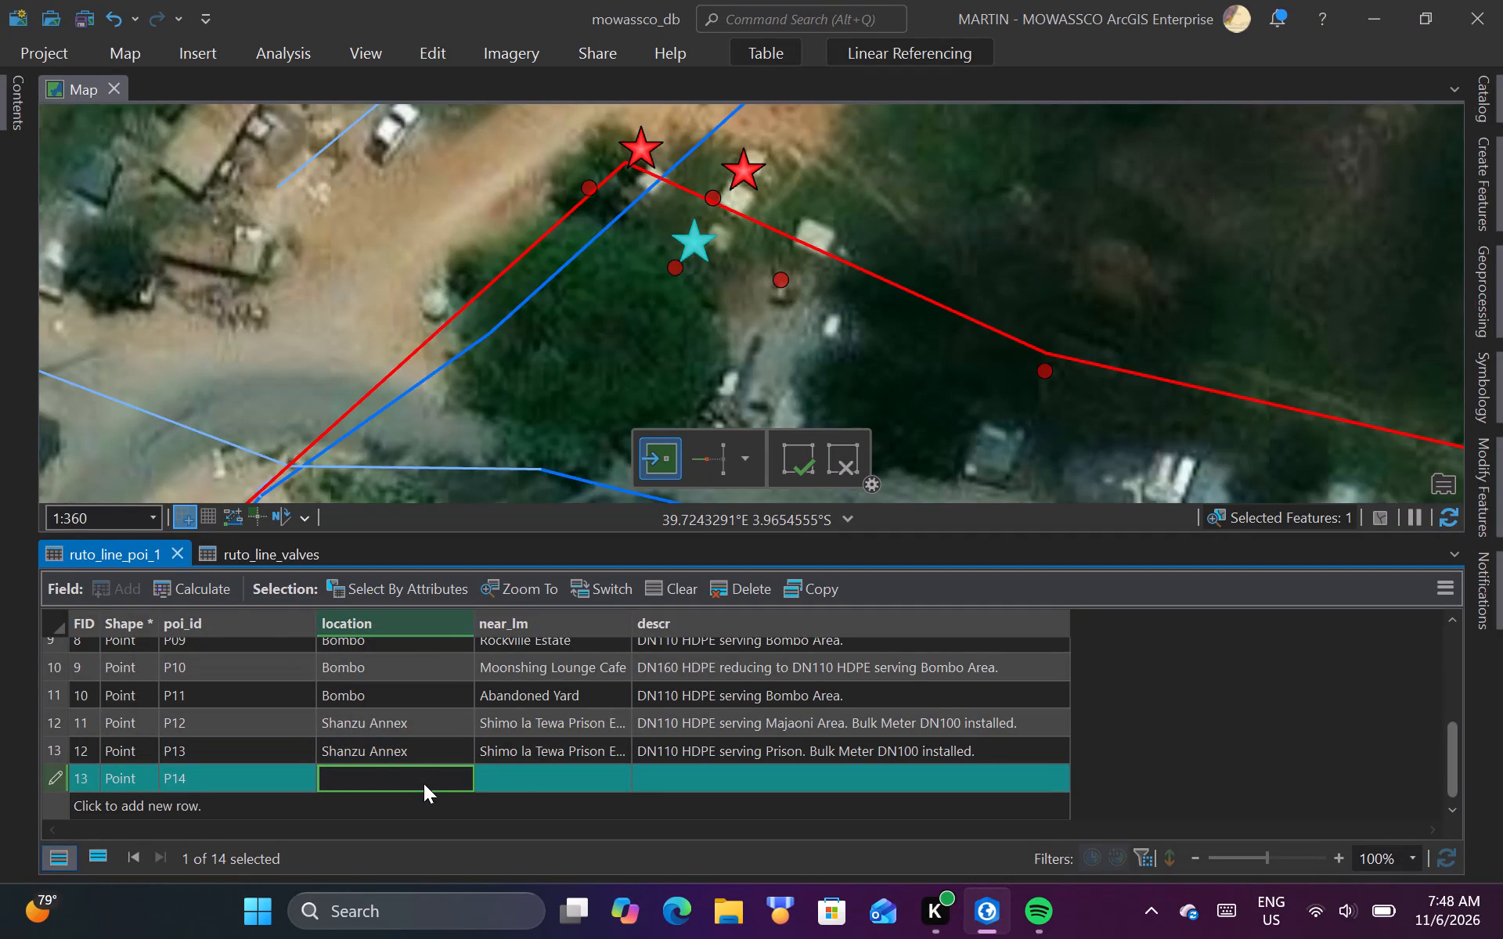
{"action": "key", "text": "ctrl+v"}
Fill the near_lm value of P14 with "Shimo la Tewa Prison Entrance", copied from the P13 record.
{"action": "left_click", "coordinate": [545, 751]}
{"action": "right_click", "coordinate": [546, 751]}
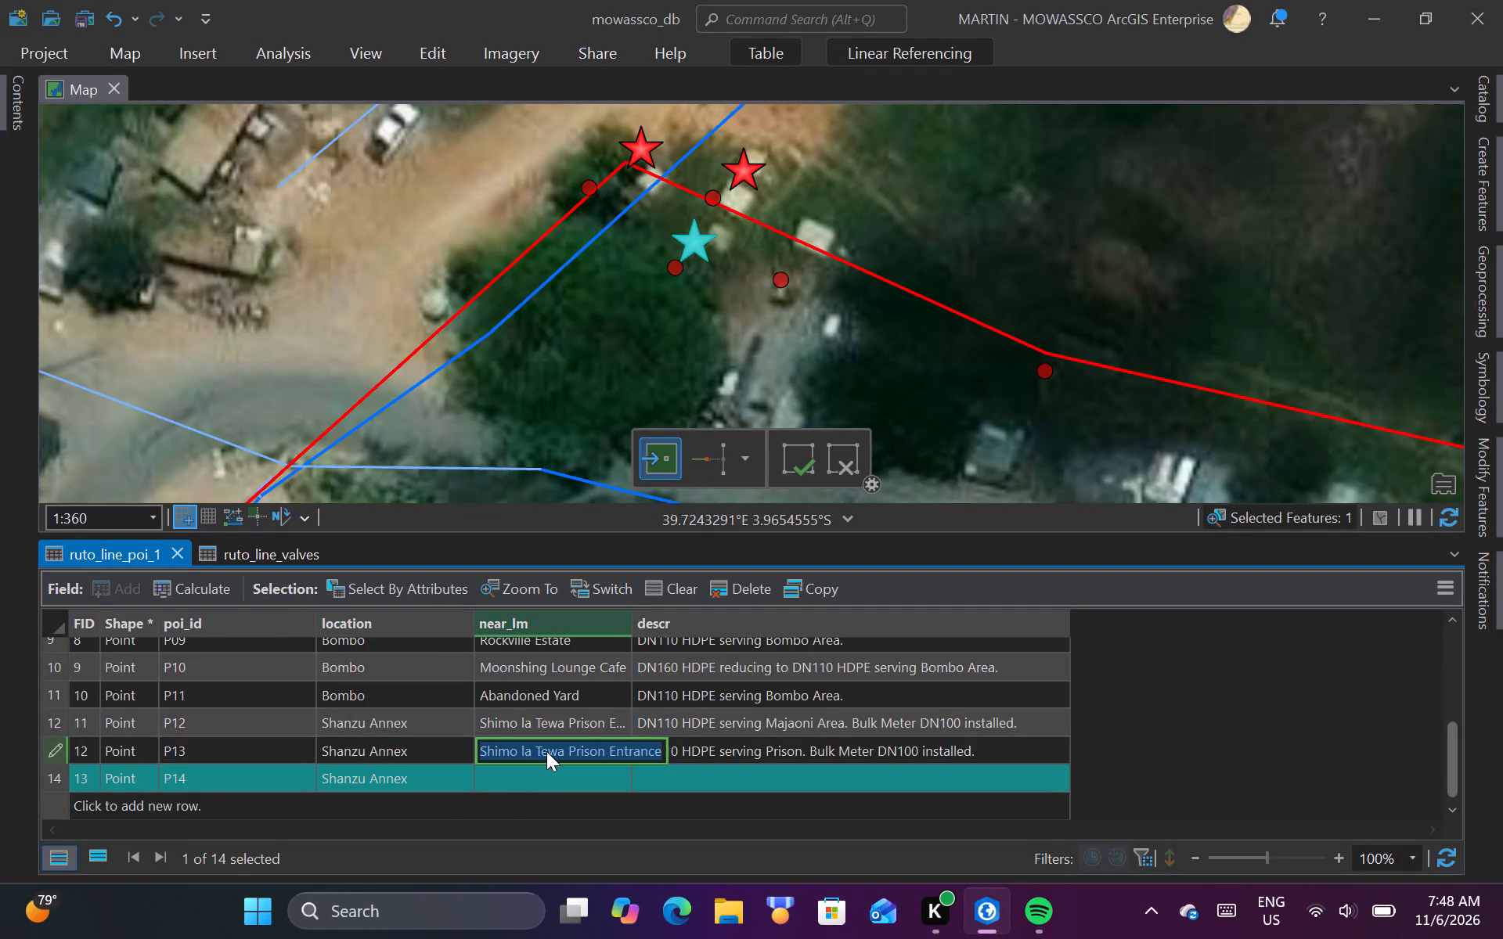
{"action": "key", "text": "ctrl+c"}
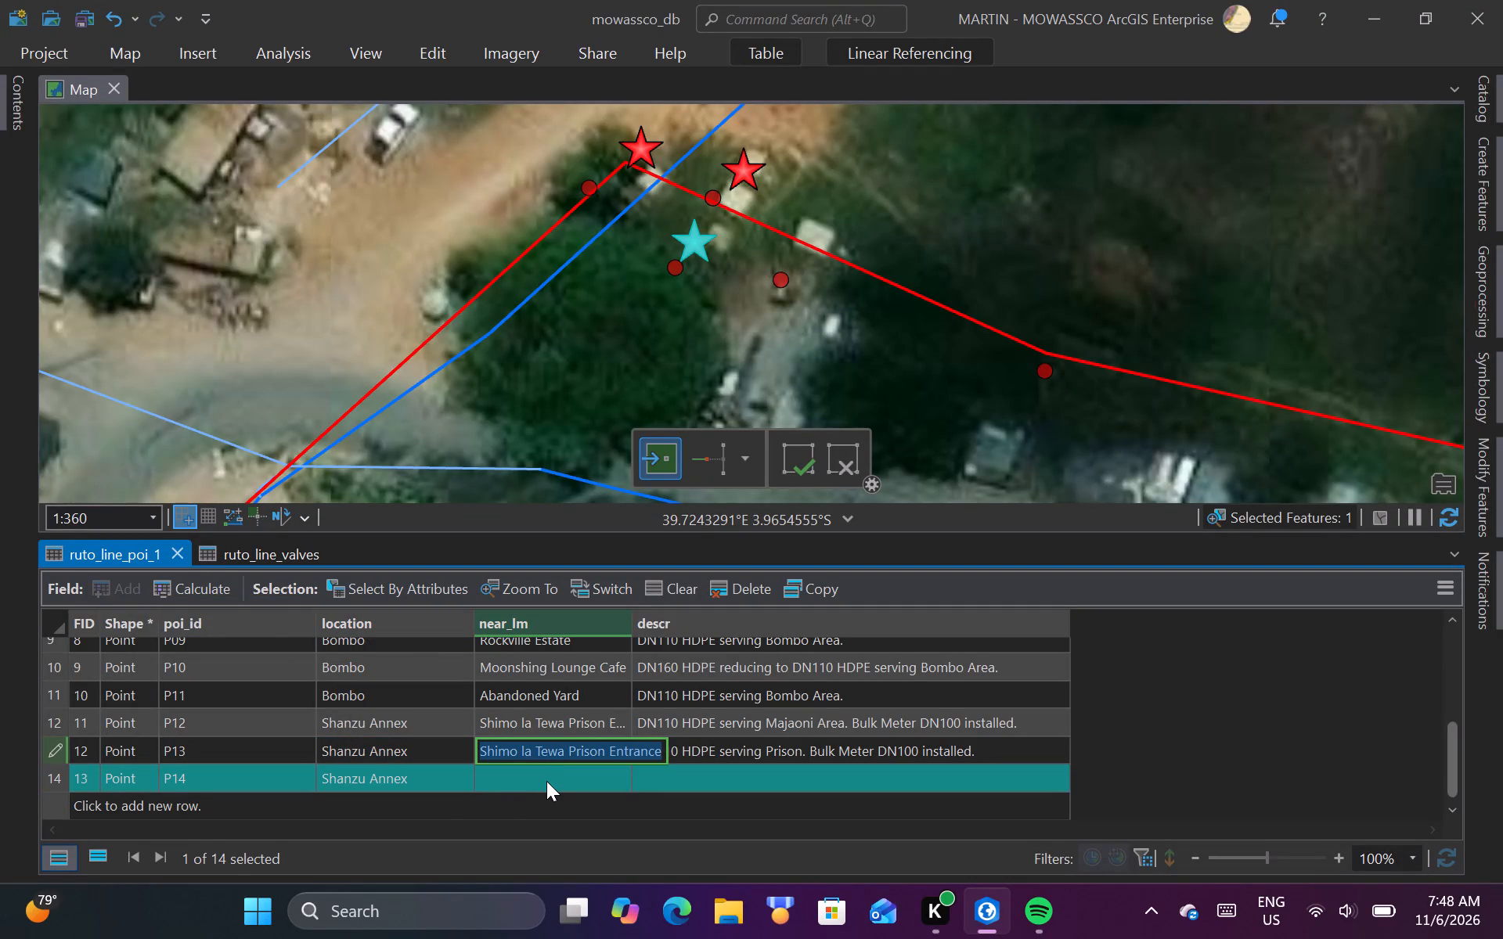
{"action": "triple_click", "coordinate": [546, 781]}
{"action": "left_click", "coordinate": [546, 781]}
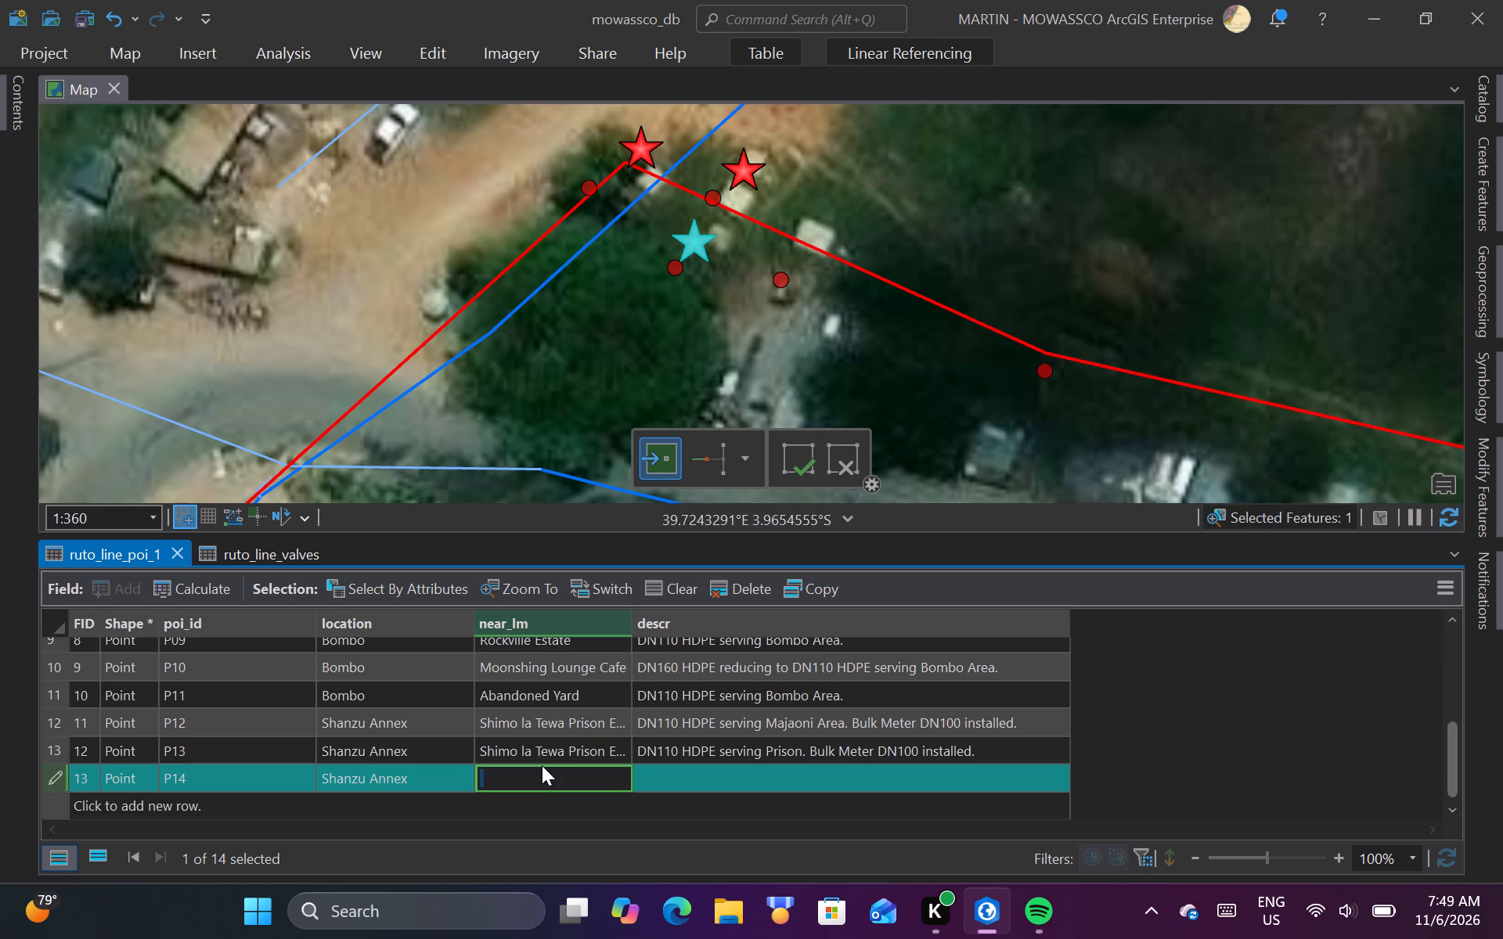
{"action": "key", "text": "BackSpace"}
{"action": "key", "text": "ctrl+v"}
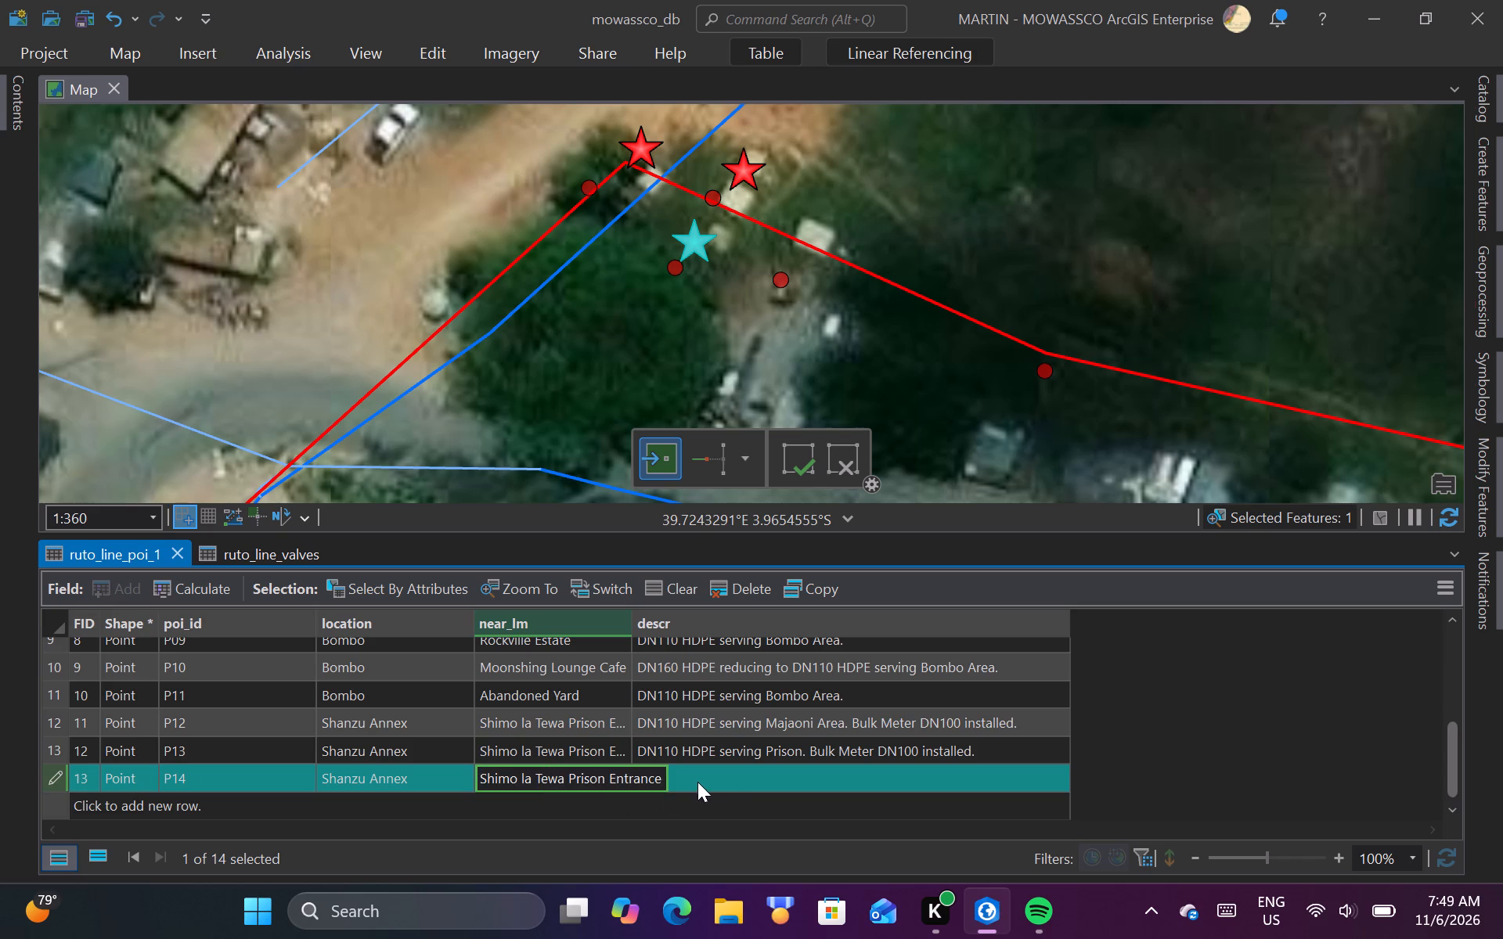
Open the descr value of P14 for editing and switch the selection to the P13 record.
{"action": "left_click", "coordinate": [719, 776]}
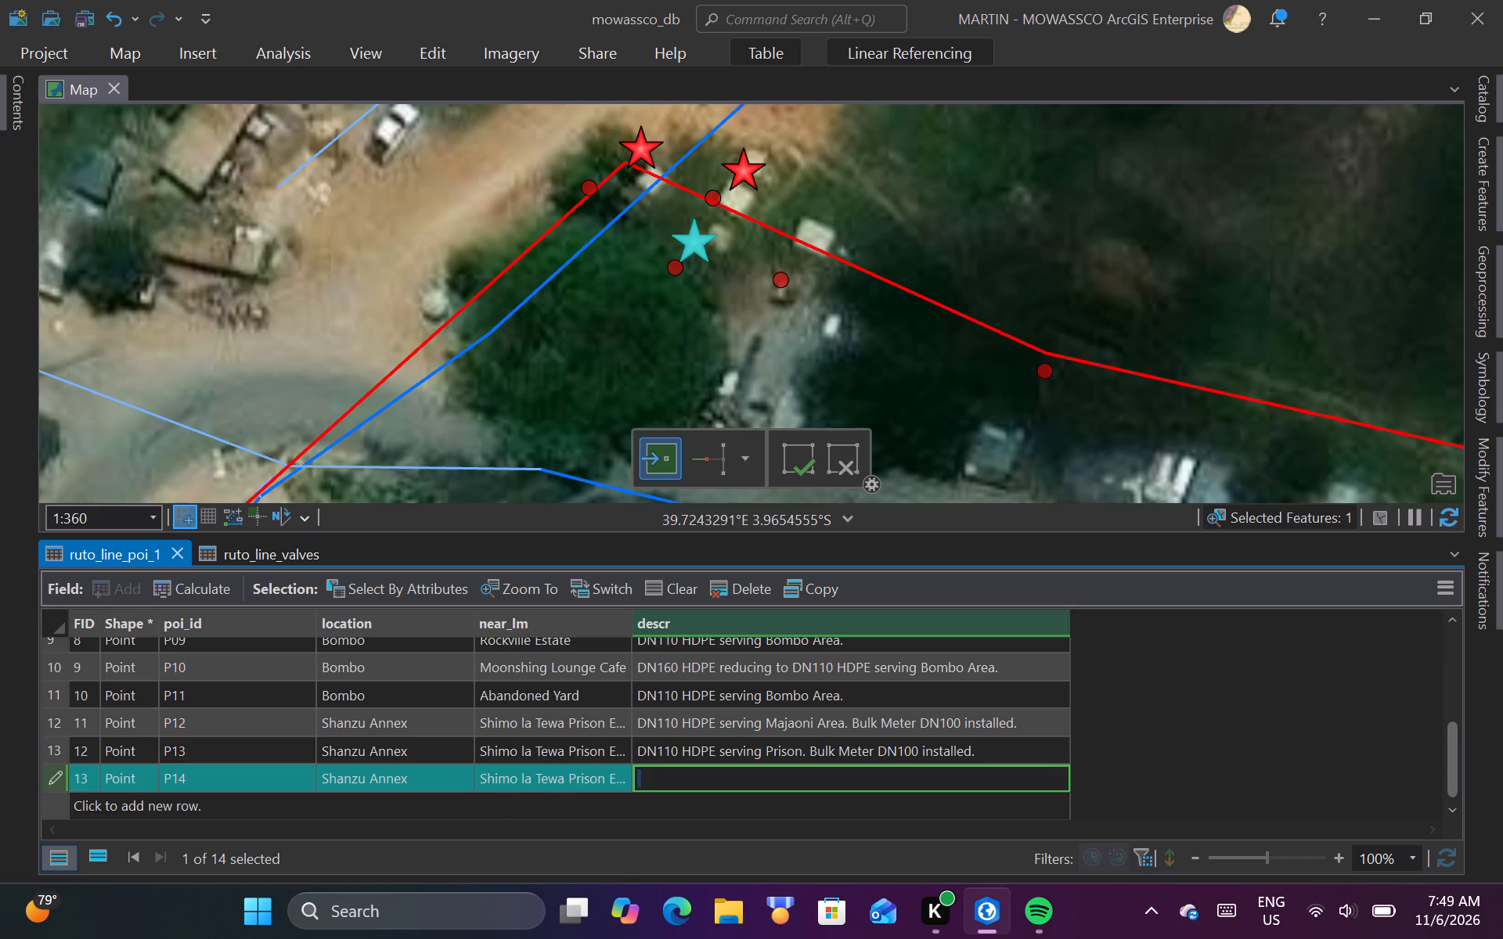
{"action": "key", "text": "BackSpace"}
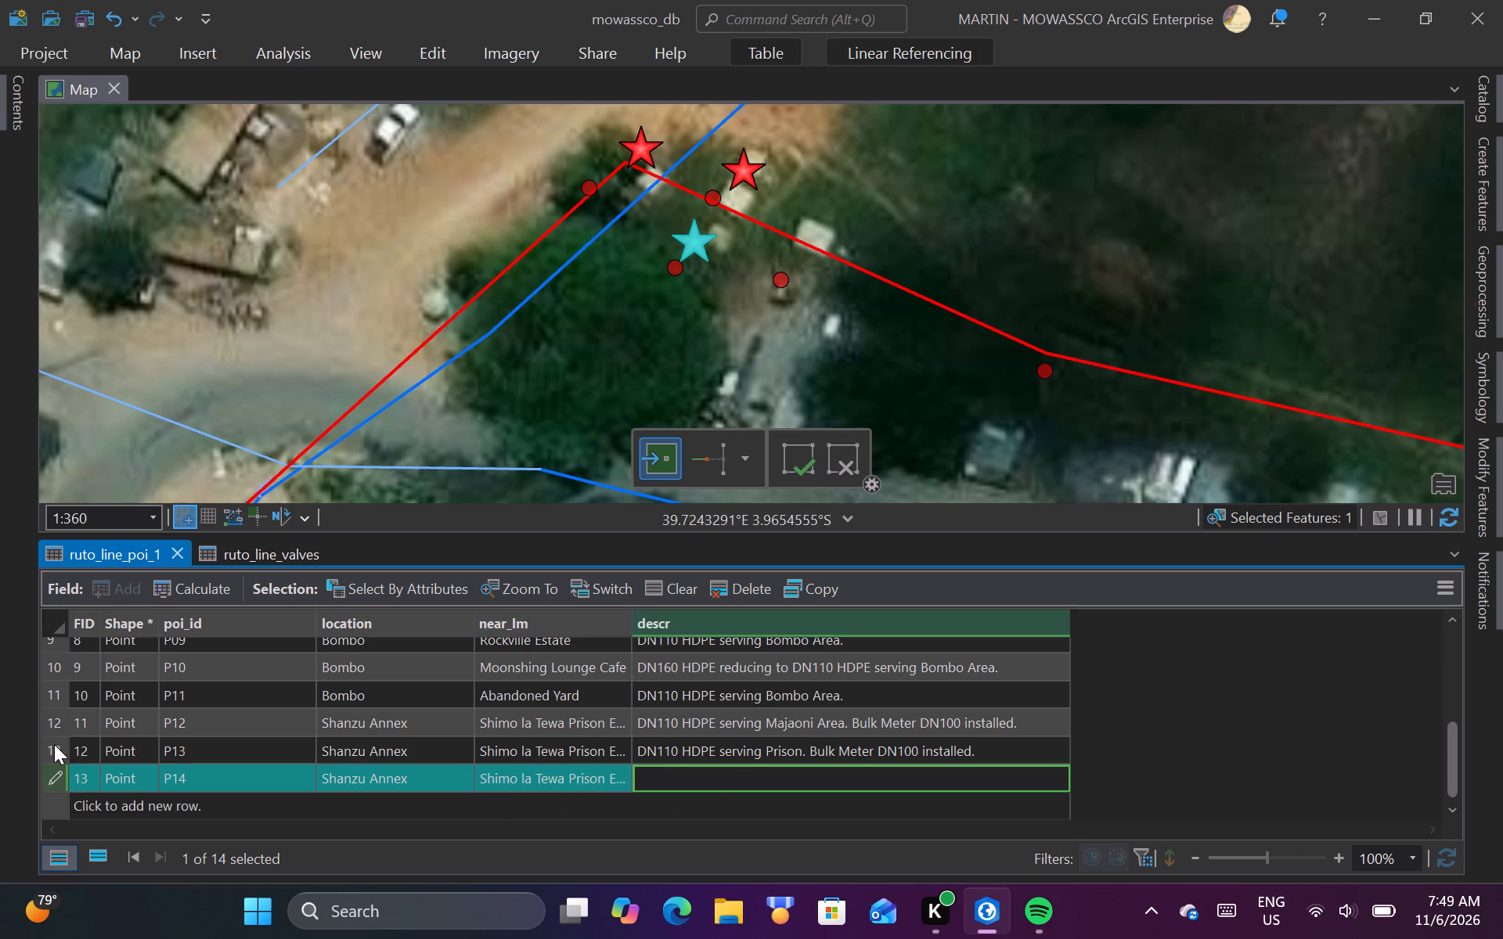
{"action": "left_click", "coordinate": [56, 749]}
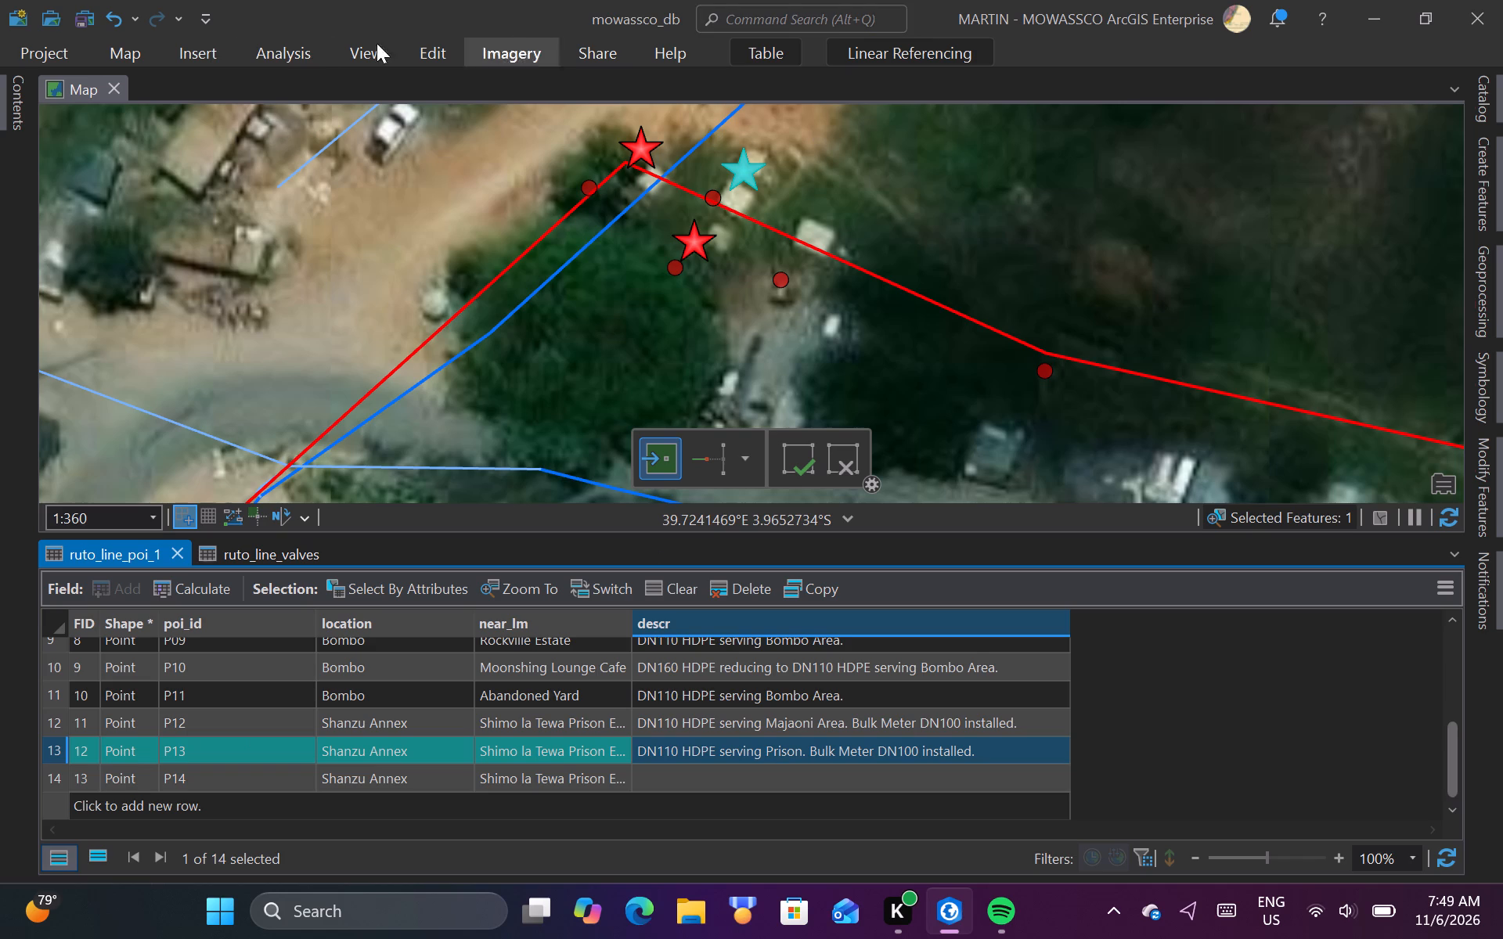
Check the attributes of the ruto_line_poi point just southwest of the P14 star.
{"action": "left_click", "coordinate": [135, 60]}
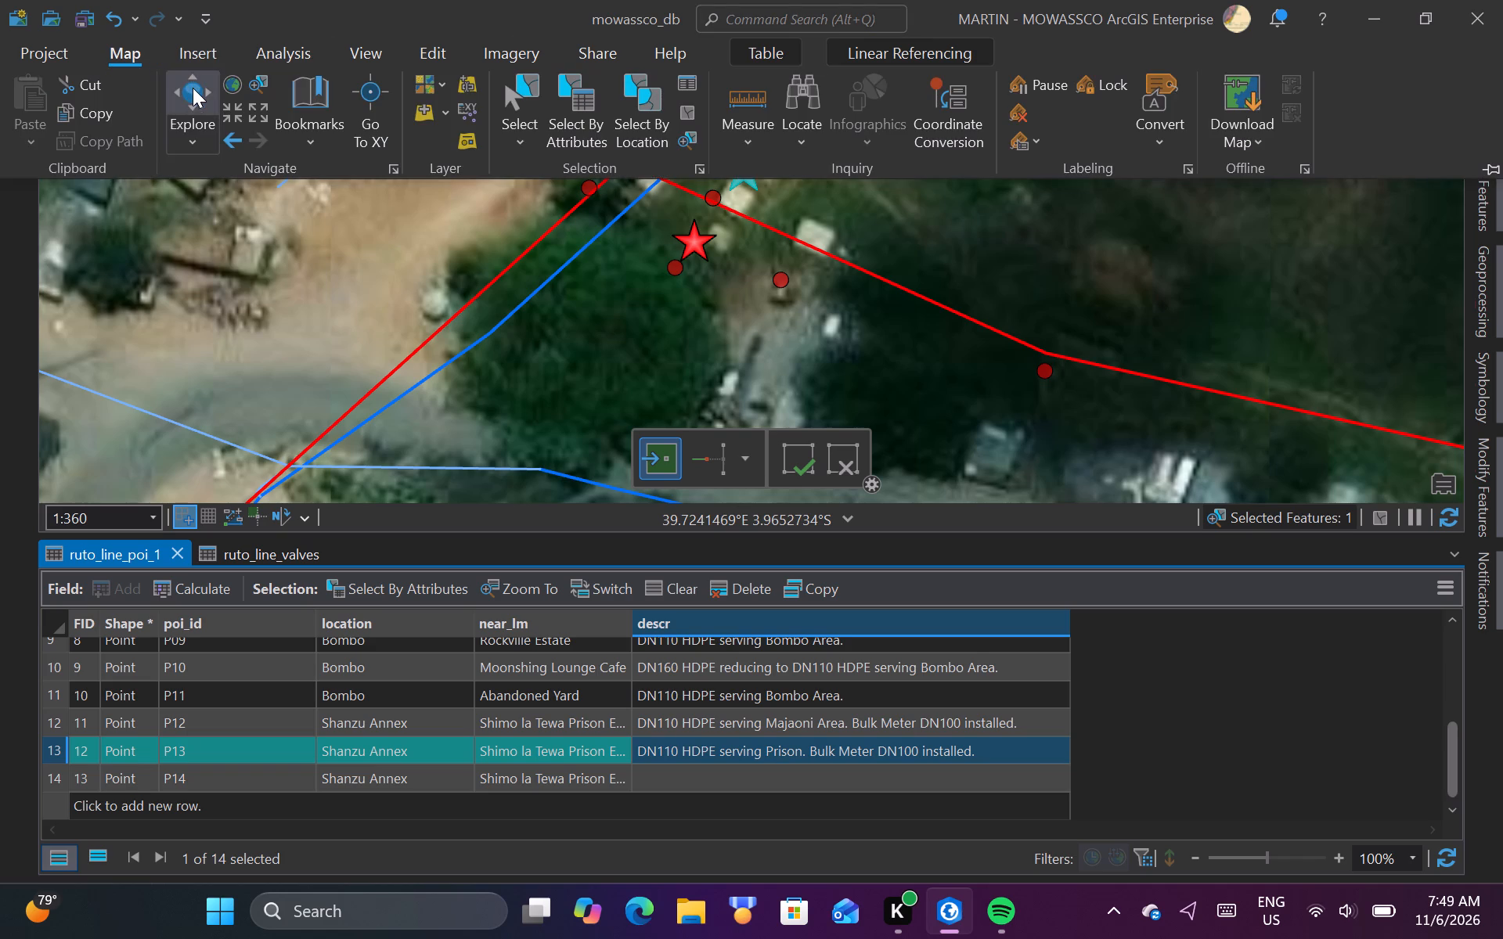
{"action": "left_click", "coordinate": [193, 88]}
{"action": "left_click", "coordinate": [672, 270]}
{"action": "left_click", "coordinate": [675, 268]}
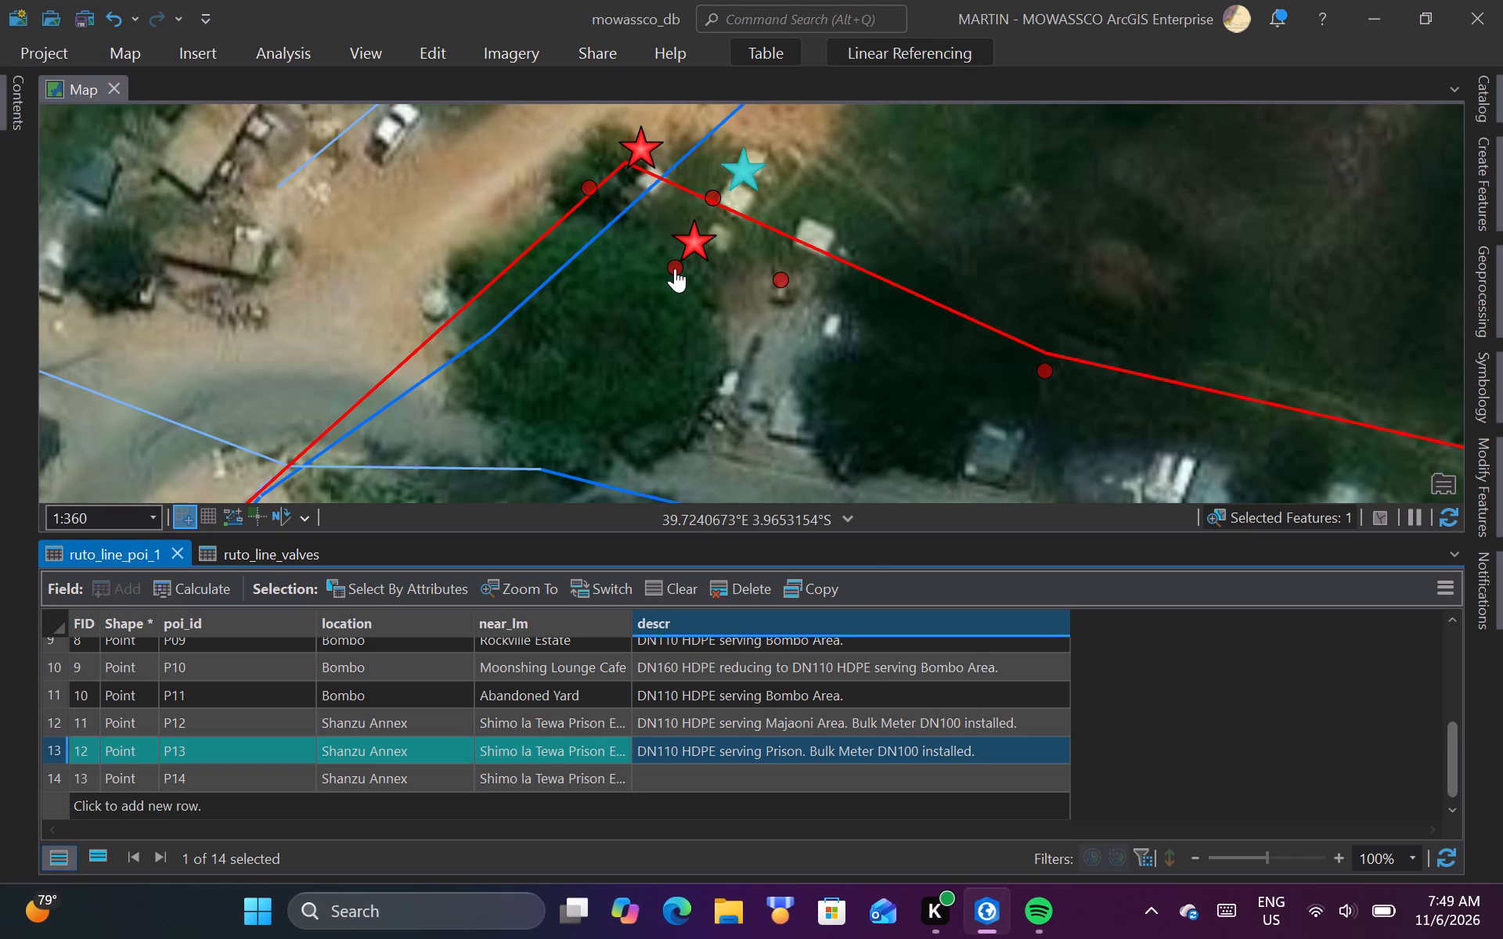
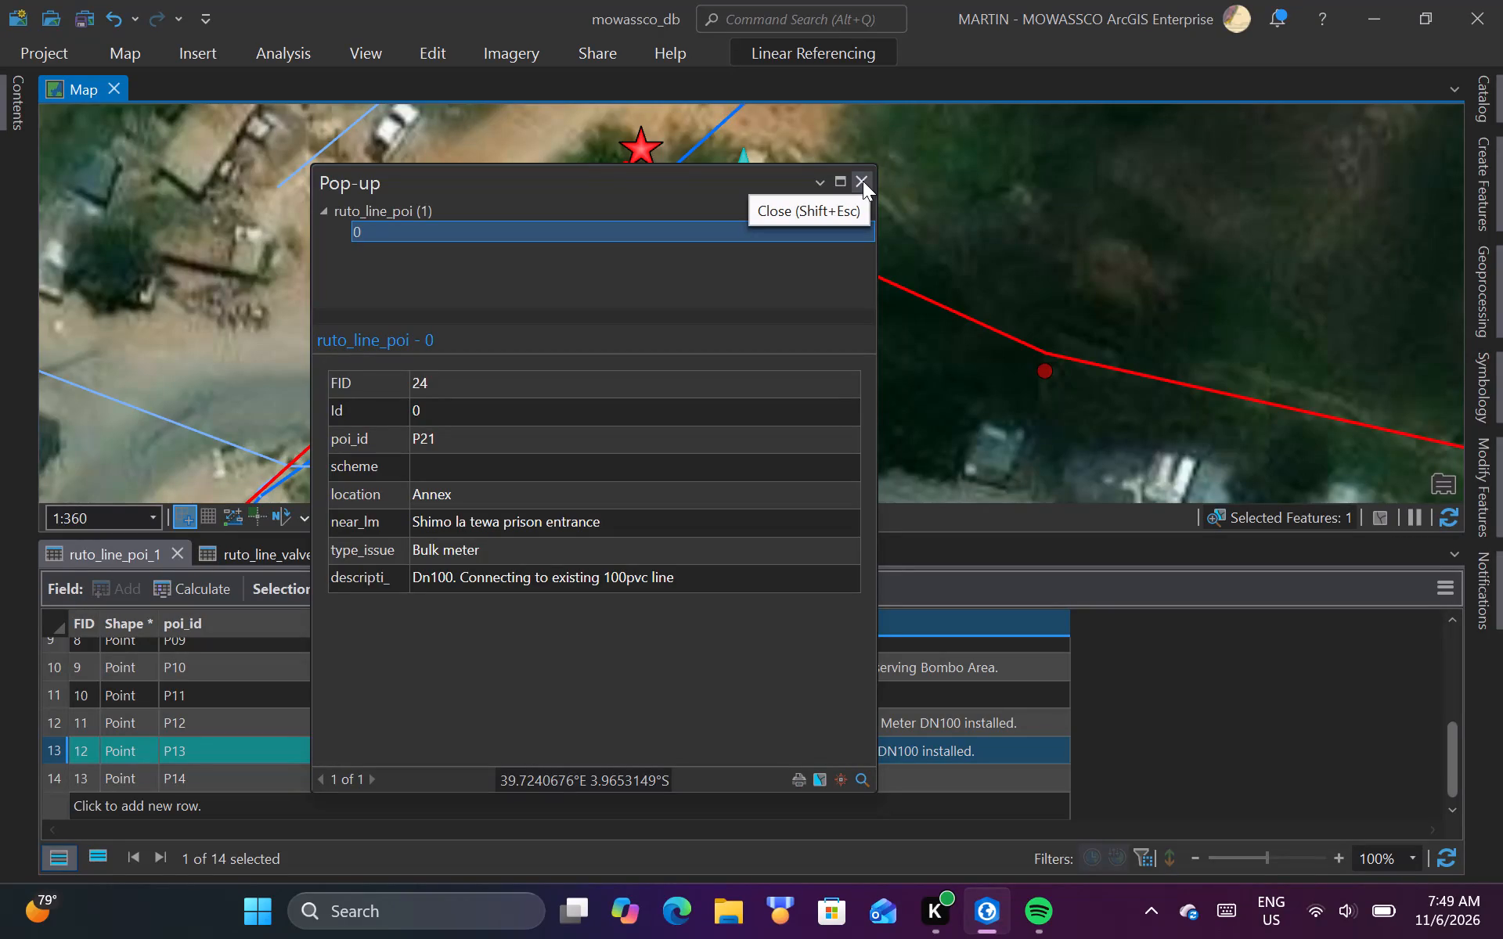
Fill the descr value of P14 with "DN110 HDPE boosting supply to old DN100 PVC pipeline".
{"action": "left_click", "coordinate": [863, 181]}
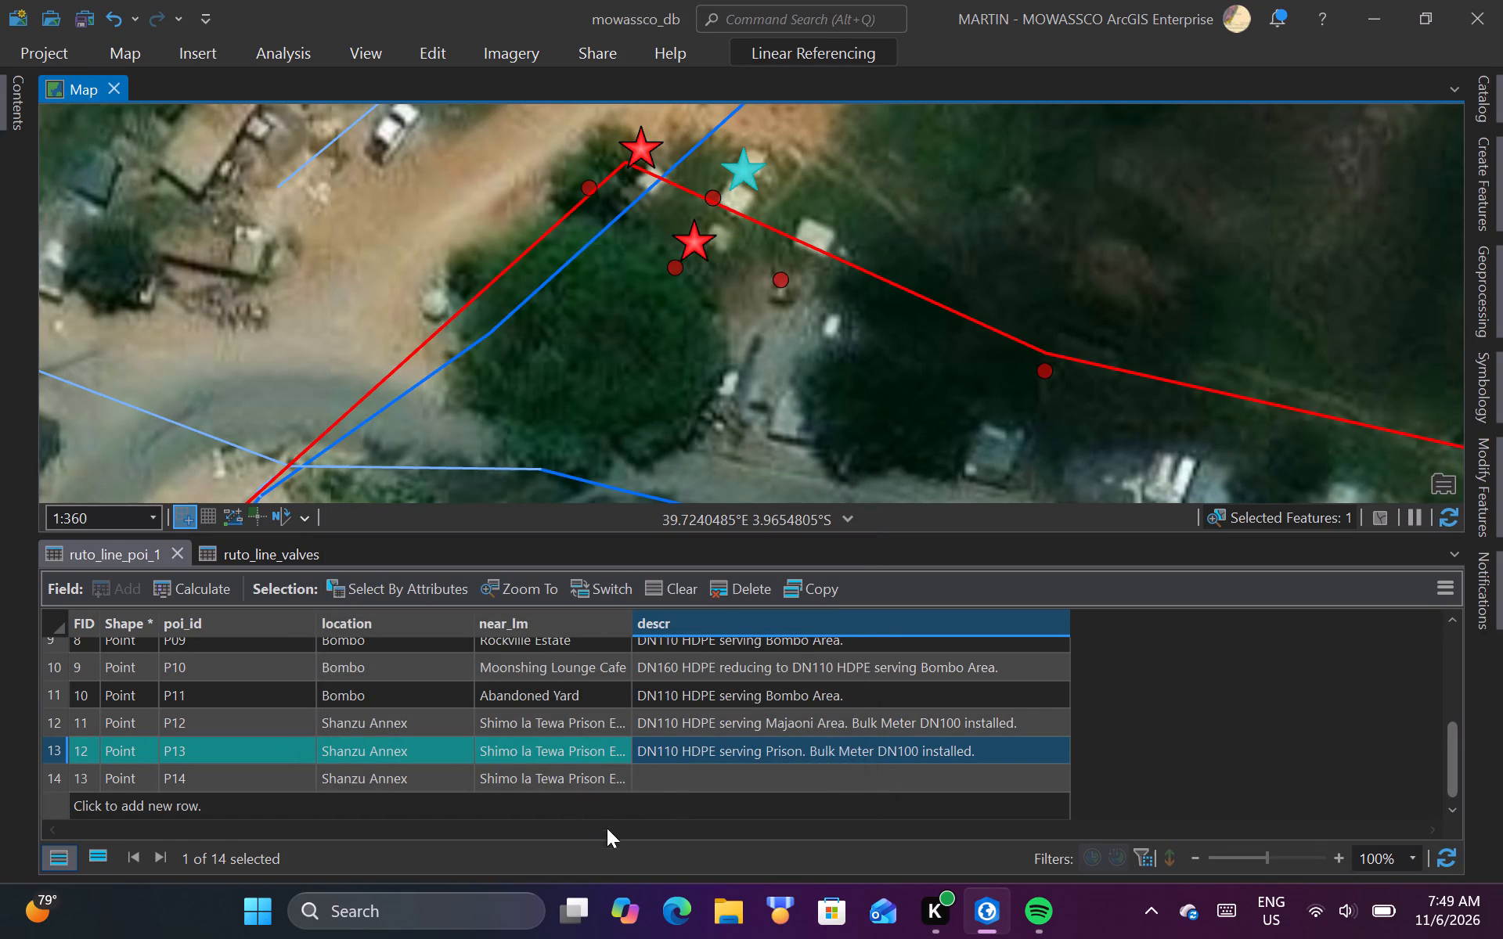
{"action": "double_click", "coordinate": [682, 776]}
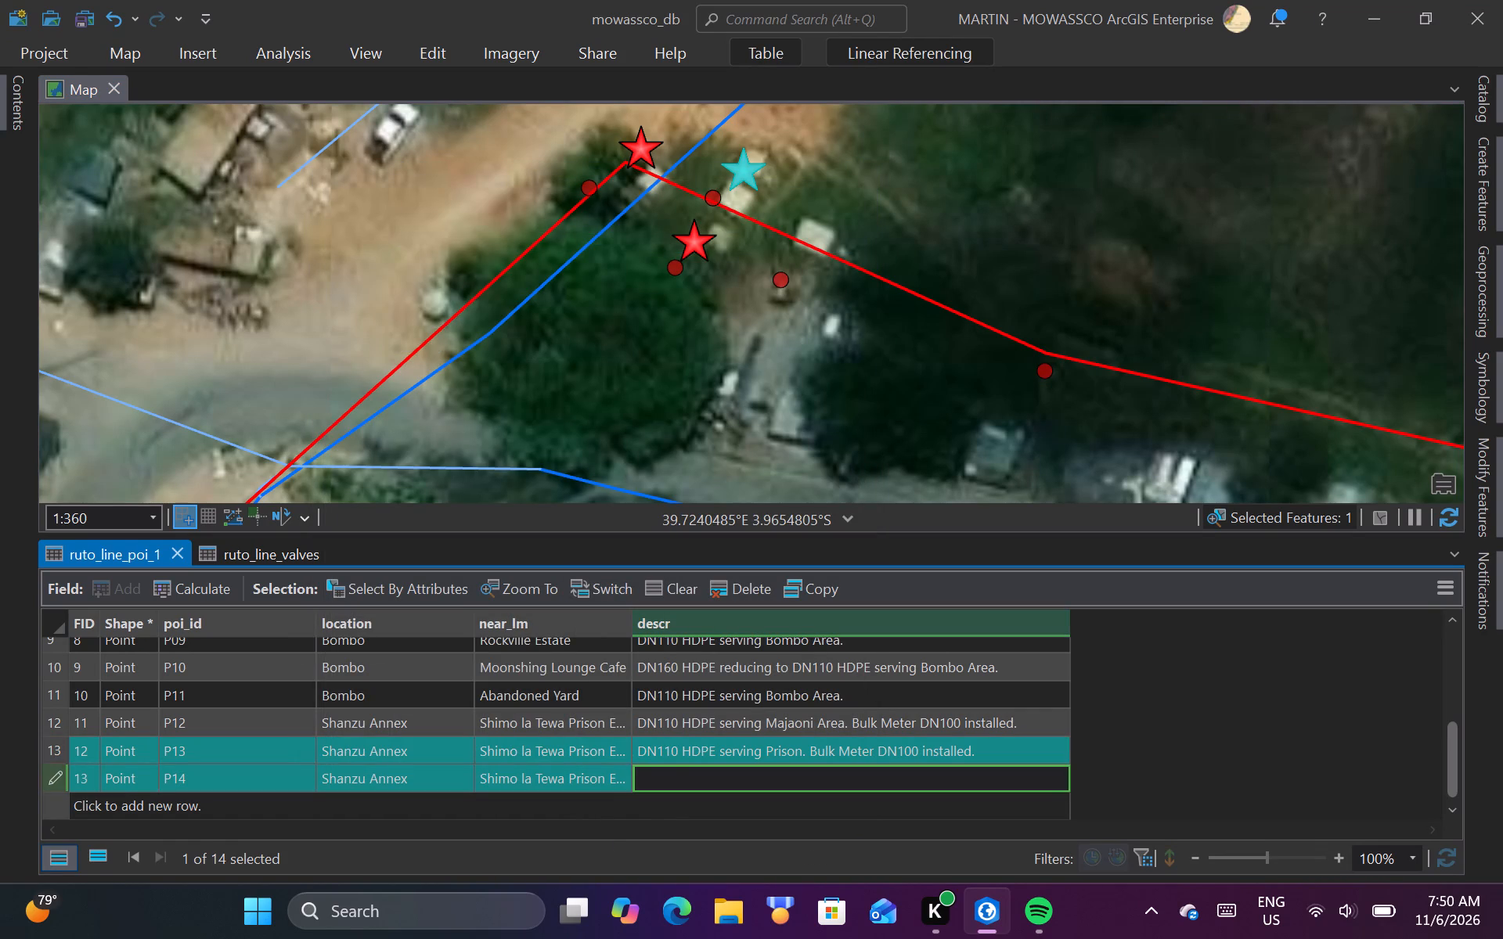
{"action": "type", "text": "DN"}
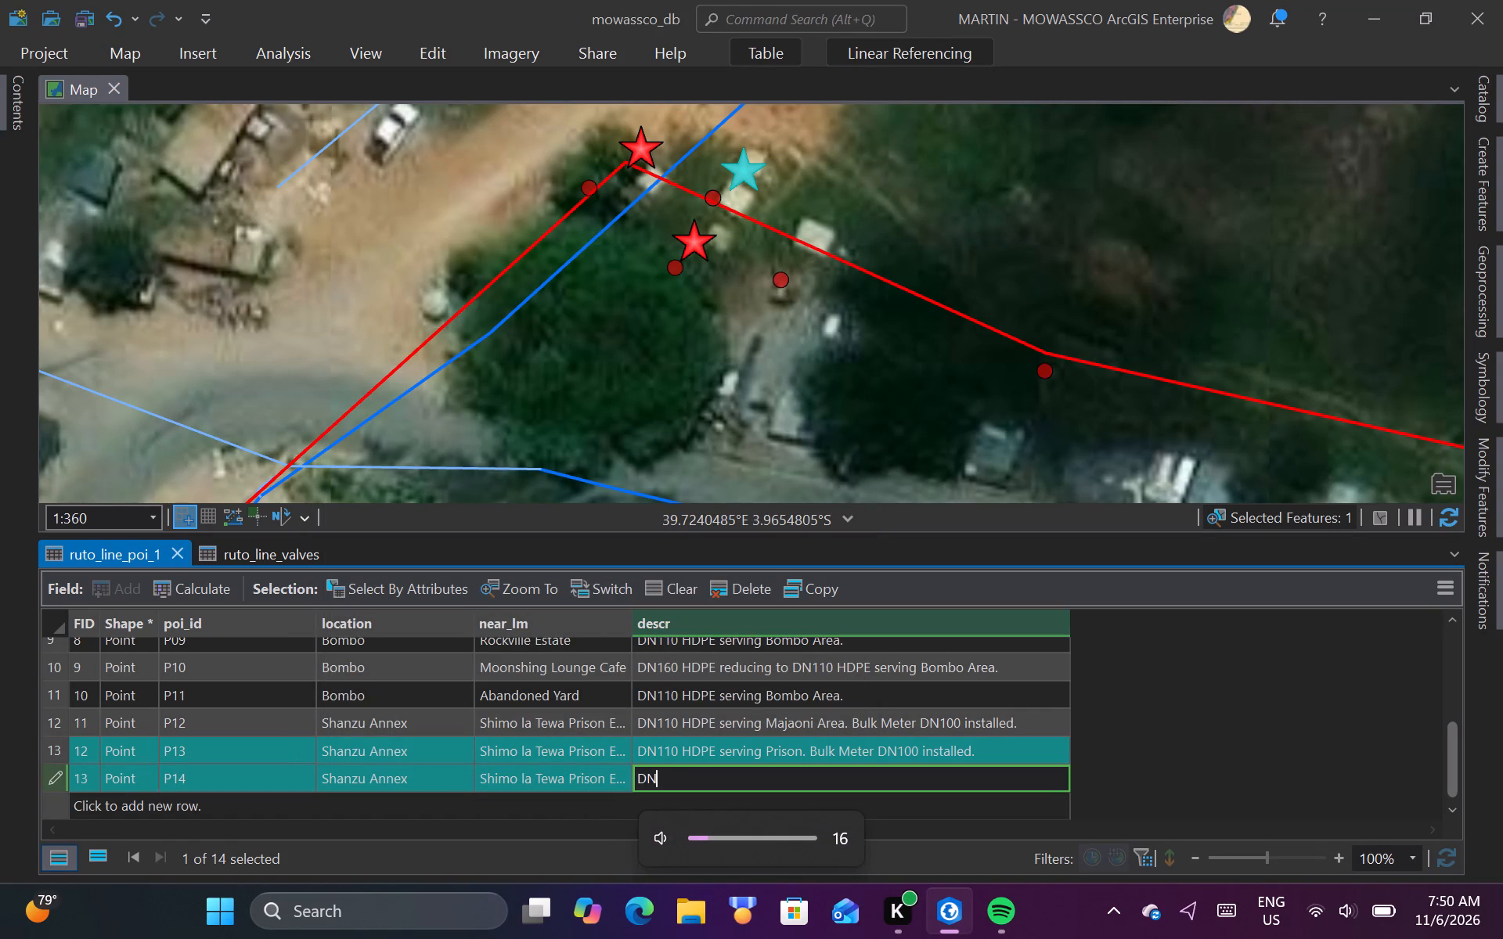
{"action": "type", "text": "110 HDPE"}
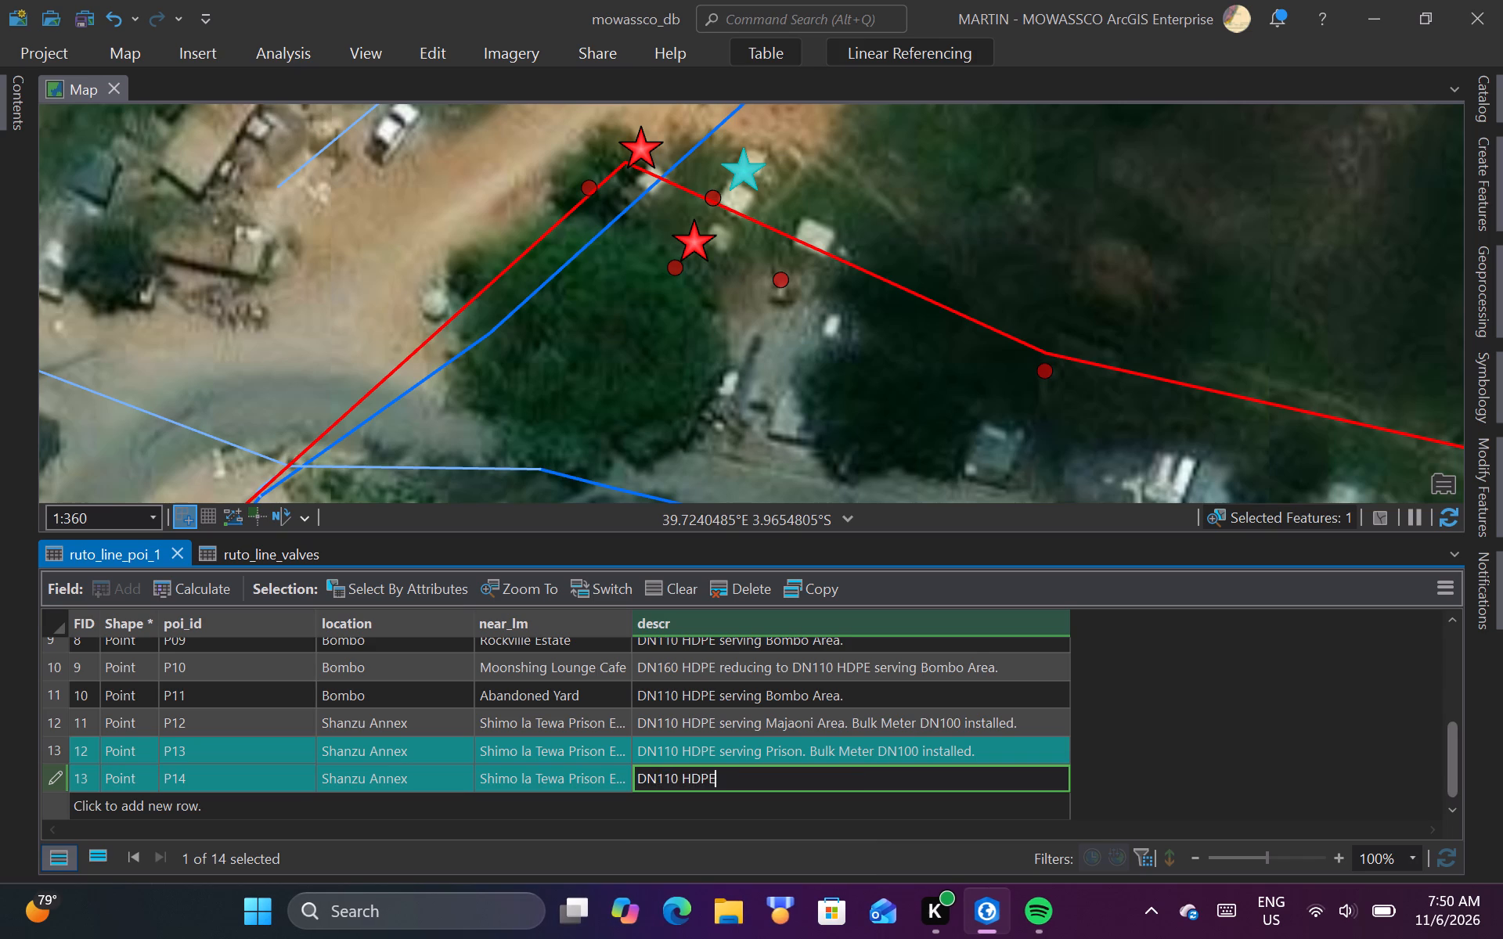
{"action": "key", "text": "space"}
{"action": "type", "text": "boosting"}
{"action": "key", "text": "space"}
{"action": "type", "text": "supply to"}
{"action": "key", "text": "space"}
{"action": "key", "text": "o"}
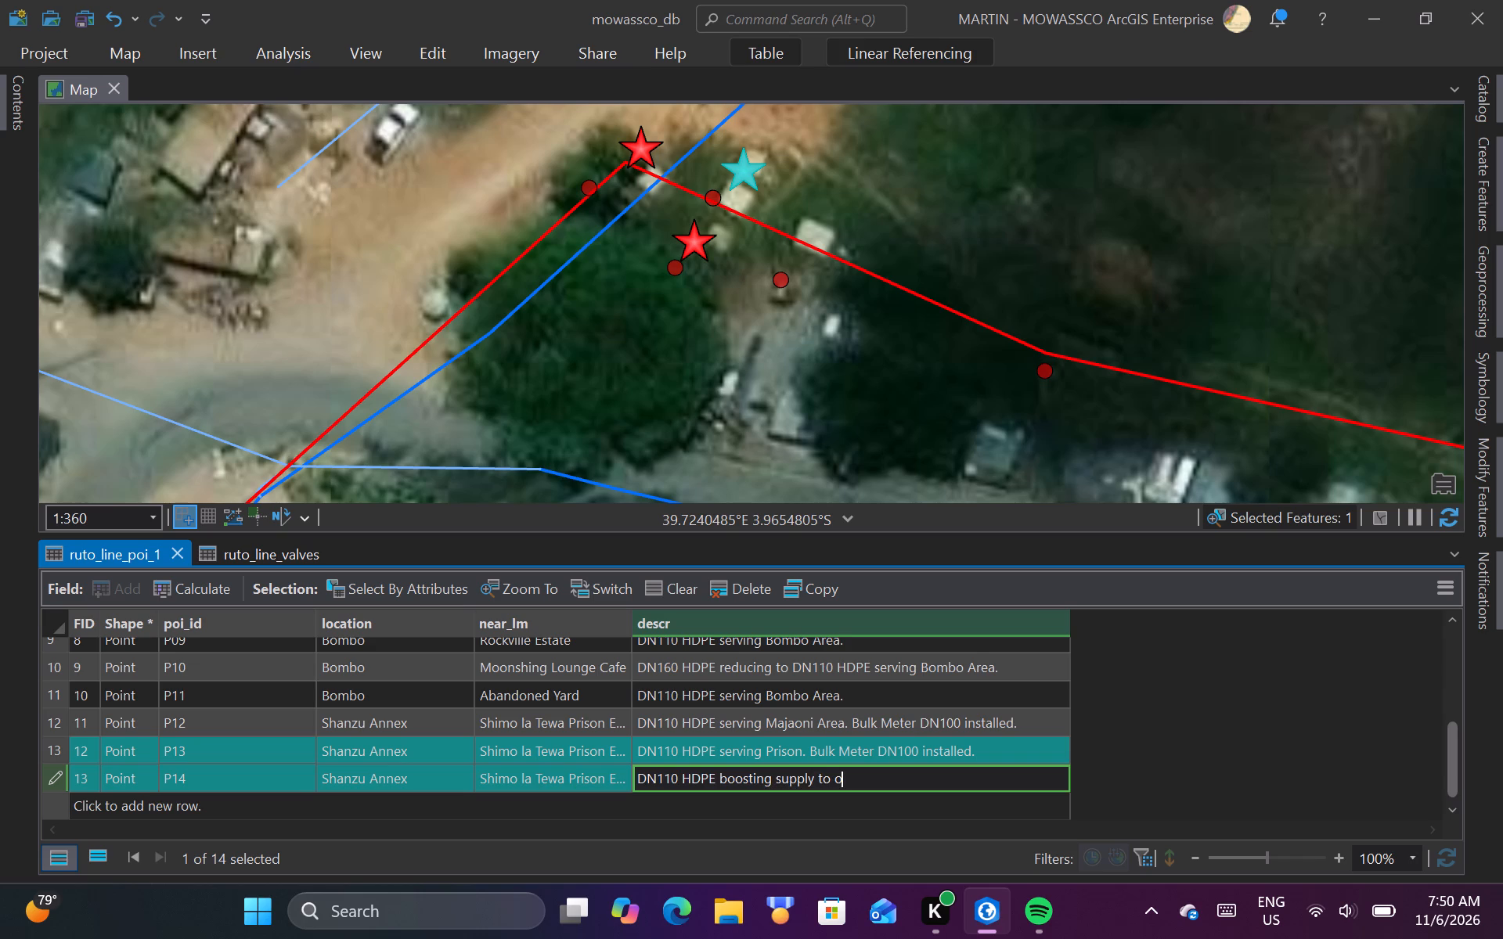
{"action": "type", "text": "ld"}
{"action": "key", "text": "space"}
{"action": "type", "text": "DN"}
{"action": "type", "text": "100"}
{"action": "key", "text": "space"}
{"action": "type", "text": "PVC"}
{"action": "key", "text": "space"}
{"action": "type", "text": "pipeline"}
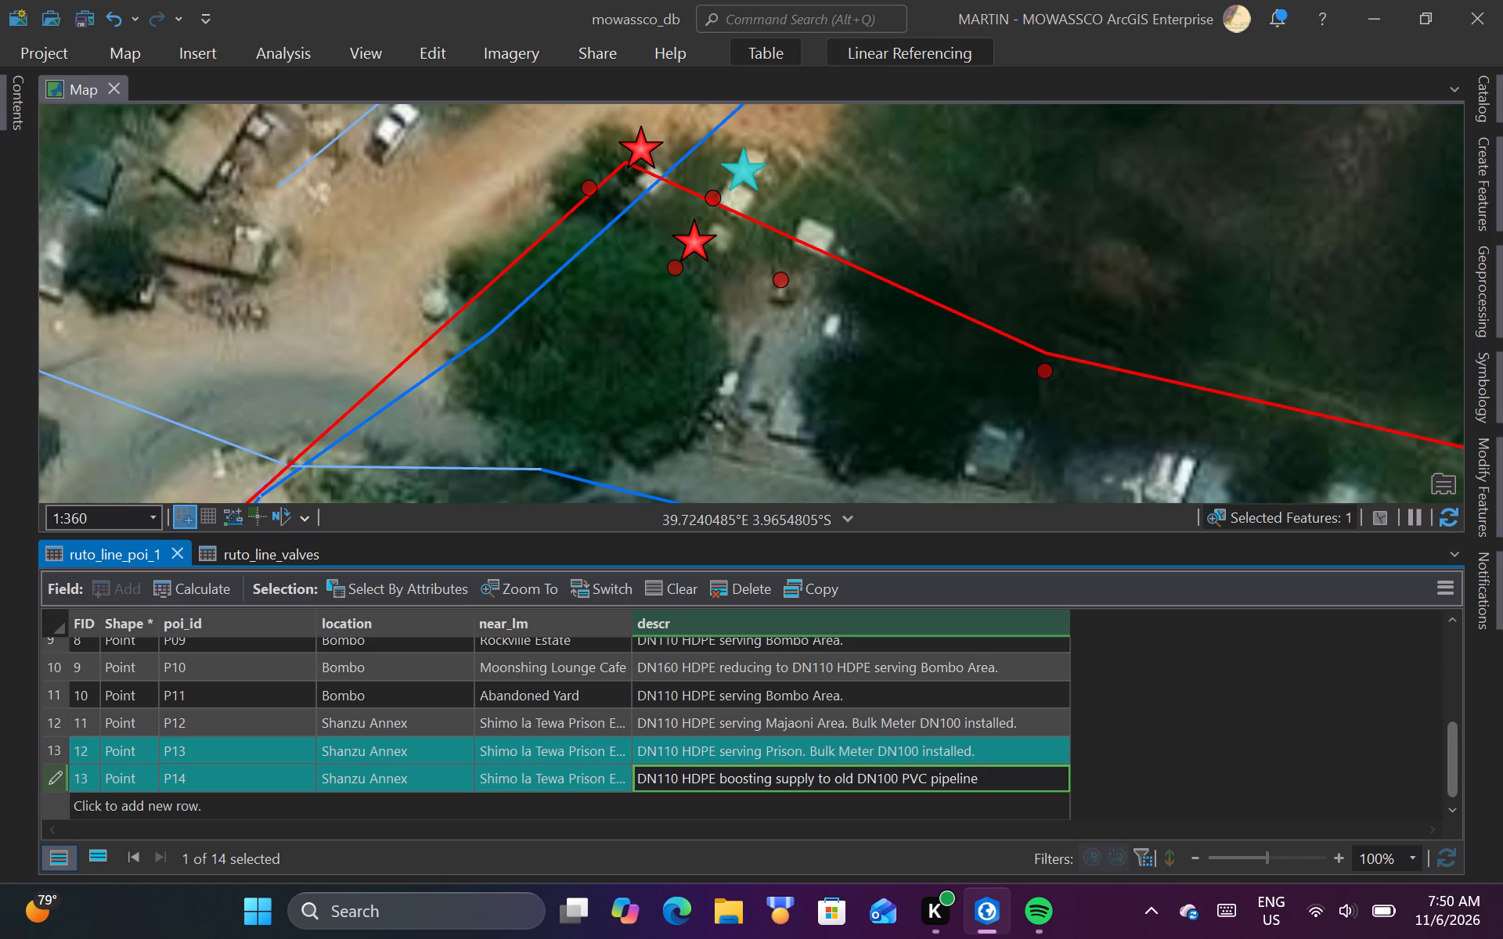
Examine the existing descriptions and the pipelines around the P14 junction to determine which area the old line serves.
{"action": "scroll", "coordinate": [875, 793], "scroll_direction": "up", "scroll_amount": 1}
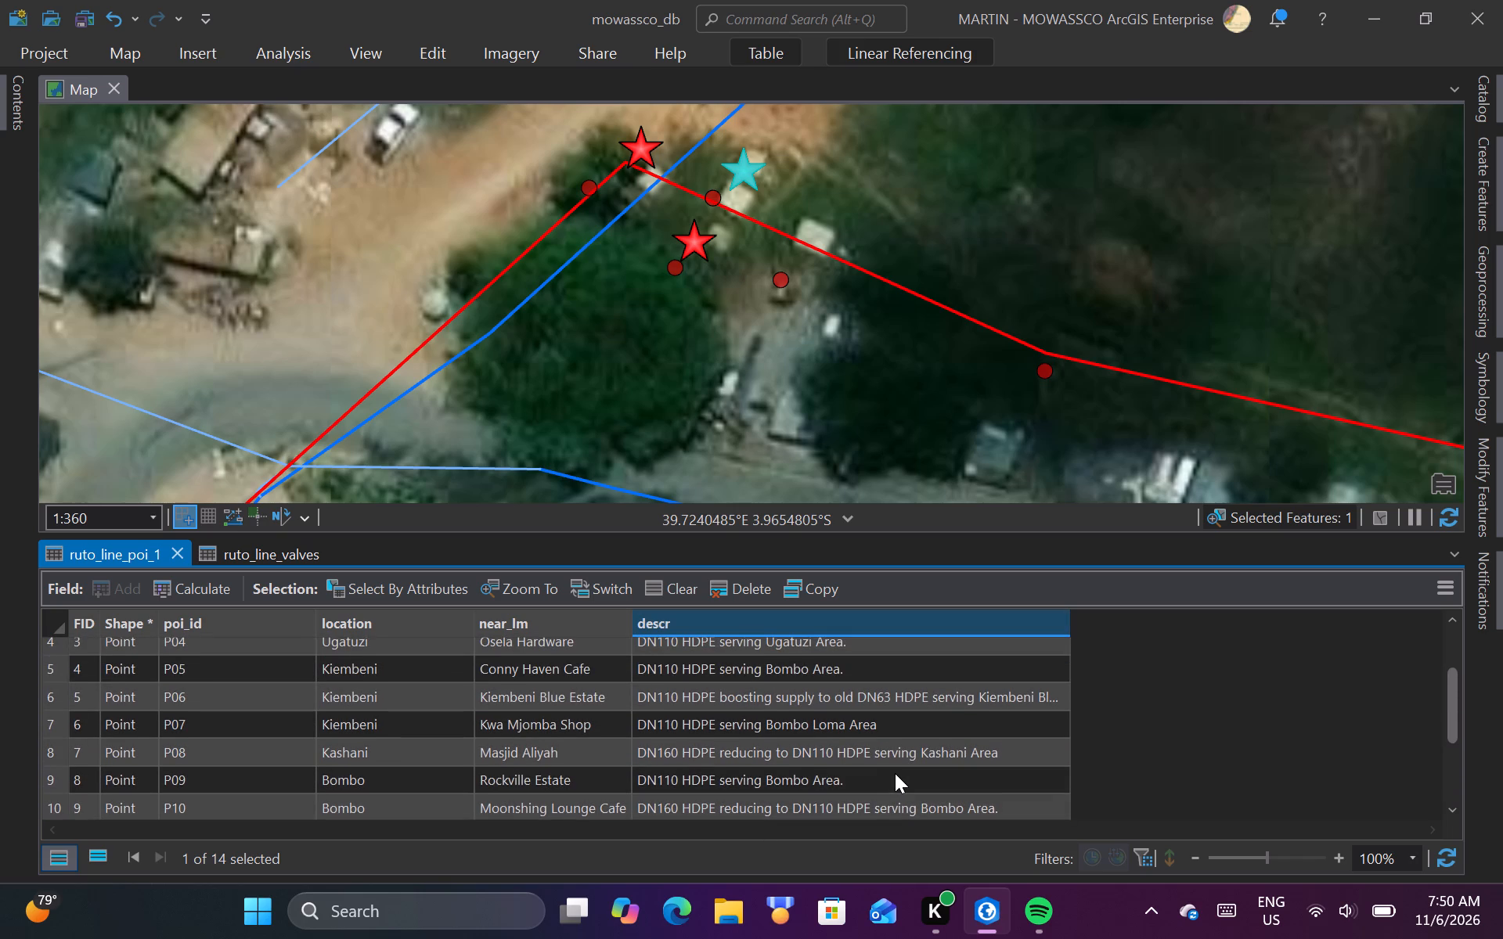
{"action": "scroll", "coordinate": [895, 773], "scroll_direction": "down", "scroll_amount": 2}
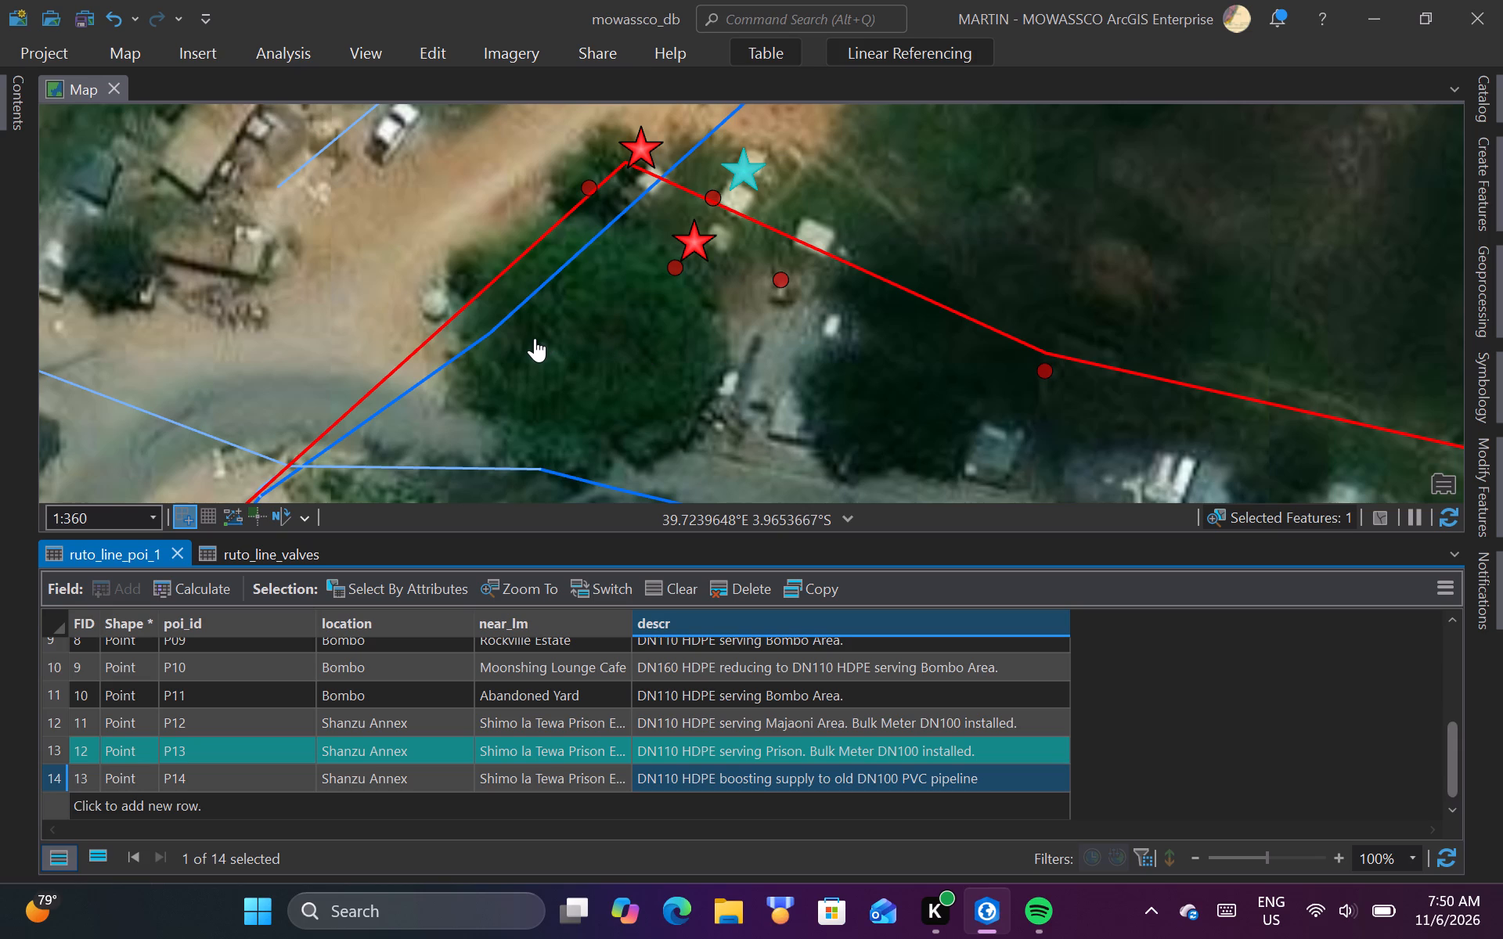
{"action": "scroll", "coordinate": [535, 338], "scroll_direction": "down", "scroll_amount": 5}
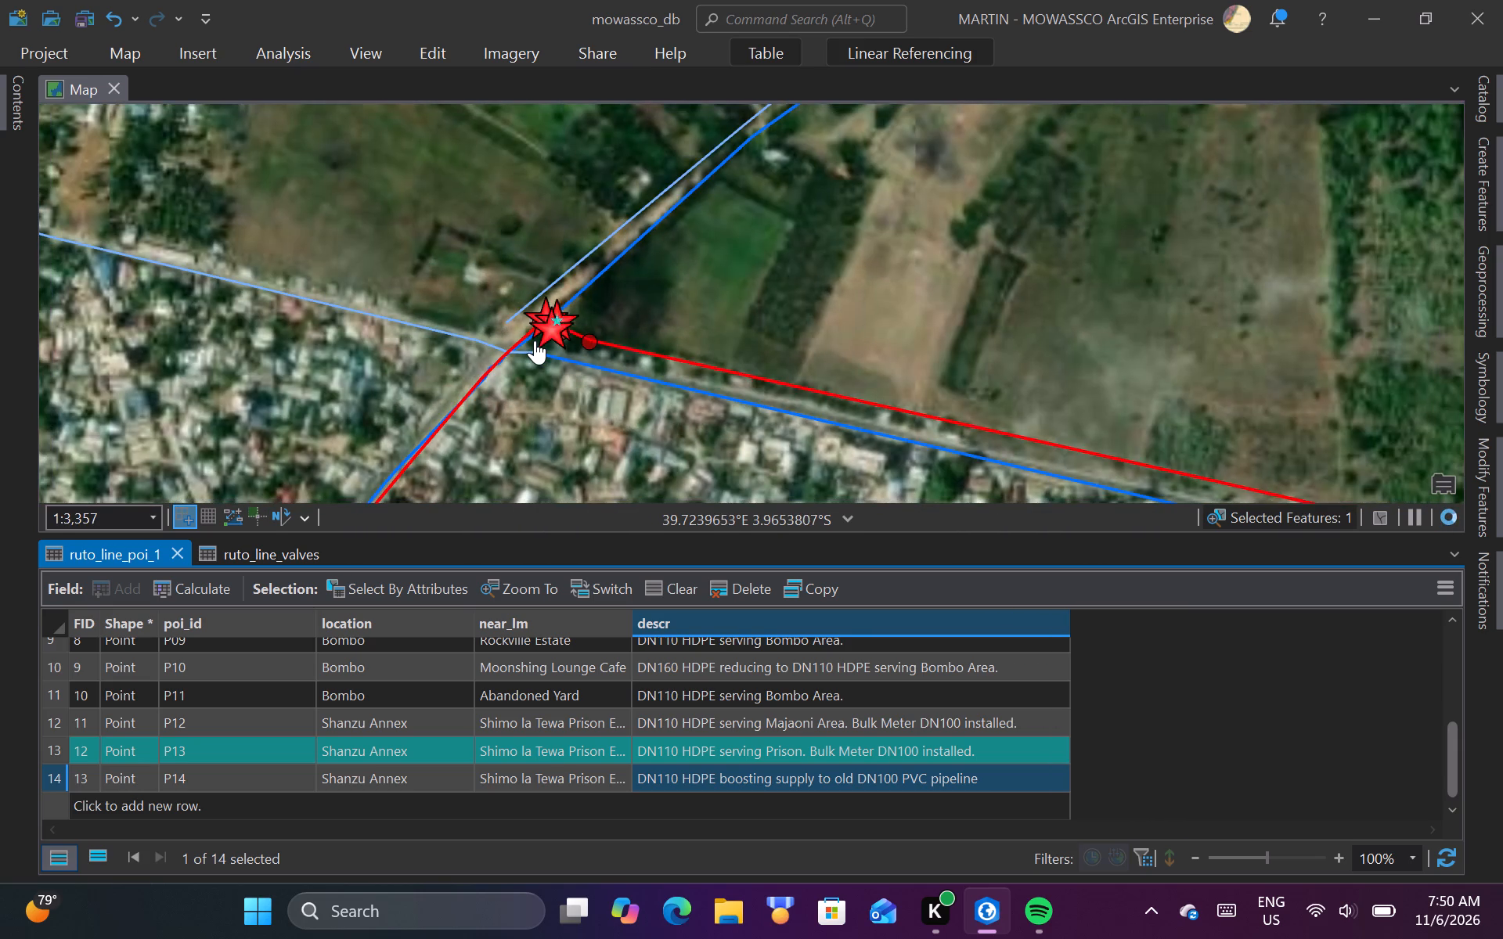
{"action": "scroll", "coordinate": [532, 347], "scroll_direction": "down", "scroll_amount": 4}
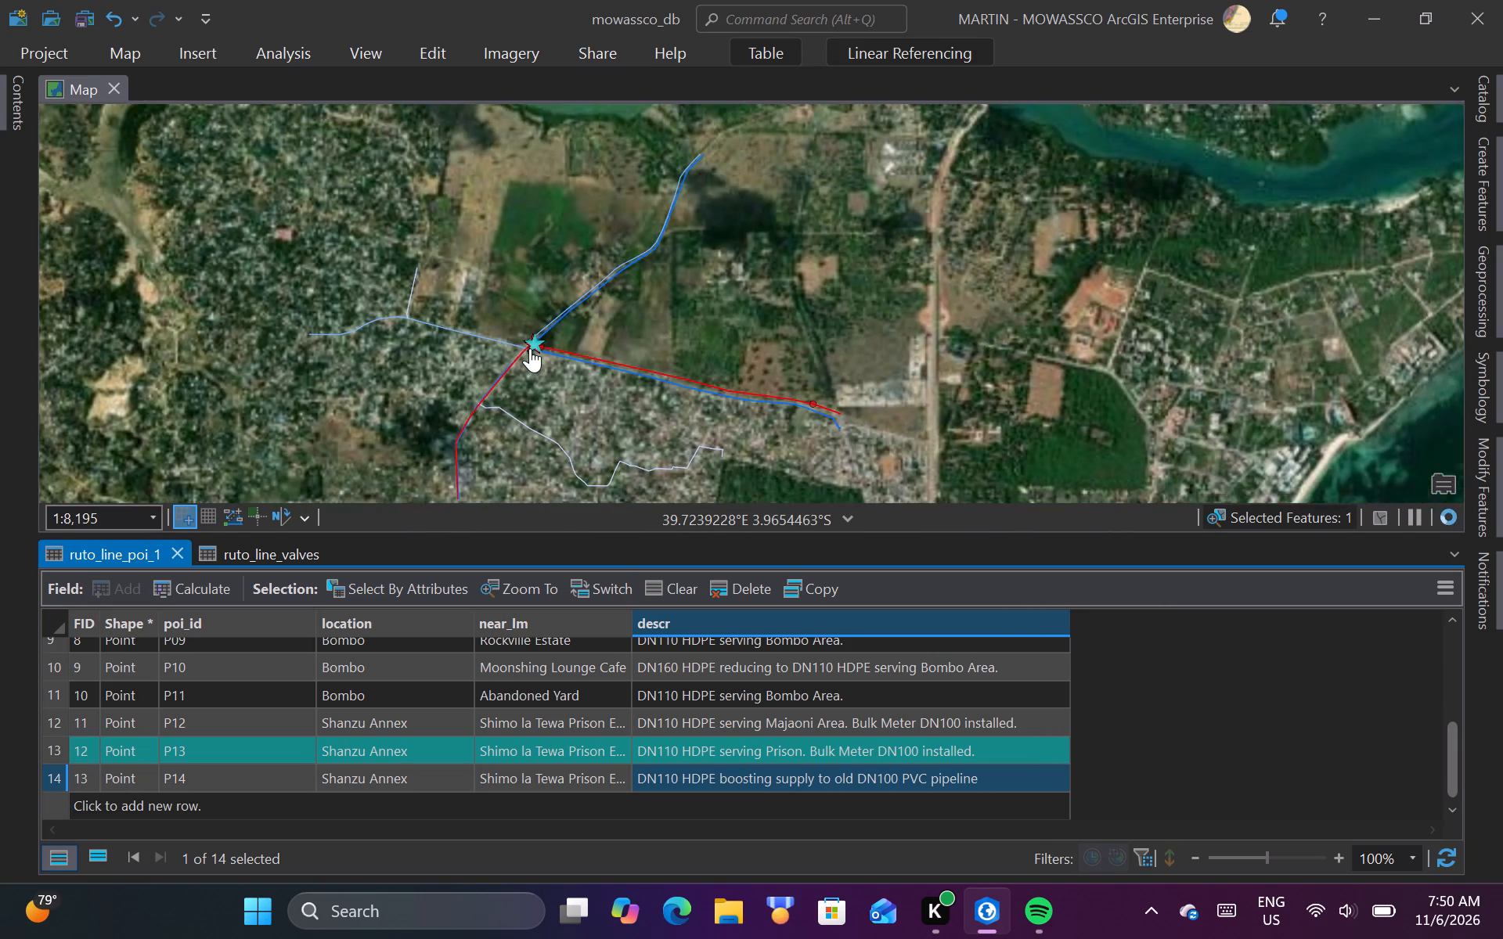
{"action": "scroll", "coordinate": [782, 410], "scroll_direction": "up", "scroll_amount": 2}
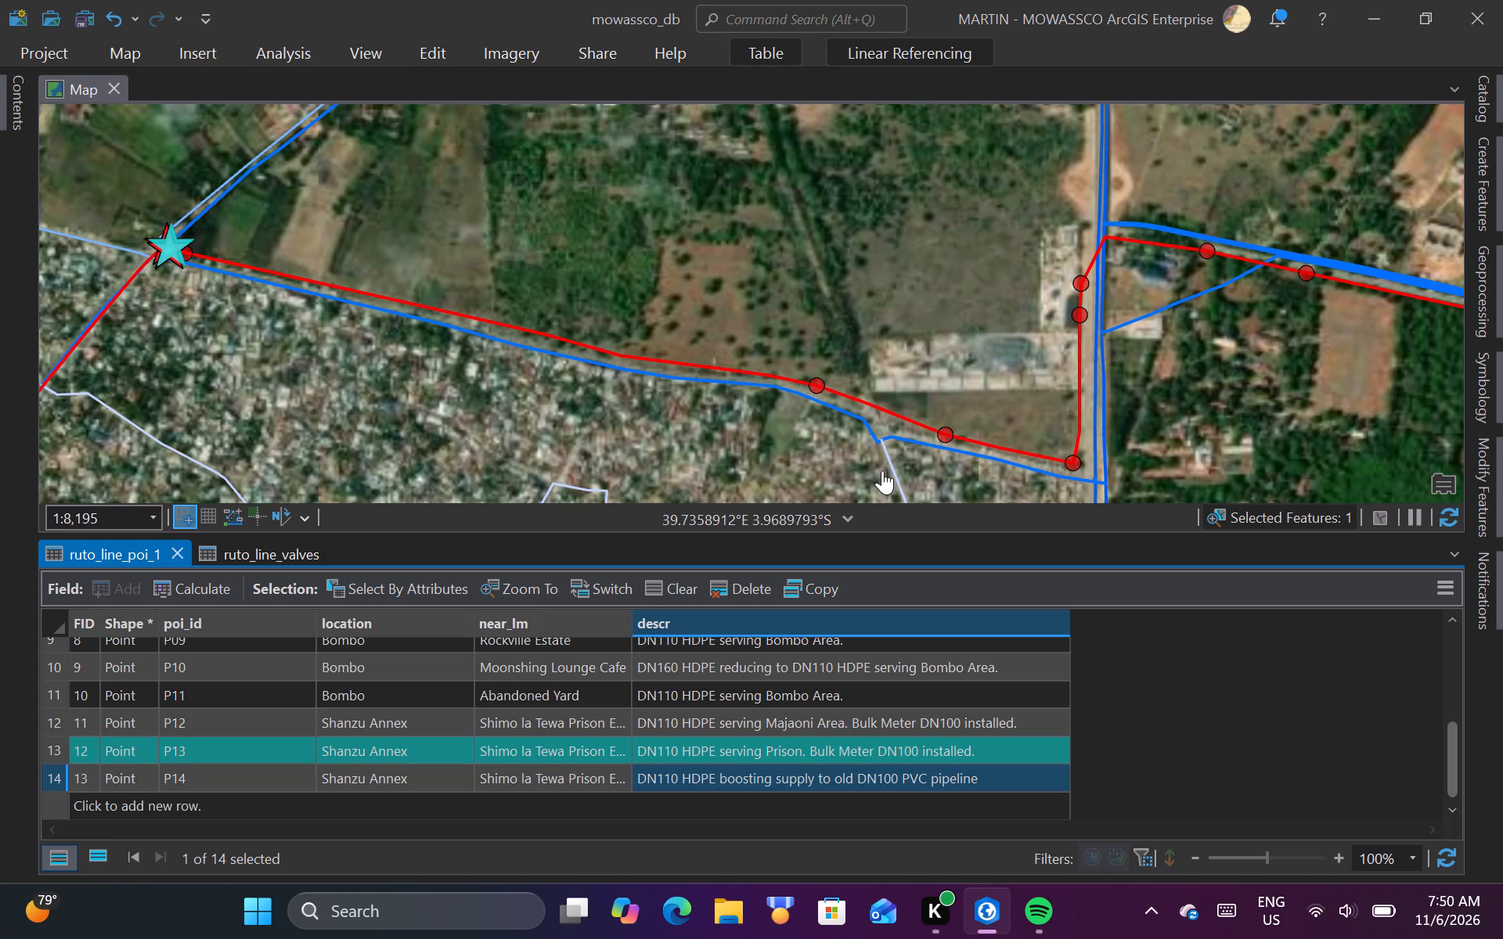
{"action": "scroll", "coordinate": [982, 398], "scroll_direction": "down", "scroll_amount": 2}
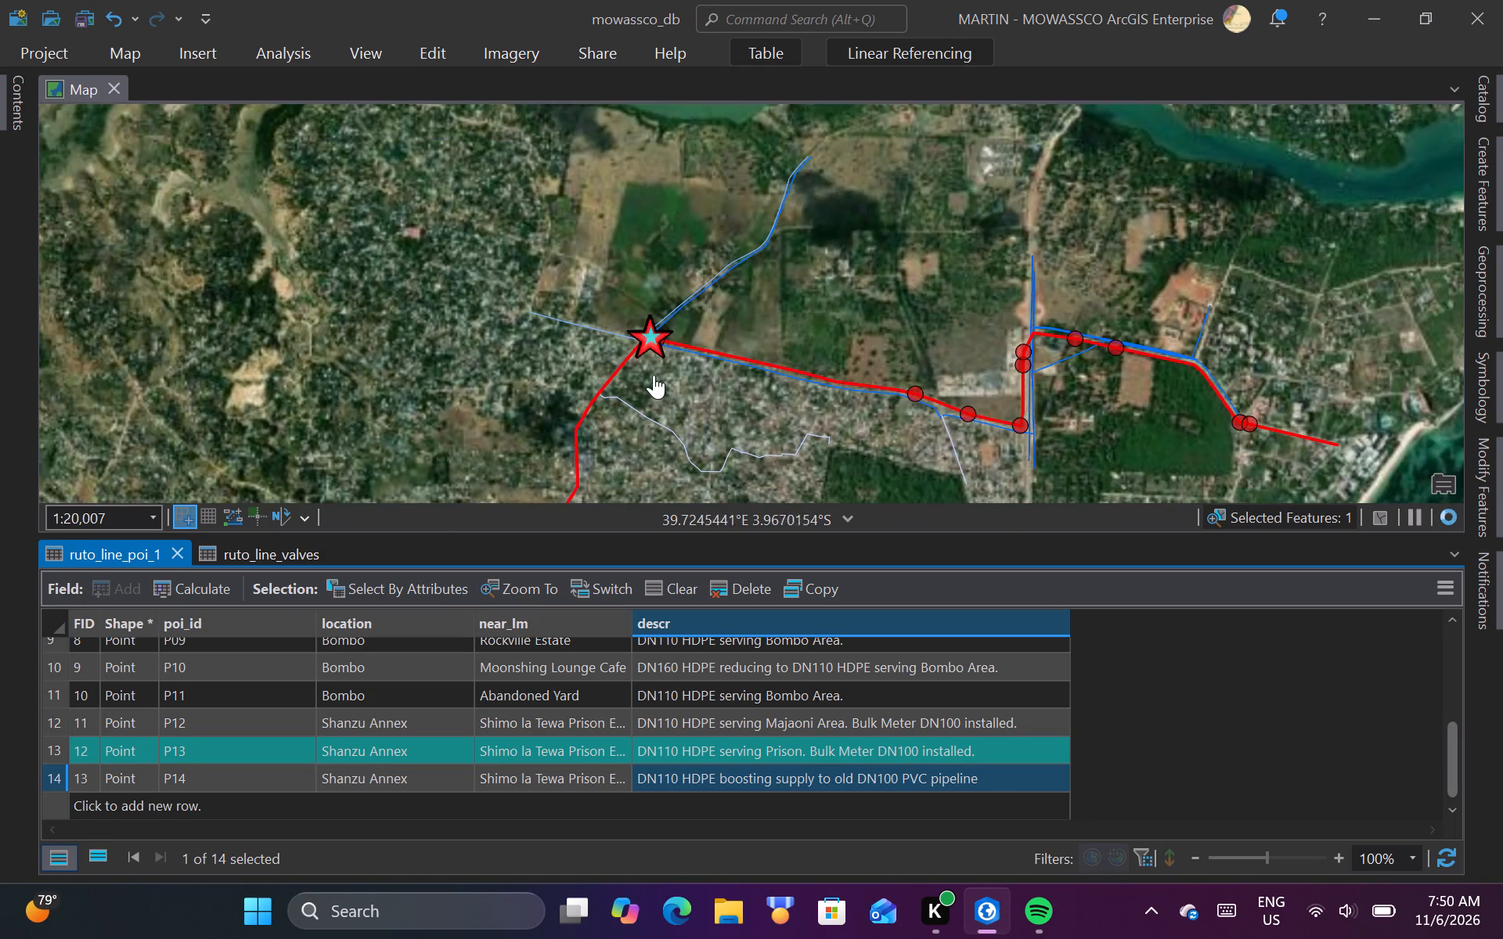
{"action": "scroll", "coordinate": [651, 372], "scroll_direction": "up", "scroll_amount": 2}
{"action": "scroll", "coordinate": [646, 296], "scroll_direction": "up", "scroll_amount": 3}
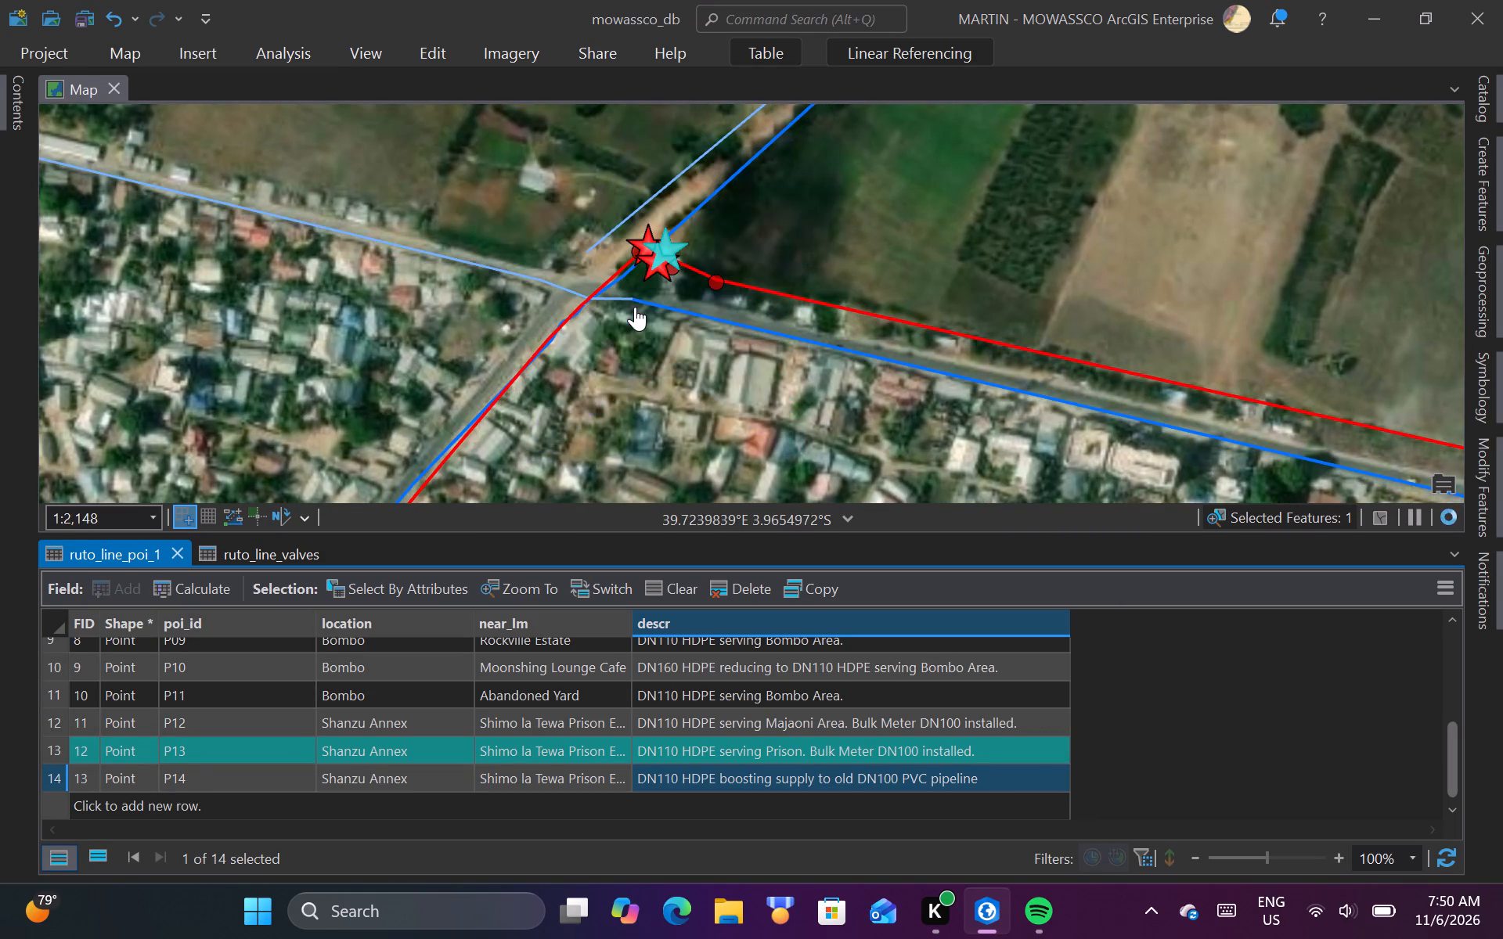
{"action": "scroll", "coordinate": [649, 266], "scroll_direction": "up", "scroll_amount": 2}
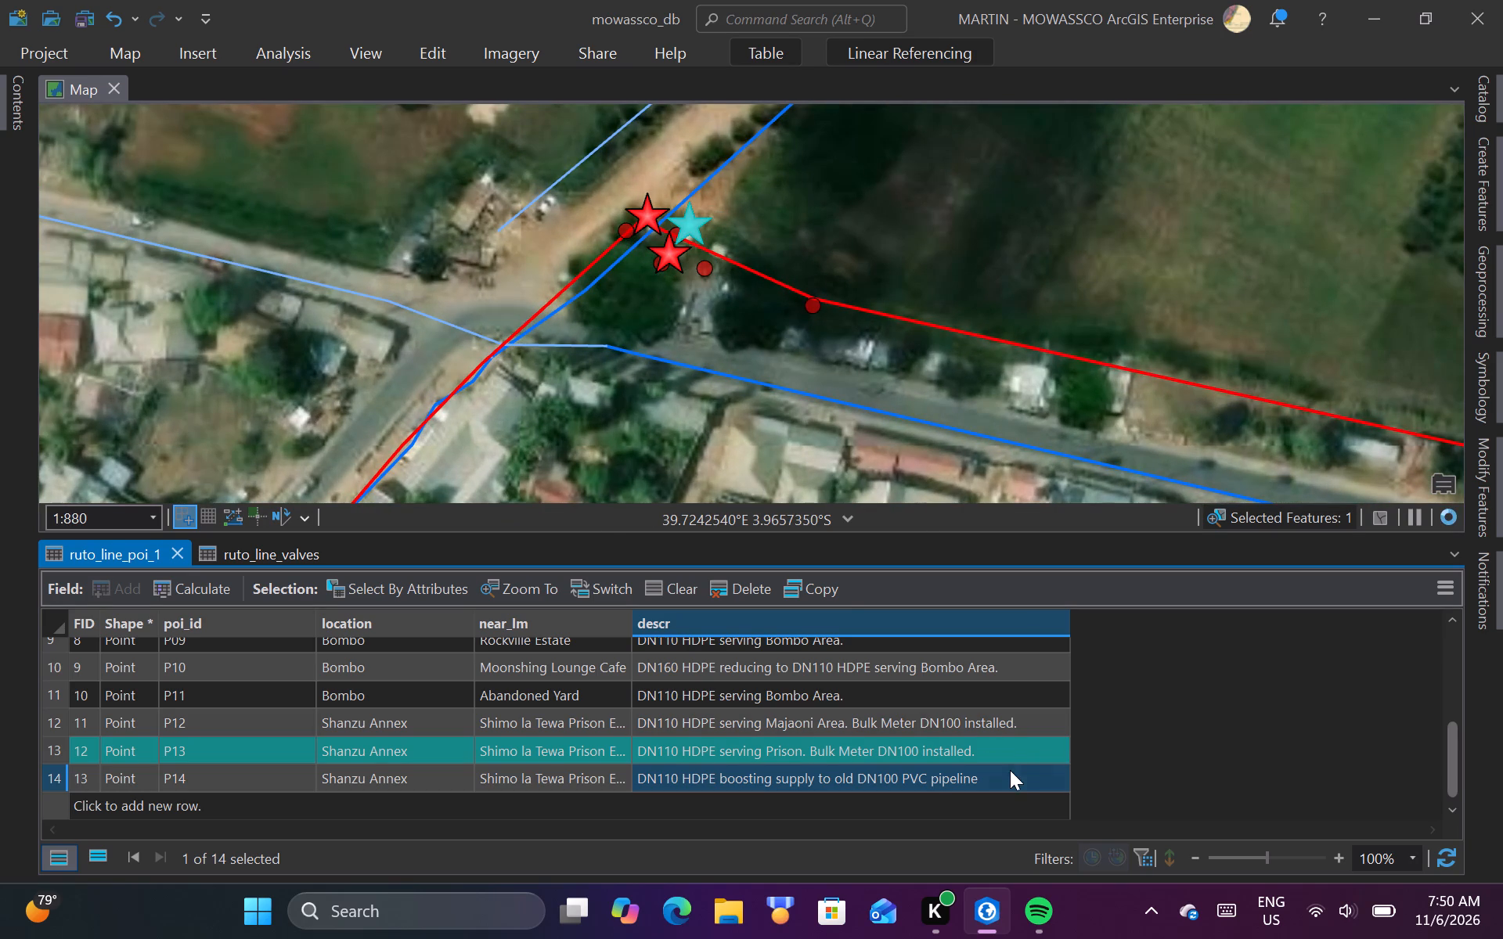
Extend the descr value of P14 by adding "serving Utange - Shanzu Area." after "pipeline".
{"action": "triple_click", "coordinate": [1002, 776]}
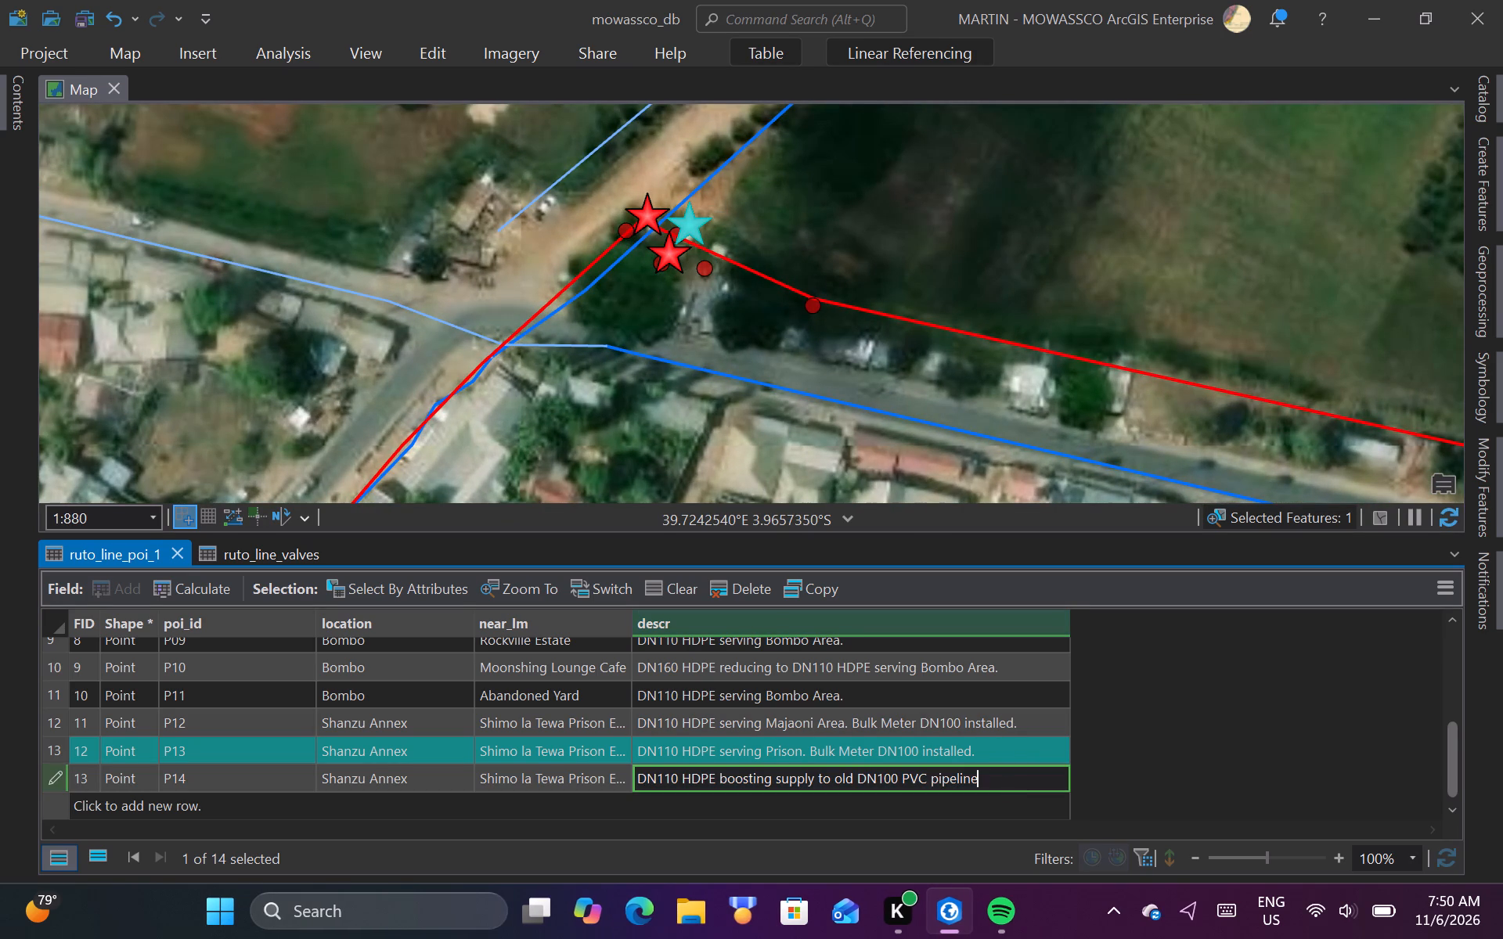
{"action": "key", "text": "space"}
{"action": "type", "text": "ser"}
{"action": "type", "text": "ving"}
{"action": "key", "text": "space"}
{"action": "key", "text": "u"}
{"action": "key", "text": "BackSpace"}
{"action": "type", "text": "tange"}
{"action": "key", "text": "space"}
{"action": "type", "text": "-"}
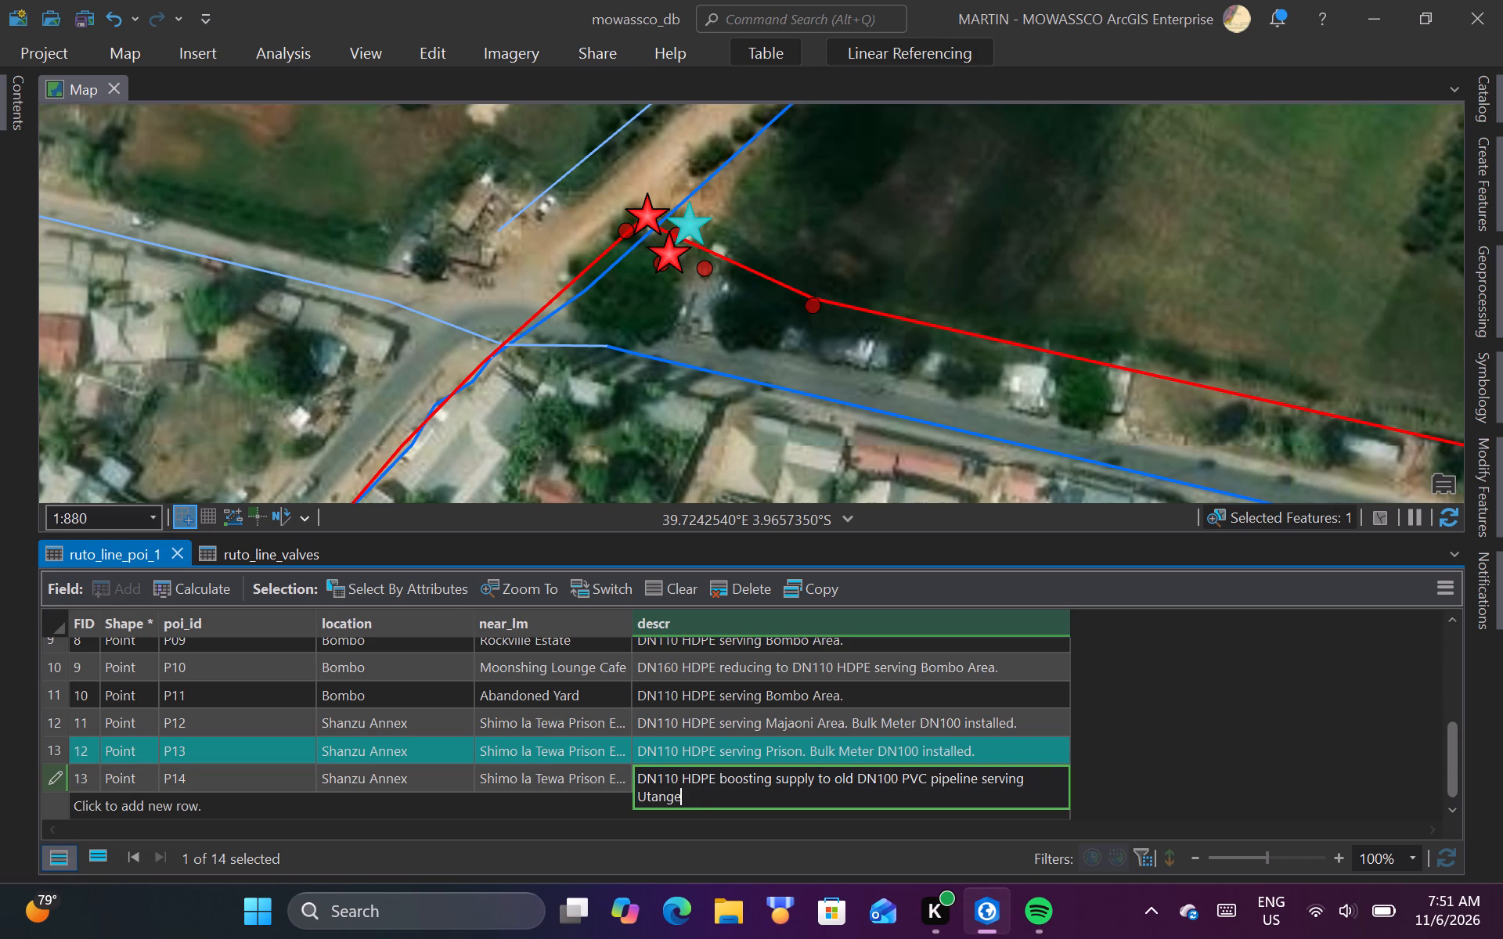
{"action": "key", "text": "space"}
{"action": "key", "text": "s"}
{"action": "type", "text": "rea"}
{"action": "key", "text": "period"}
{"action": "left_click", "coordinate": [385, 776]}
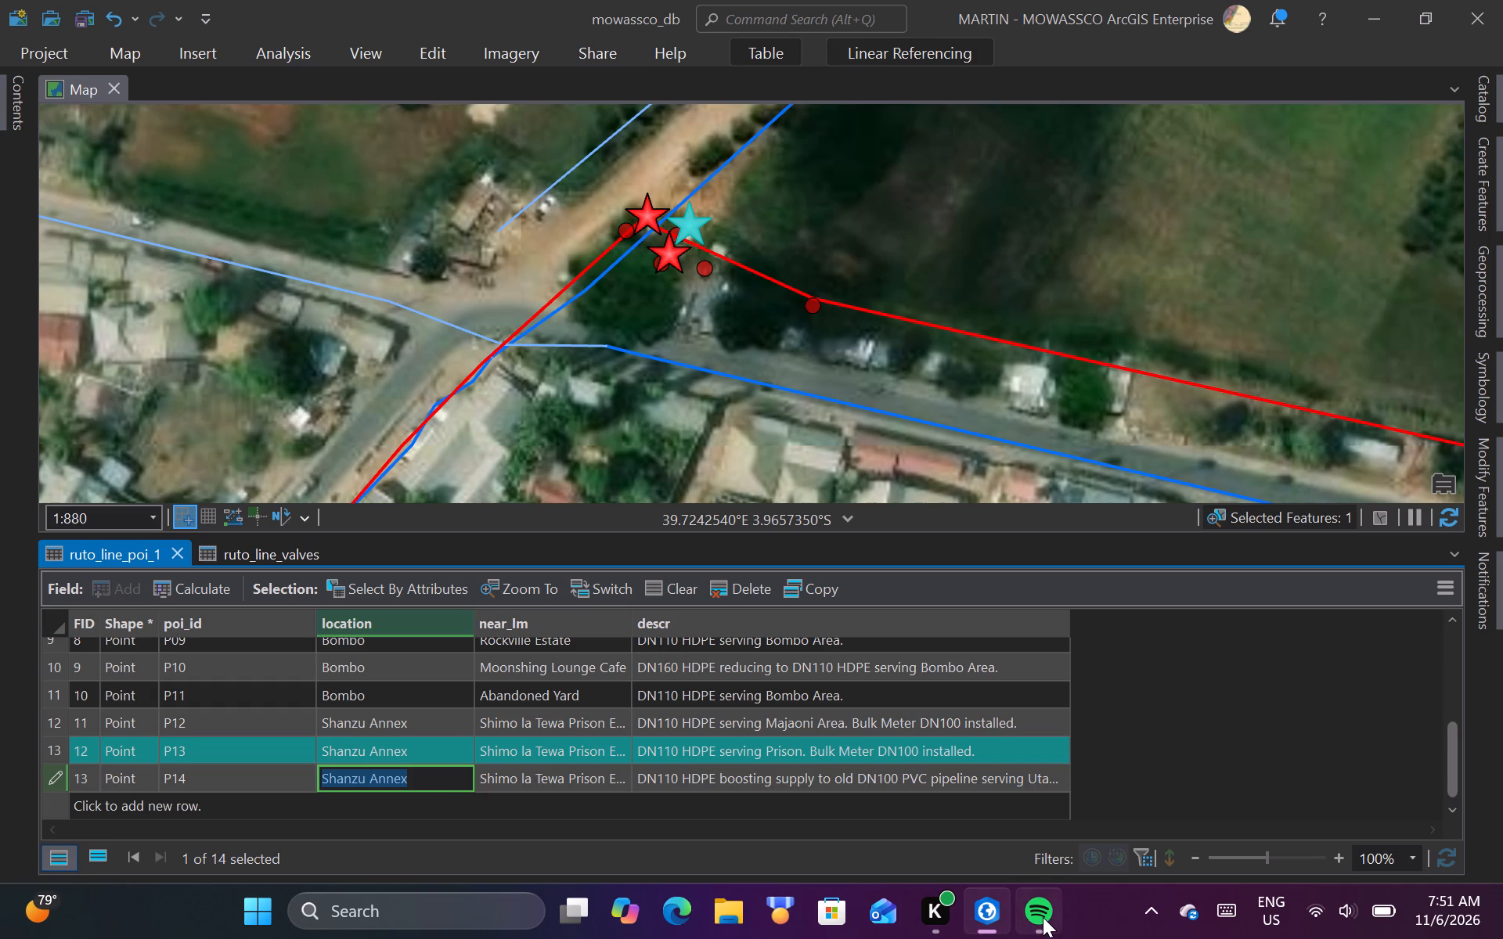
{"action": "left_click", "coordinate": [1018, 843]}
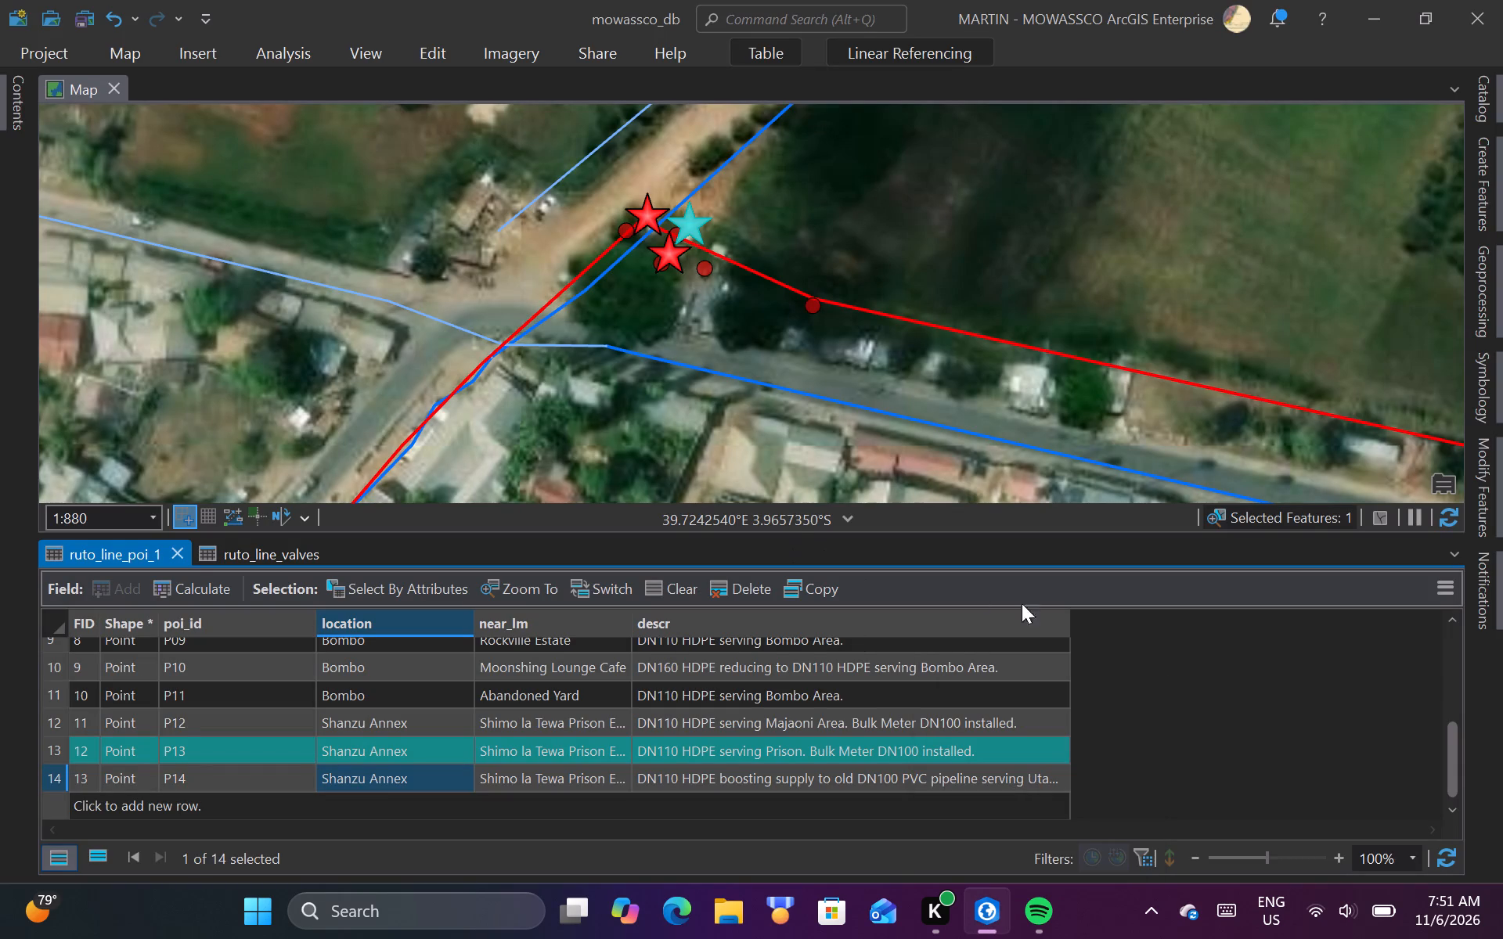
Select the P12 record in ruto_line_poi_1 and save all pending edits.
{"action": "scroll", "coordinate": [669, 363], "scroll_direction": "down", "scroll_amount": 2}
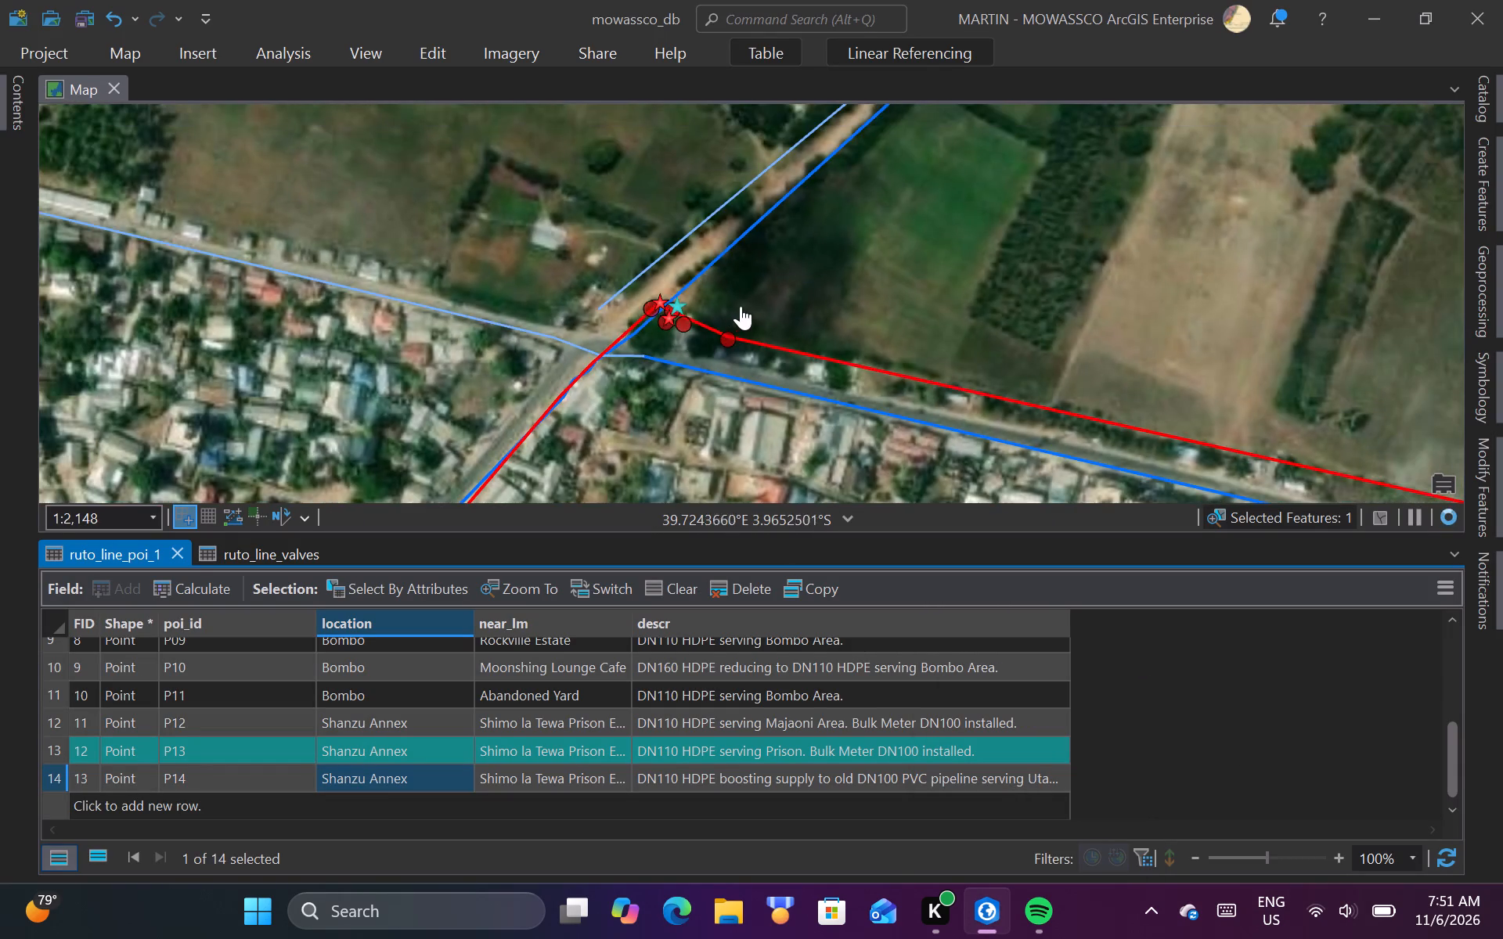
{"action": "scroll", "coordinate": [762, 311], "scroll_direction": "down", "scroll_amount": 2}
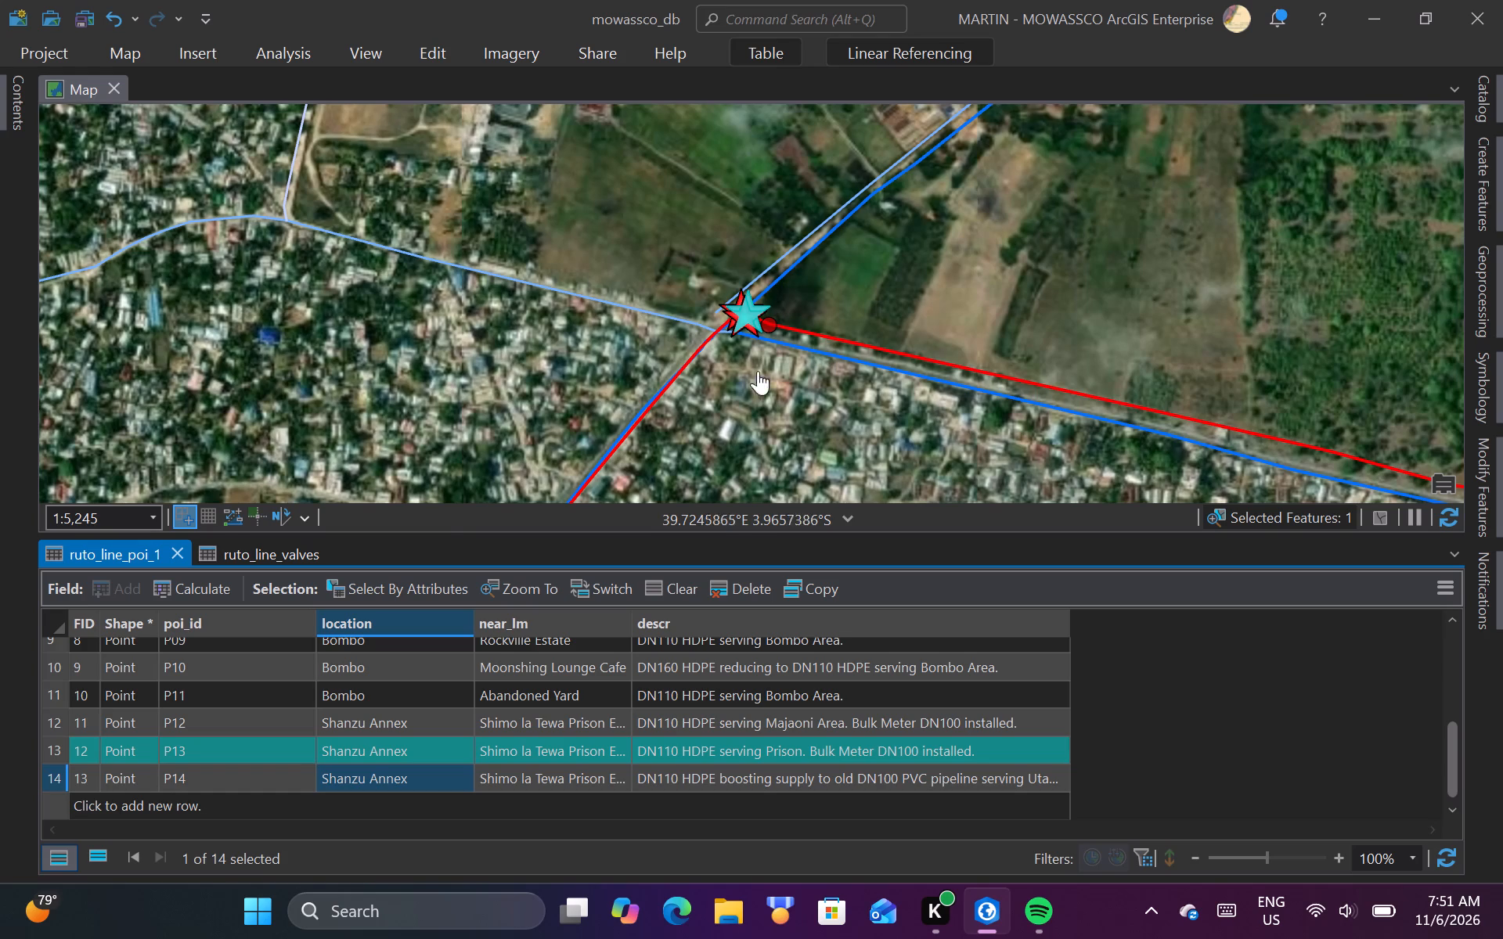
{"action": "left_click", "coordinate": [50, 728]}
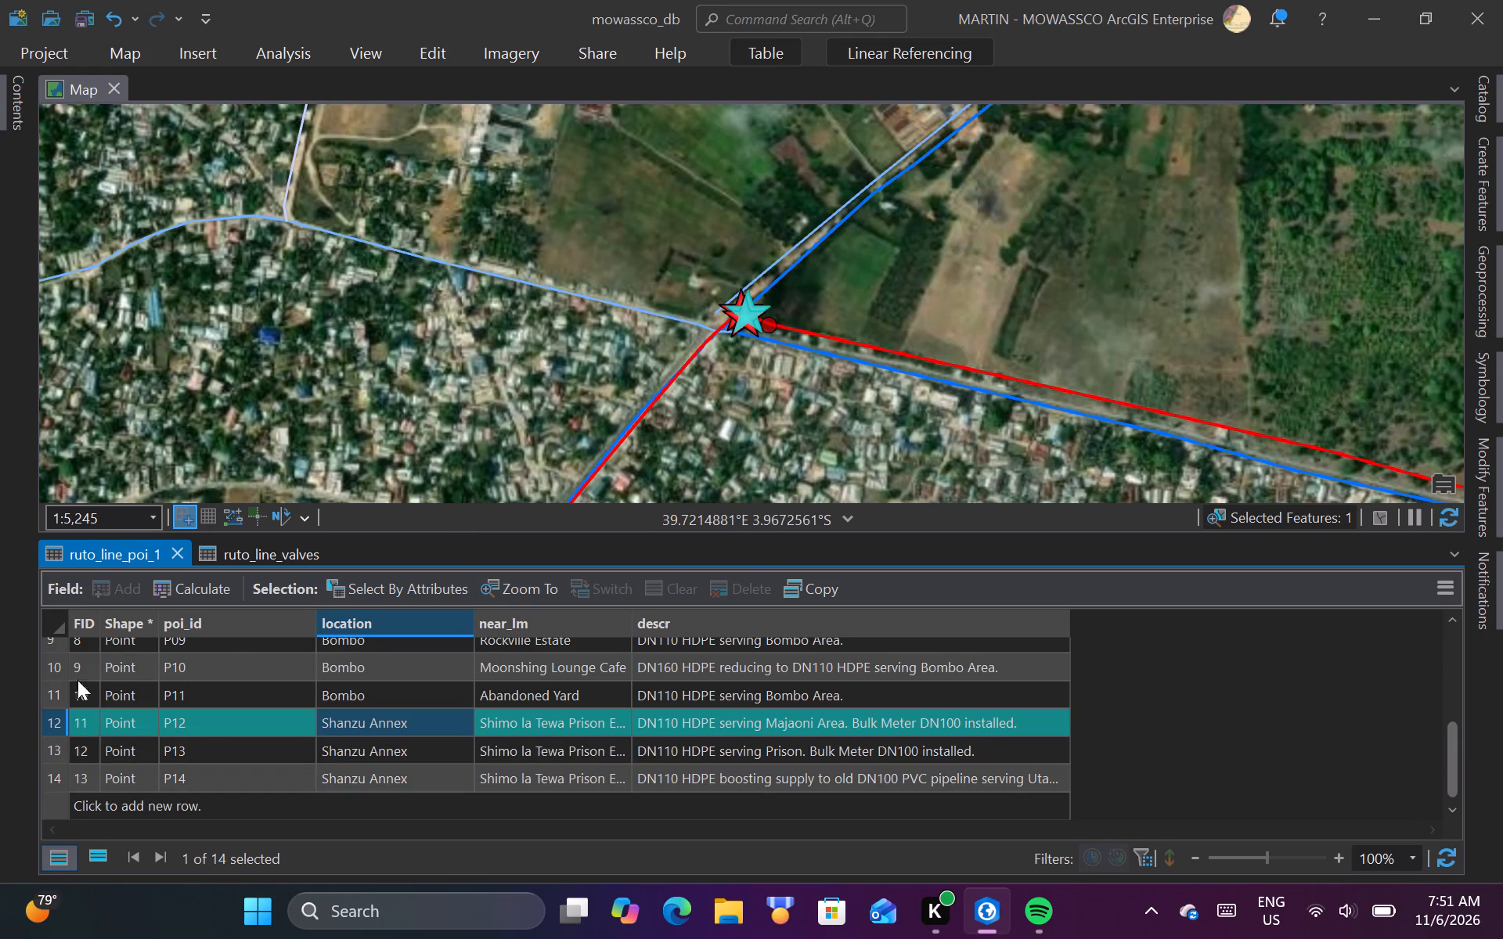
{"action": "left_click", "coordinate": [424, 50]}
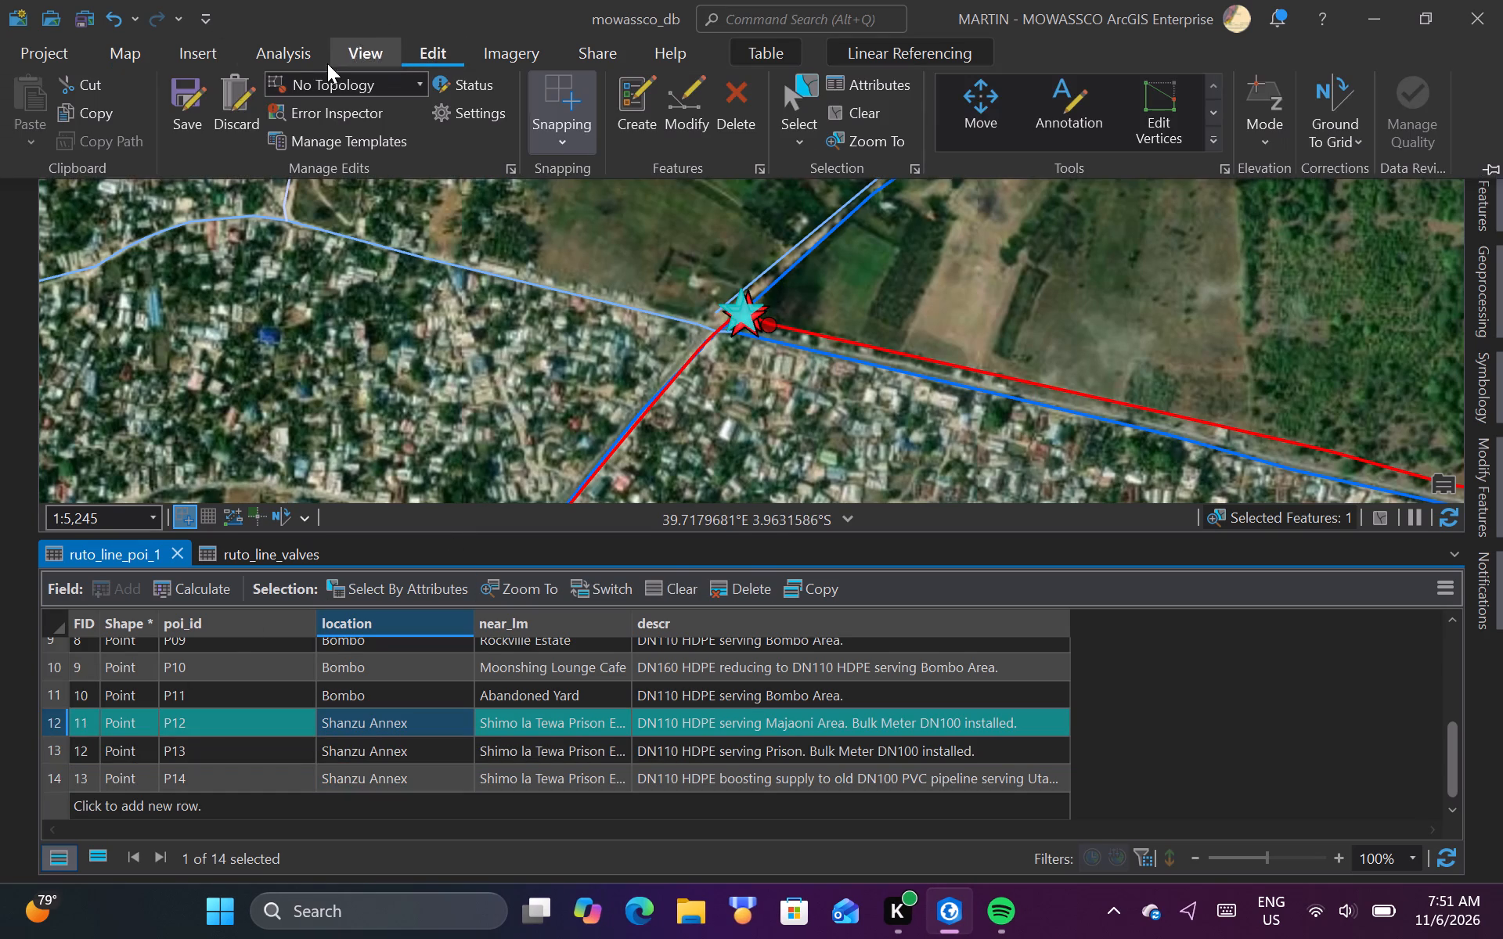
{"action": "left_click", "coordinate": [186, 106]}
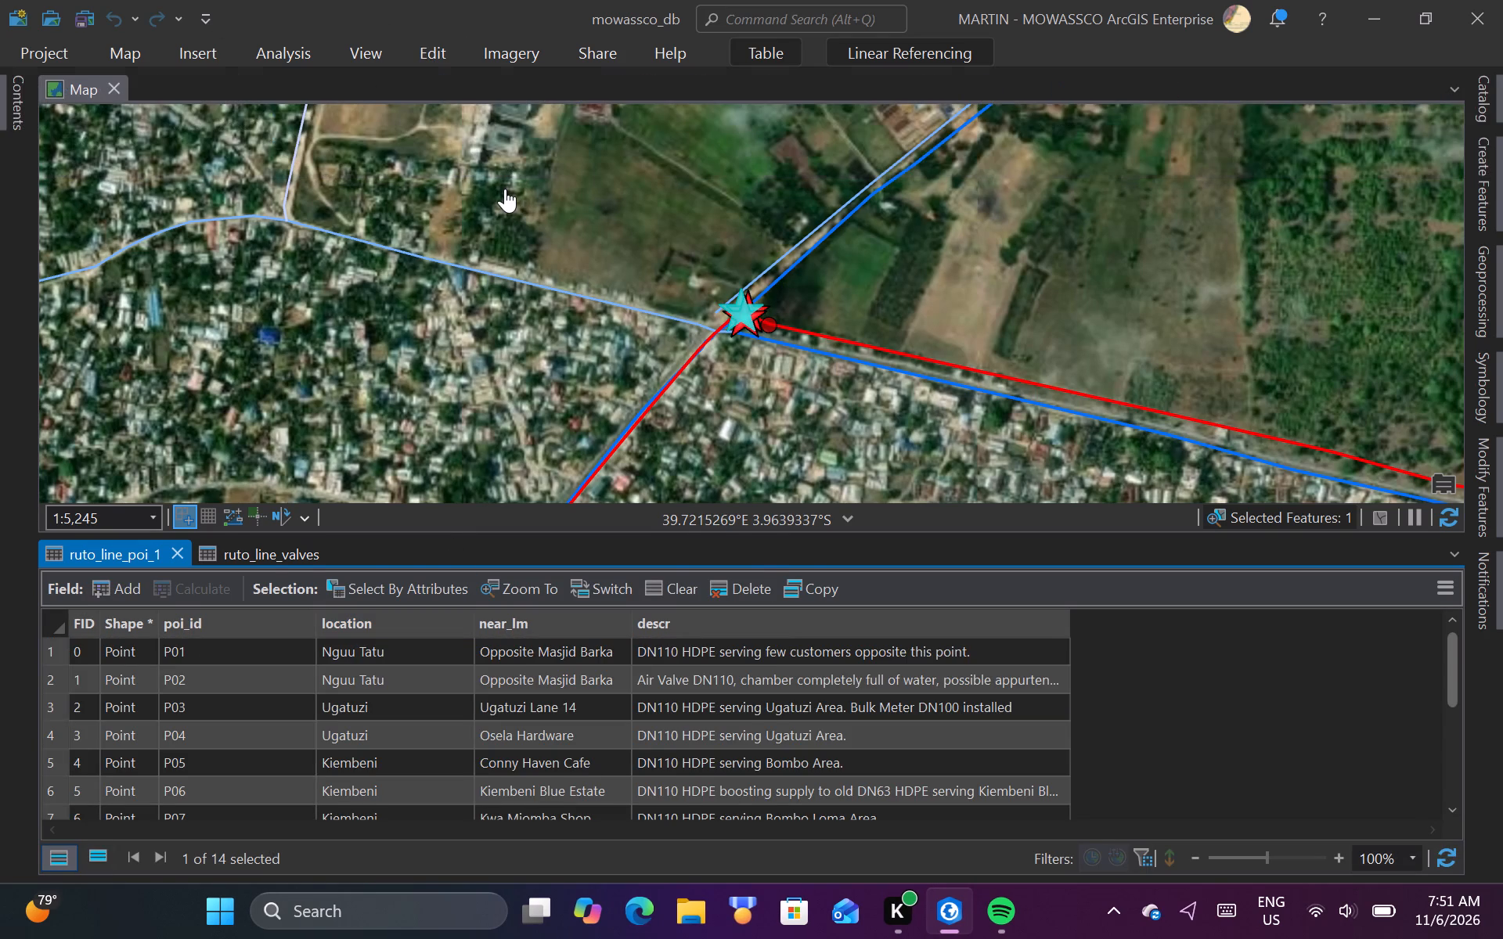
{"action": "scroll", "coordinate": [473, 685], "scroll_direction": "down", "scroll_amount": 3}
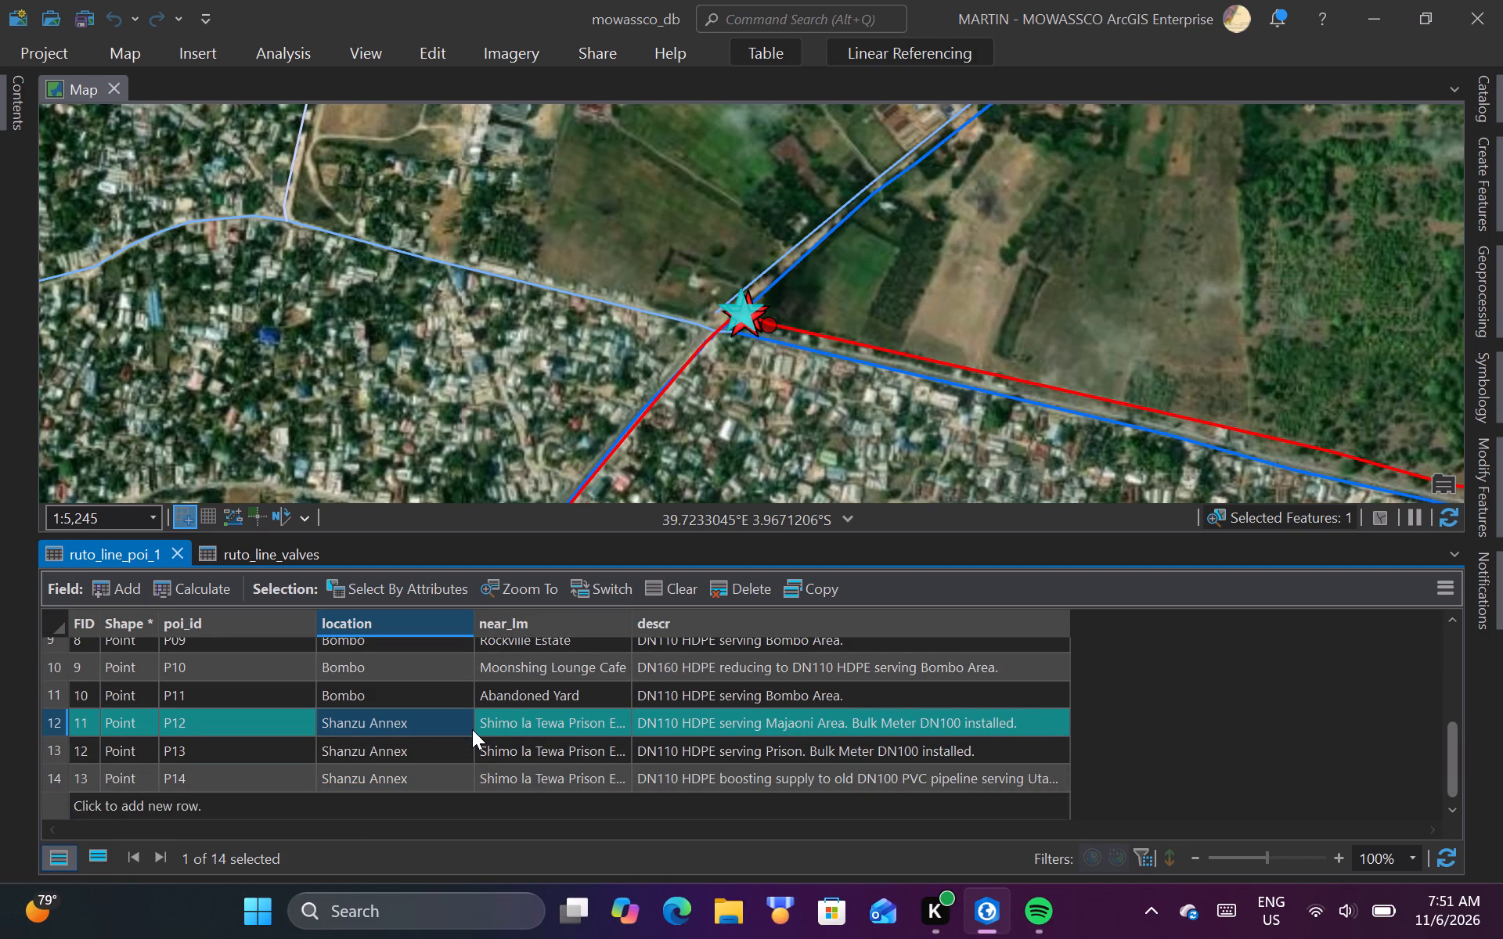
Fit the poi_id and descr columns of the ruto_line_poi_1 table to the width of their contents.
{"action": "scroll", "coordinate": [472, 729], "scroll_direction": "up", "scroll_amount": 8}
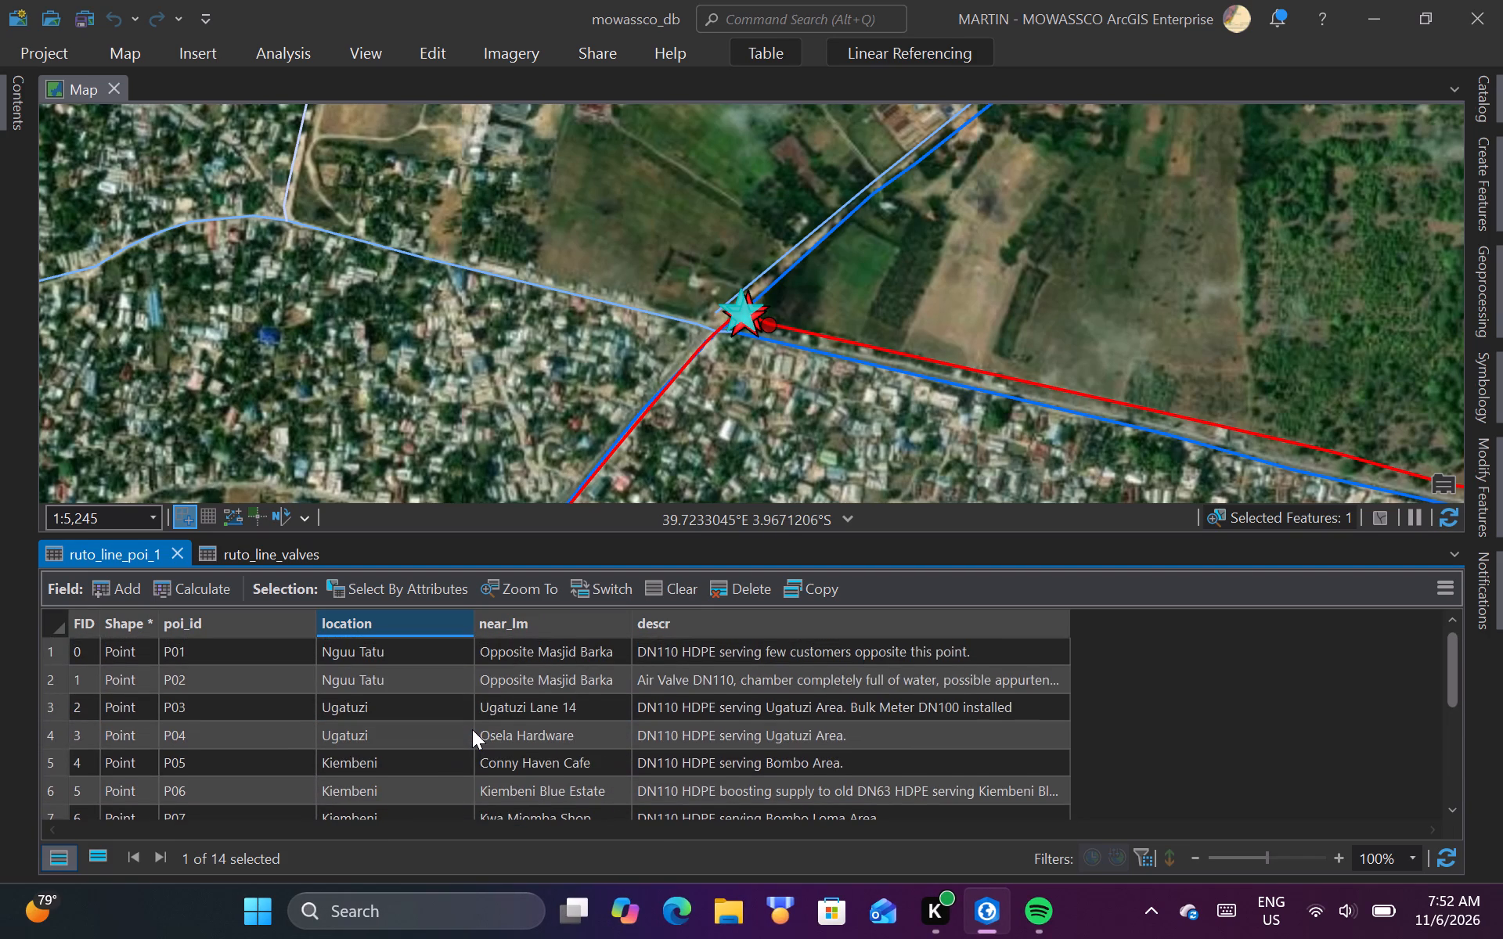
{"action": "scroll", "coordinate": [472, 729], "scroll_direction": "down", "scroll_amount": 6}
{"action": "scroll", "coordinate": [472, 731], "scroll_direction": "up", "scroll_amount": 3}
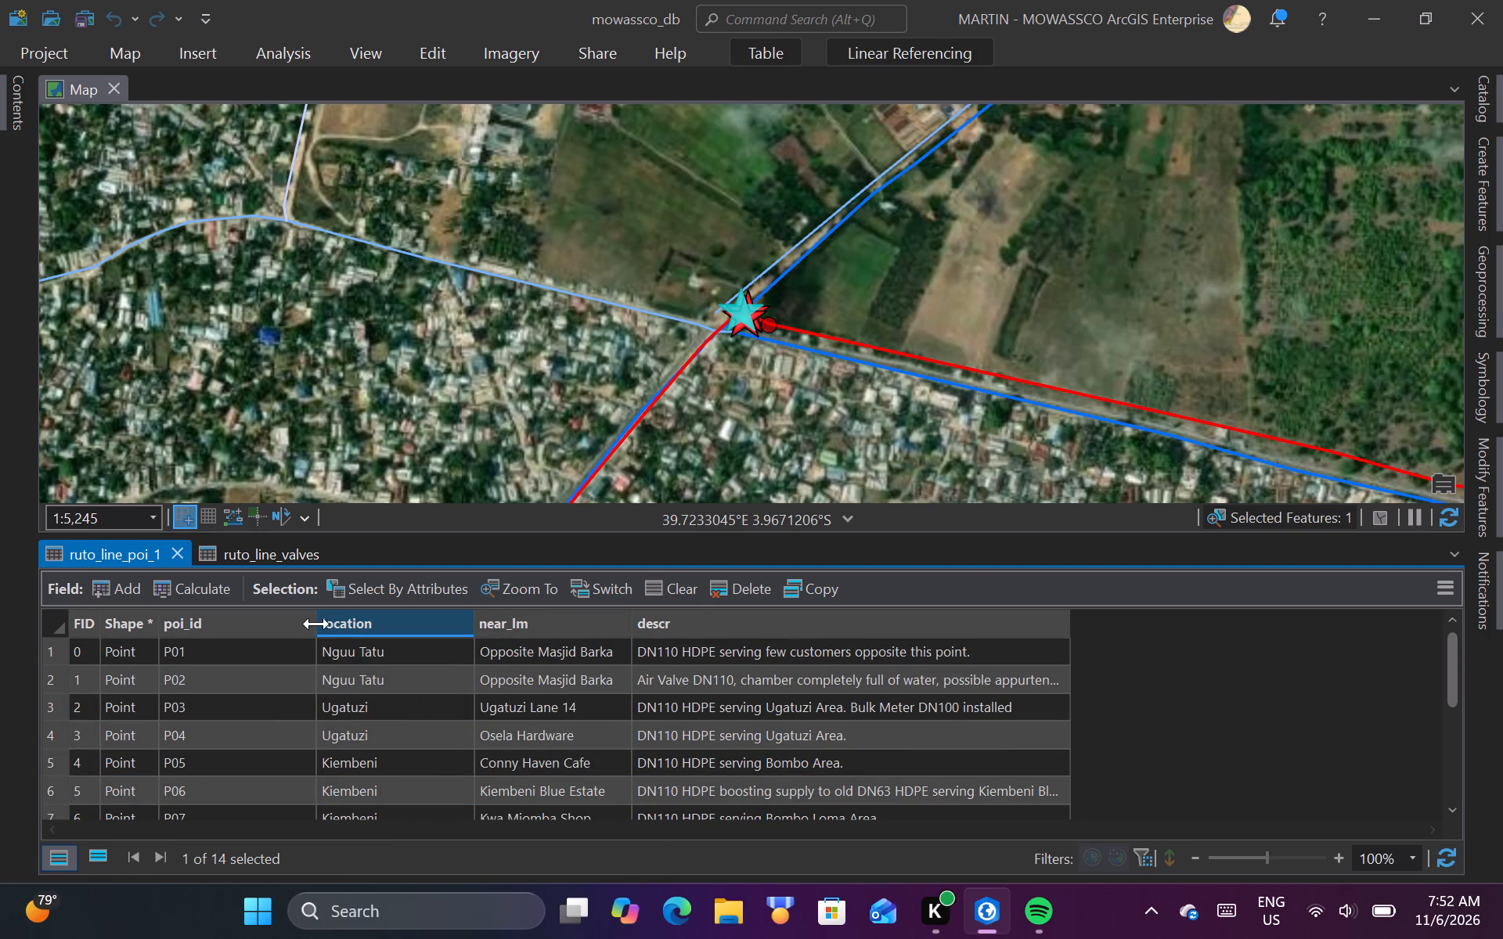
{"action": "triple_click", "coordinate": [316, 624]}
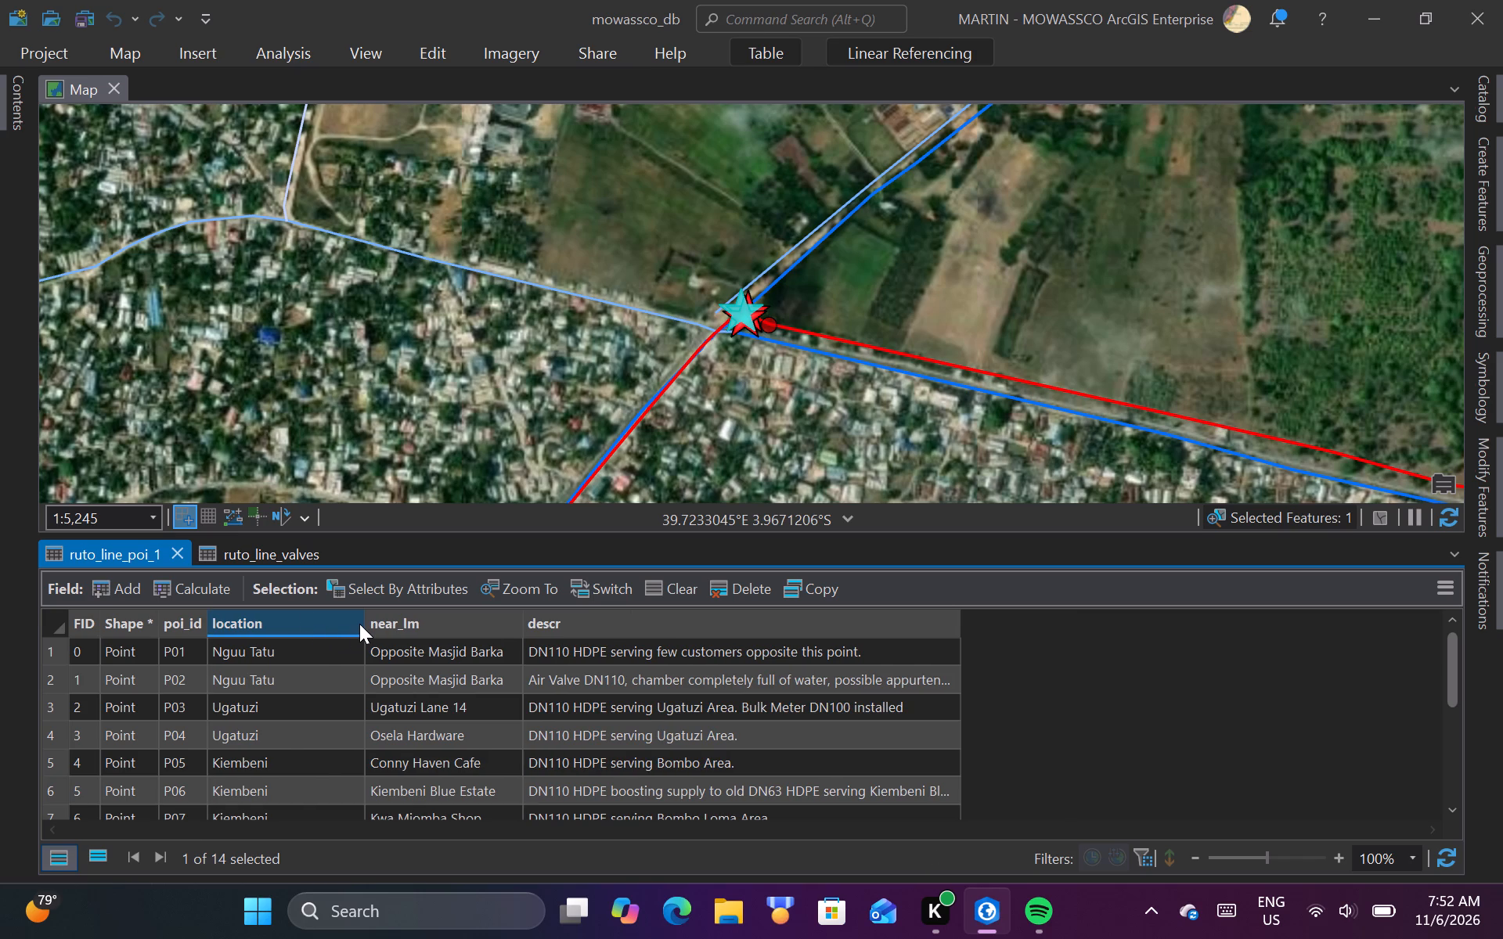
{"action": "scroll", "coordinate": [419, 738], "scroll_direction": "down", "scroll_amount": 2}
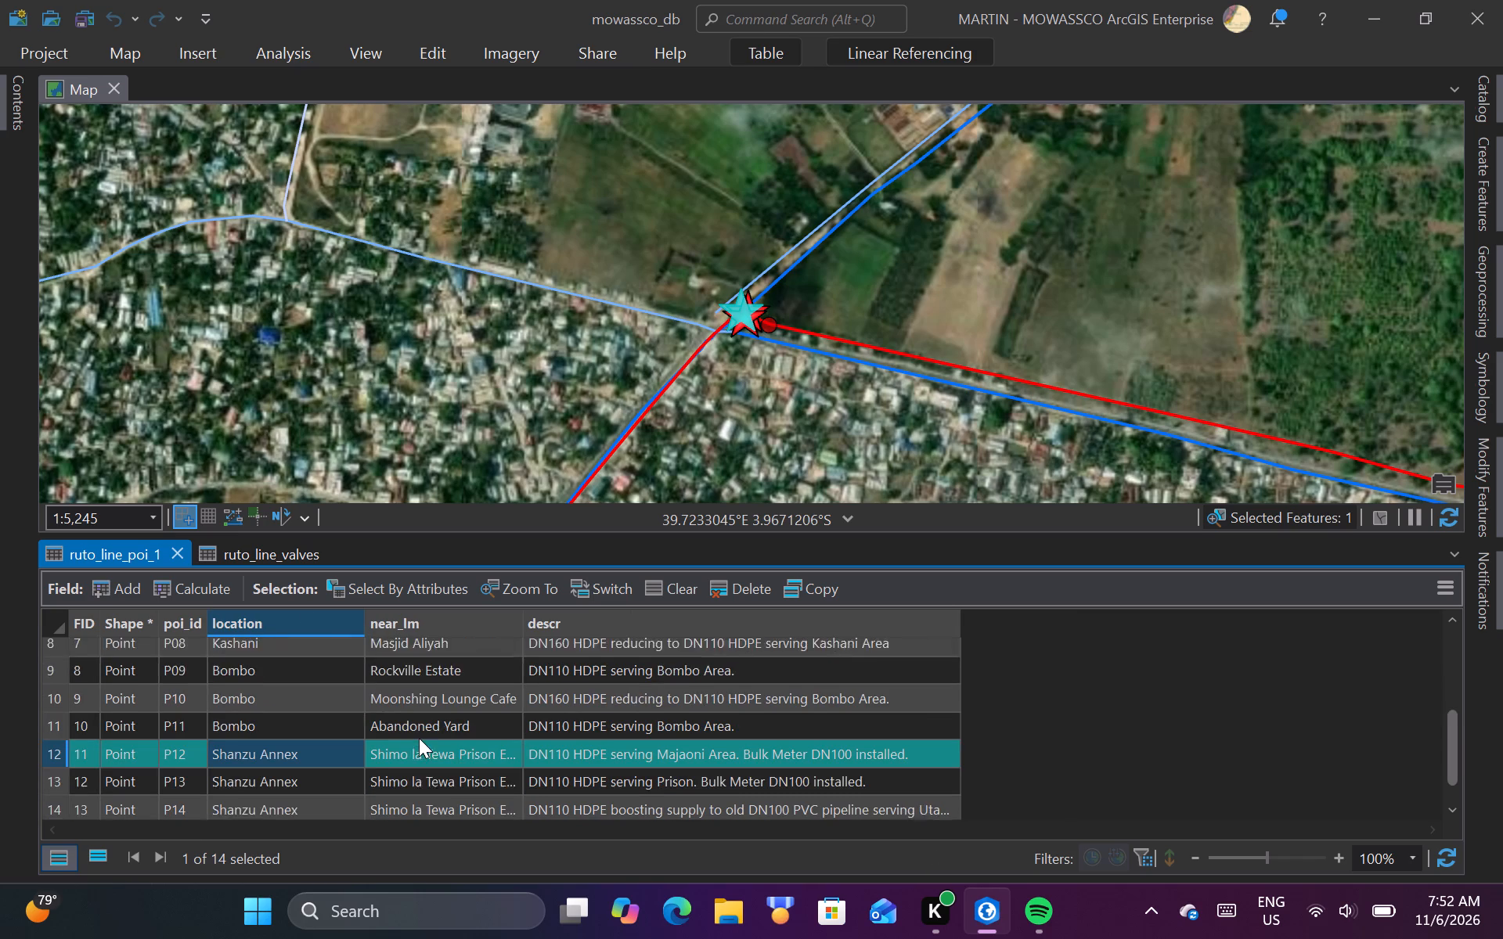
{"action": "scroll", "coordinate": [419, 738], "scroll_direction": "down", "scroll_amount": 3}
{"action": "scroll", "coordinate": [419, 738], "scroll_direction": "up", "scroll_amount": 3}
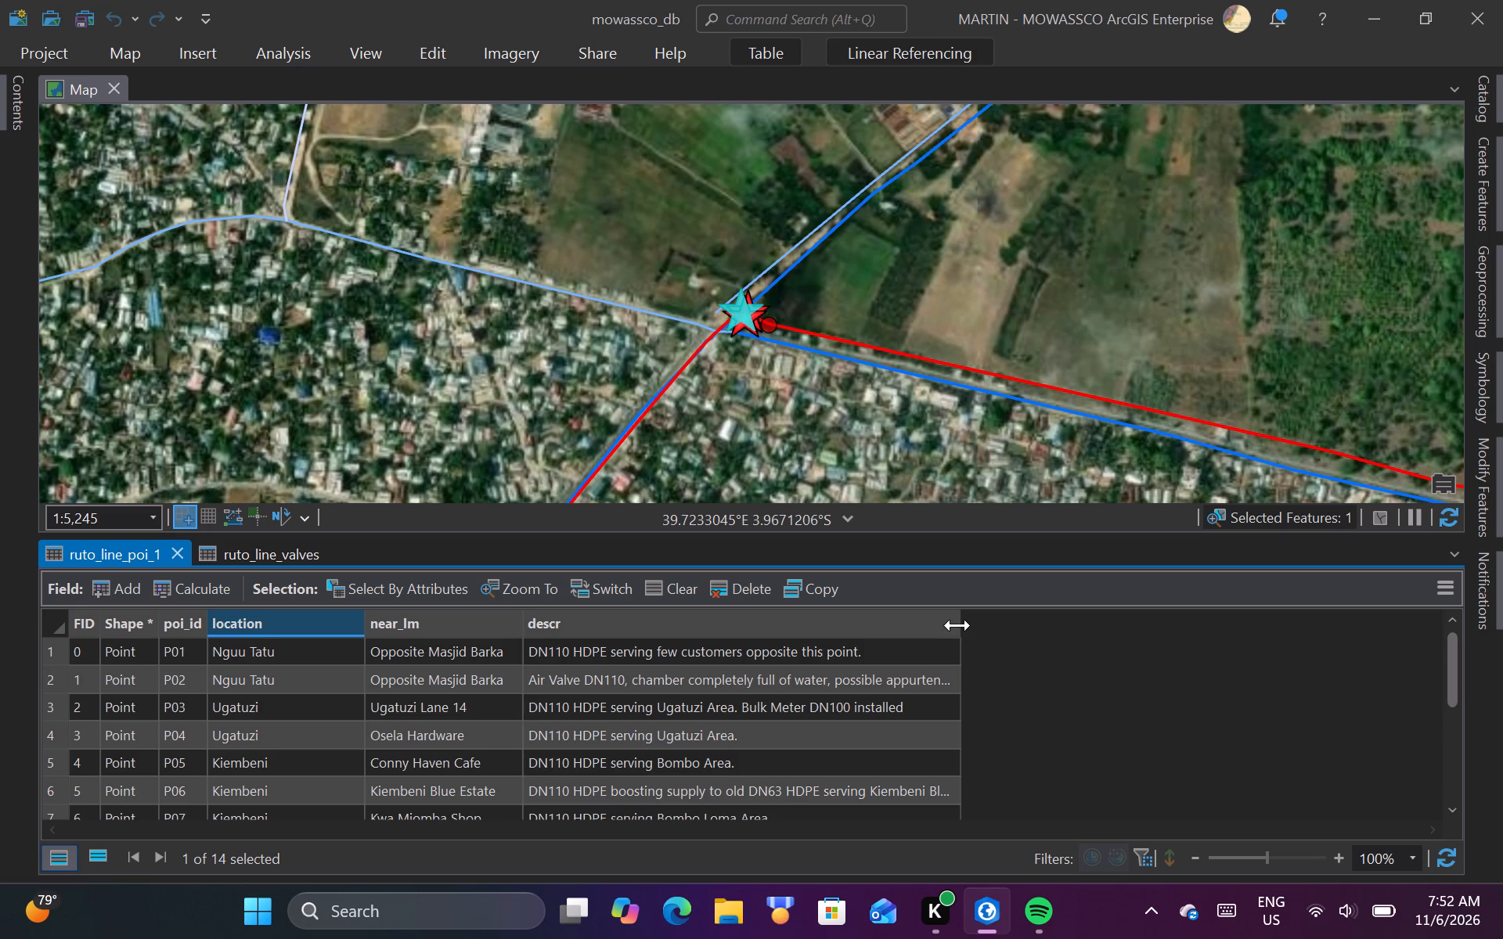
{"action": "double_click", "coordinate": [957, 625]}
Fit the near_lm column of ruto_line_poi_1 to its contents and review the records from P14 back to P01.
{"action": "scroll", "coordinate": [1085, 660], "scroll_direction": "down", "scroll_amount": 6}
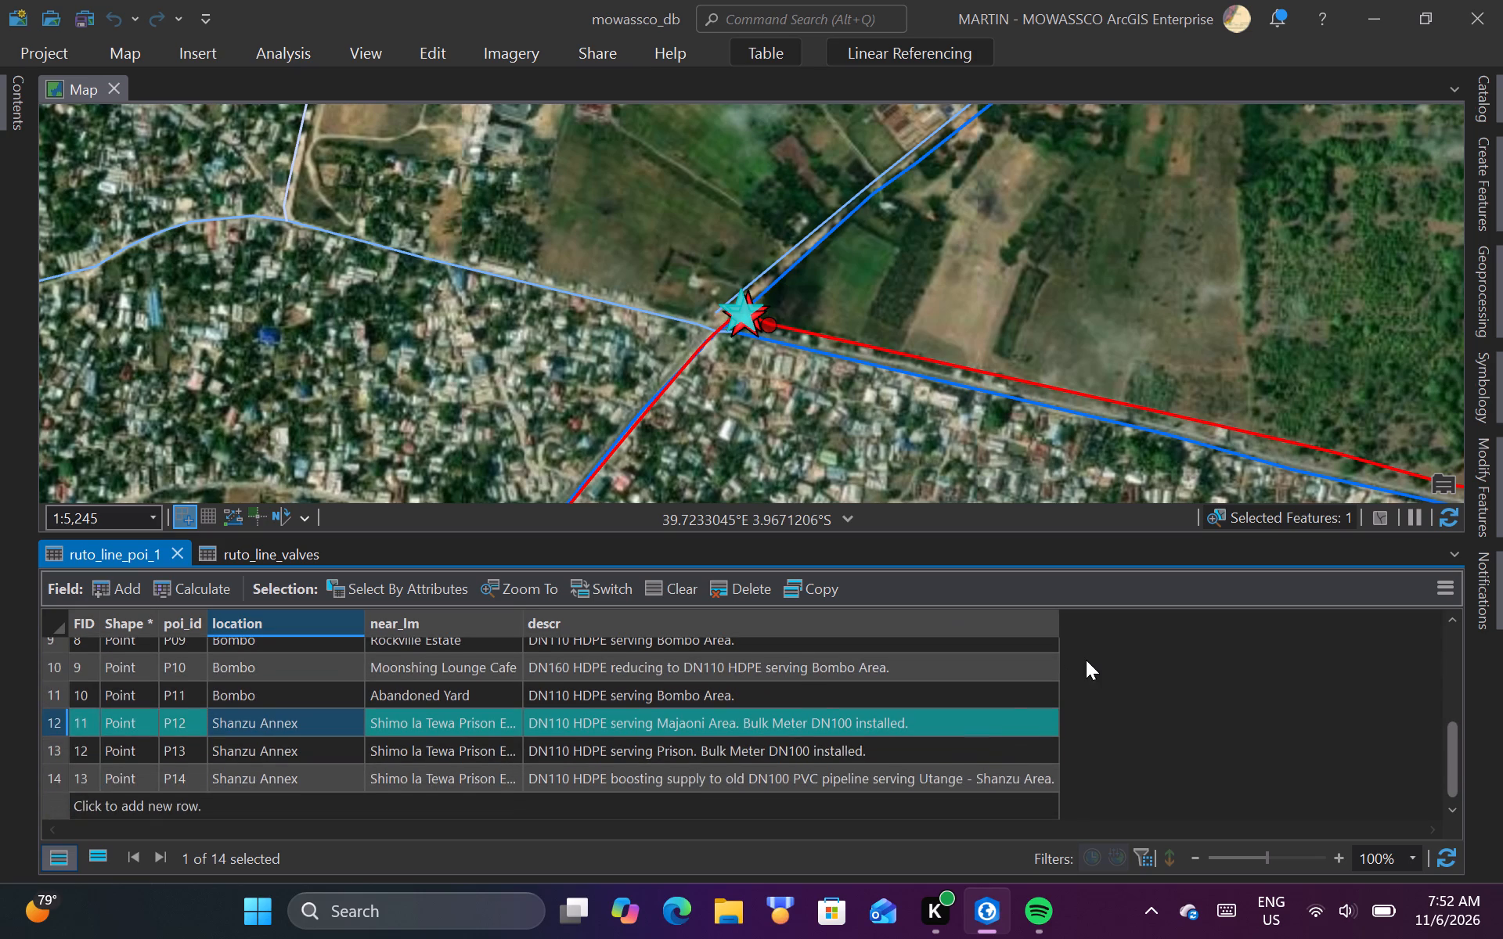
{"action": "scroll", "coordinate": [1122, 685], "scroll_direction": "up", "scroll_amount": 7}
{"action": "scroll", "coordinate": [1122, 685], "scroll_direction": "down", "scroll_amount": 2}
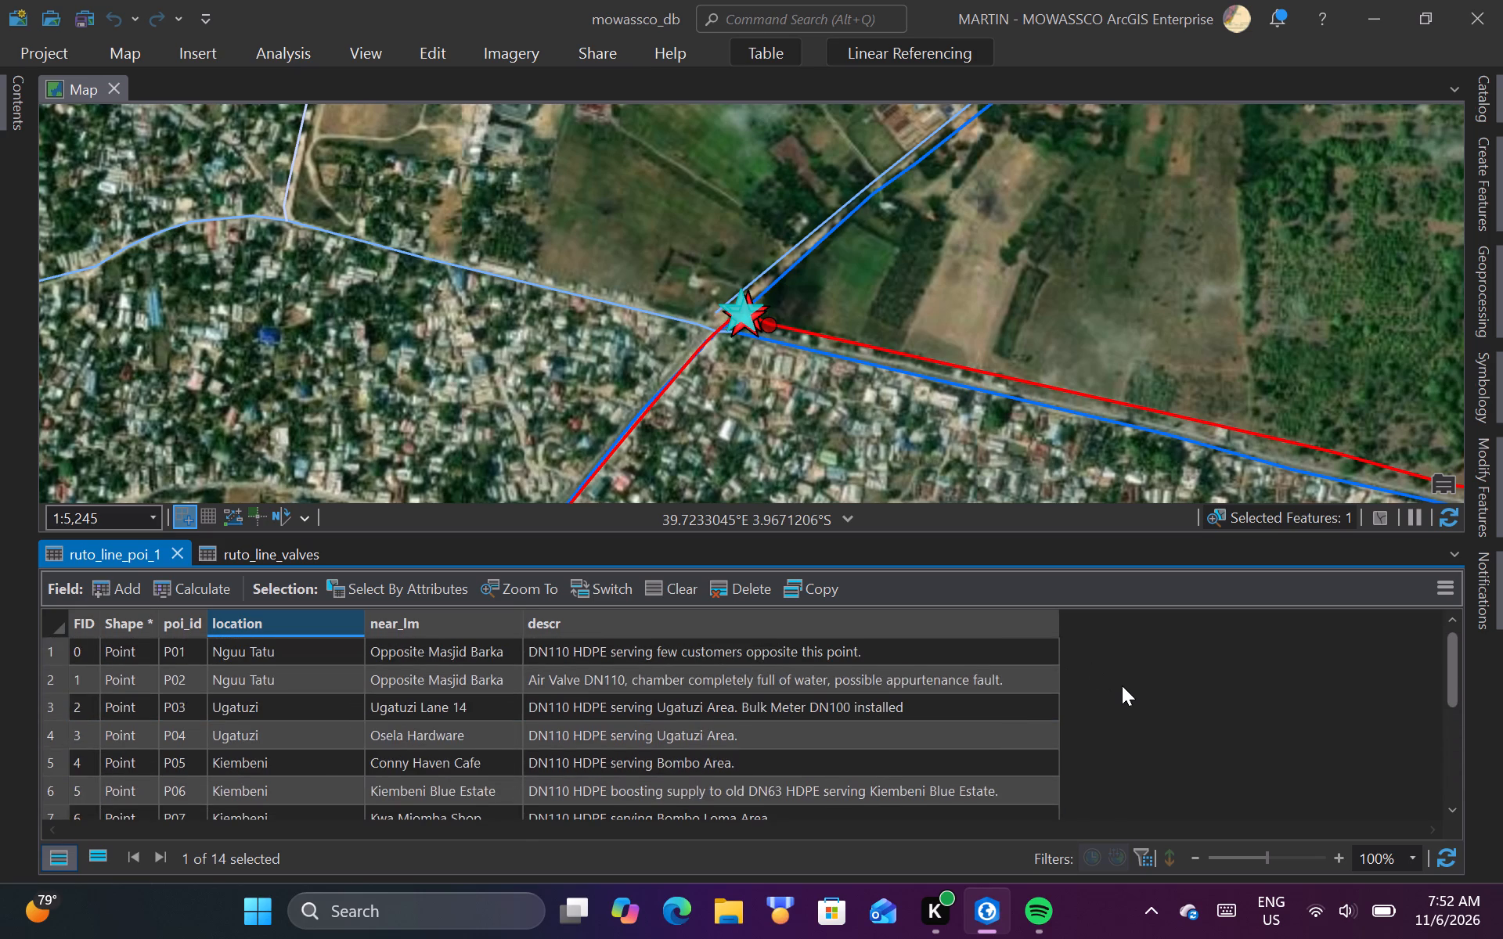
{"action": "scroll", "coordinate": [1122, 687], "scroll_direction": "down", "scroll_amount": 1}
{"action": "scroll", "coordinate": [1122, 687], "scroll_direction": "up", "scroll_amount": 1}
{"action": "scroll", "coordinate": [1122, 687], "scroll_direction": "down", "scroll_amount": 2}
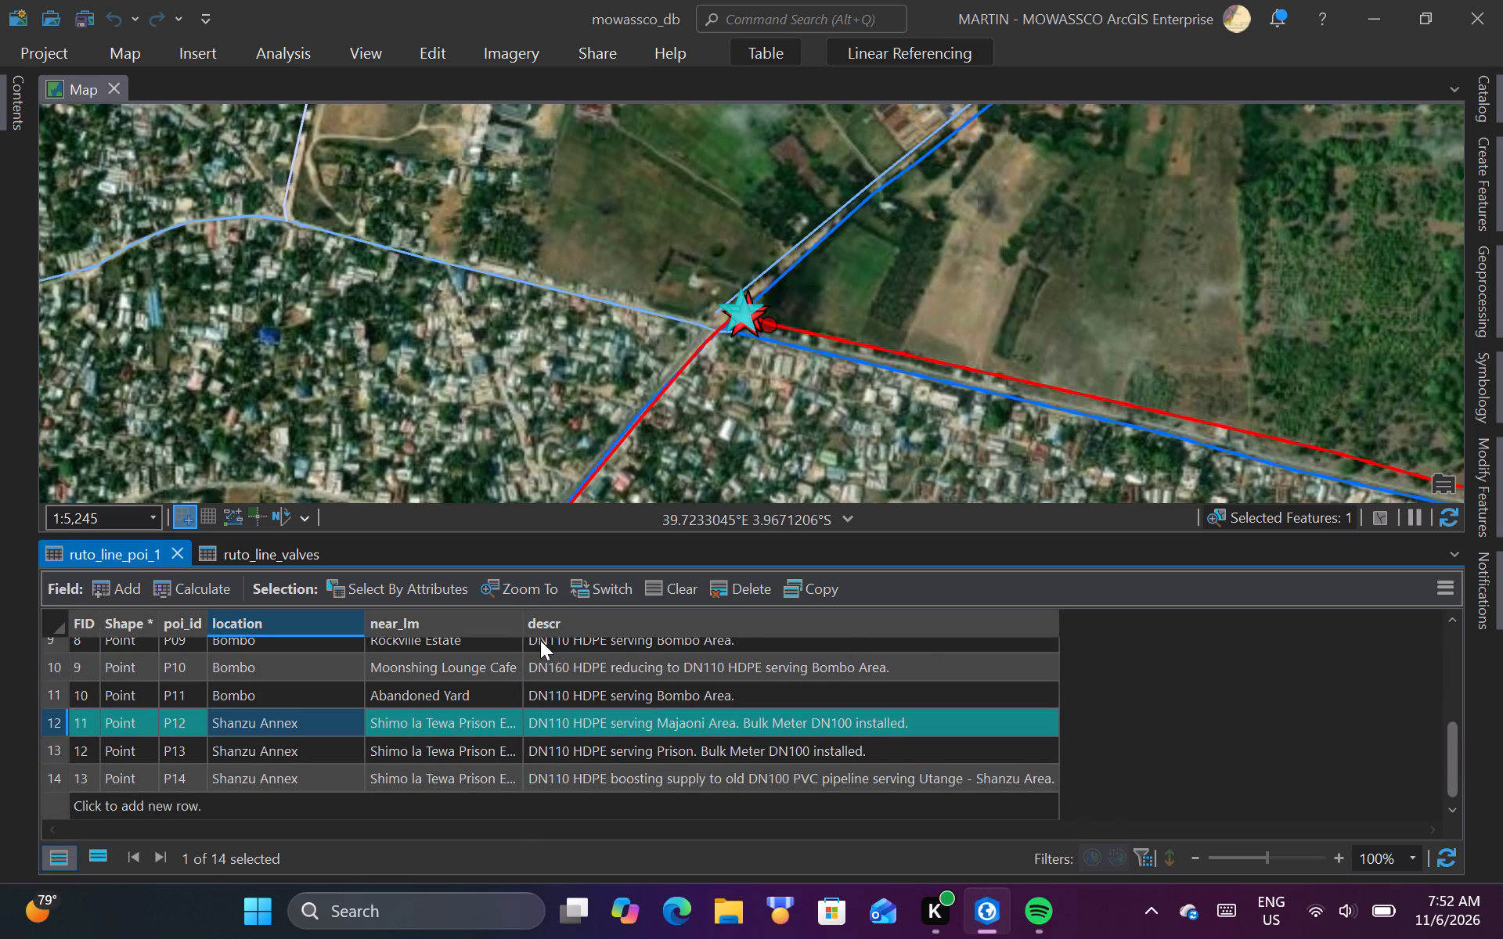
{"action": "triple_click", "coordinate": [522, 626]}
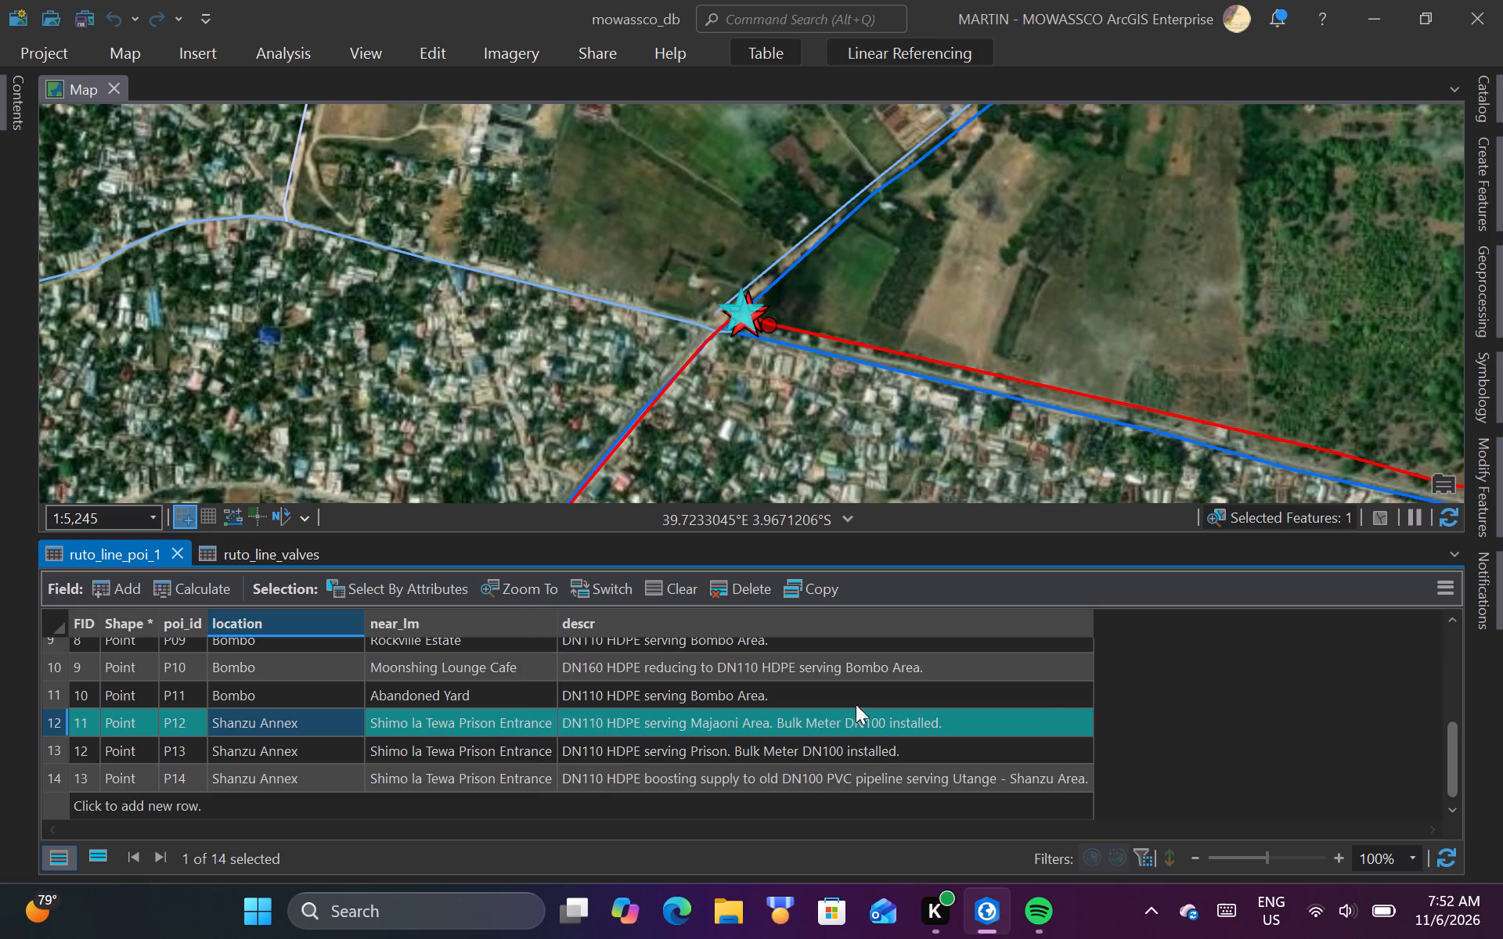
{"action": "scroll", "coordinate": [897, 724], "scroll_direction": "up", "scroll_amount": 1}
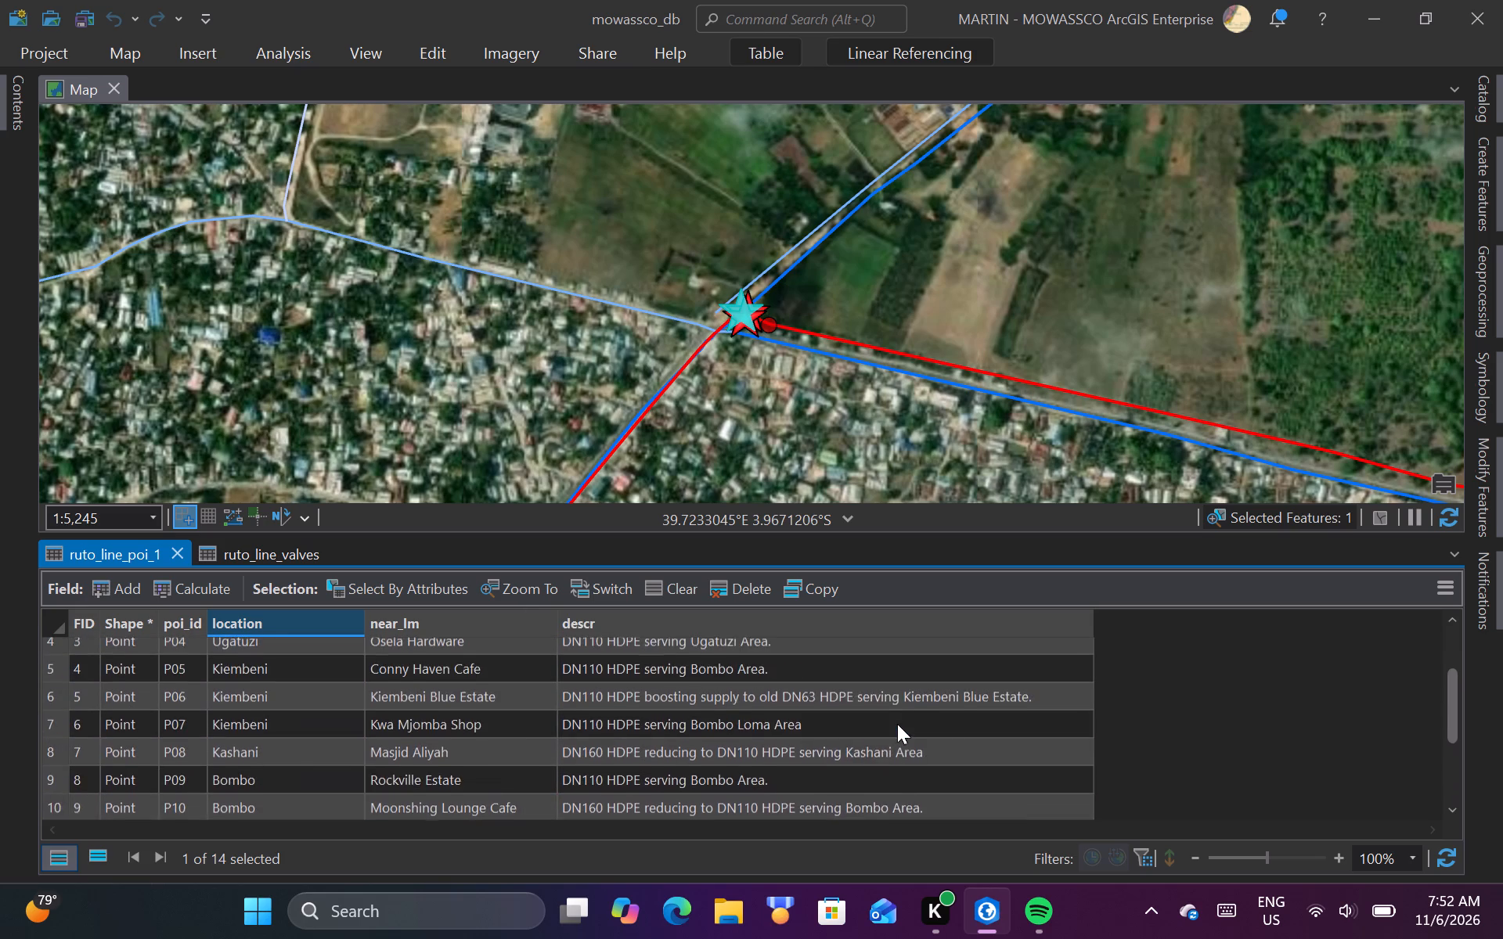
{"action": "scroll", "coordinate": [897, 724], "scroll_direction": "up", "scroll_amount": 5}
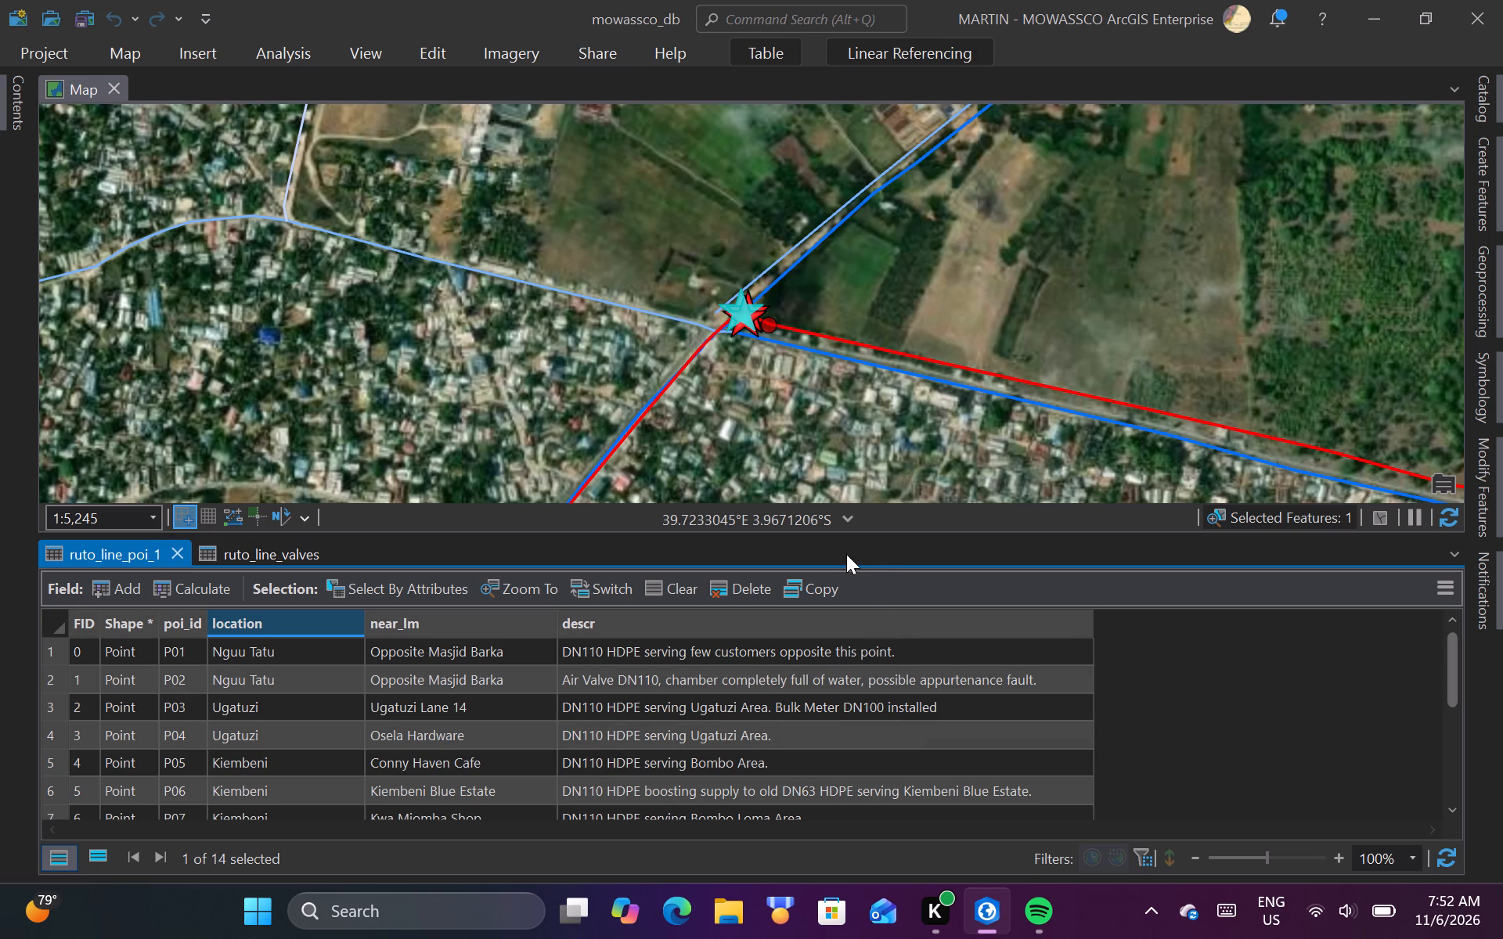
Inspect the attributes of the ruto_line_poi point just southeast of the three star points at the junction.
{"action": "scroll", "coordinate": [754, 306], "scroll_direction": "up", "scroll_amount": 3}
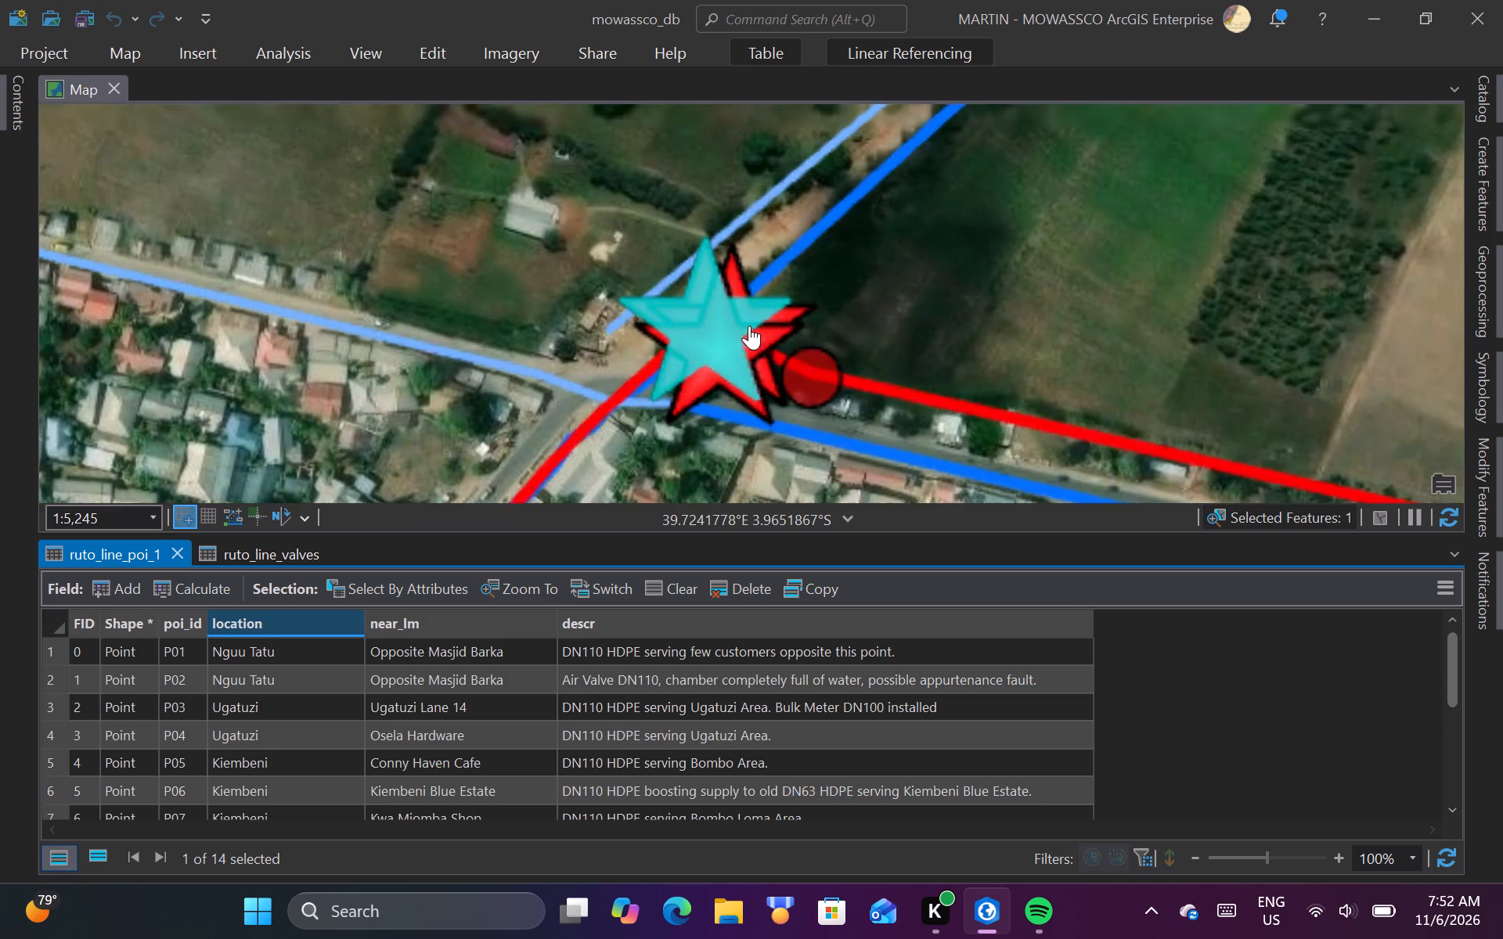
{"action": "scroll", "coordinate": [726, 348], "scroll_direction": "up", "scroll_amount": 4}
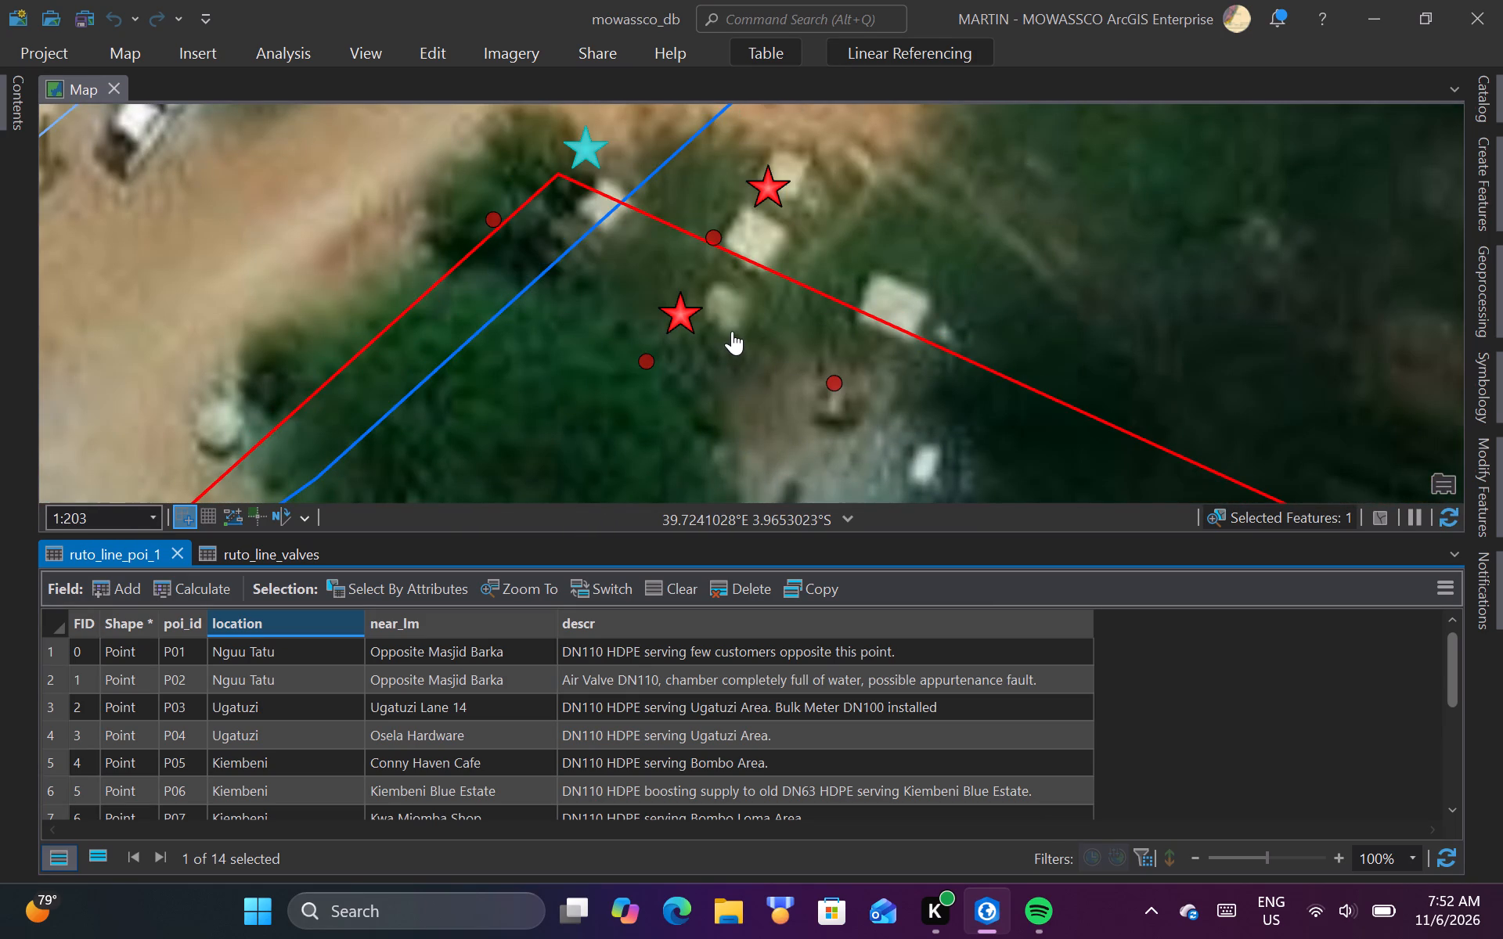
{"action": "left_click", "coordinate": [831, 386]}
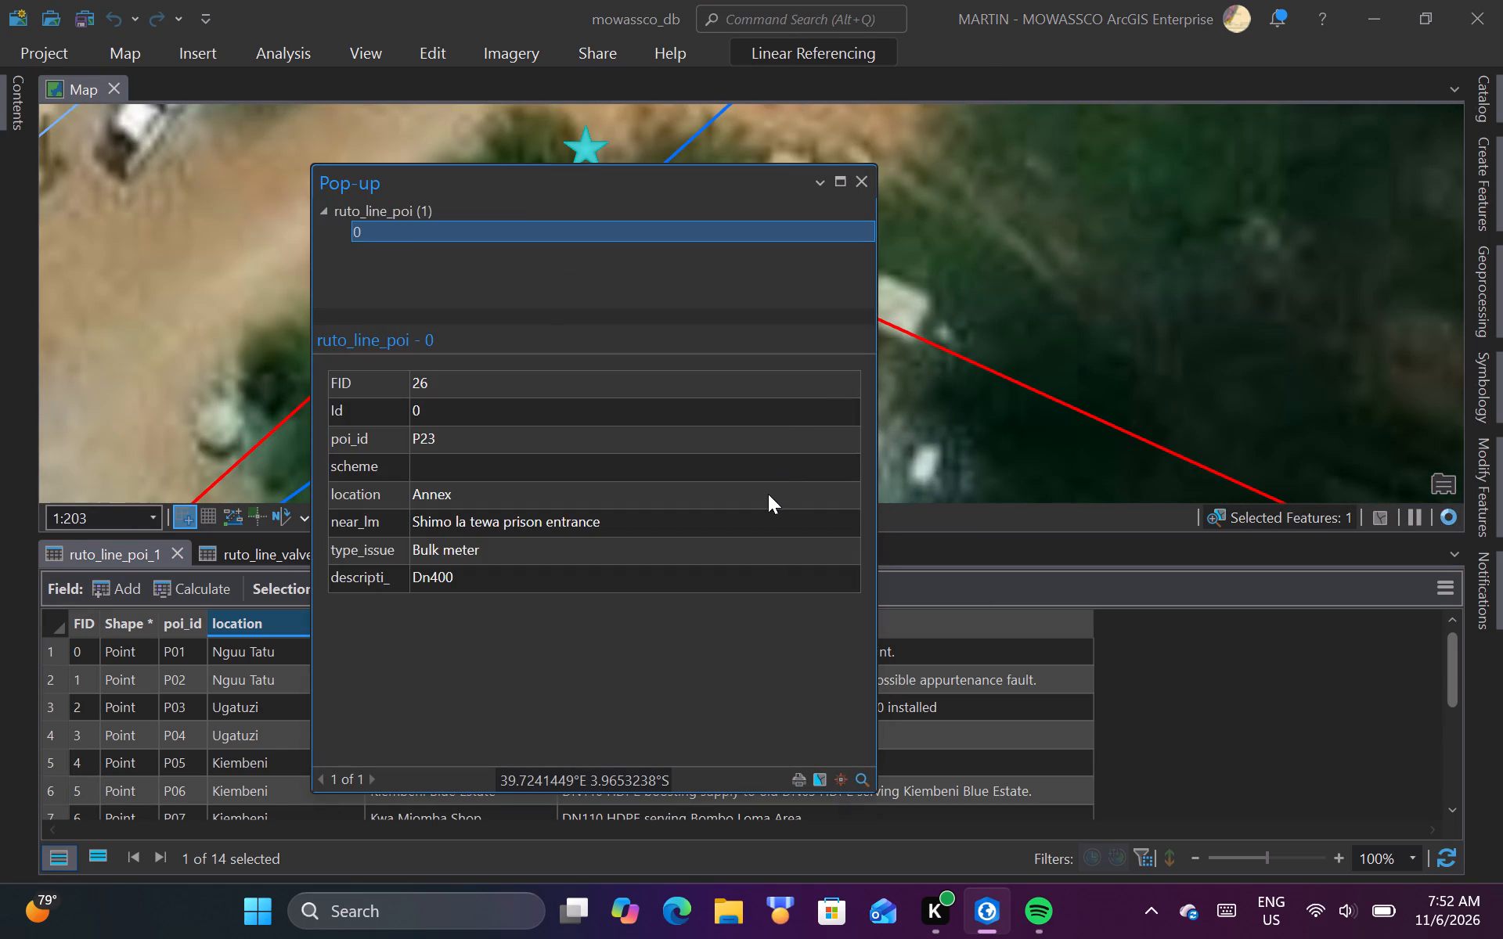
{"action": "left_click", "coordinate": [855, 183]}
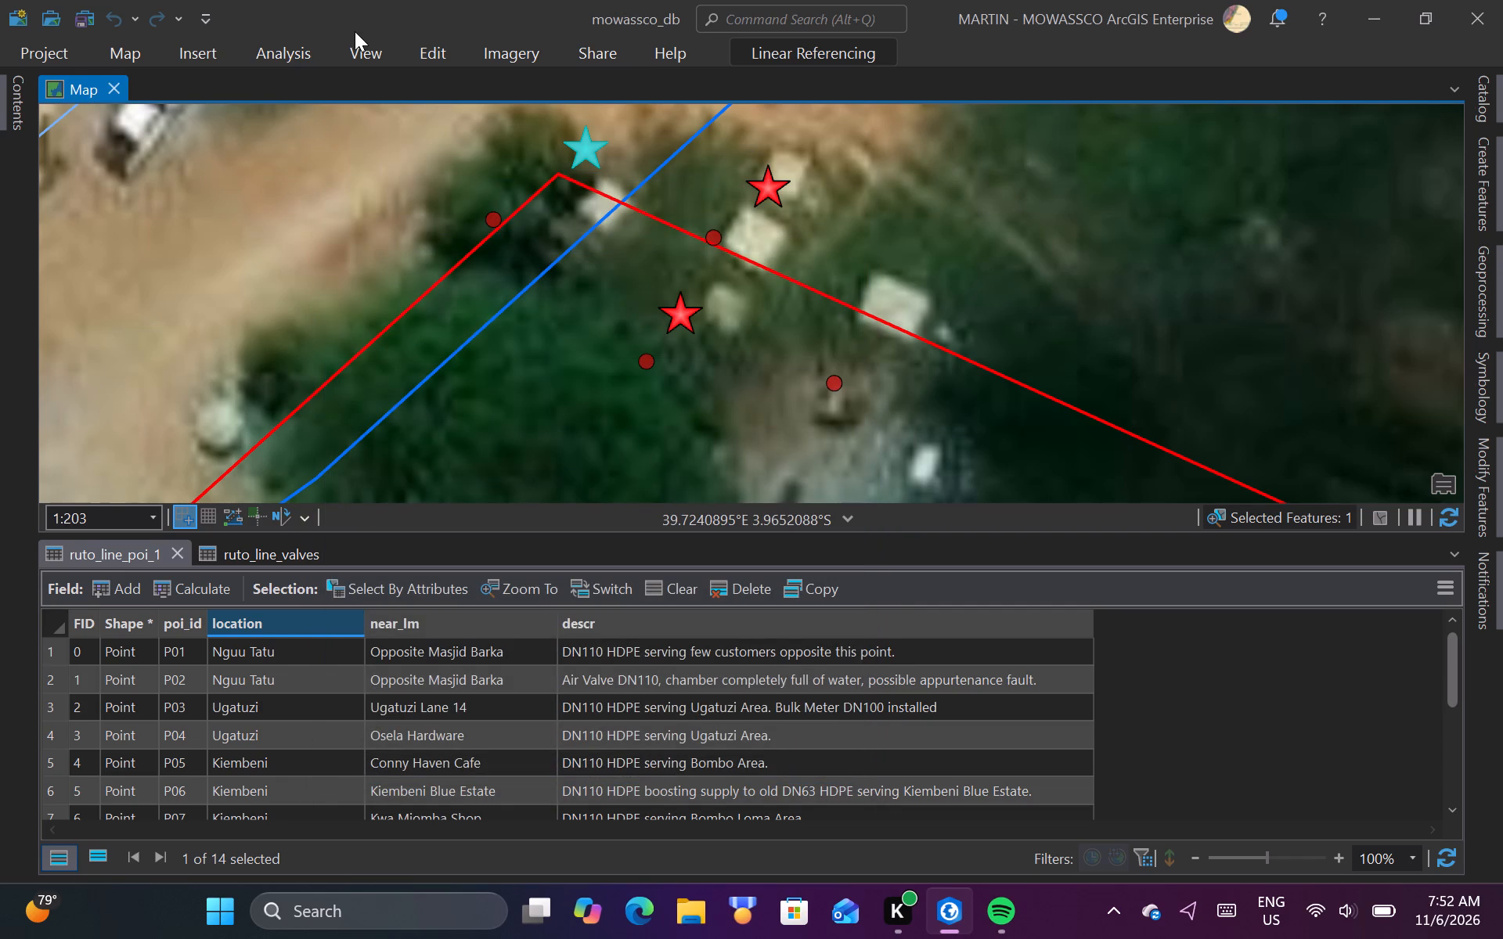
Split the ruto_line feature running southeast from the junction at its snapped midpoint beside the inspected DN400 bulk meter point.
{"action": "left_click", "coordinate": [447, 49]}
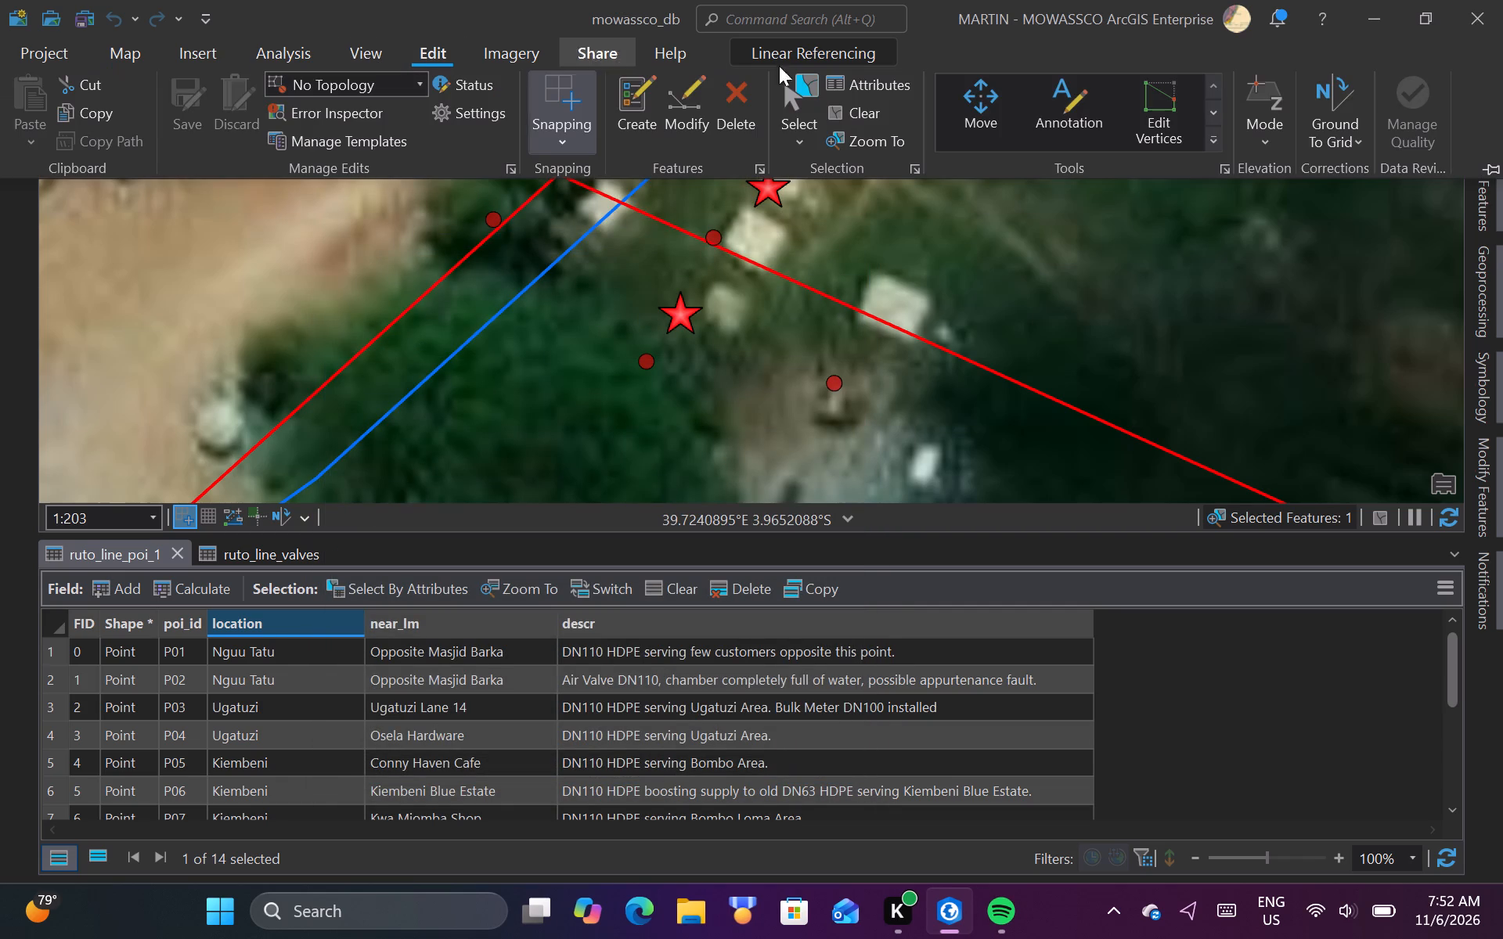
{"action": "left_click", "coordinate": [811, 95]}
{"action": "left_click", "coordinate": [977, 282]}
{"action": "left_click_drag", "start_coordinate": [947, 299], "coordinate": [952, 433]}
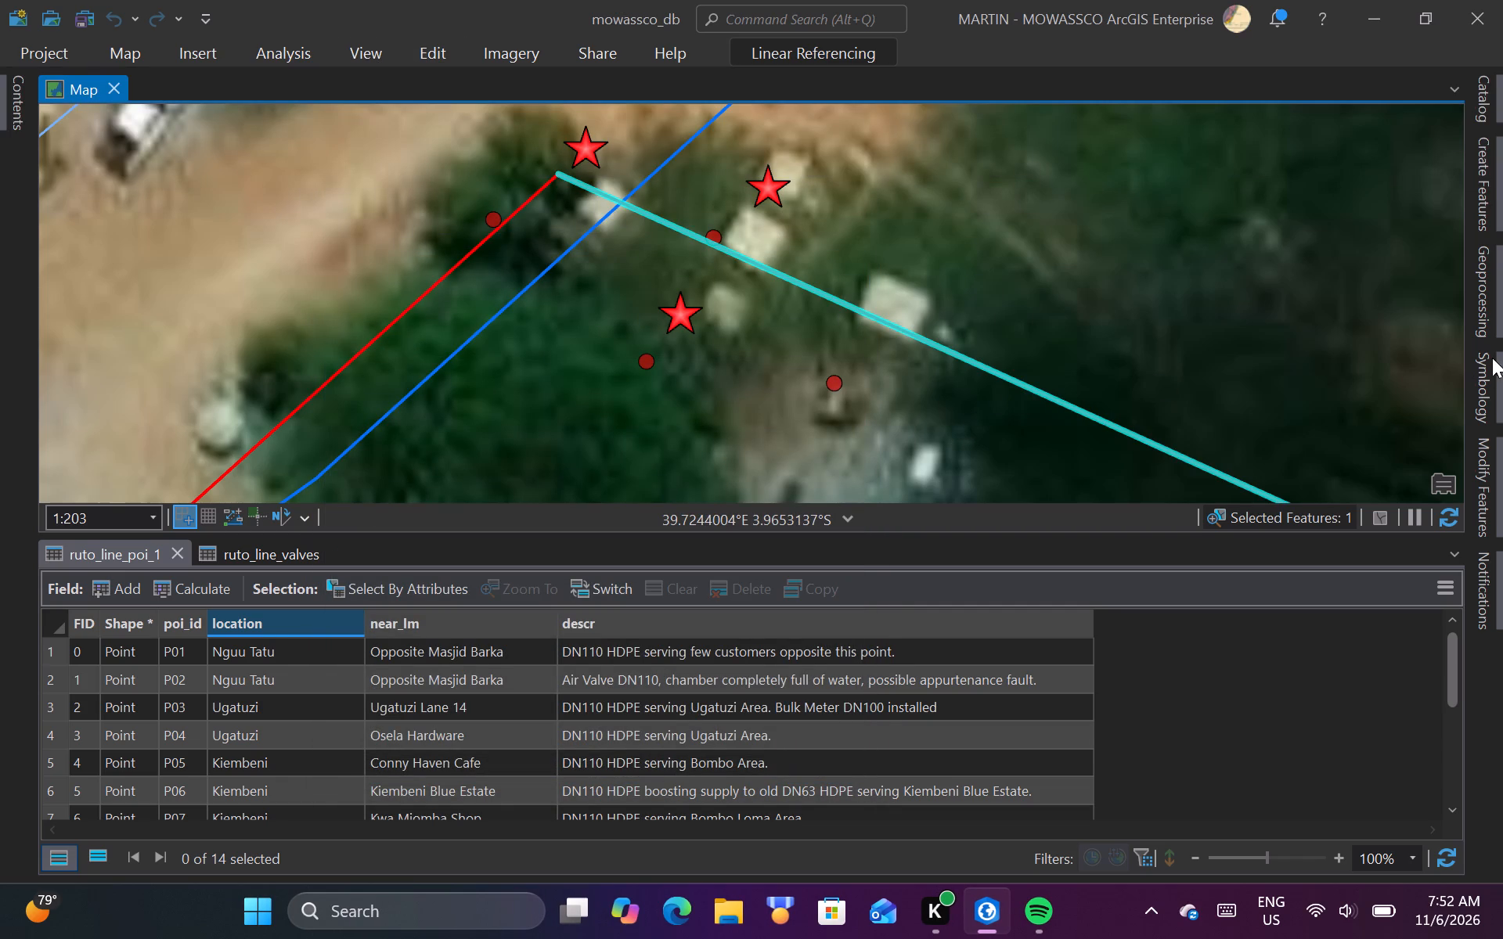
{"action": "left_click", "coordinate": [1501, 466]}
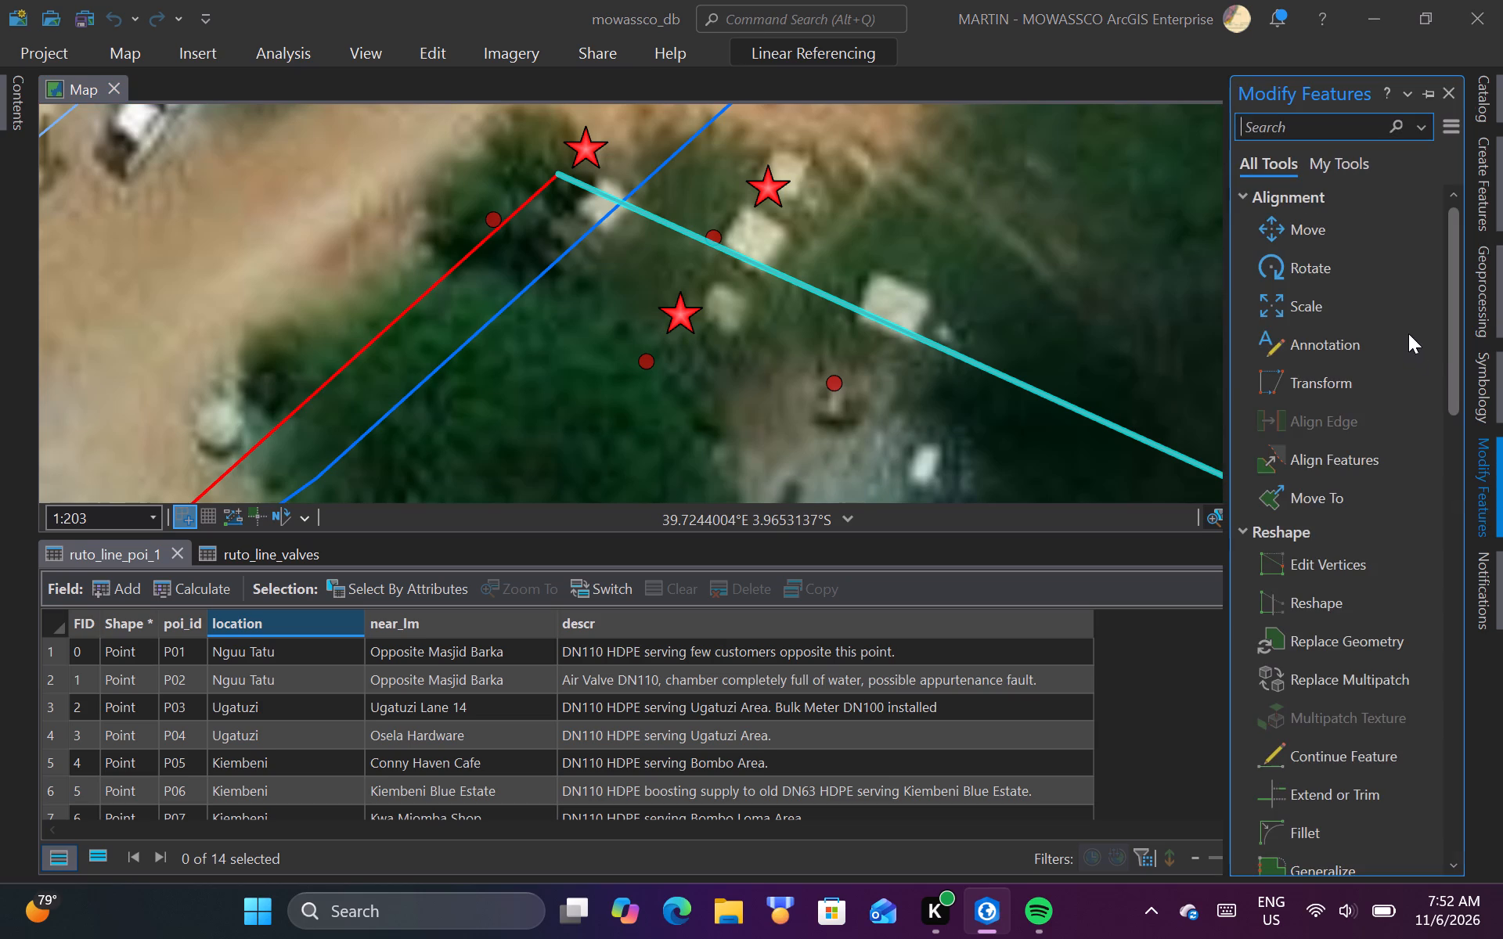
{"action": "scroll", "coordinate": [1344, 646], "scroll_direction": "down", "scroll_amount": 2}
{"action": "scroll", "coordinate": [1325, 735], "scroll_direction": "down", "scroll_amount": 1}
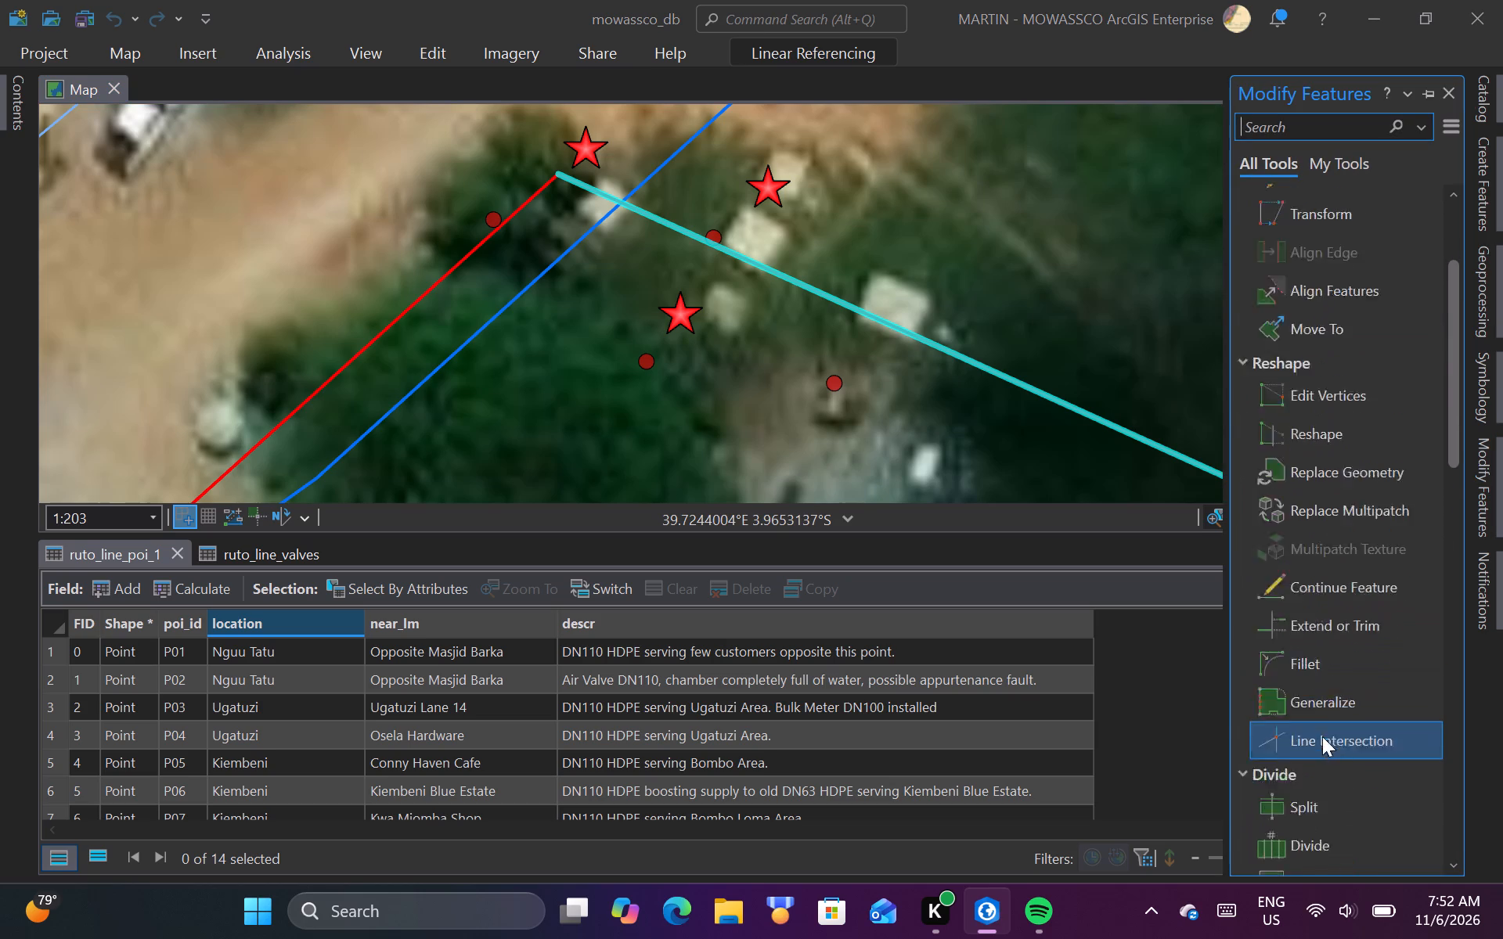
{"action": "scroll", "coordinate": [1322, 736], "scroll_direction": "down", "scroll_amount": 1}
{"action": "left_click", "coordinate": [1319, 739]}
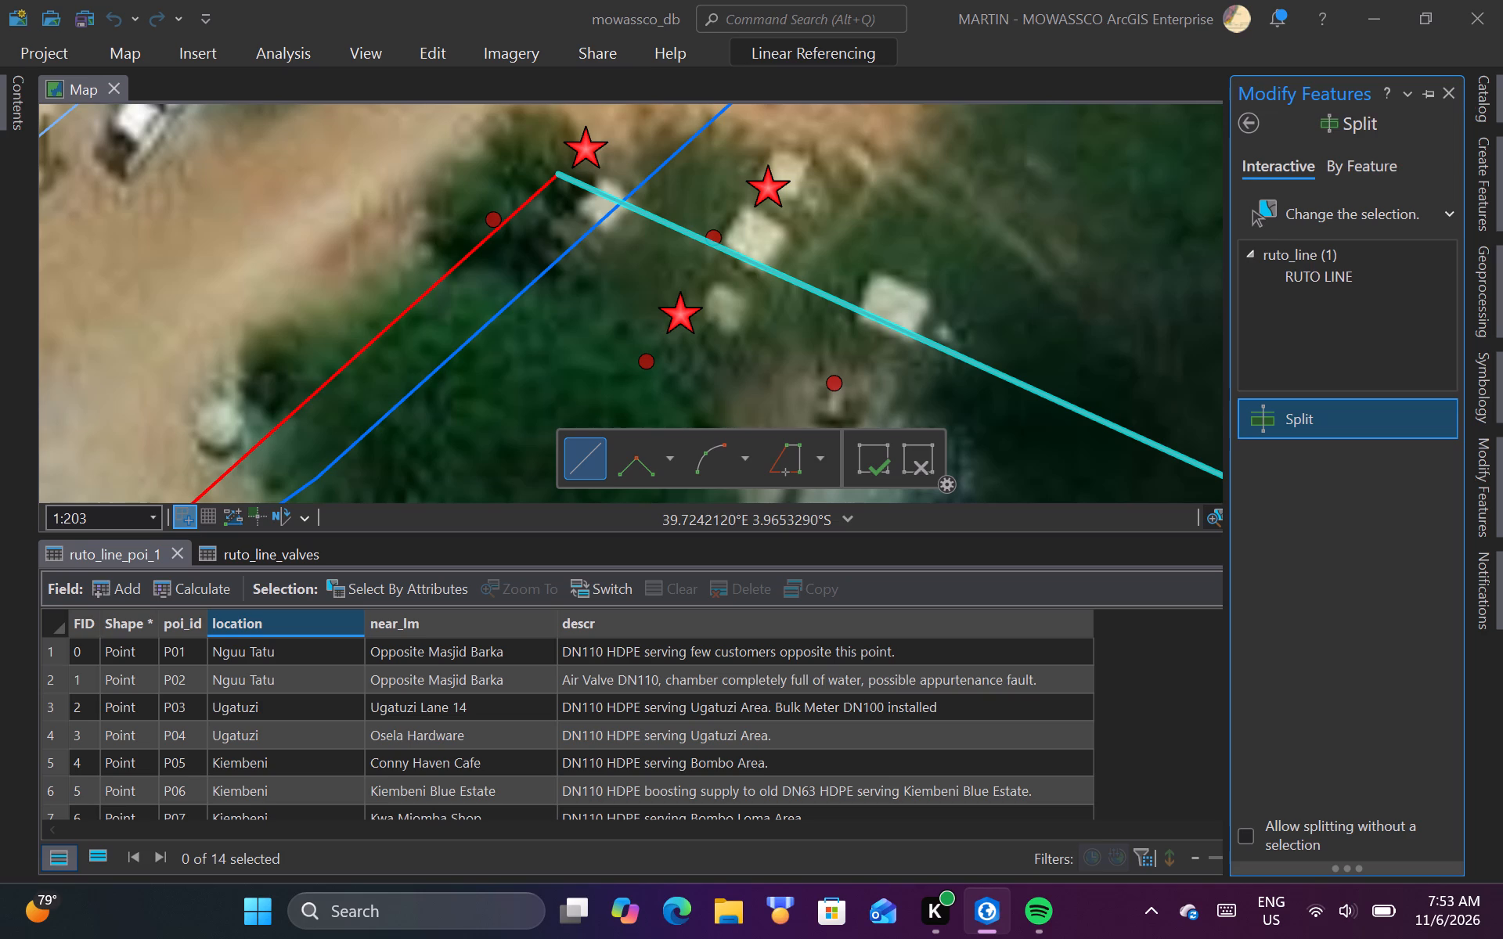
{"action": "left_click", "coordinate": [933, 345]}
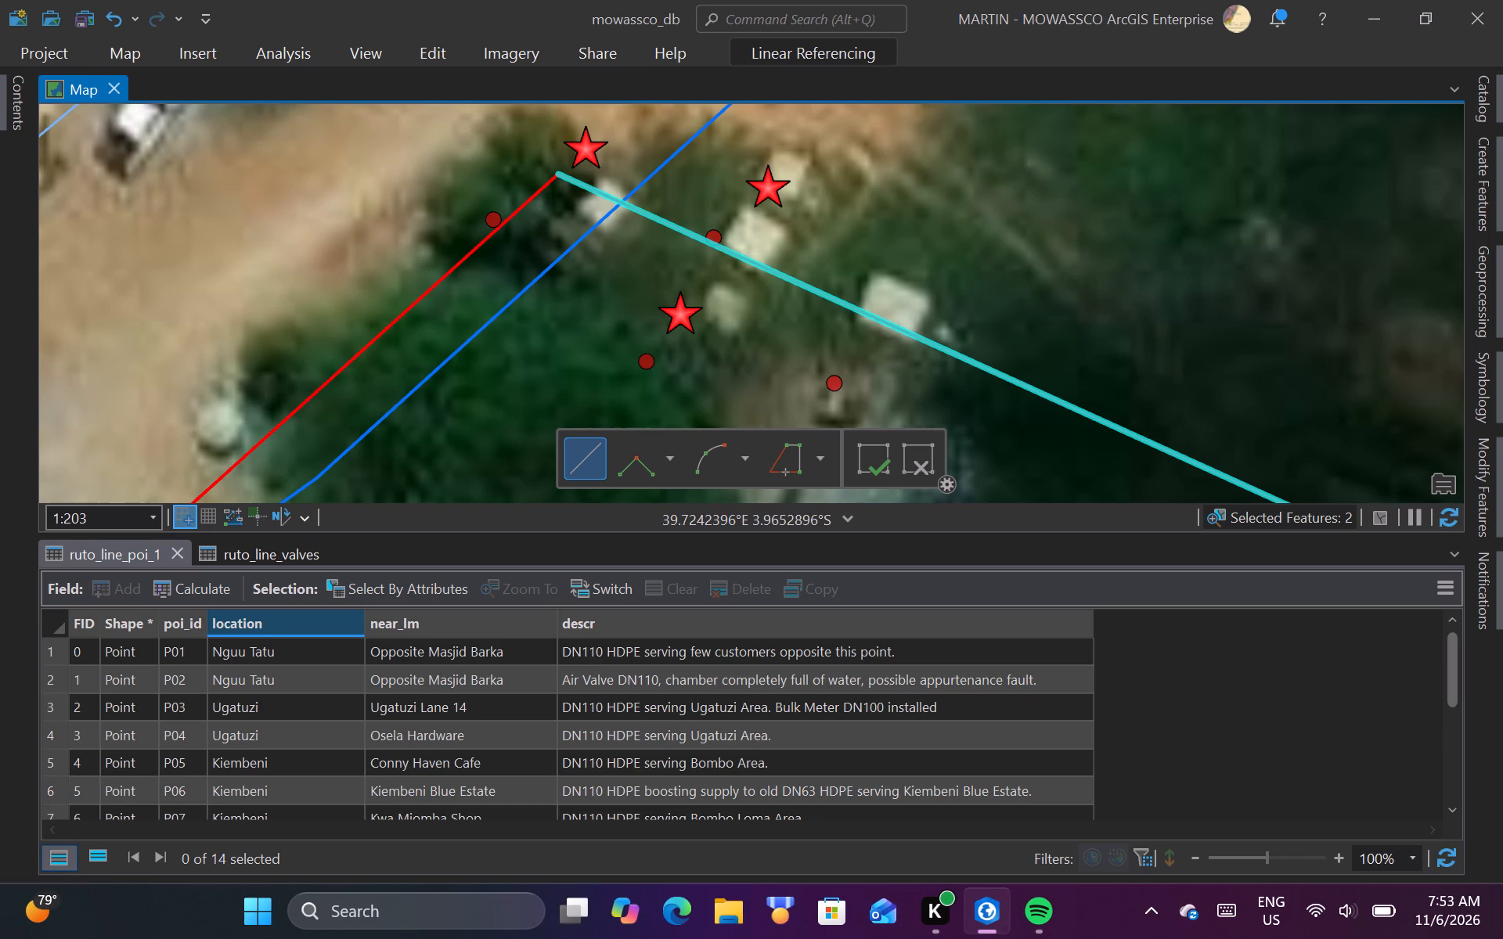
Place a ruto_line_meters point snapped to the ruto_line endpoint at the split, and save the edits.
{"action": "left_click", "coordinate": [1489, 173]}
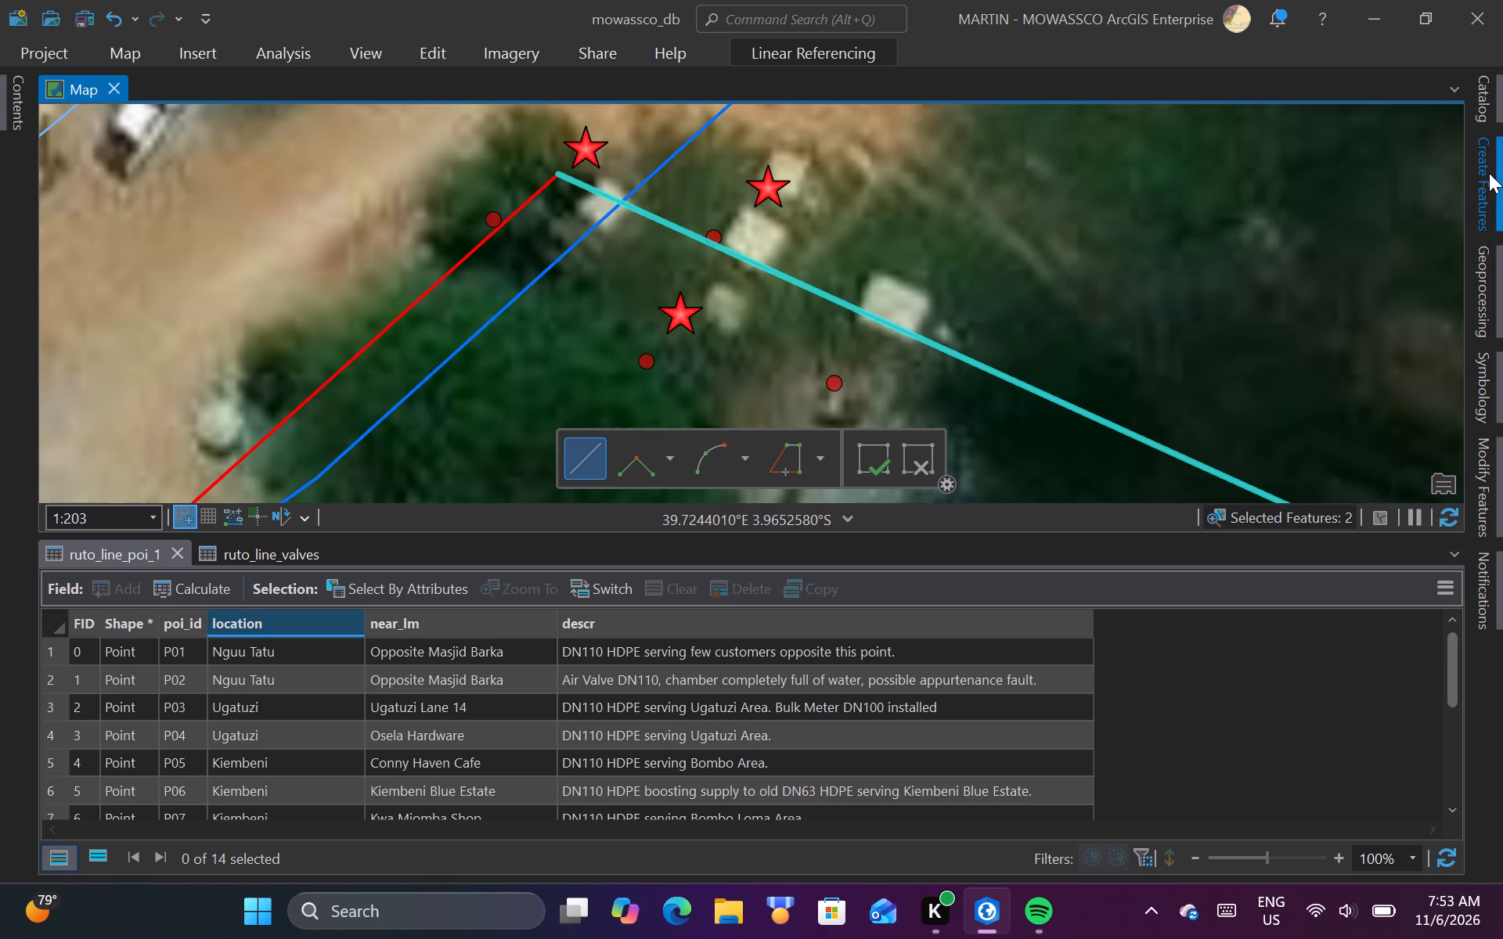
{"action": "left_click", "coordinate": [1346, 431]}
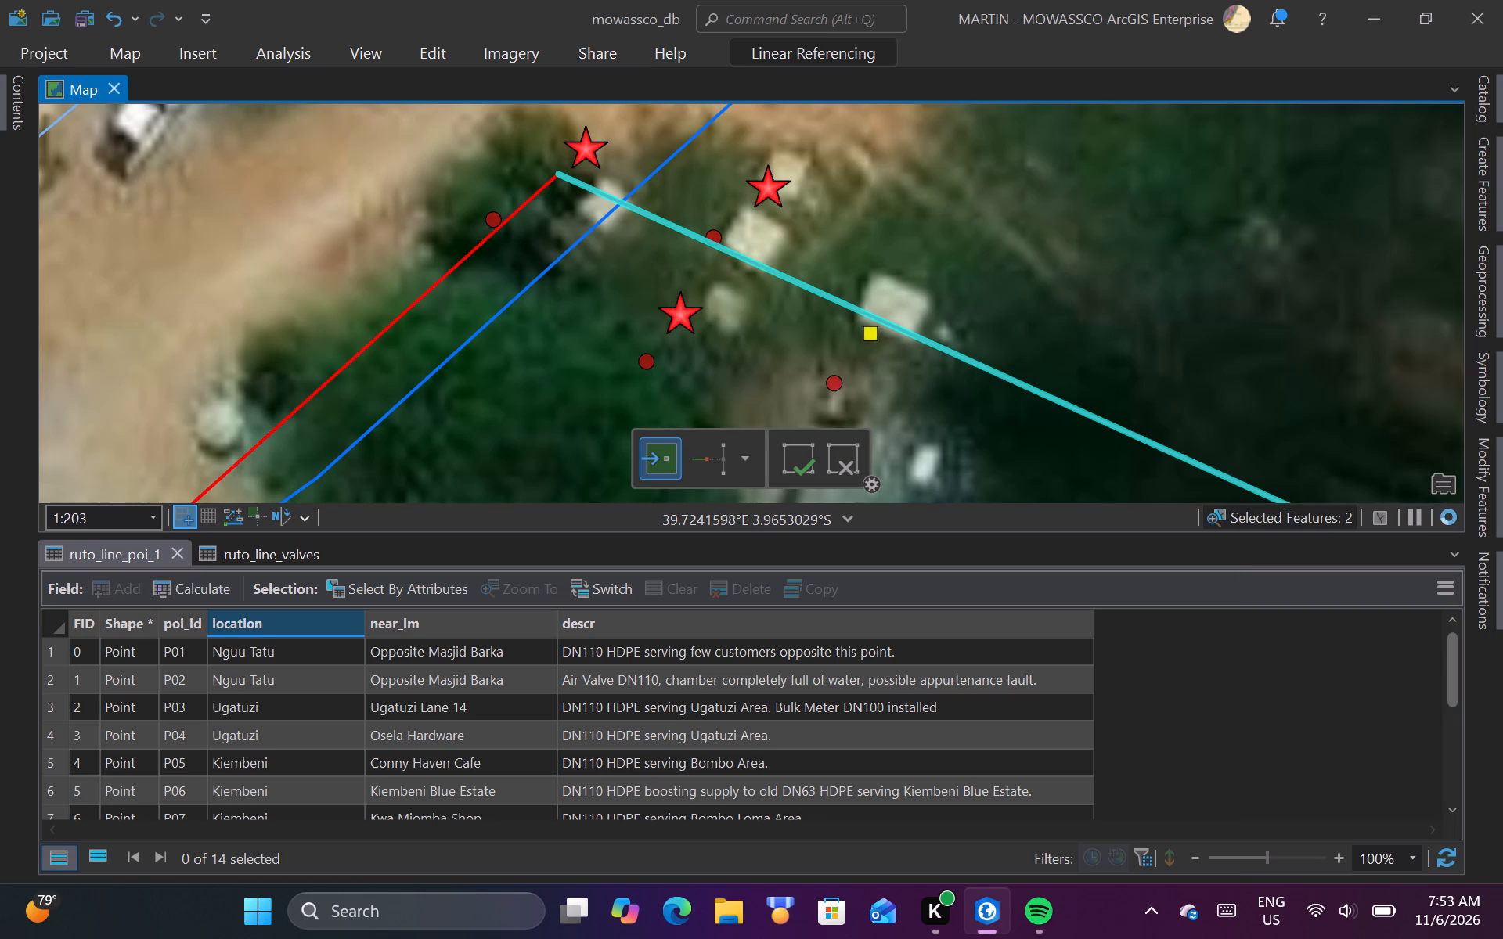
{"action": "left_click", "coordinate": [936, 348]}
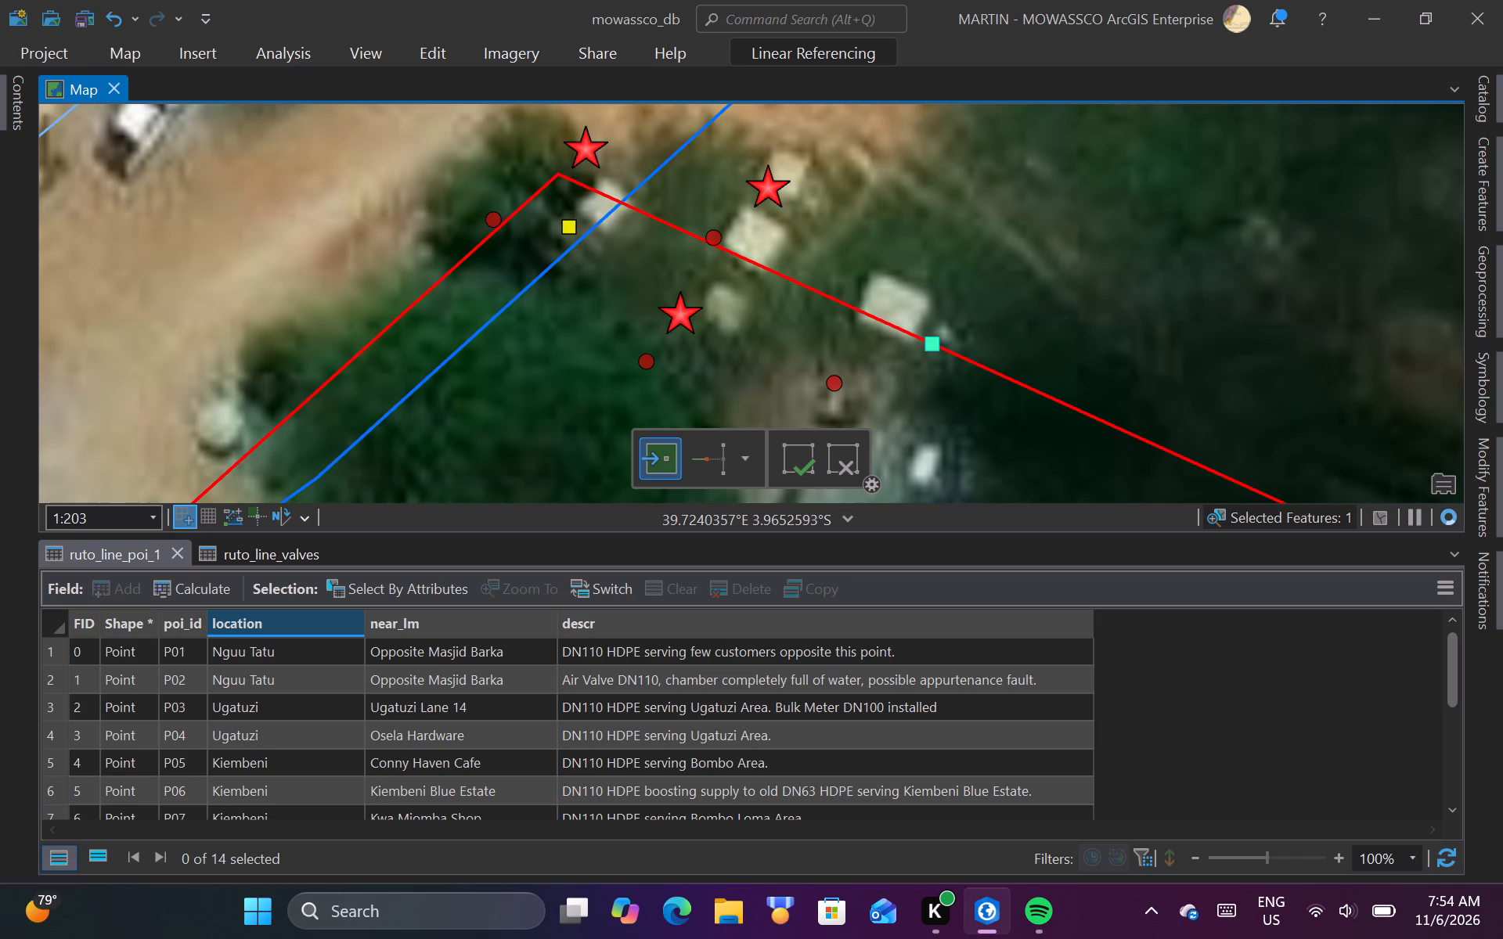
{"action": "left_click", "coordinate": [437, 52]}
{"action": "left_click", "coordinate": [189, 106]}
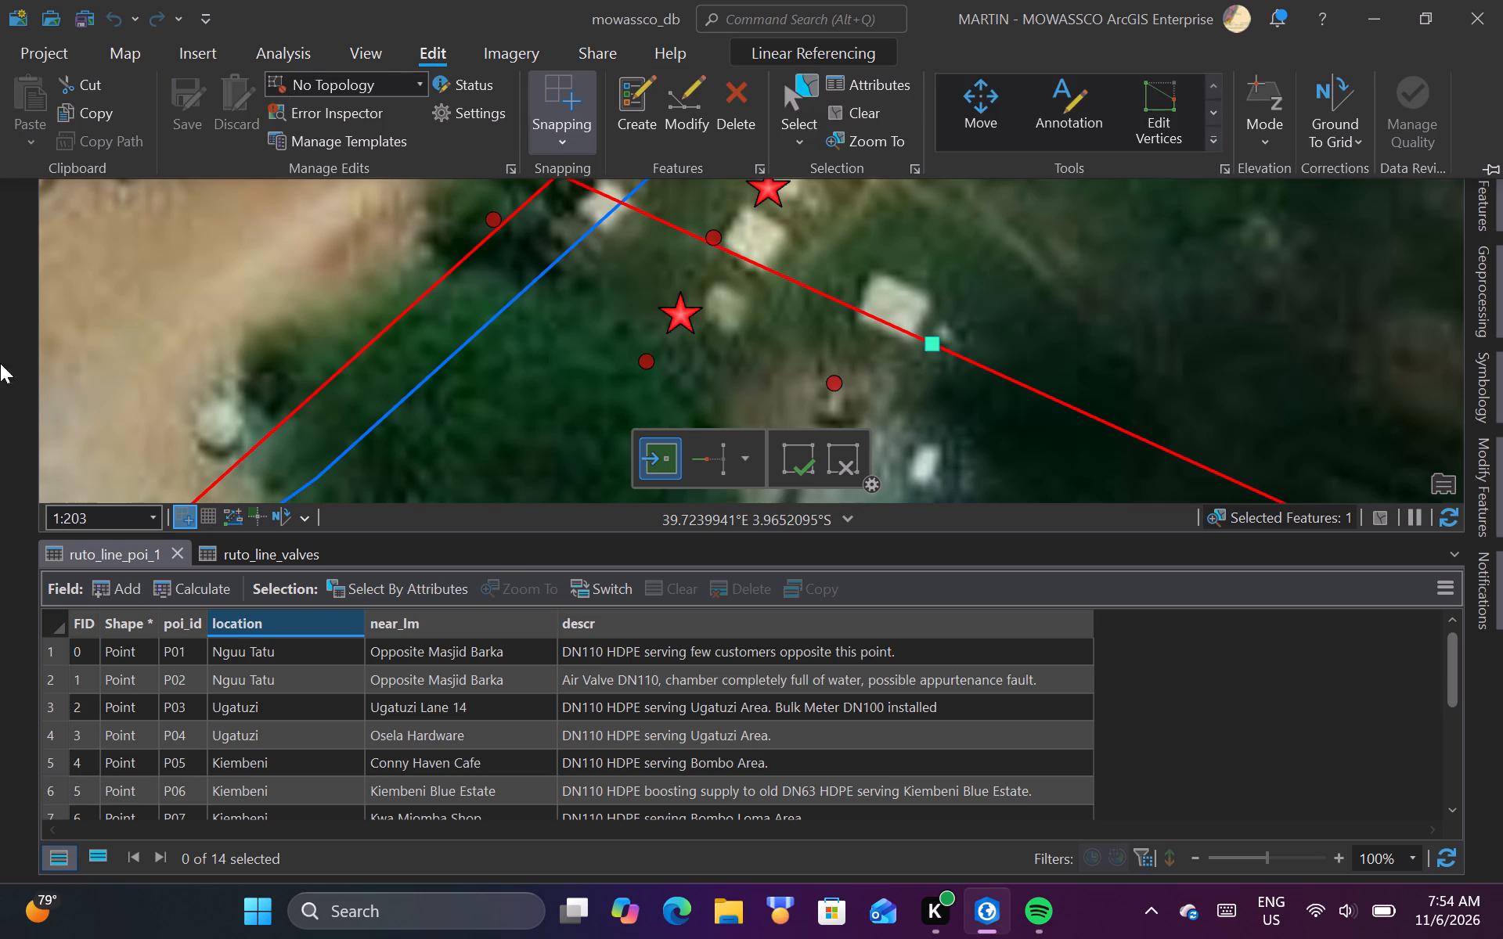
Open the attribute table of the ruto_line_meters layer.
{"action": "left_click", "coordinate": [4, 223]}
{"action": "left_click", "coordinate": [18, 111]}
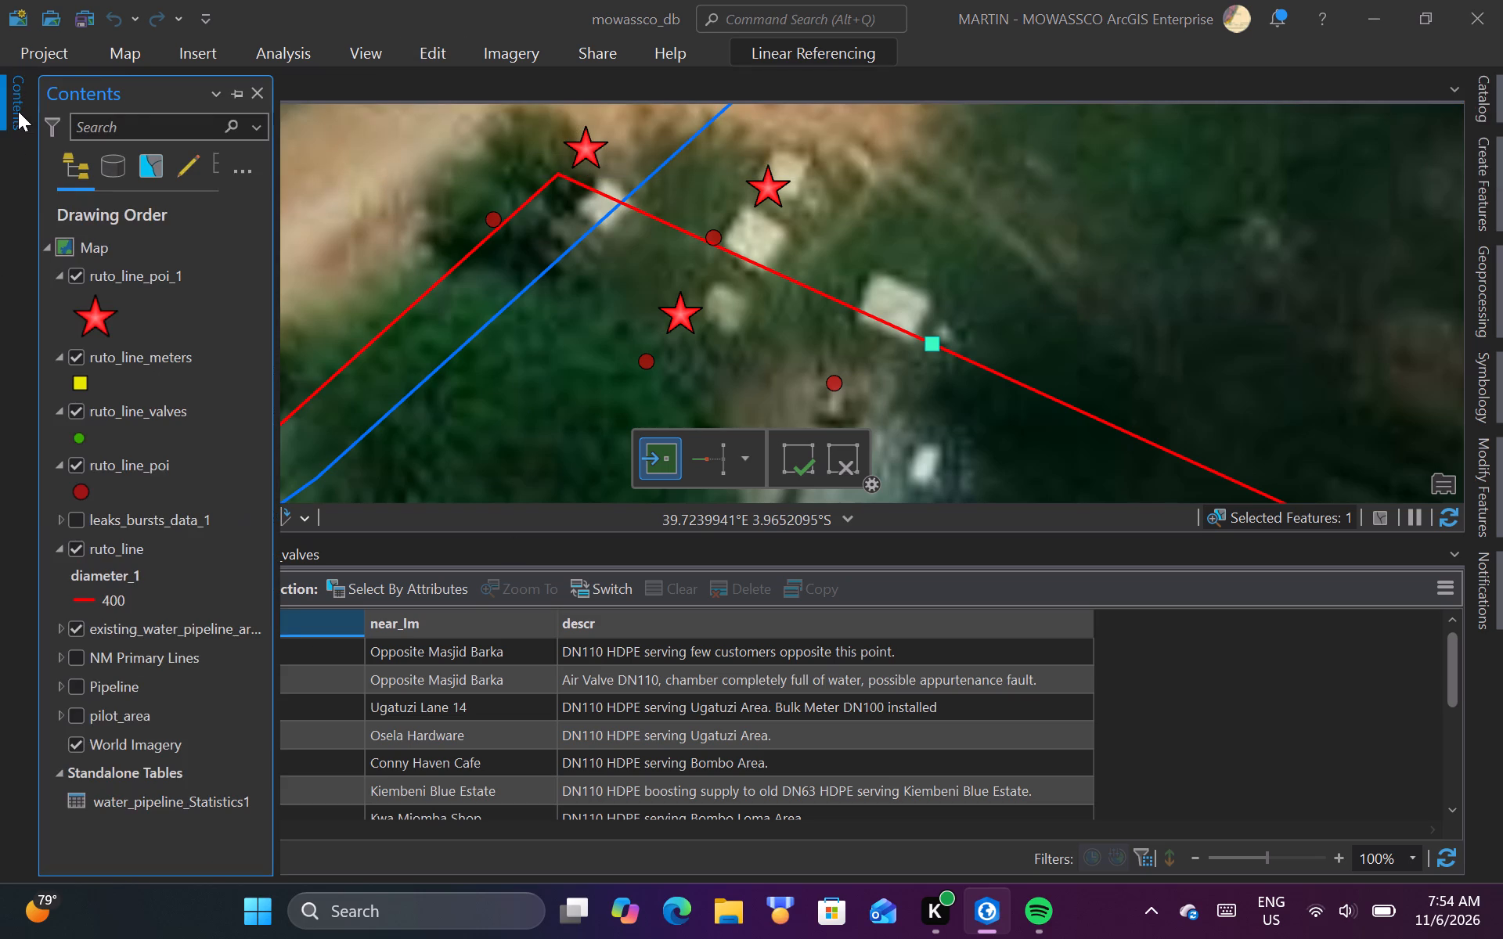
{"action": "left_click", "coordinate": [160, 354]}
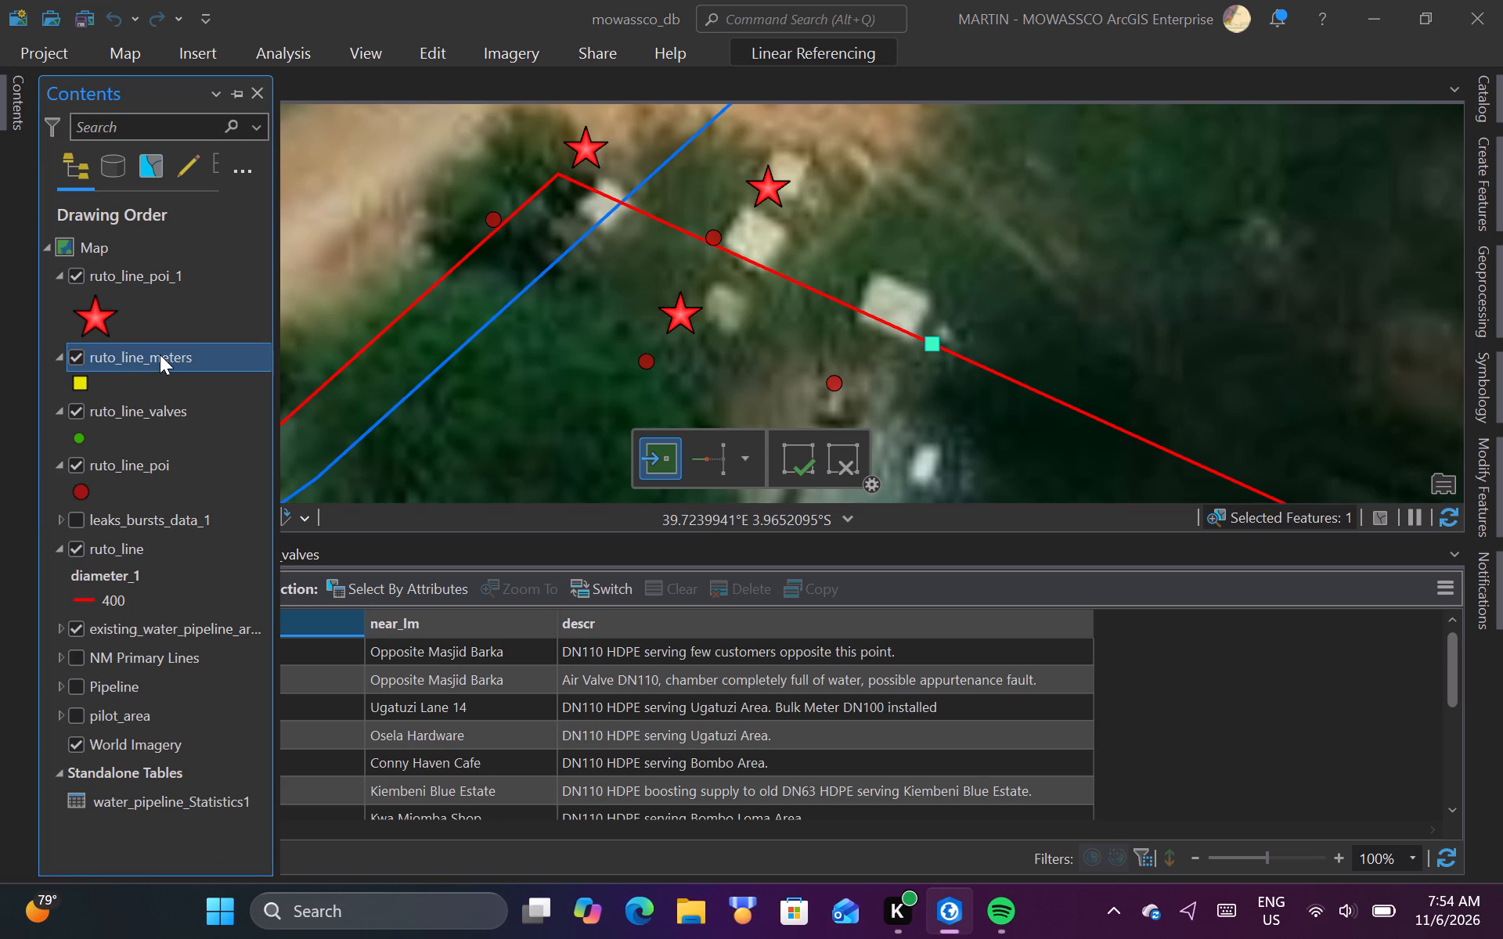
{"action": "right_click", "coordinate": [160, 354]}
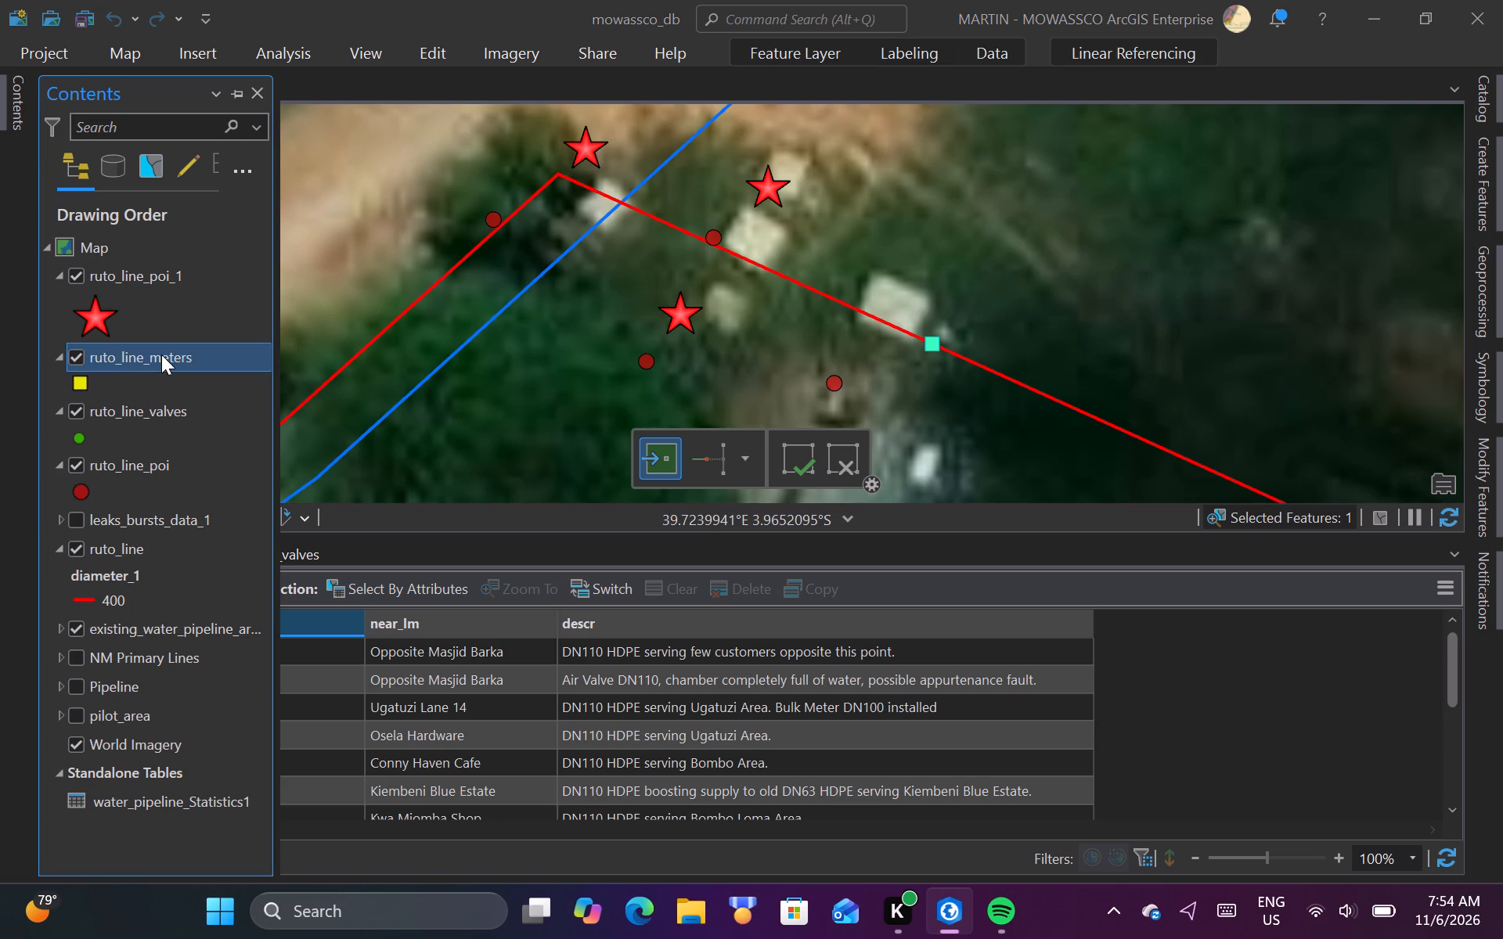
{"action": "right_click", "coordinate": [161, 354]}
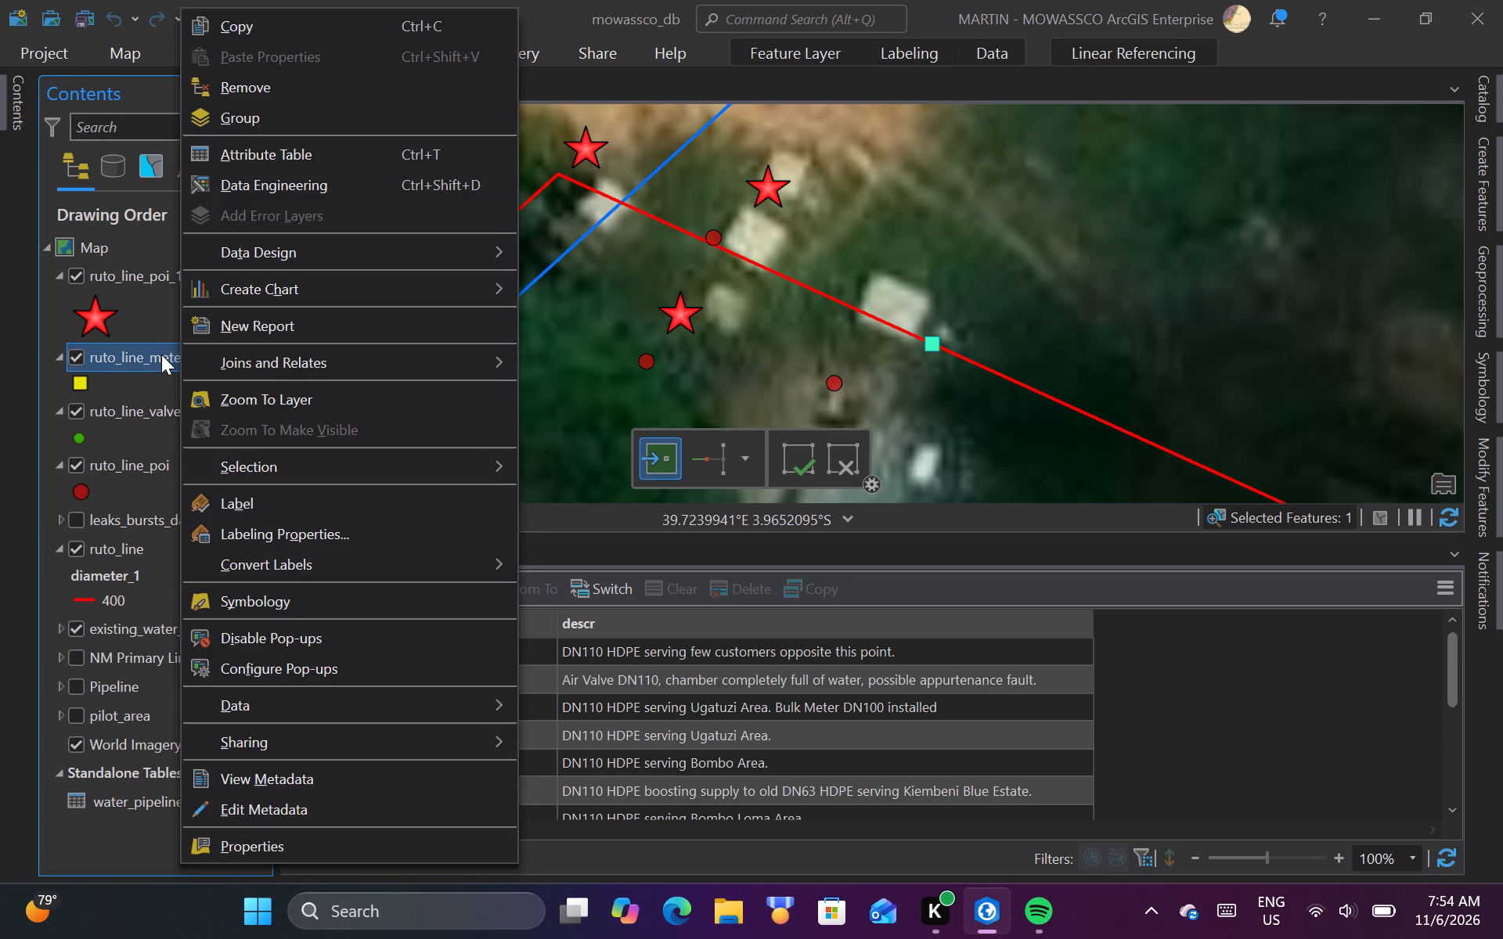
{"action": "left_click", "coordinate": [276, 160]}
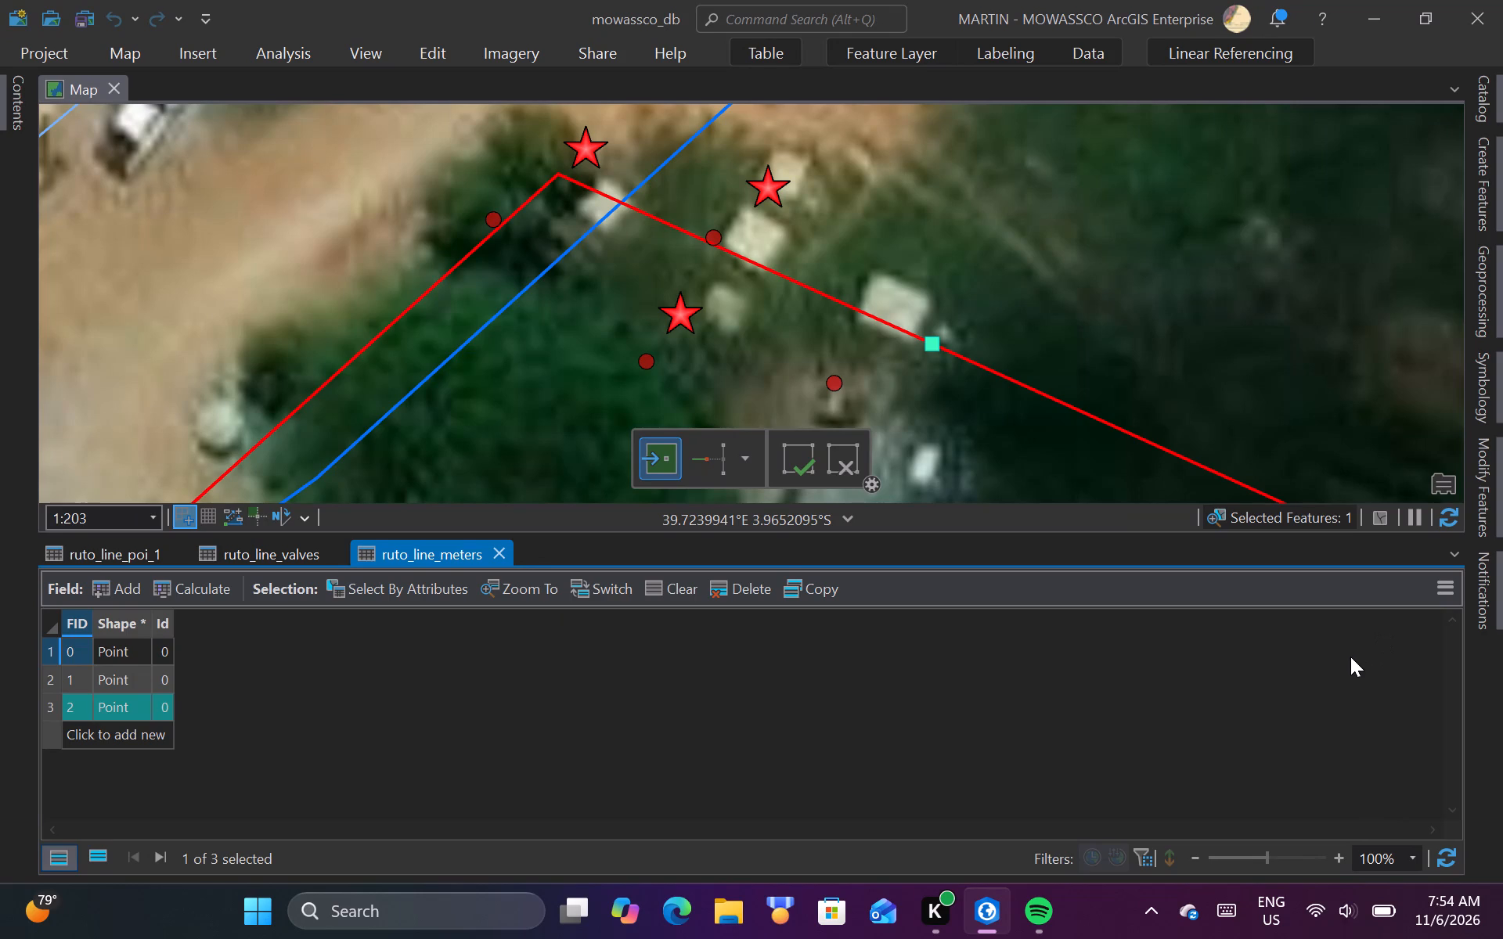
{"action": "left_click", "coordinate": [427, 1]}
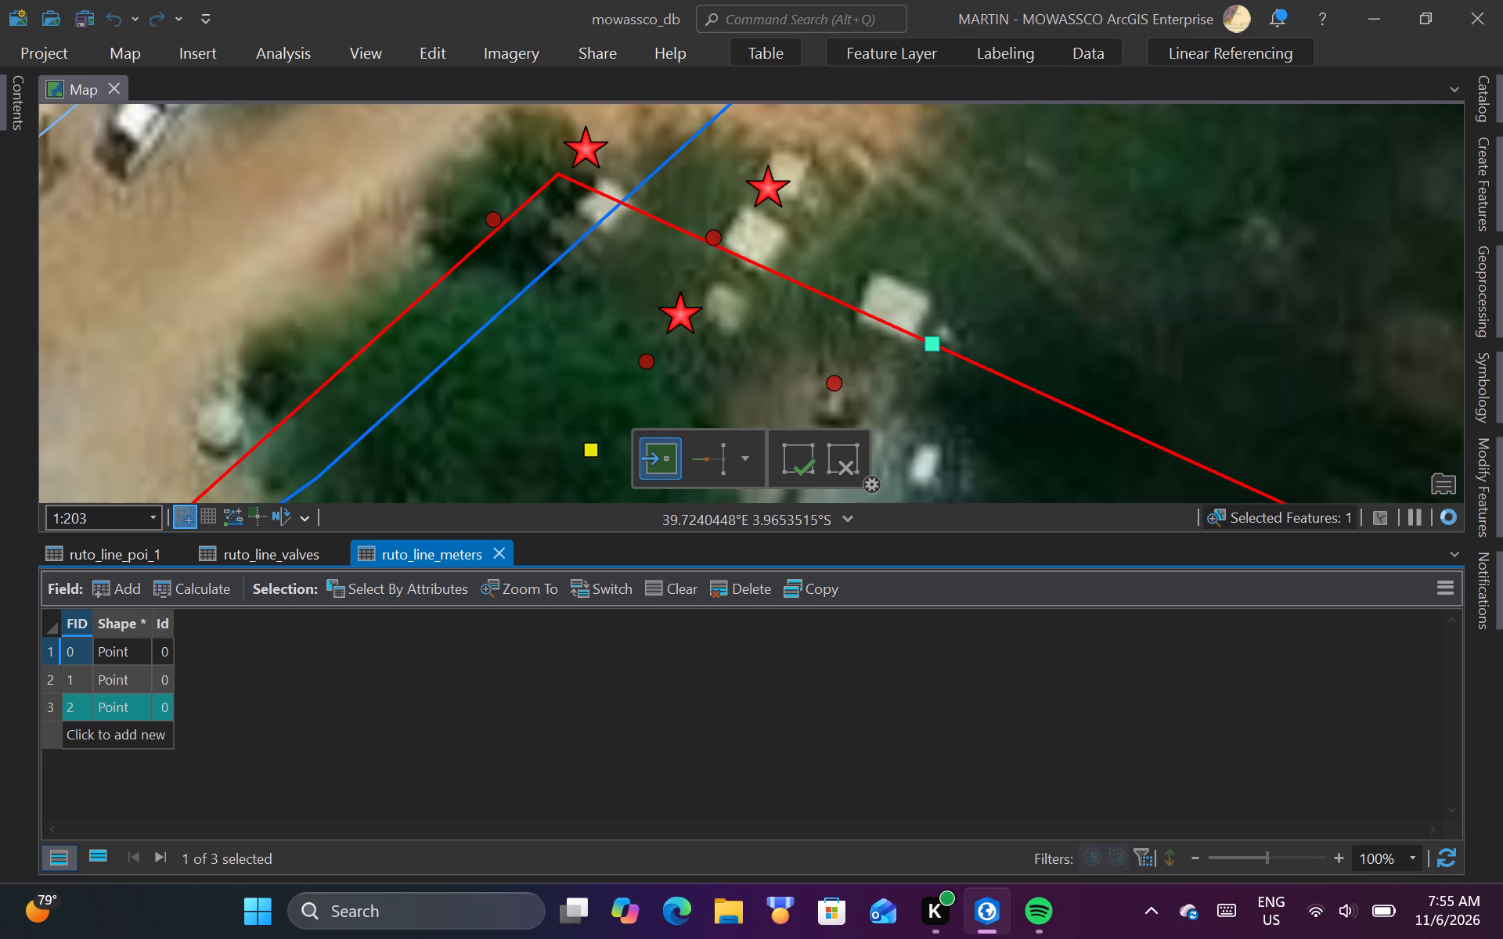
Clear the selection of the new ruto_line_meters point on the map.
{"action": "scroll", "coordinate": [560, 290], "scroll_direction": "down", "scroll_amount": 3}
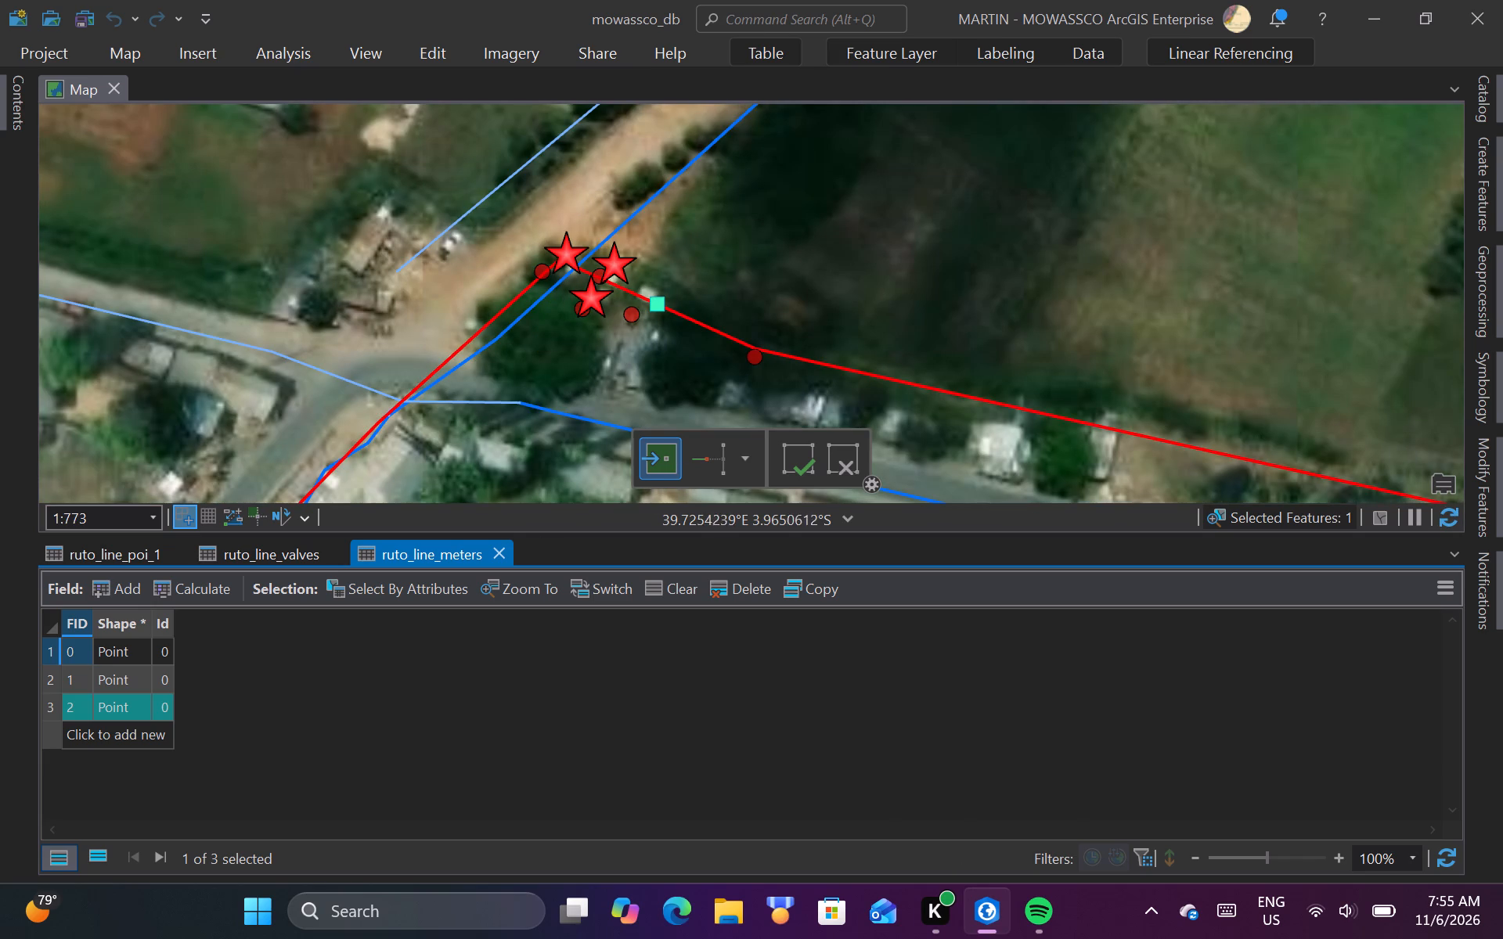
{"action": "left_click", "coordinate": [420, 47]}
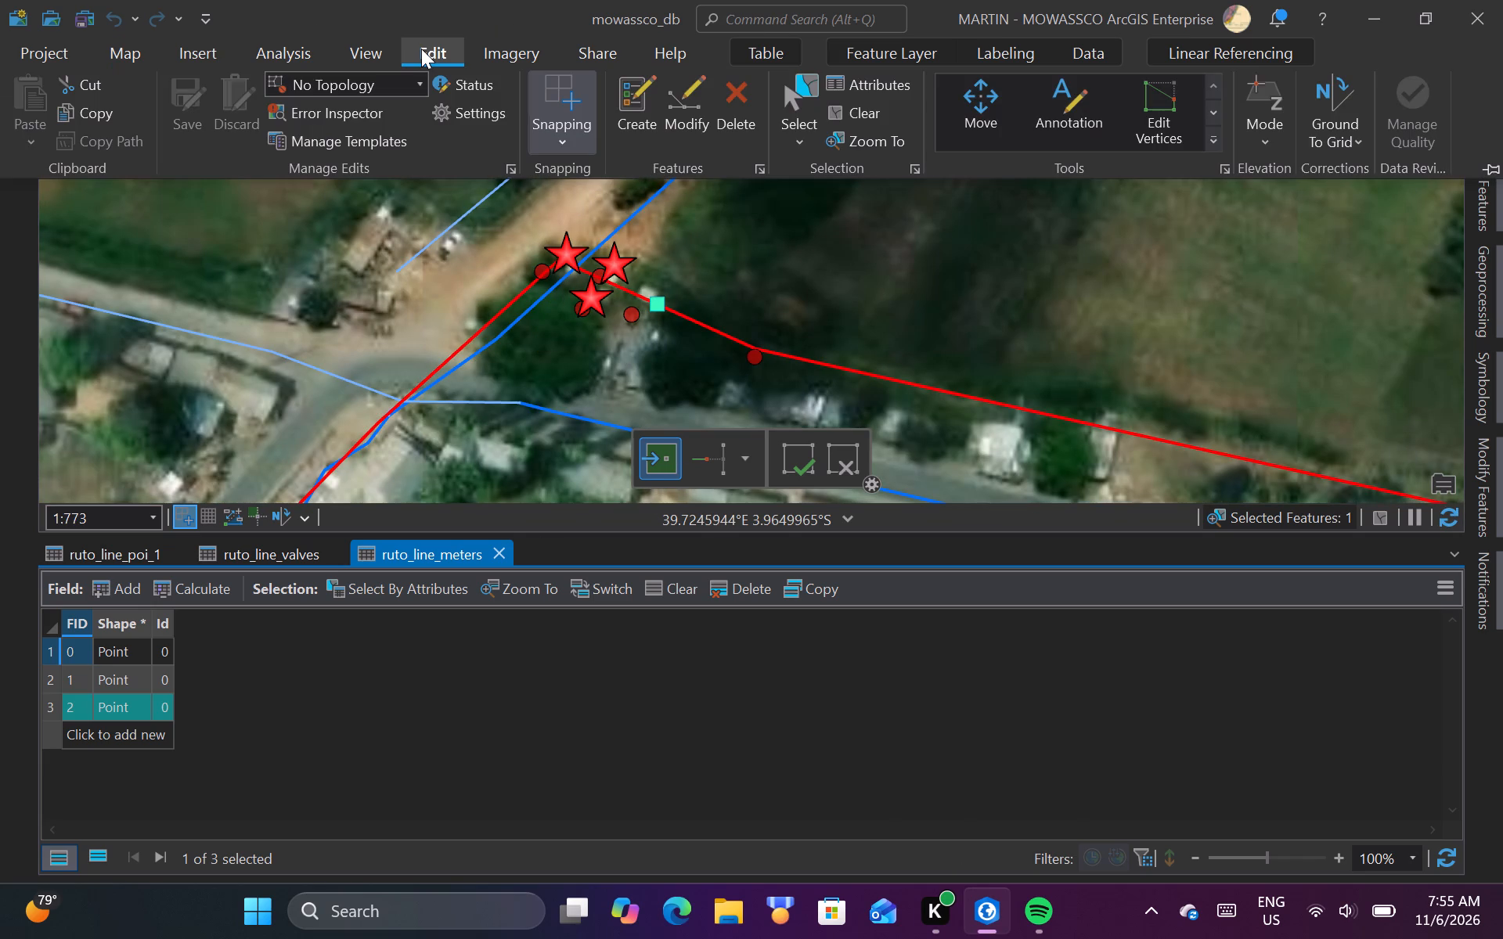
{"action": "left_click", "coordinate": [791, 95]}
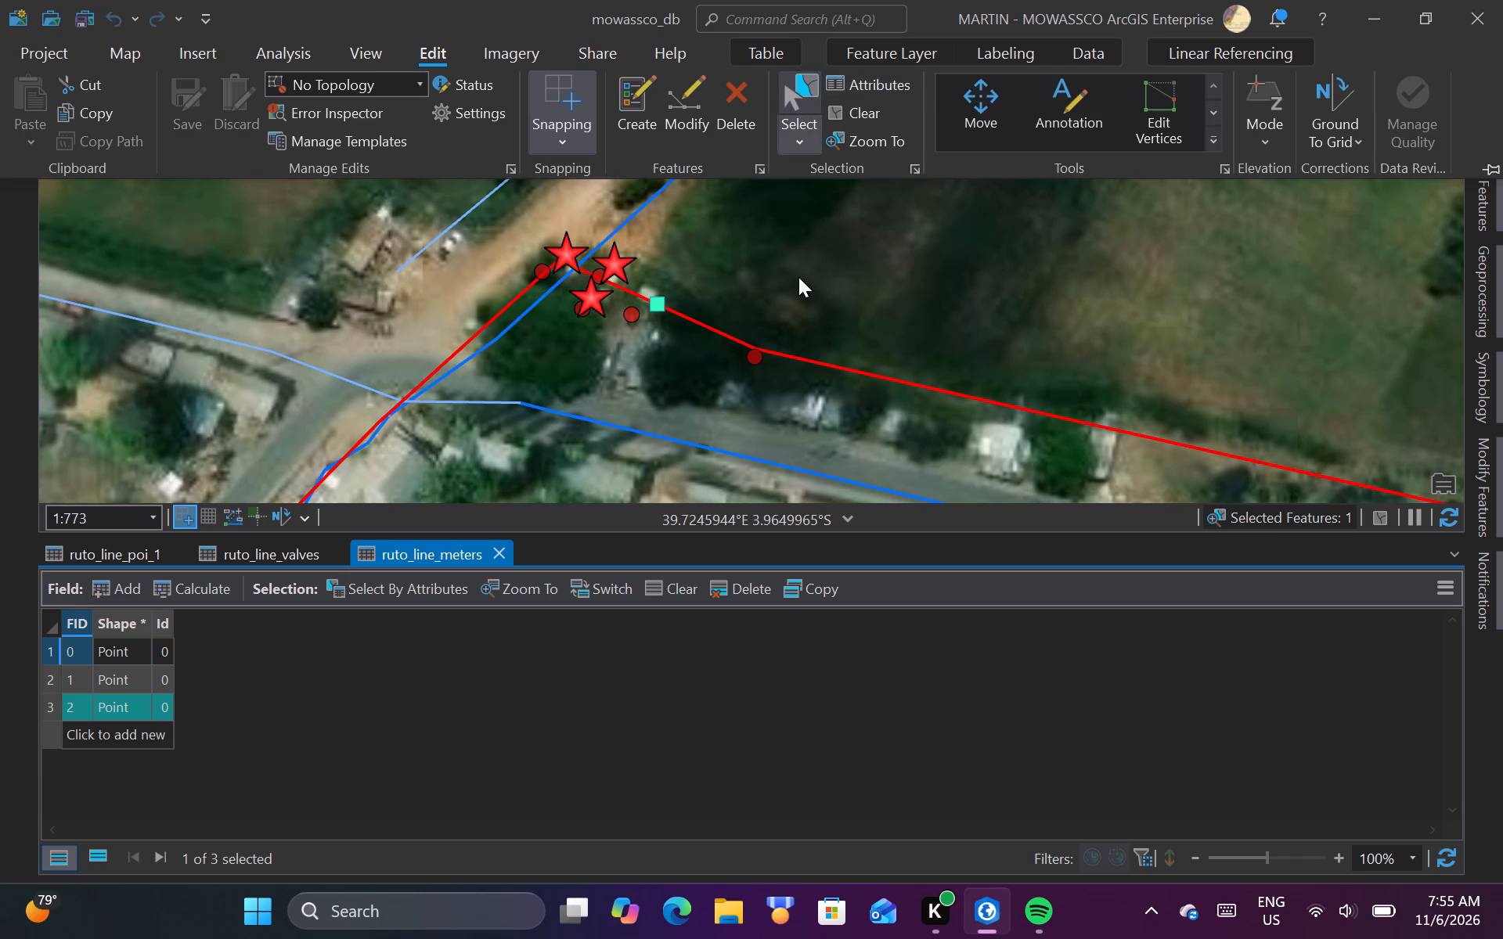
{"action": "left_click", "coordinate": [798, 277]}
{"action": "left_click", "coordinate": [721, 276]}
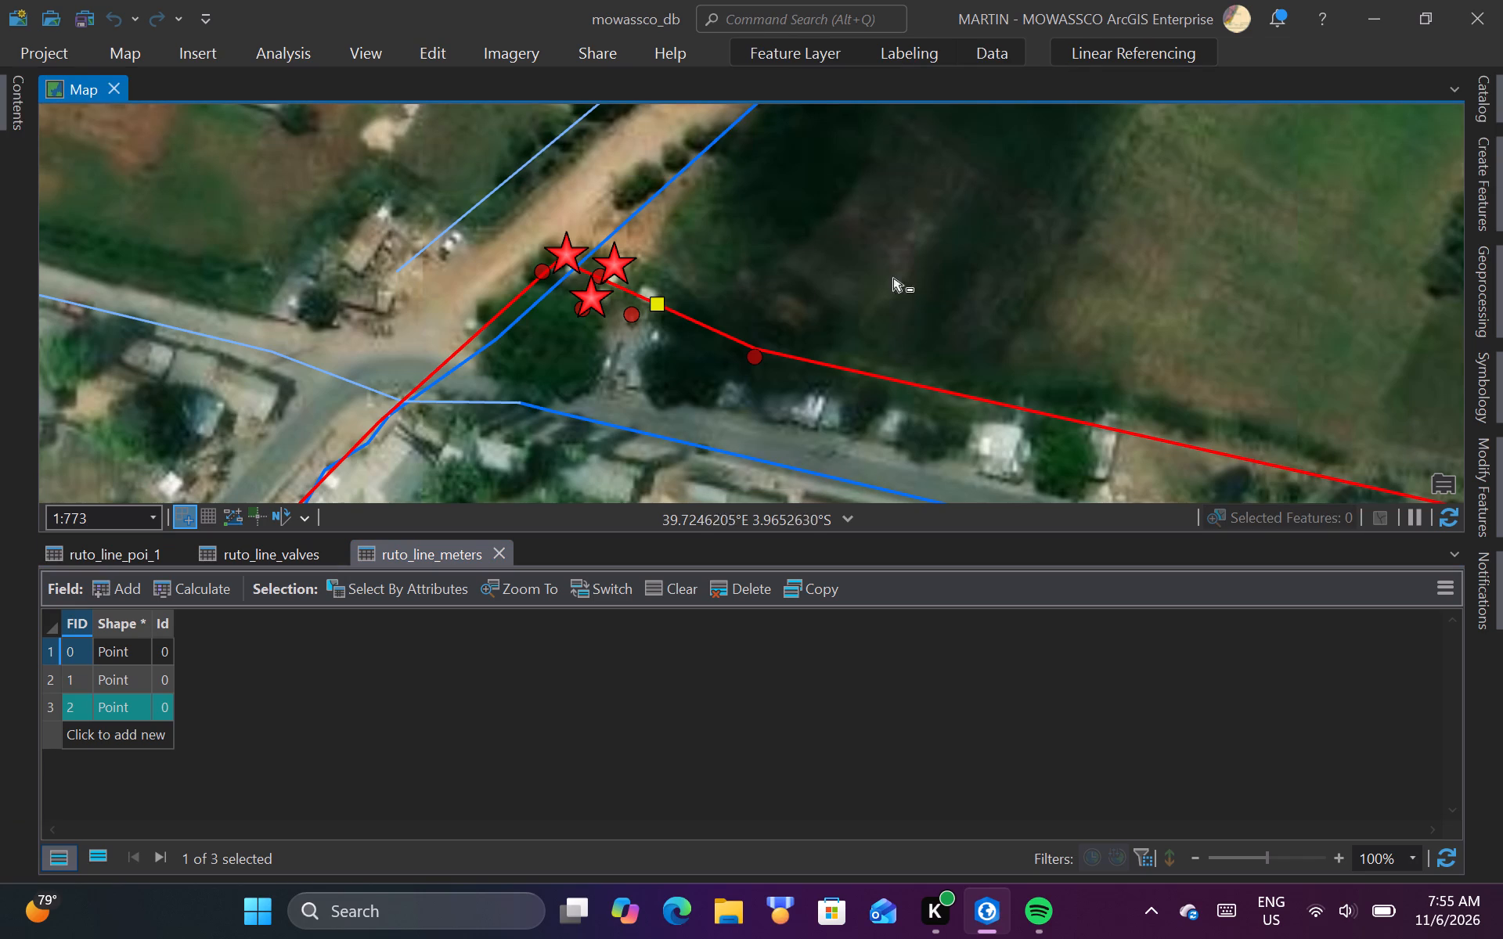
Examine the ruto_line pipeline running southeast from the star-marked junction, highlighting its feature to trace it to the first ruto_line_poi point along the road.
{"action": "scroll", "coordinate": [548, 282], "scroll_direction": "down", "scroll_amount": 3}
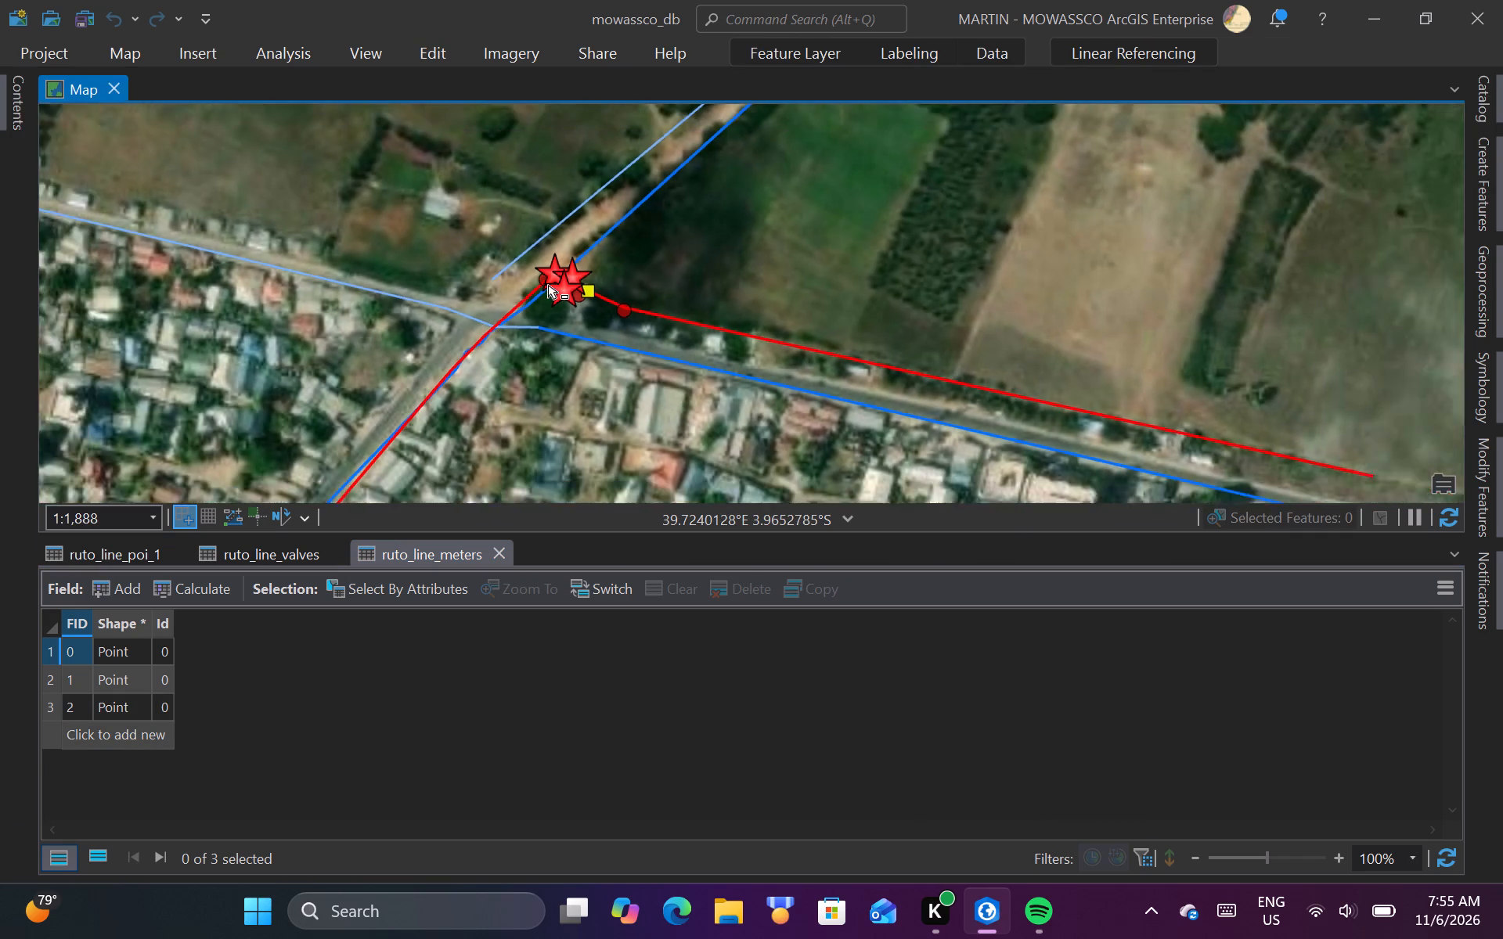
{"action": "scroll", "coordinate": [548, 285], "scroll_direction": "down", "scroll_amount": 2}
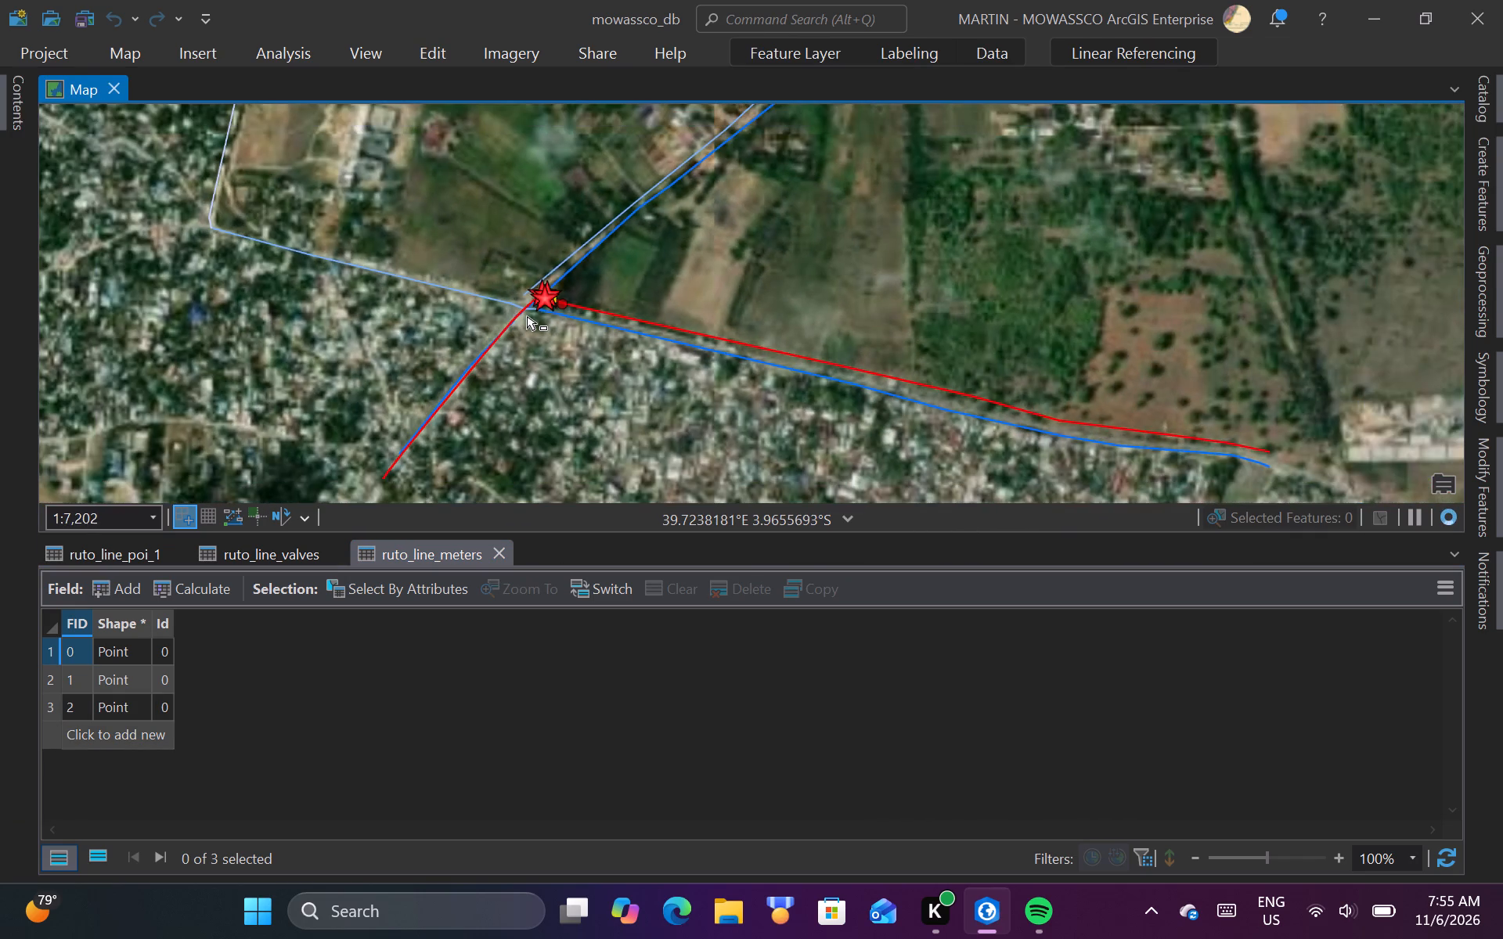
{"action": "scroll", "coordinate": [527, 316], "scroll_direction": "down", "scroll_amount": 1}
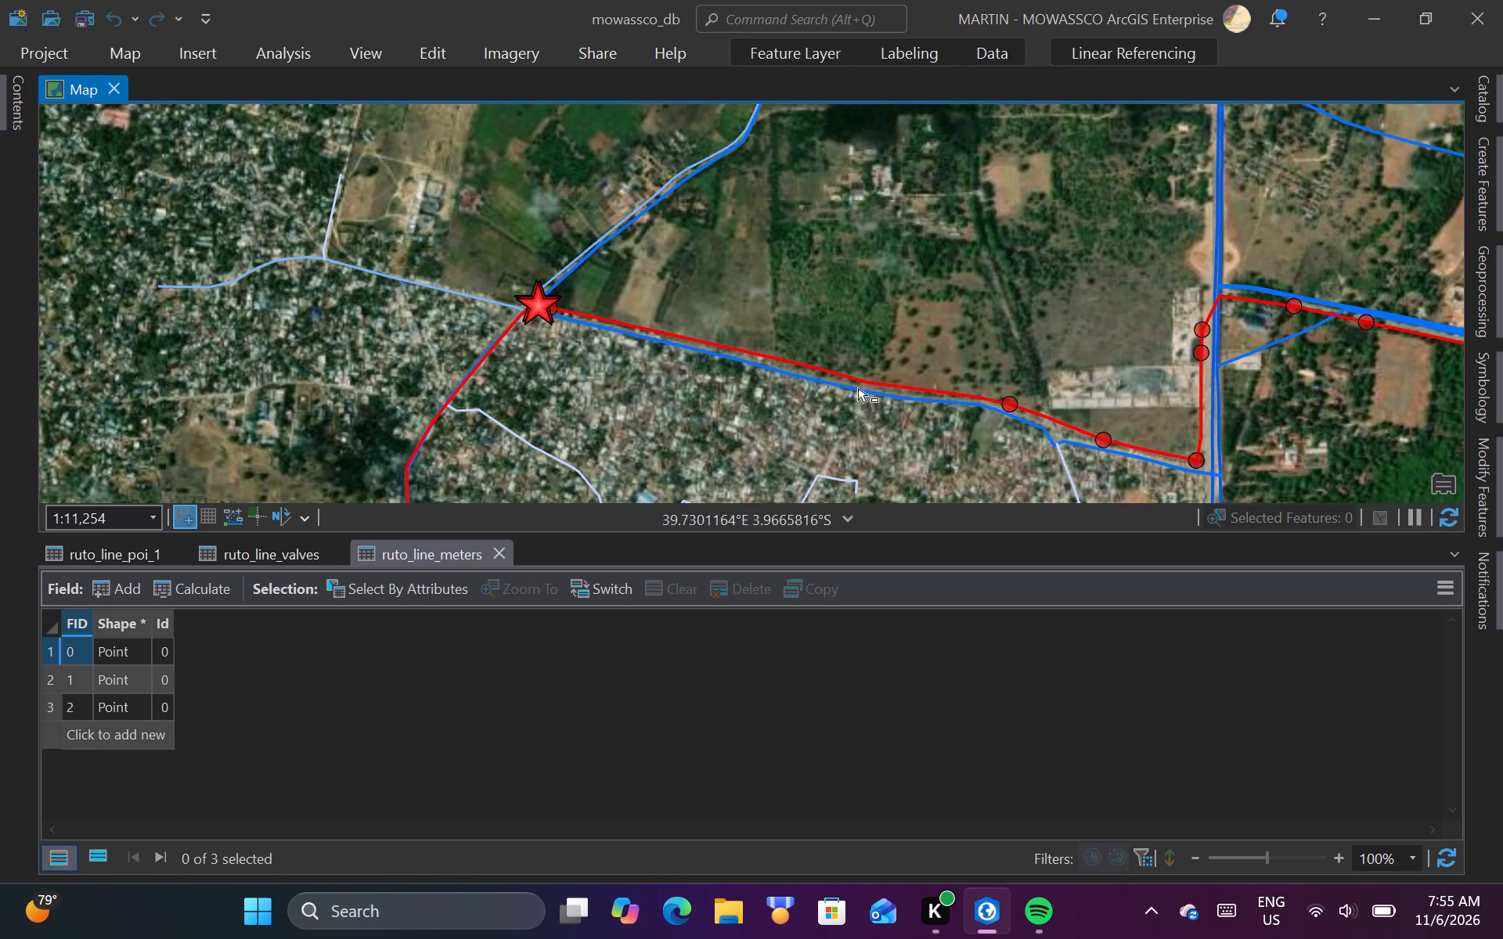
{"action": "scroll", "coordinate": [901, 399], "scroll_direction": "up", "scroll_amount": 3}
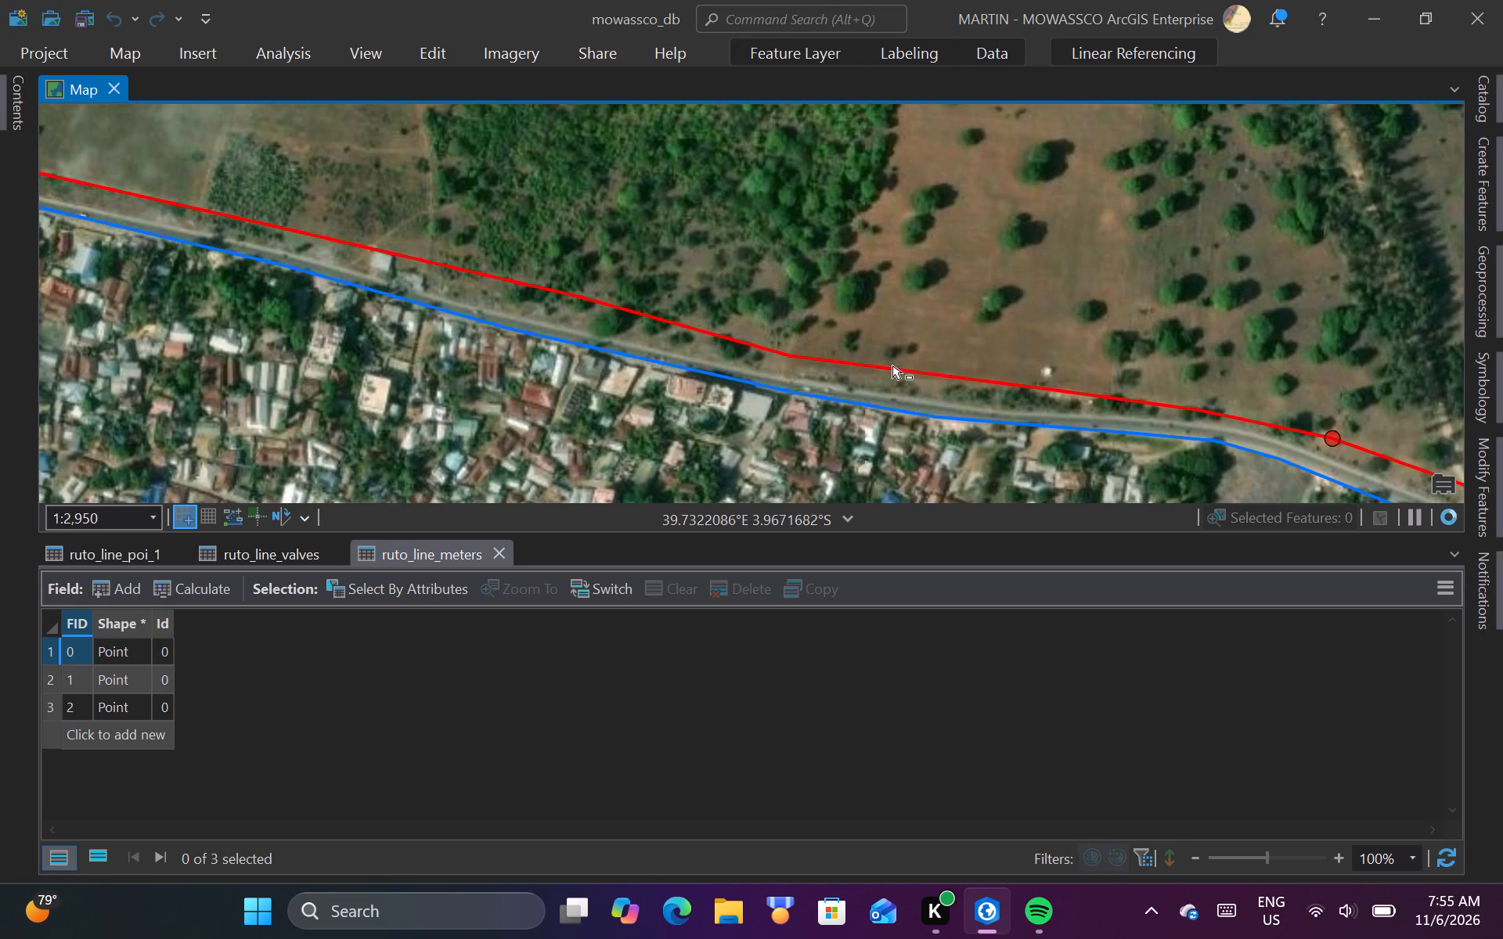
{"action": "left_click_drag", "start_coordinate": [894, 359], "coordinate": [908, 385]}
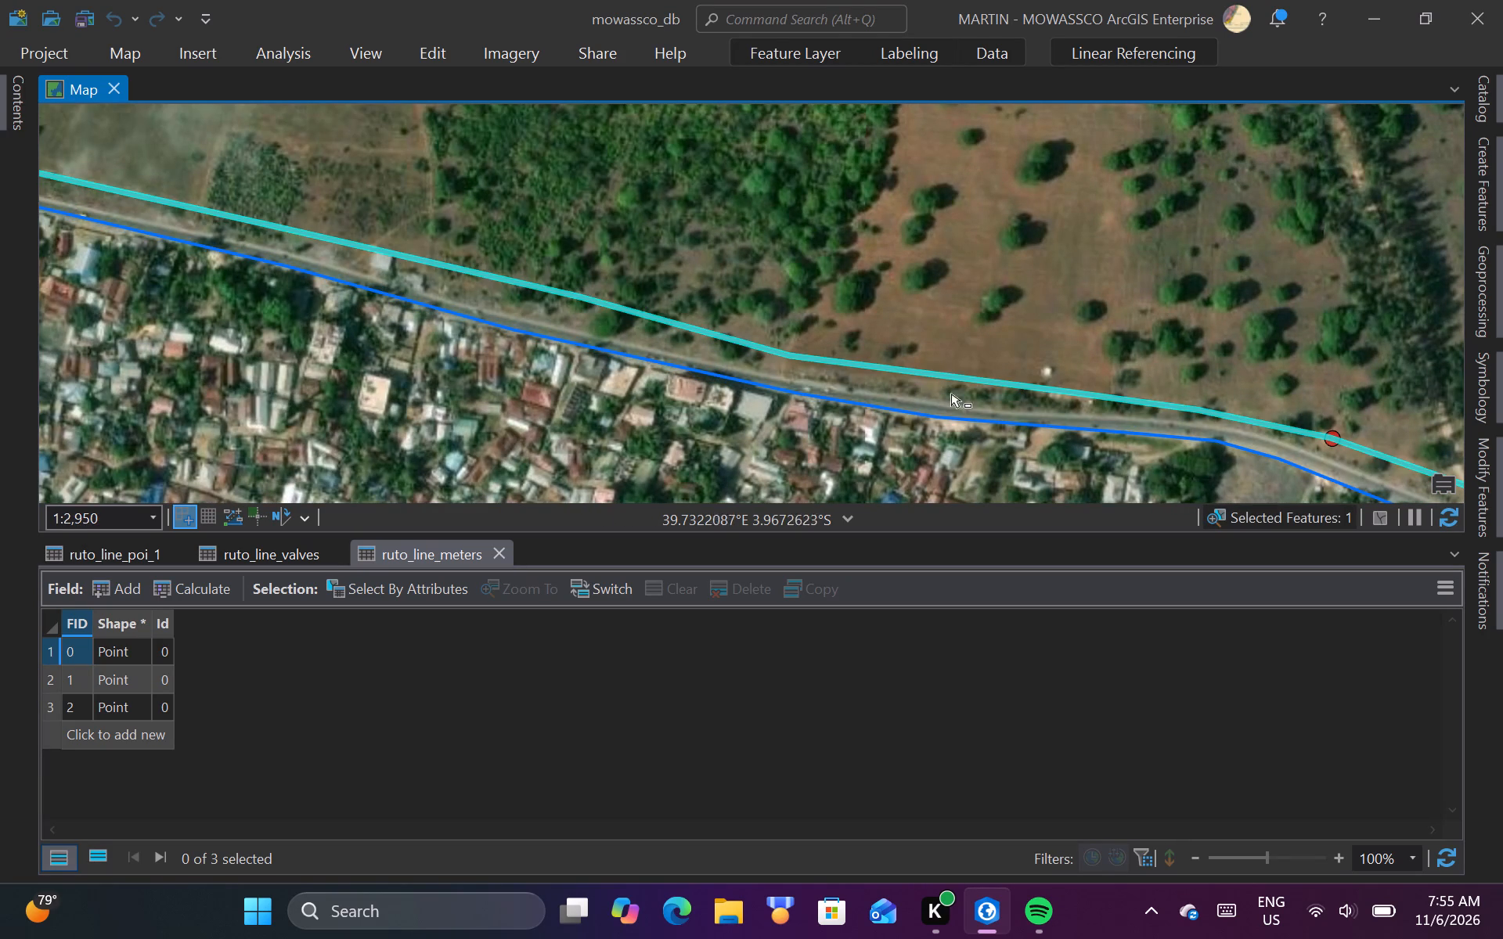
{"action": "scroll", "coordinate": [1136, 390], "scroll_direction": "up", "scroll_amount": 2}
{"action": "scroll", "coordinate": [944, 338], "scroll_direction": "up", "scroll_amount": 2}
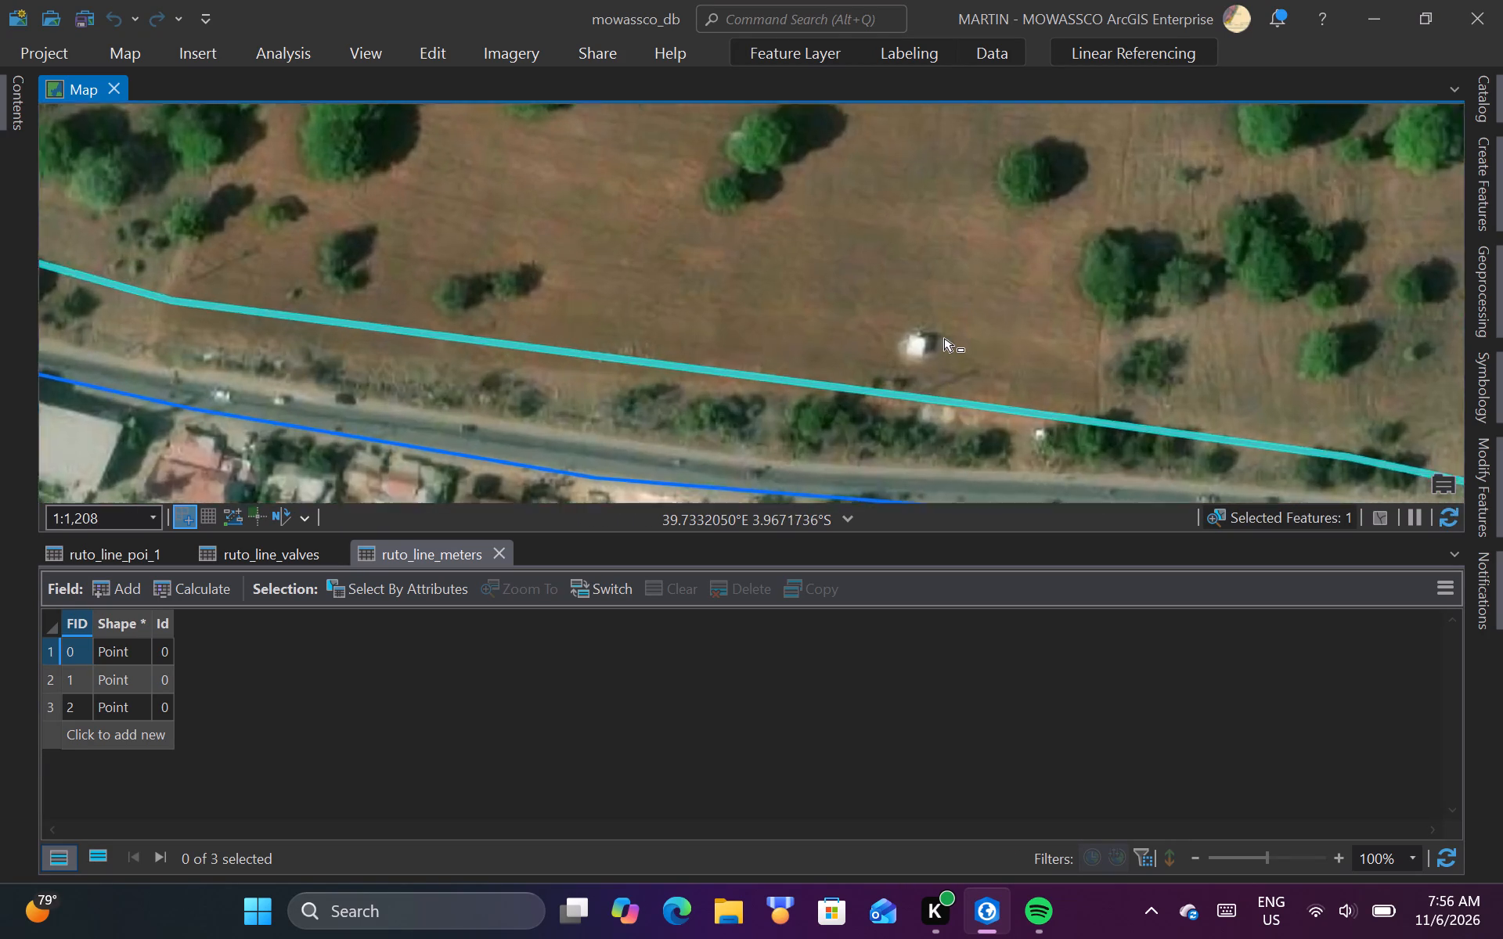
{"action": "scroll", "coordinate": [982, 354], "scroll_direction": "down", "scroll_amount": 1}
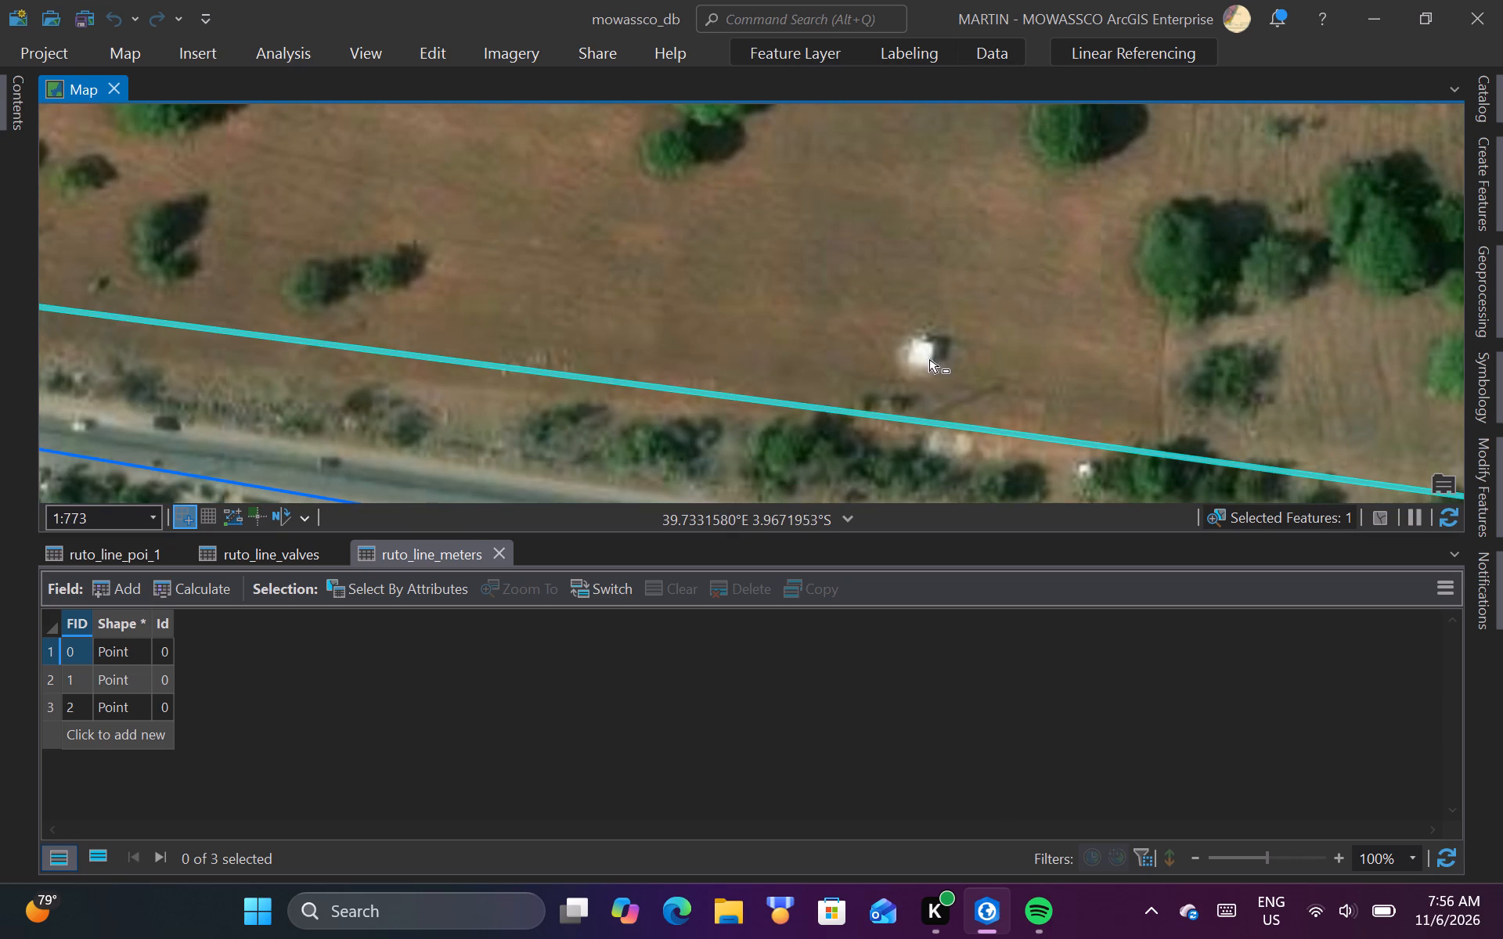
{"action": "scroll", "coordinate": [801, 319], "scroll_direction": "down", "scroll_amount": 2}
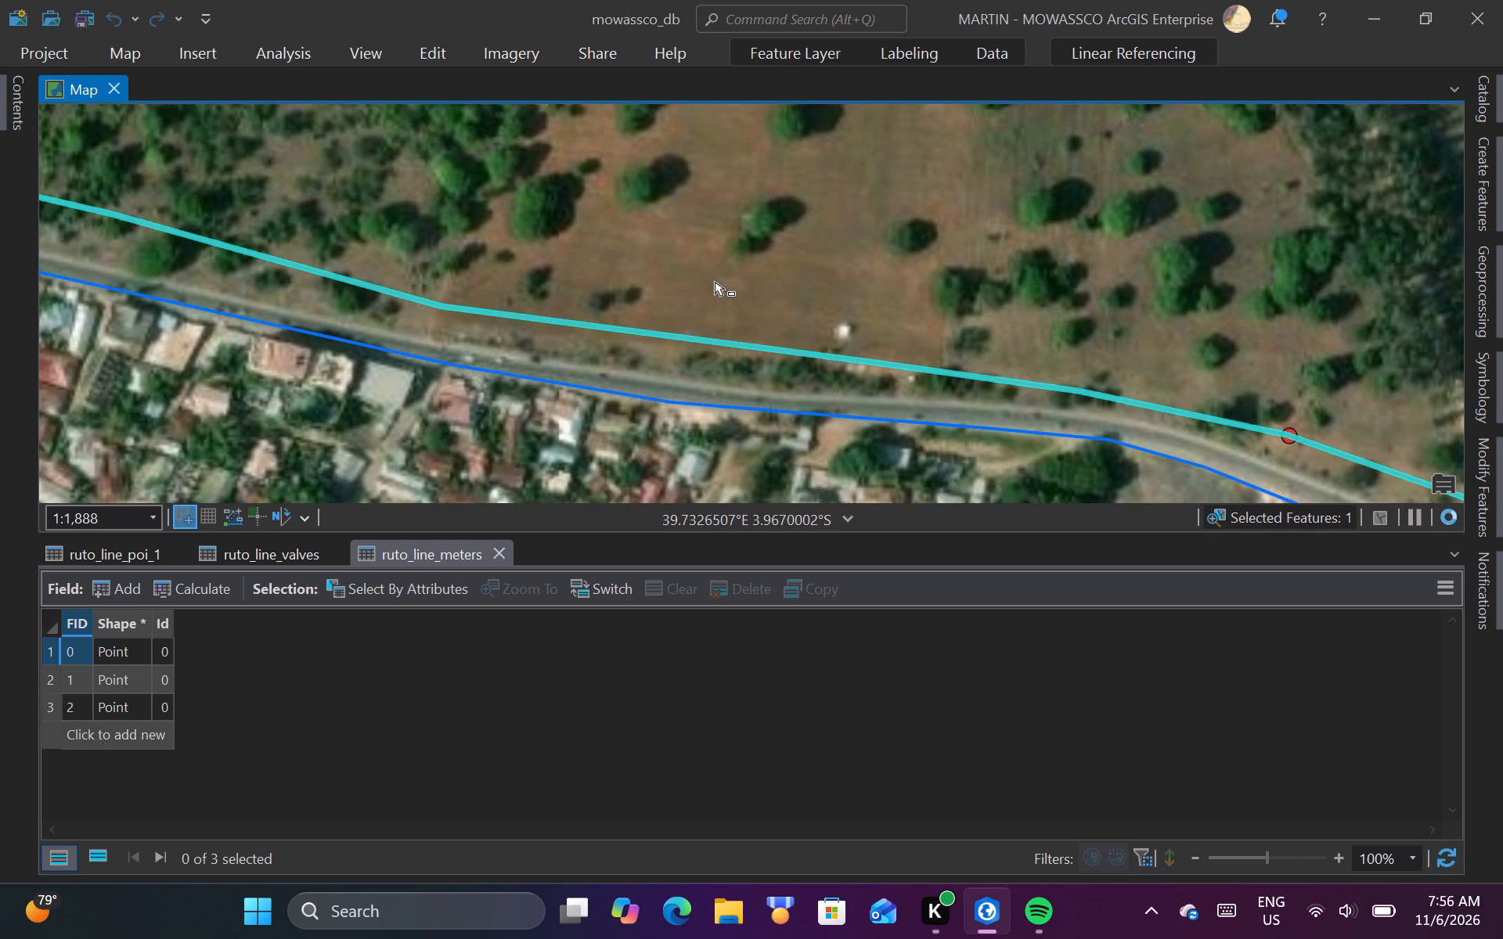
{"action": "scroll", "coordinate": [595, 254], "scroll_direction": "down", "scroll_amount": 1}
{"action": "scroll", "coordinate": [688, 324], "scroll_direction": "down", "scroll_amount": 1}
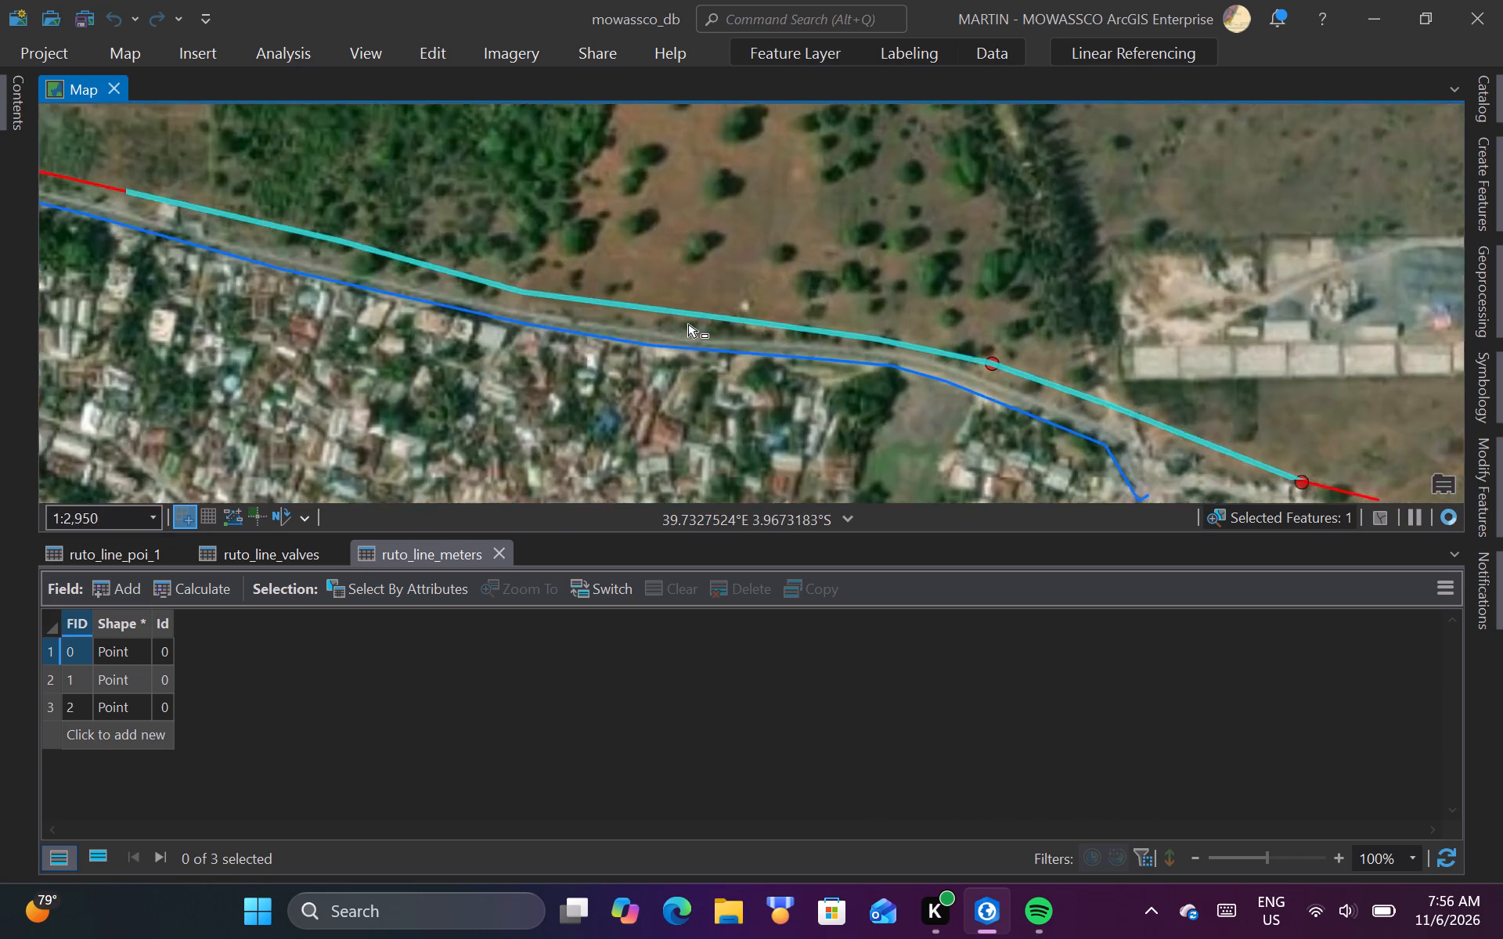
{"action": "scroll", "coordinate": [688, 340], "scroll_direction": "down", "scroll_amount": 2}
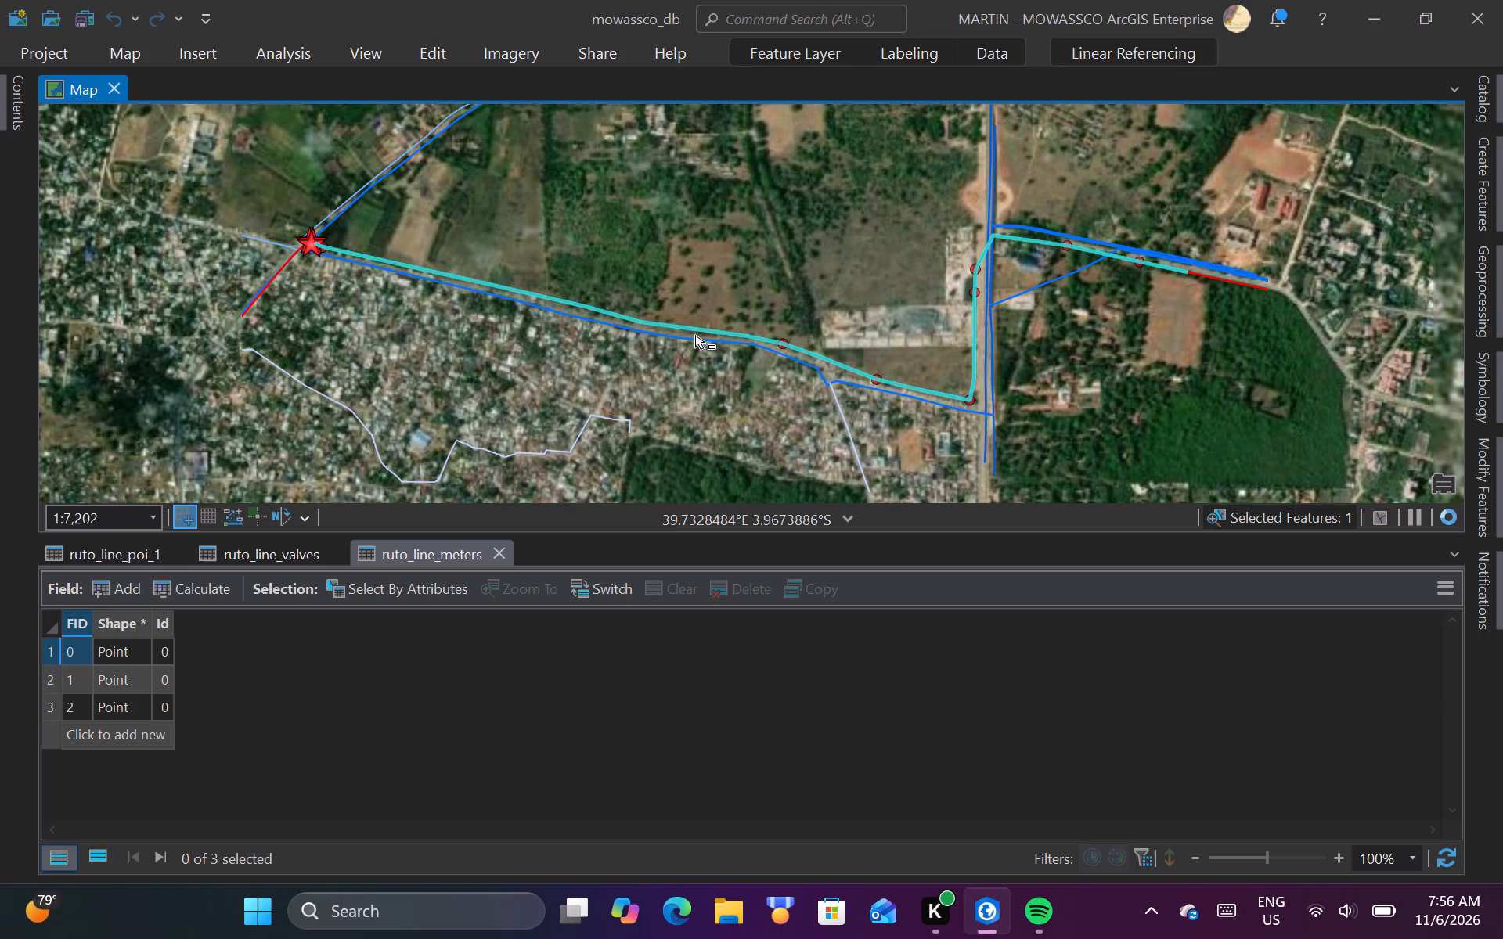
{"action": "scroll", "coordinate": [695, 335], "scroll_direction": "down", "scroll_amount": 1}
{"action": "scroll", "coordinate": [685, 196], "scroll_direction": "up", "scroll_amount": 2}
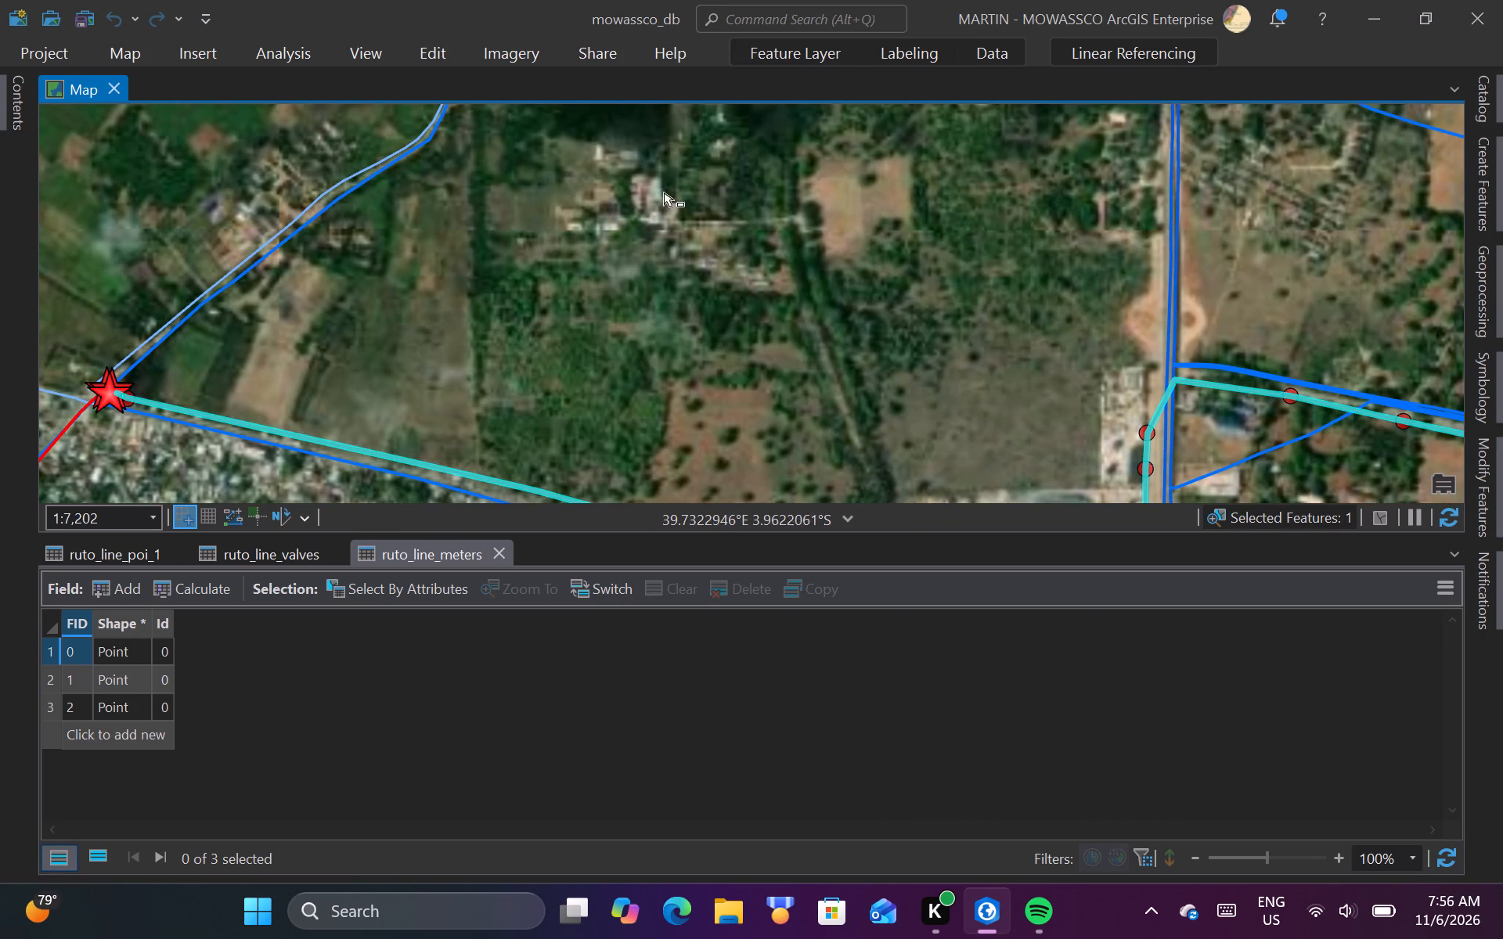
{"action": "scroll", "coordinate": [477, 403], "scroll_direction": "down", "scroll_amount": 2}
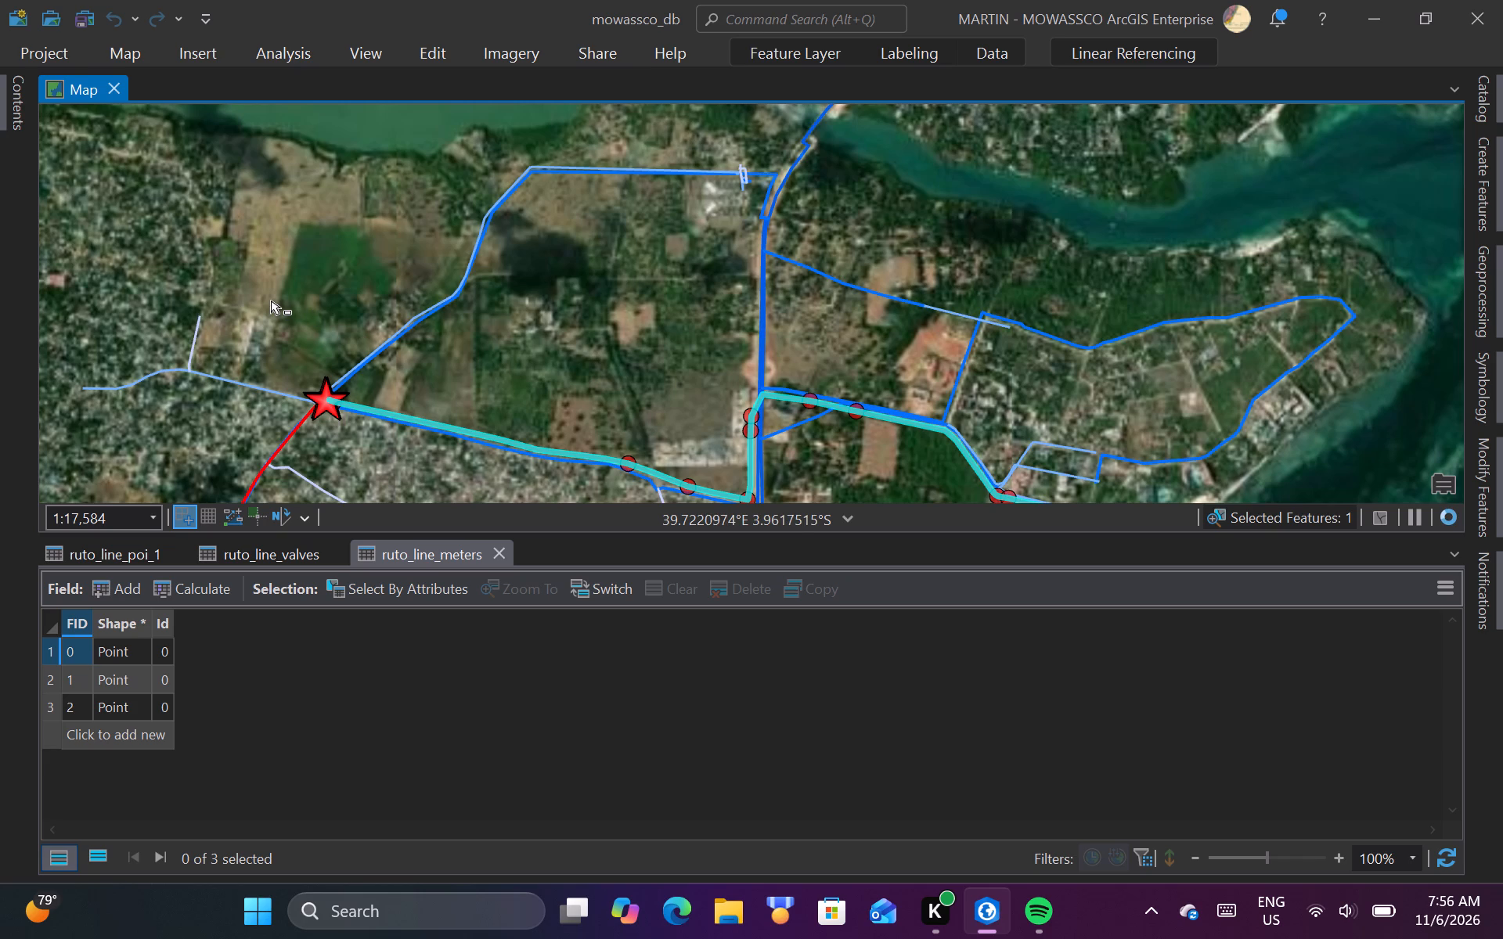
{"action": "scroll", "coordinate": [270, 296], "scroll_direction": "down", "scroll_amount": 1}
{"action": "scroll", "coordinate": [463, 418], "scroll_direction": "up", "scroll_amount": 2}
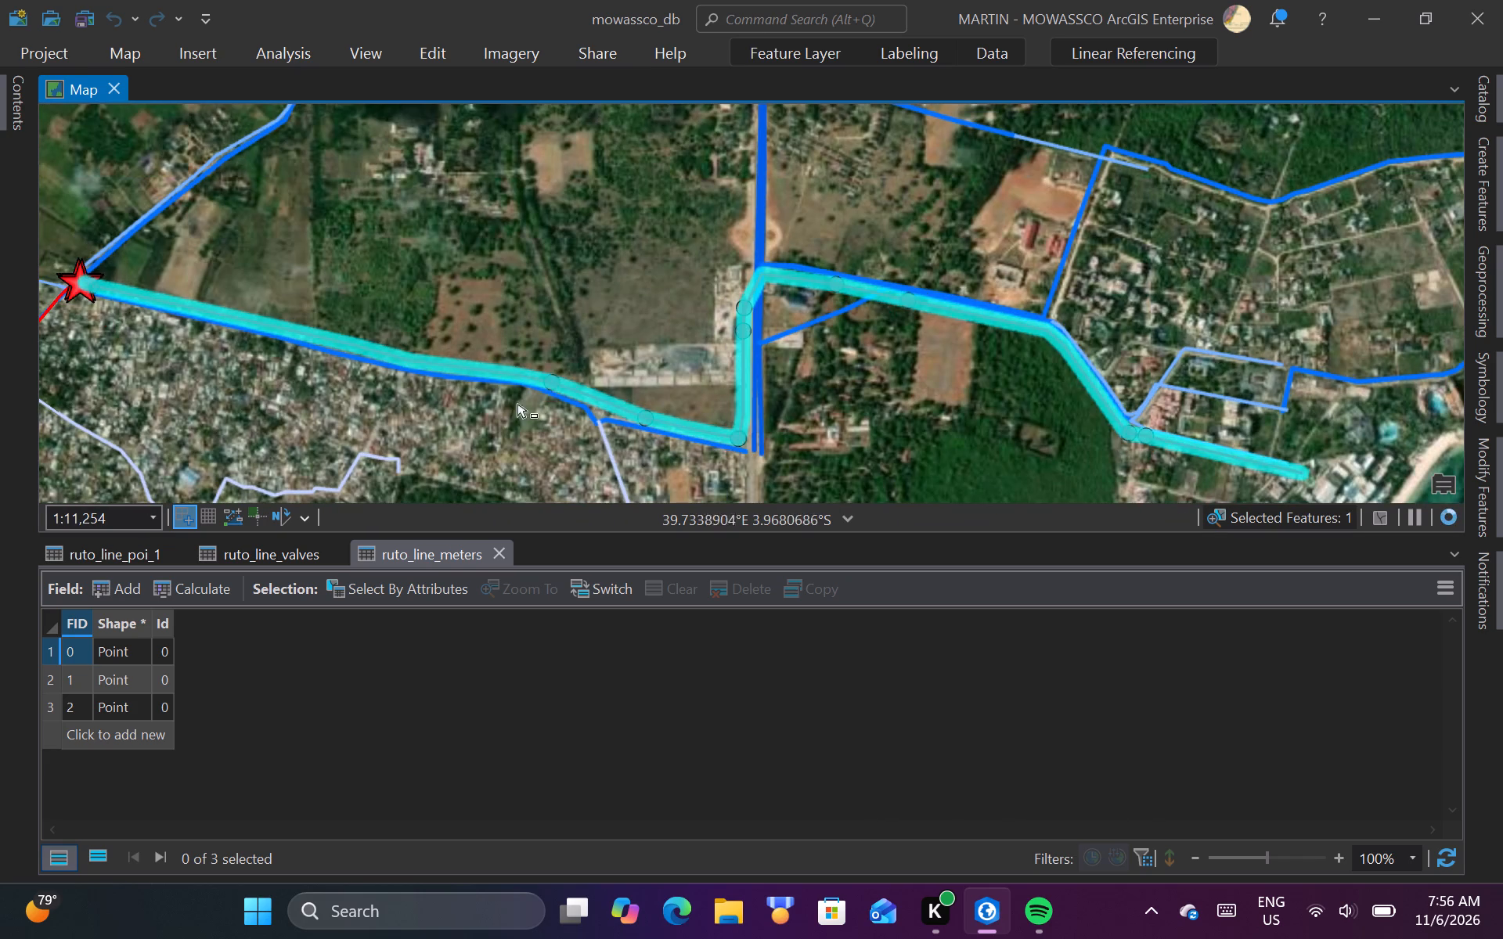
{"action": "scroll", "coordinate": [576, 408], "scroll_direction": "up", "scroll_amount": 2}
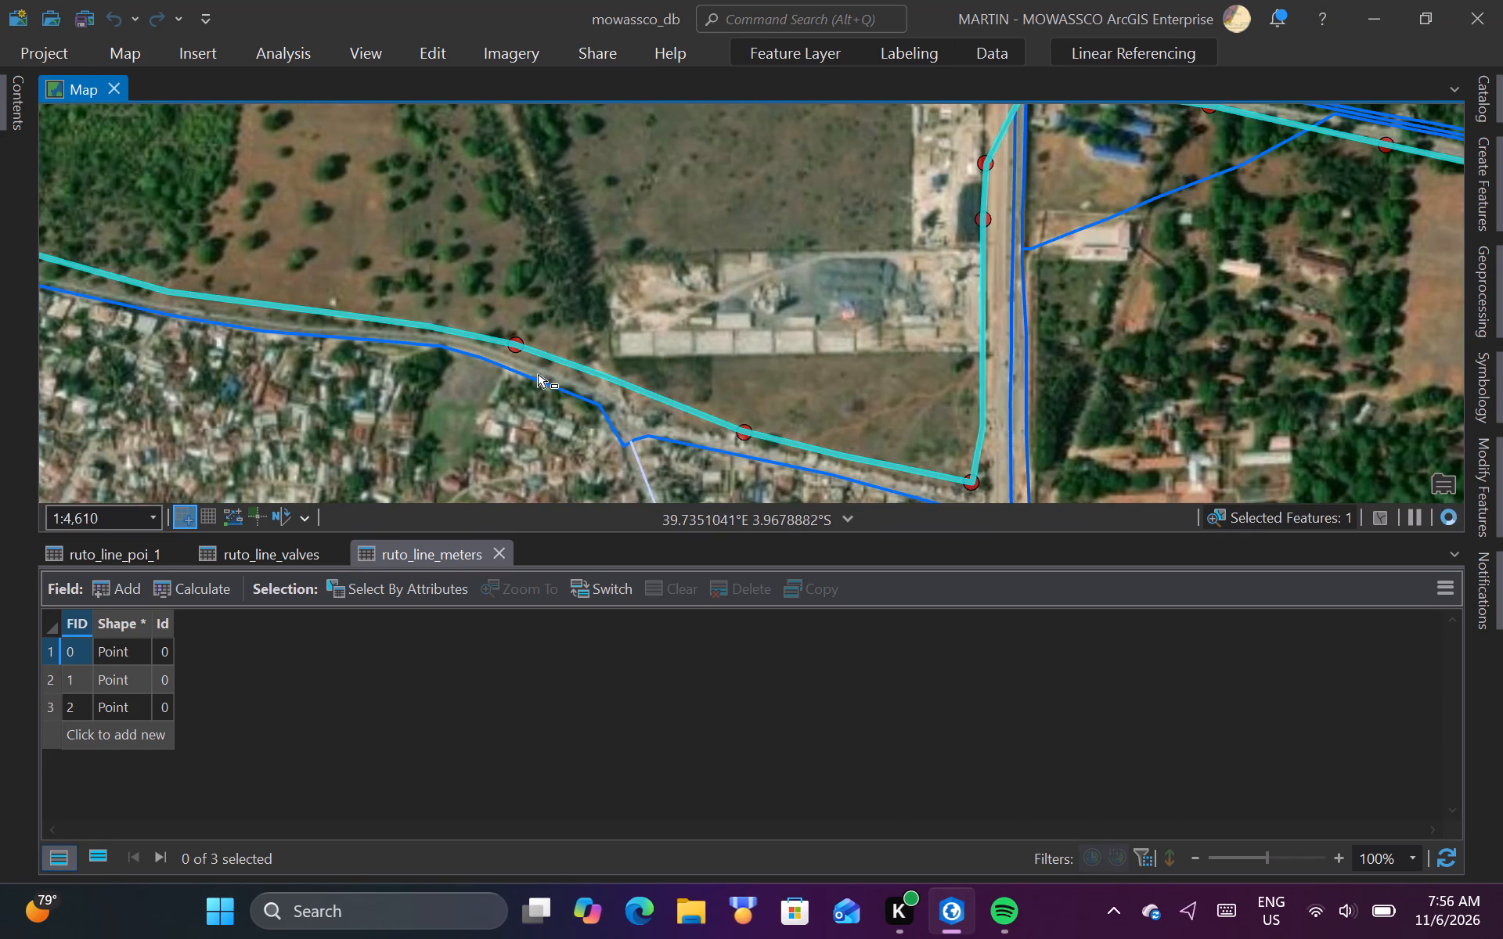
{"action": "scroll", "coordinate": [524, 353], "scroll_direction": "up", "scroll_amount": 1}
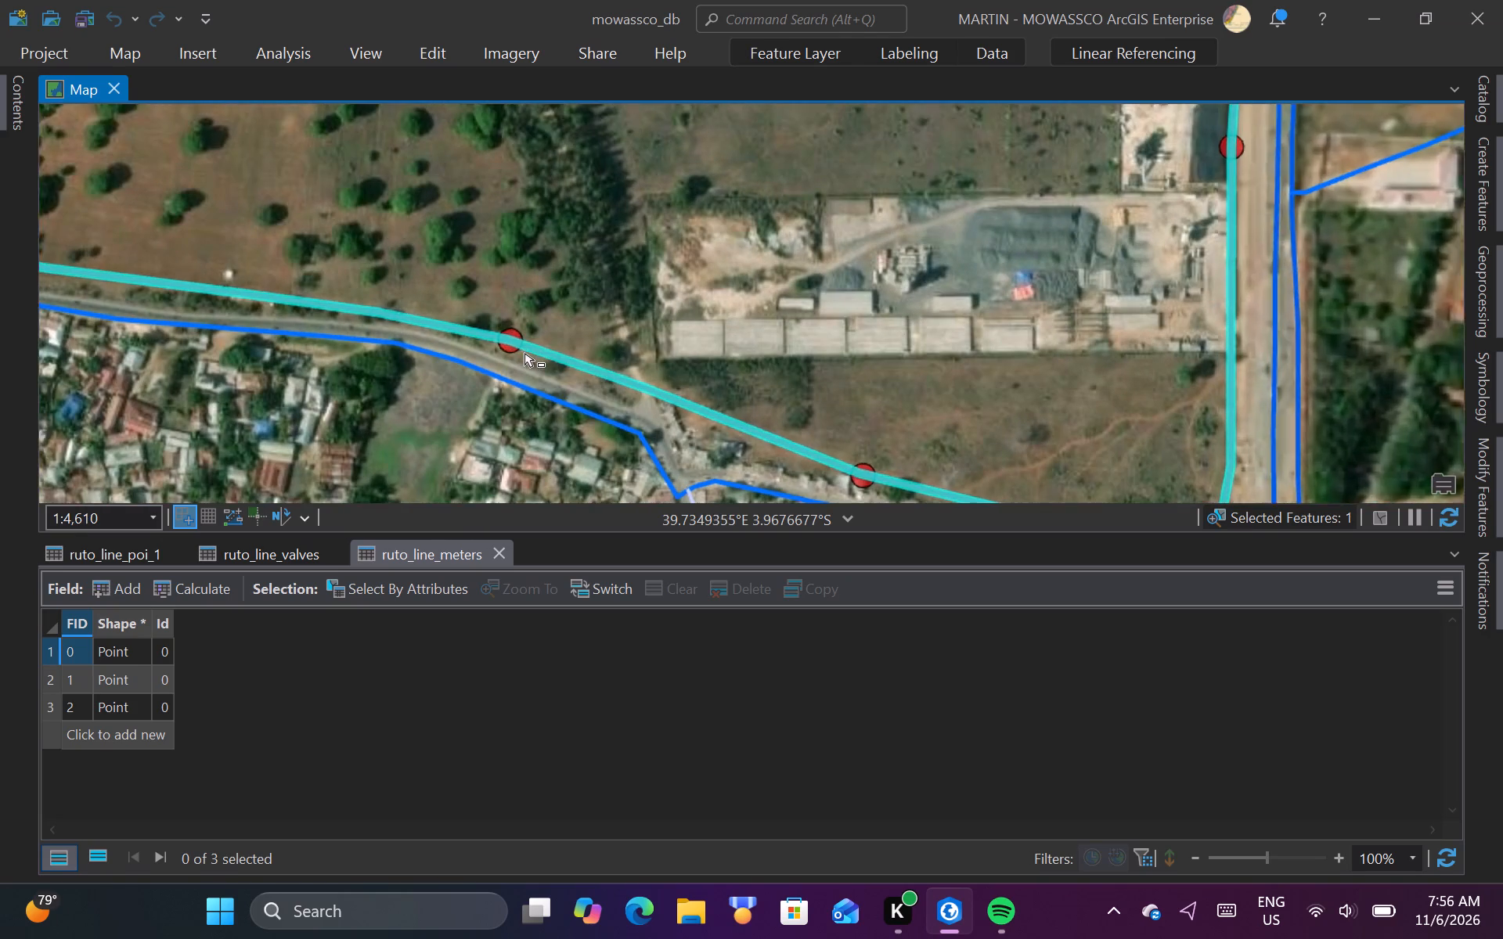
{"action": "scroll", "coordinate": [515, 355], "scroll_direction": "up", "scroll_amount": 1}
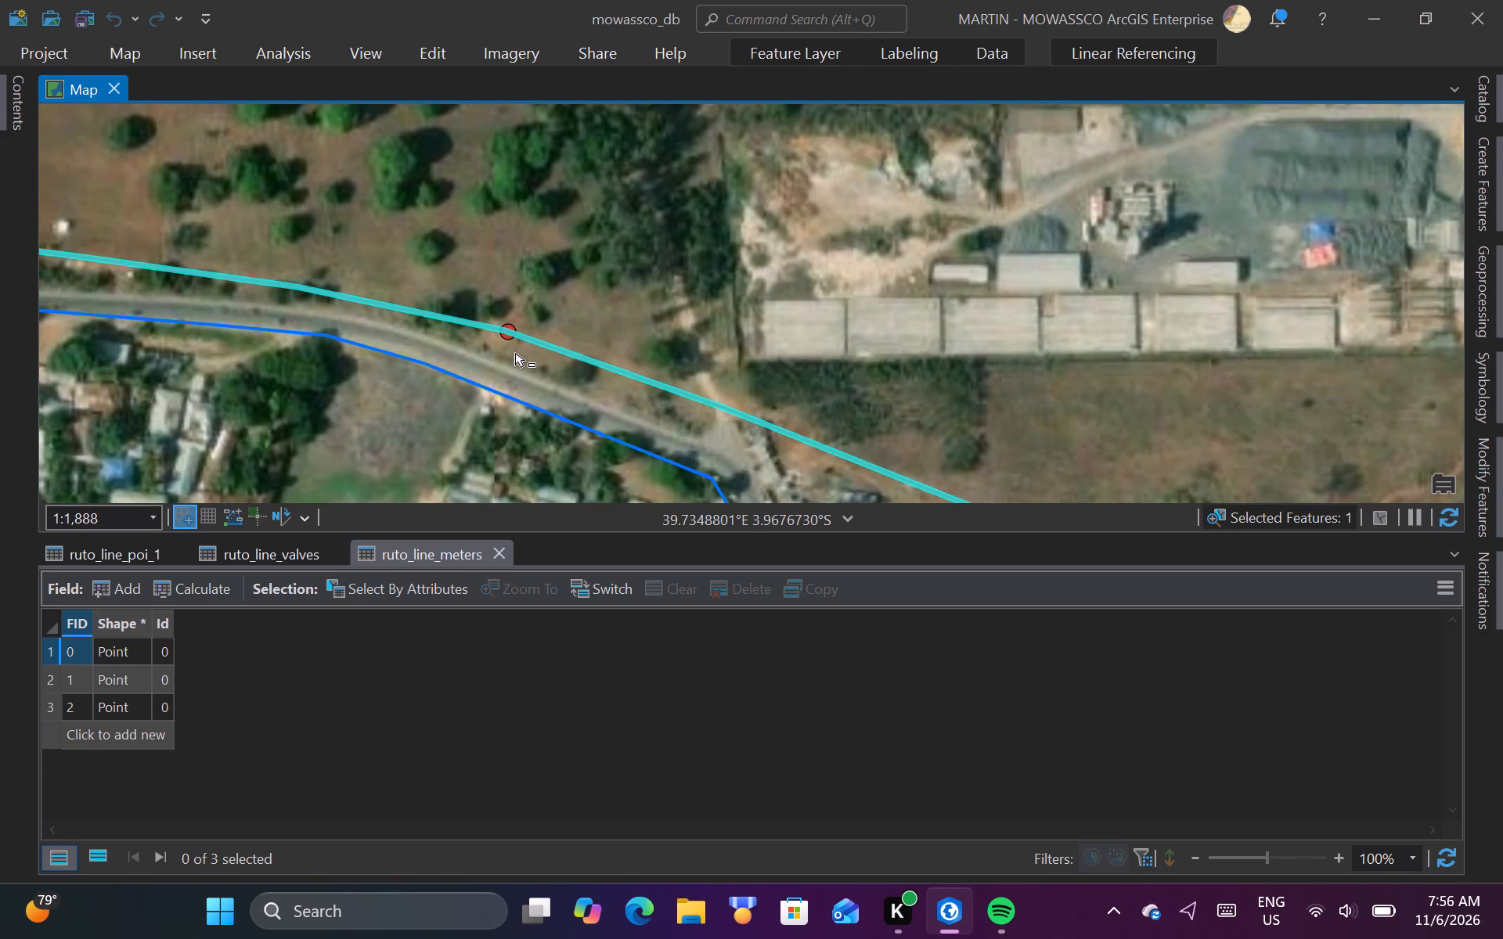
{"action": "scroll", "coordinate": [515, 353], "scroll_direction": "up", "scroll_amount": 4}
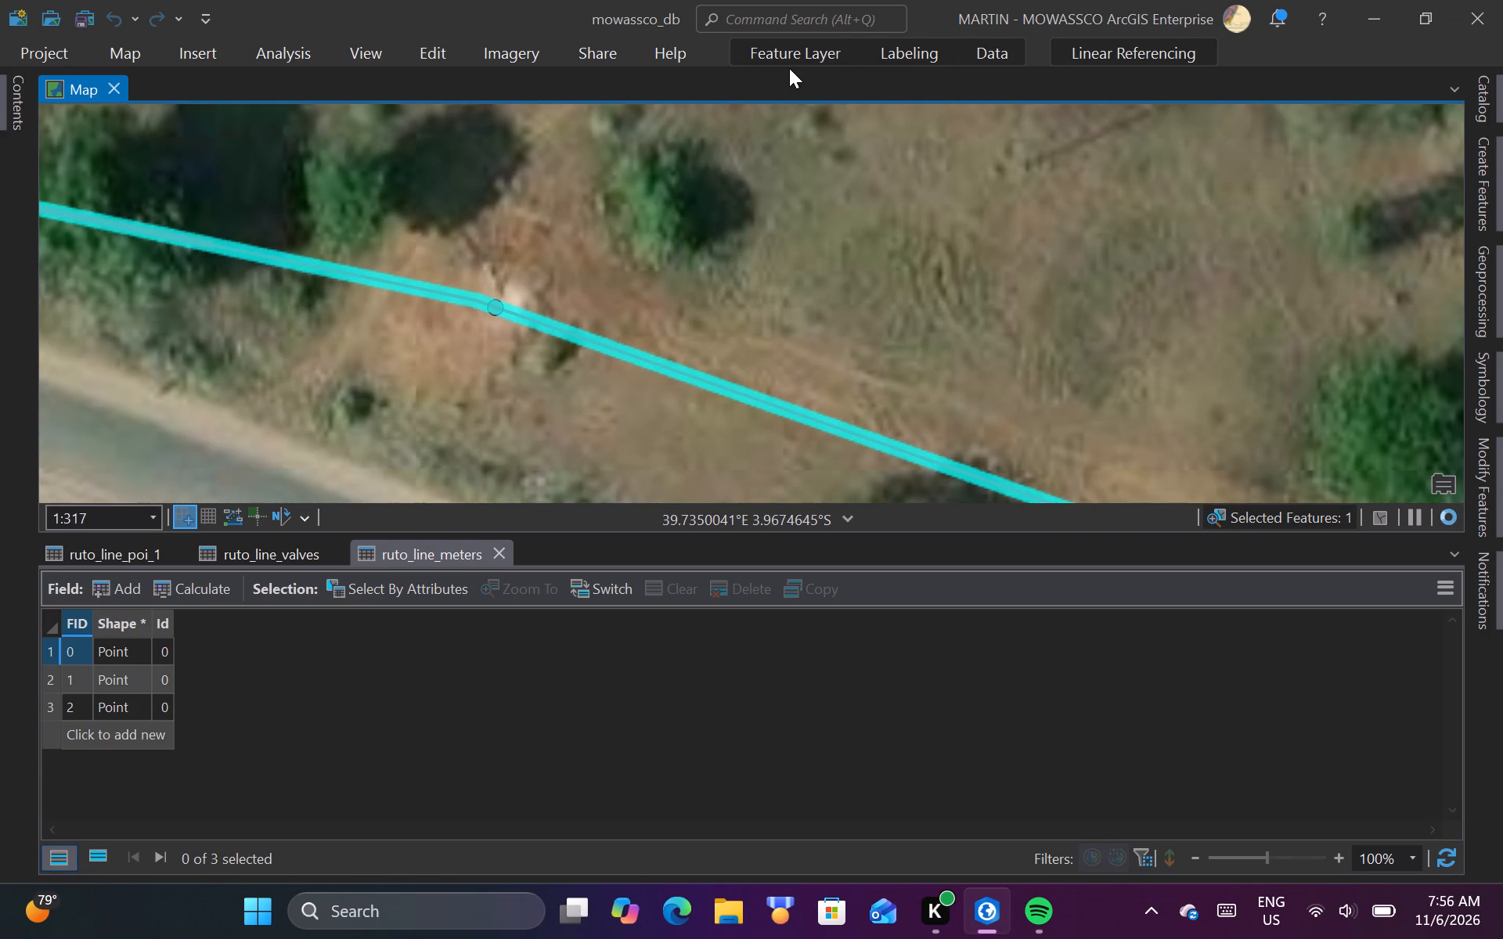
{"action": "left_click", "coordinate": [551, 254]}
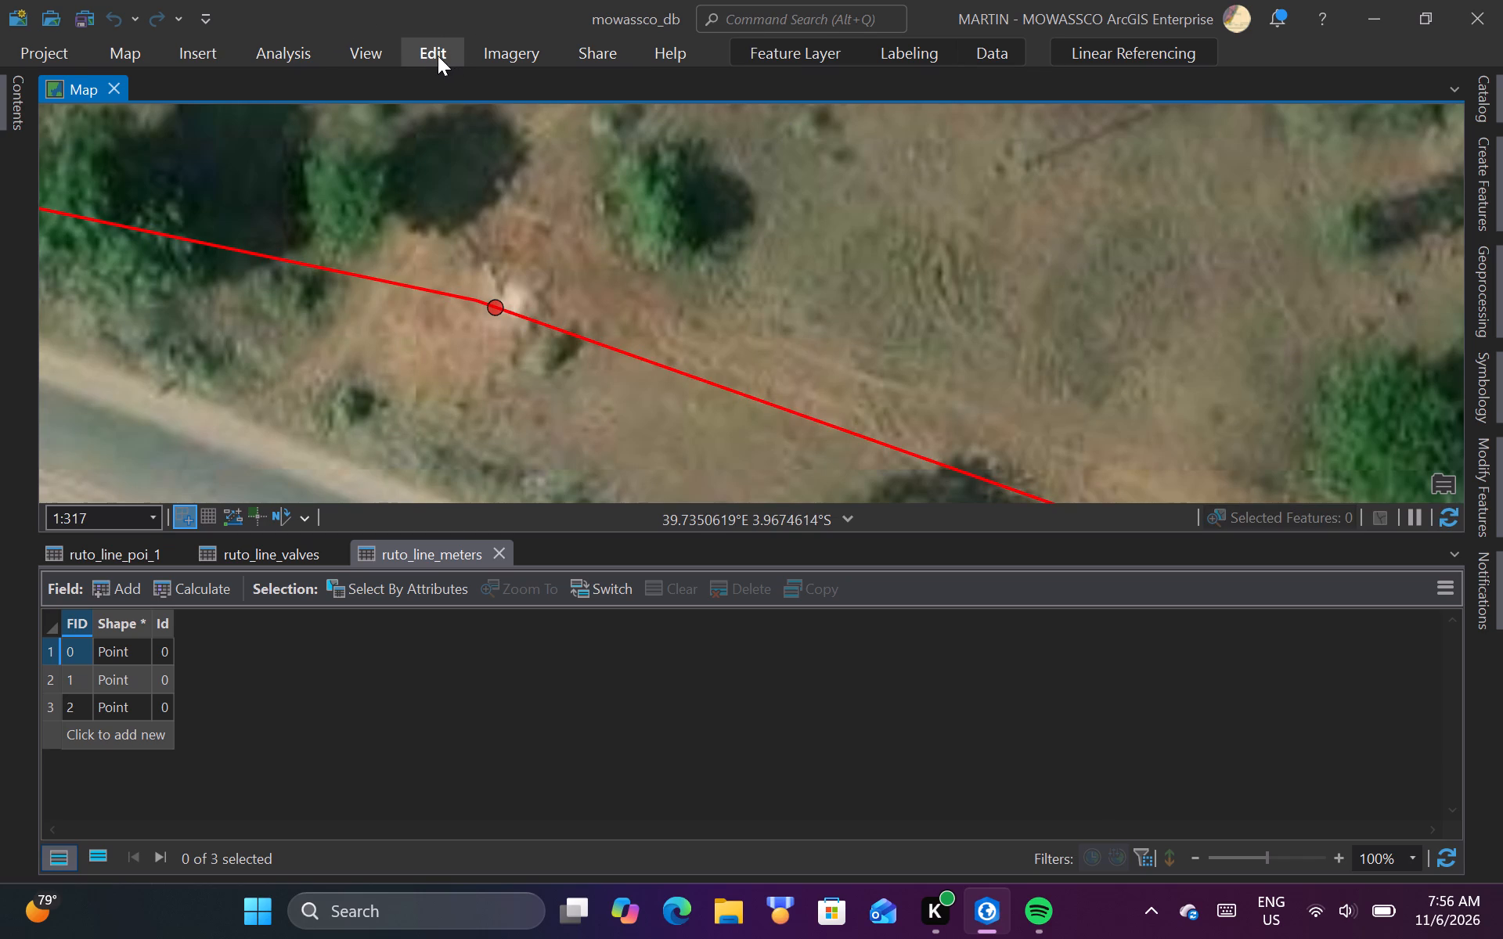
Inspect the attributes of the ruto_line_poi point at the slight bend in the pipeline near the roadside trees.
{"action": "left_click", "coordinate": [138, 53]}
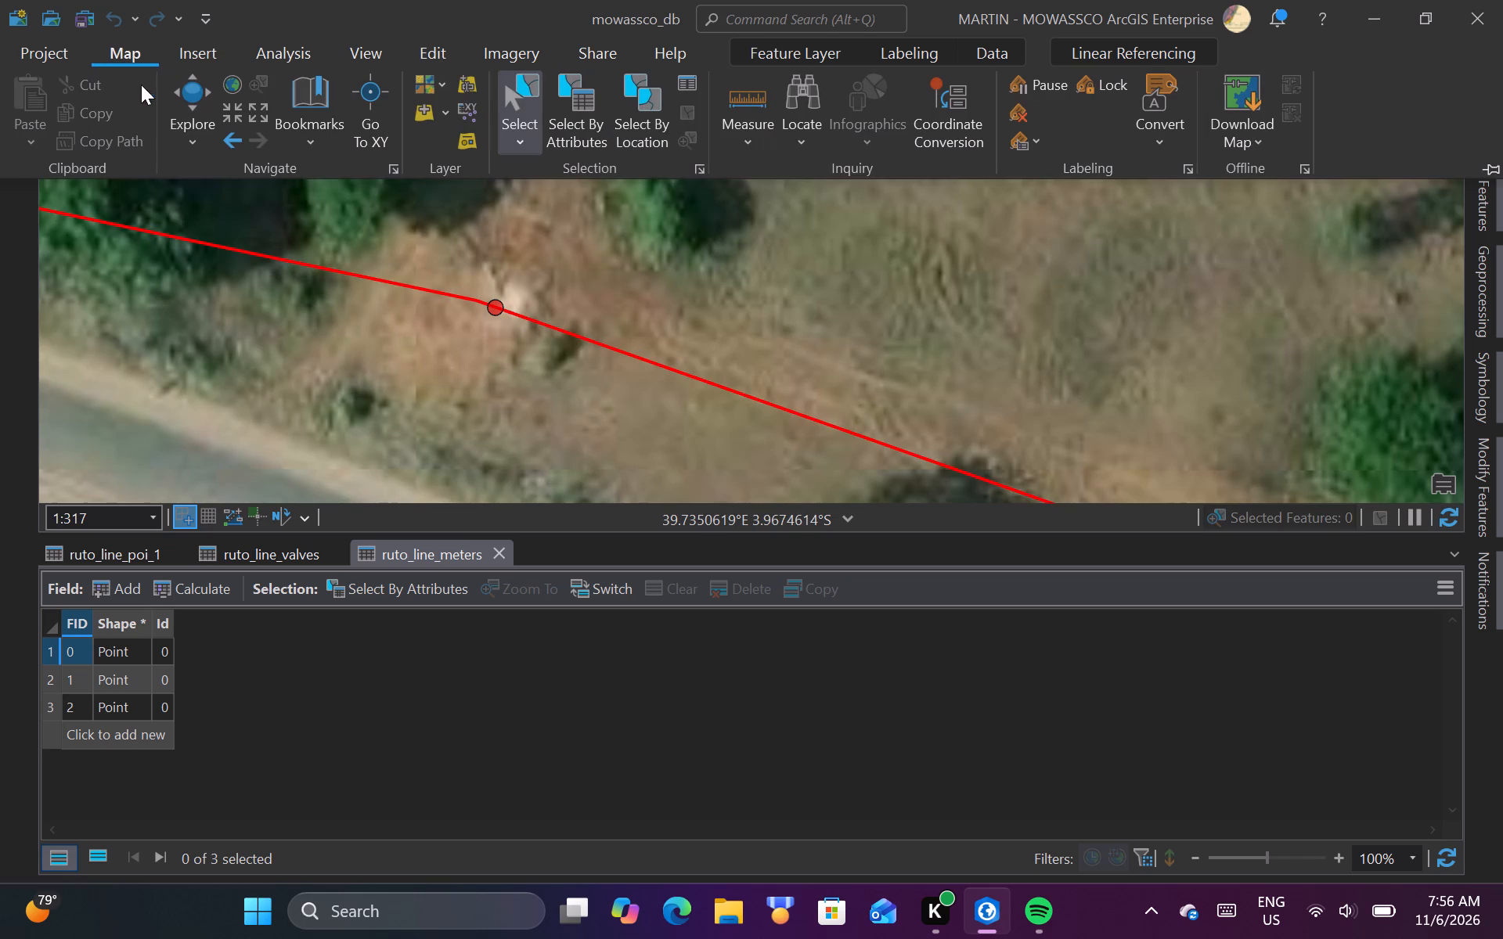
{"action": "left_click", "coordinate": [196, 89]}
{"action": "left_click", "coordinate": [495, 303]}
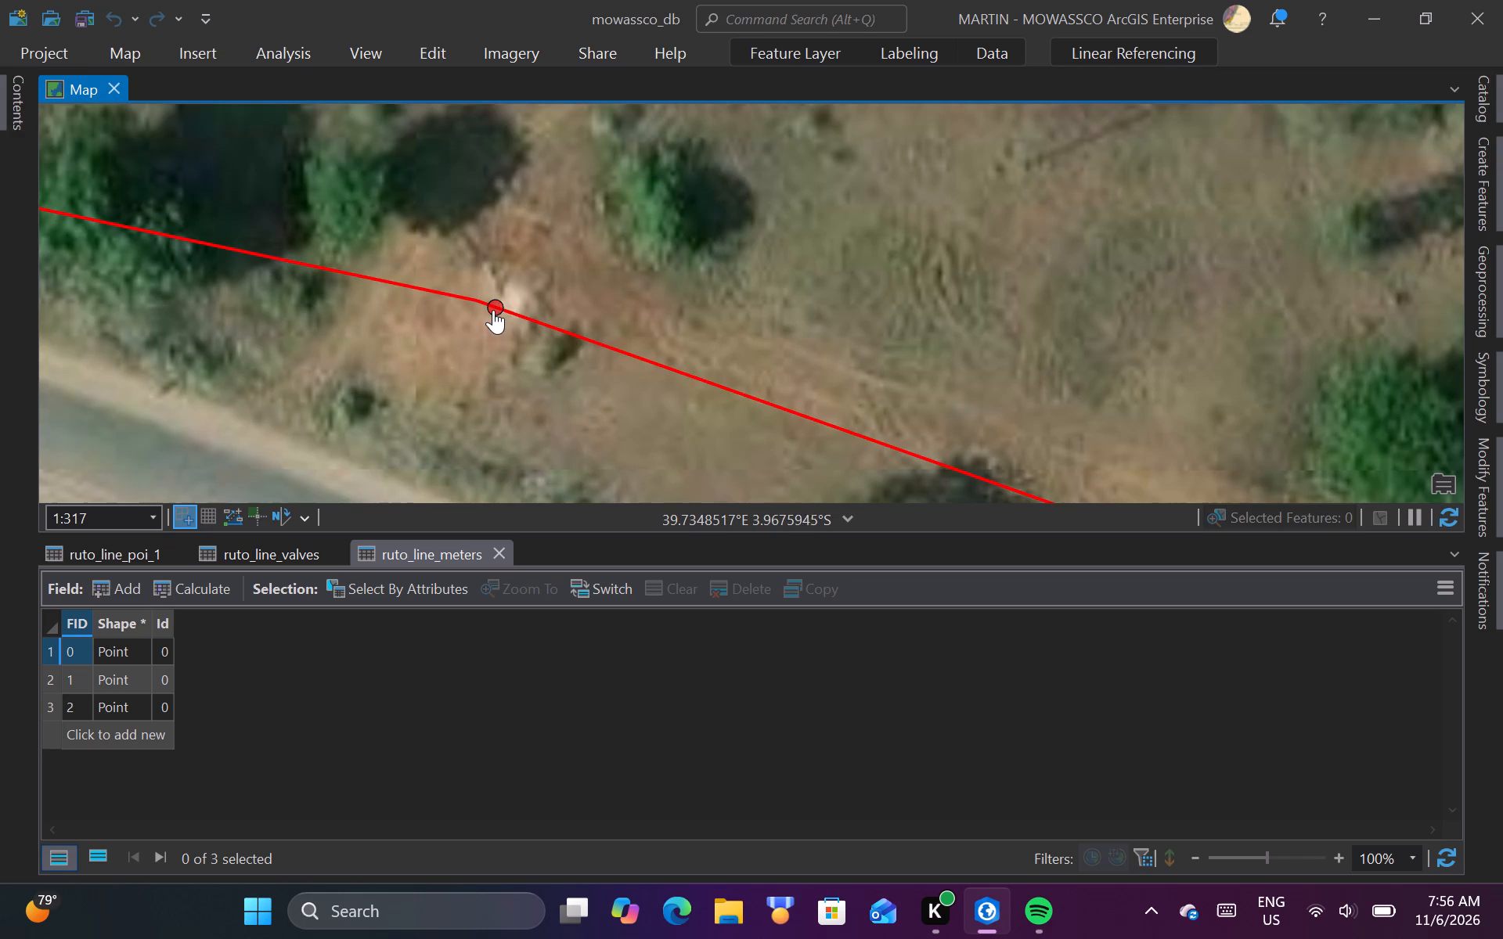
{"action": "left_click", "coordinate": [493, 307]}
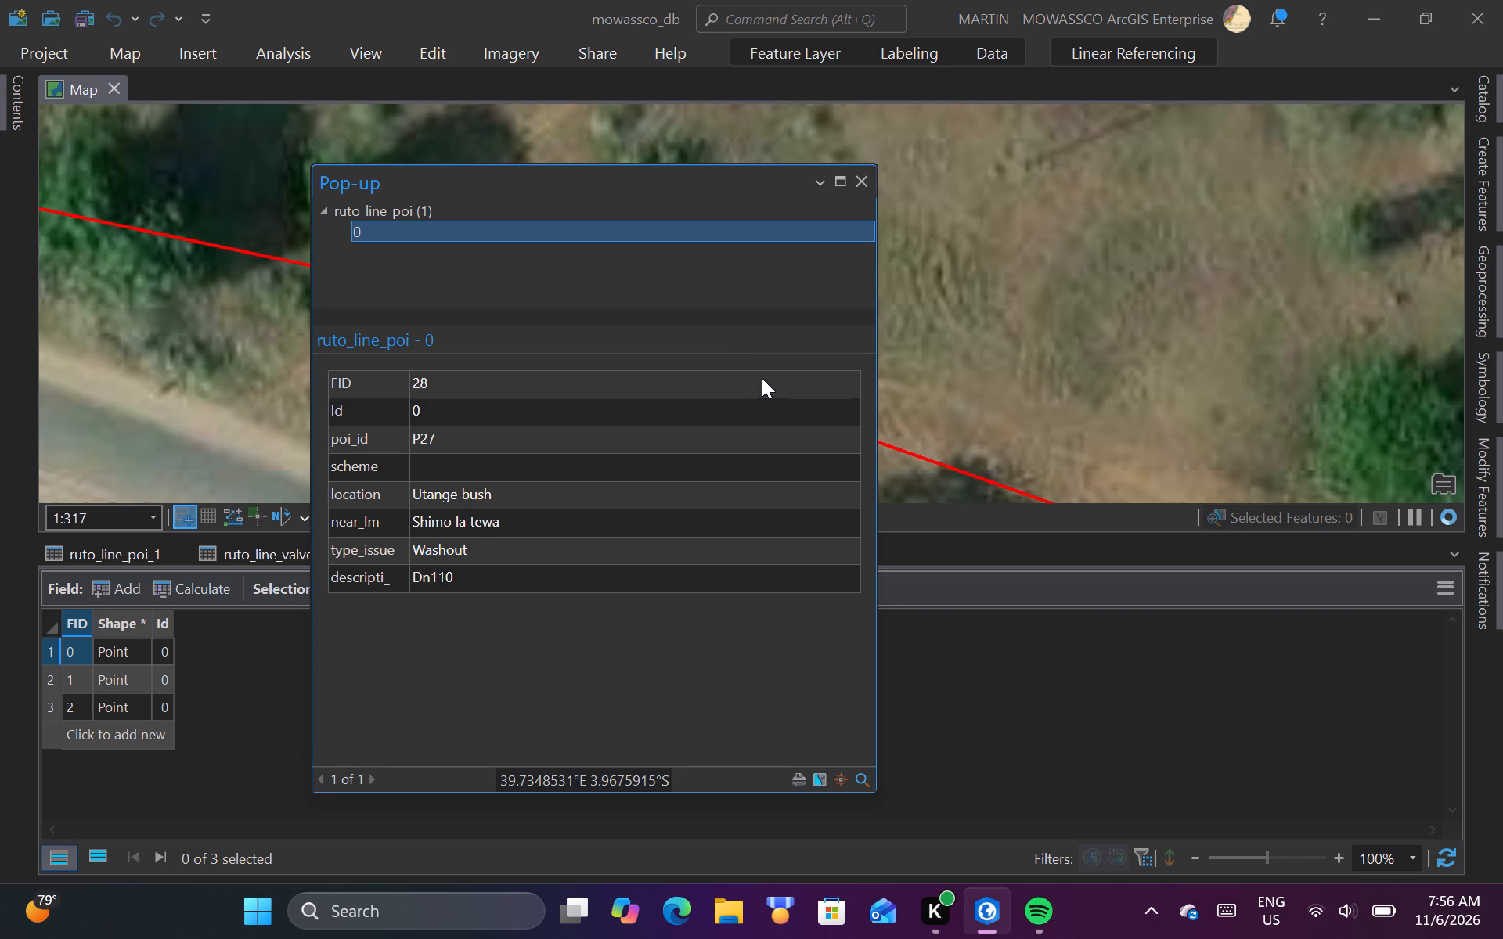
{"action": "left_click", "coordinate": [858, 179]}
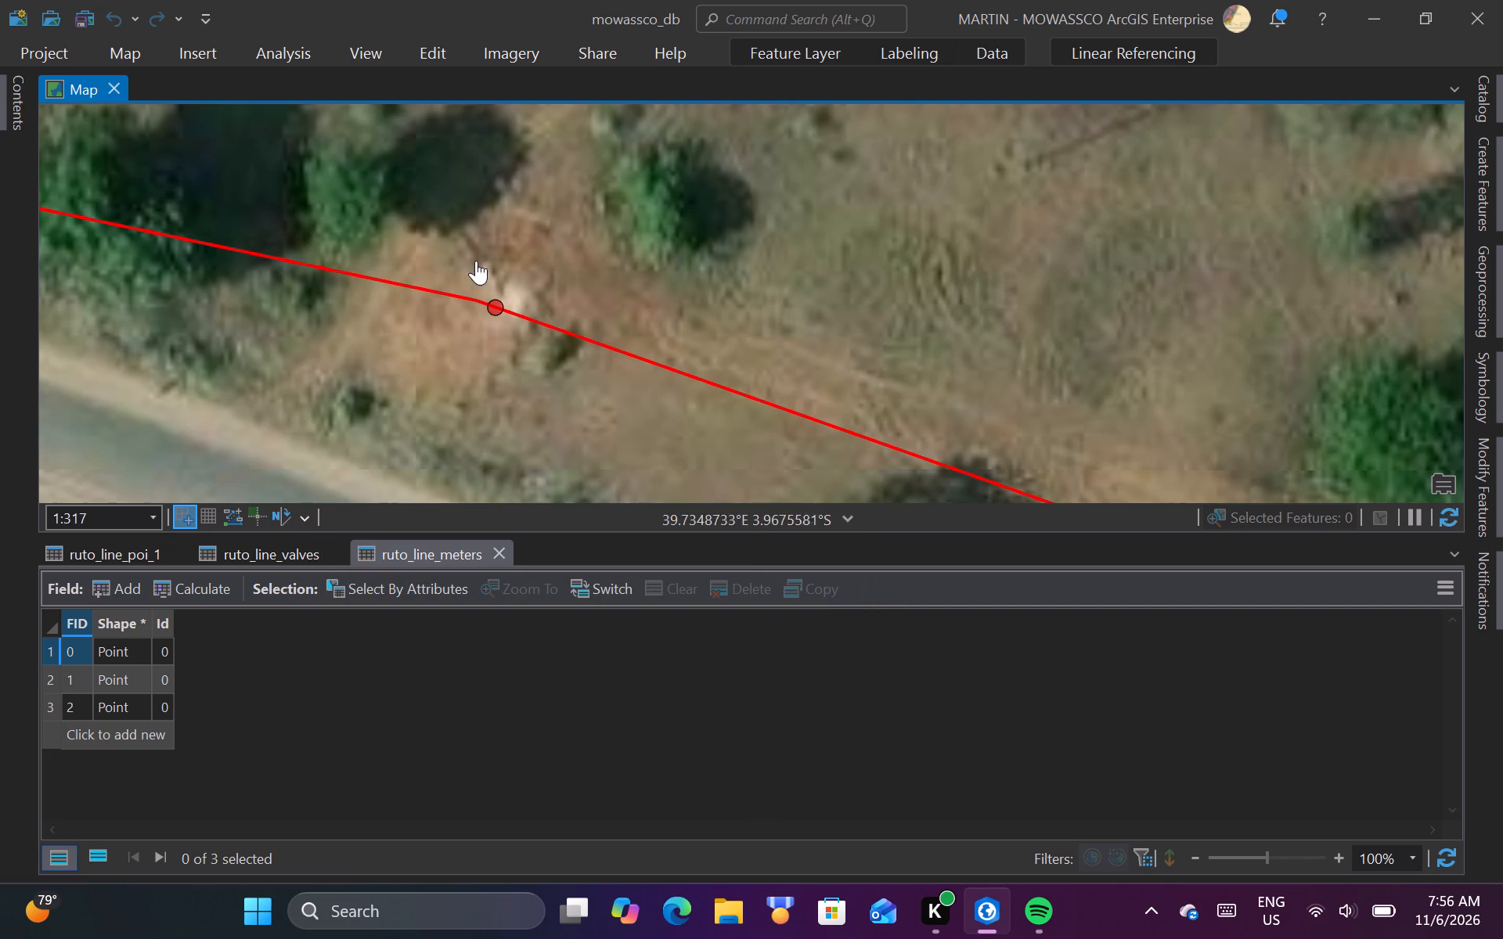
Split the ruto_line feature at a snapped edge location right beside the inspected washout point.
{"action": "left_click", "coordinate": [443, 52]}
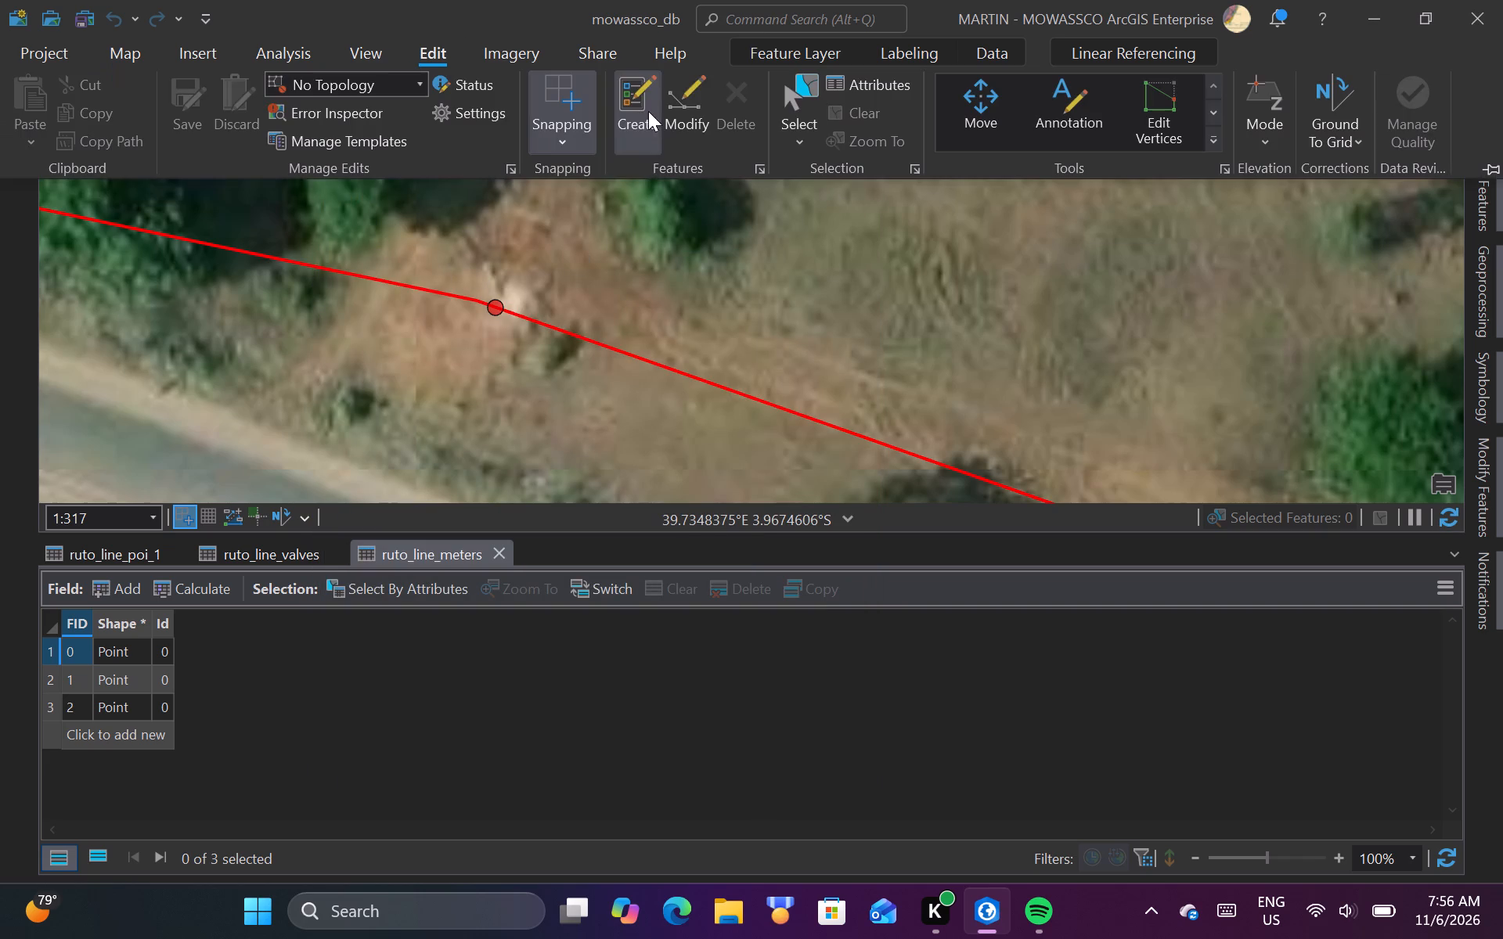
{"action": "left_click", "coordinate": [788, 92]}
{"action": "left_click", "coordinate": [616, 214]}
{"action": "left_click_drag", "start_coordinate": [398, 256], "coordinate": [402, 306]}
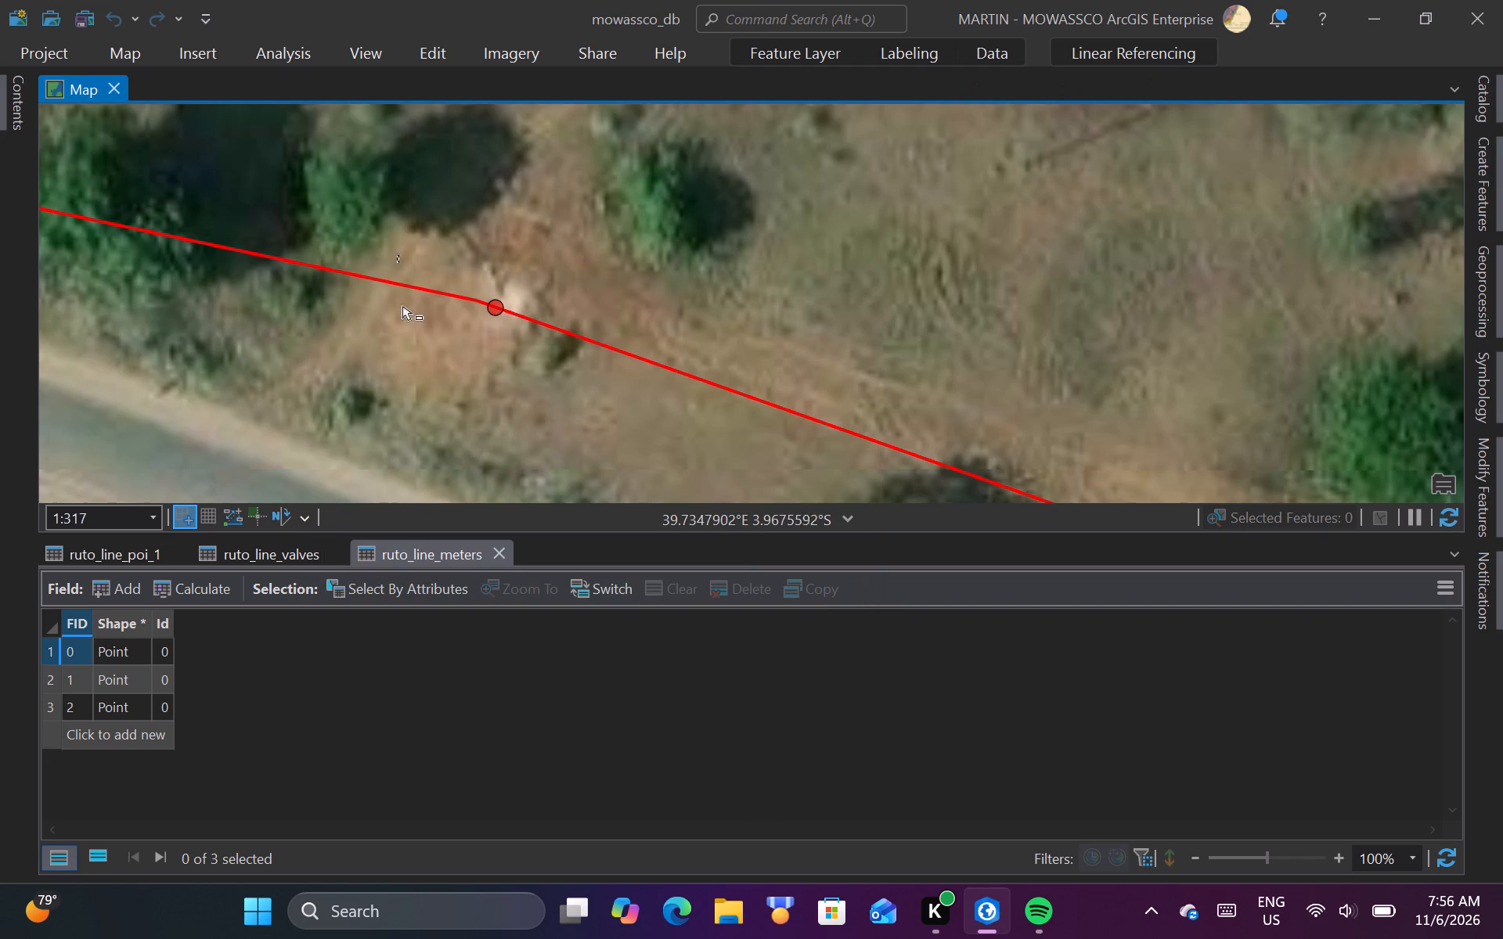
{"action": "left_click_drag", "start_coordinate": [402, 306], "coordinate": [406, 321]}
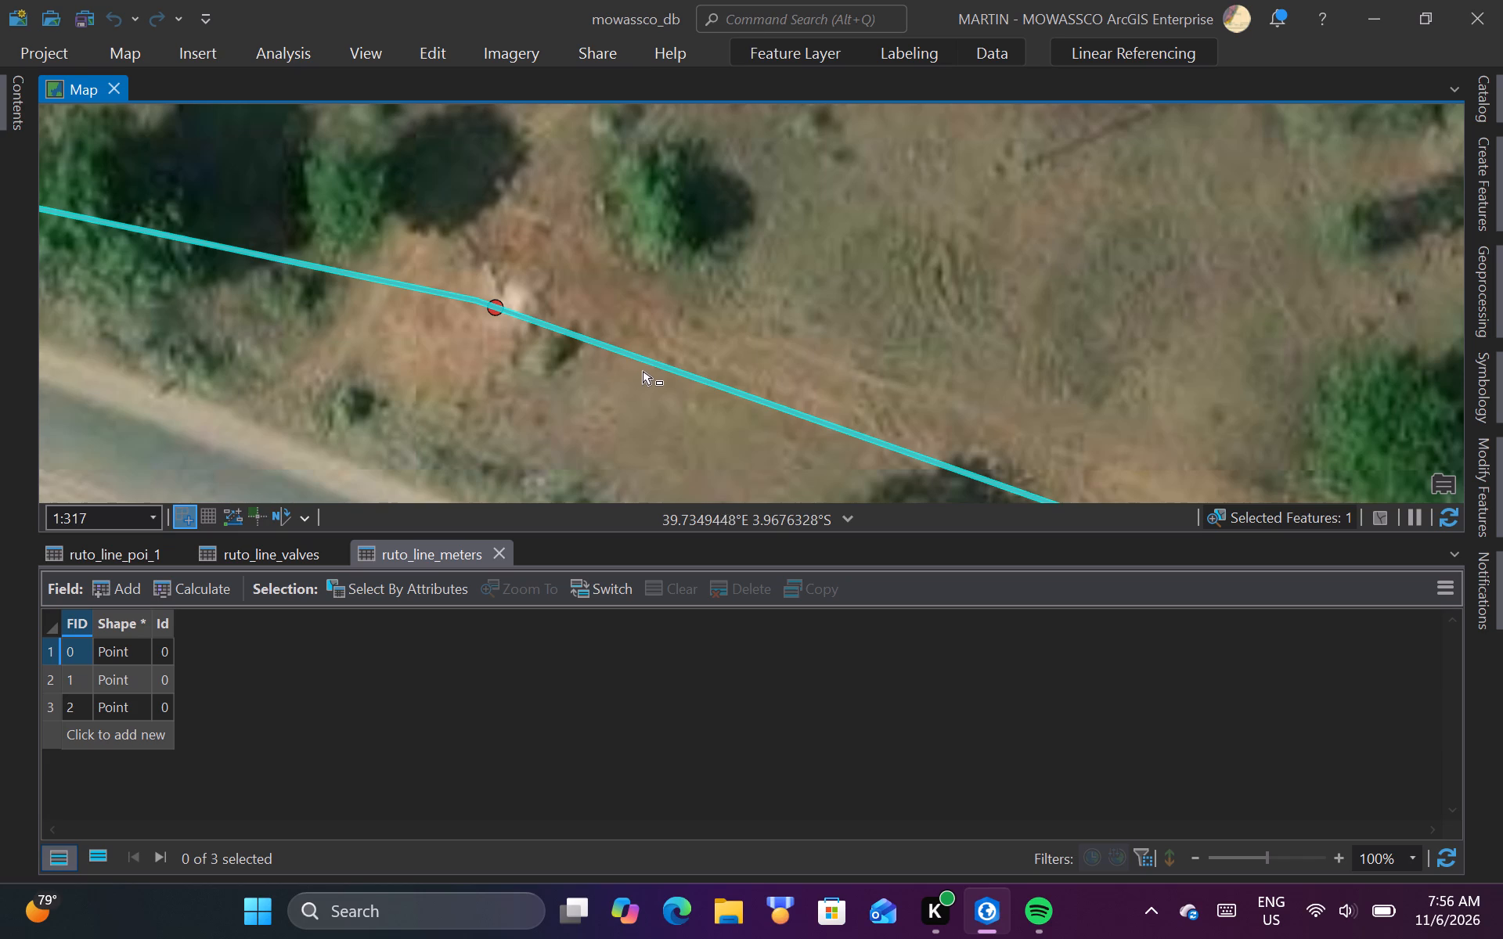
{"action": "left_click", "coordinate": [1487, 472]}
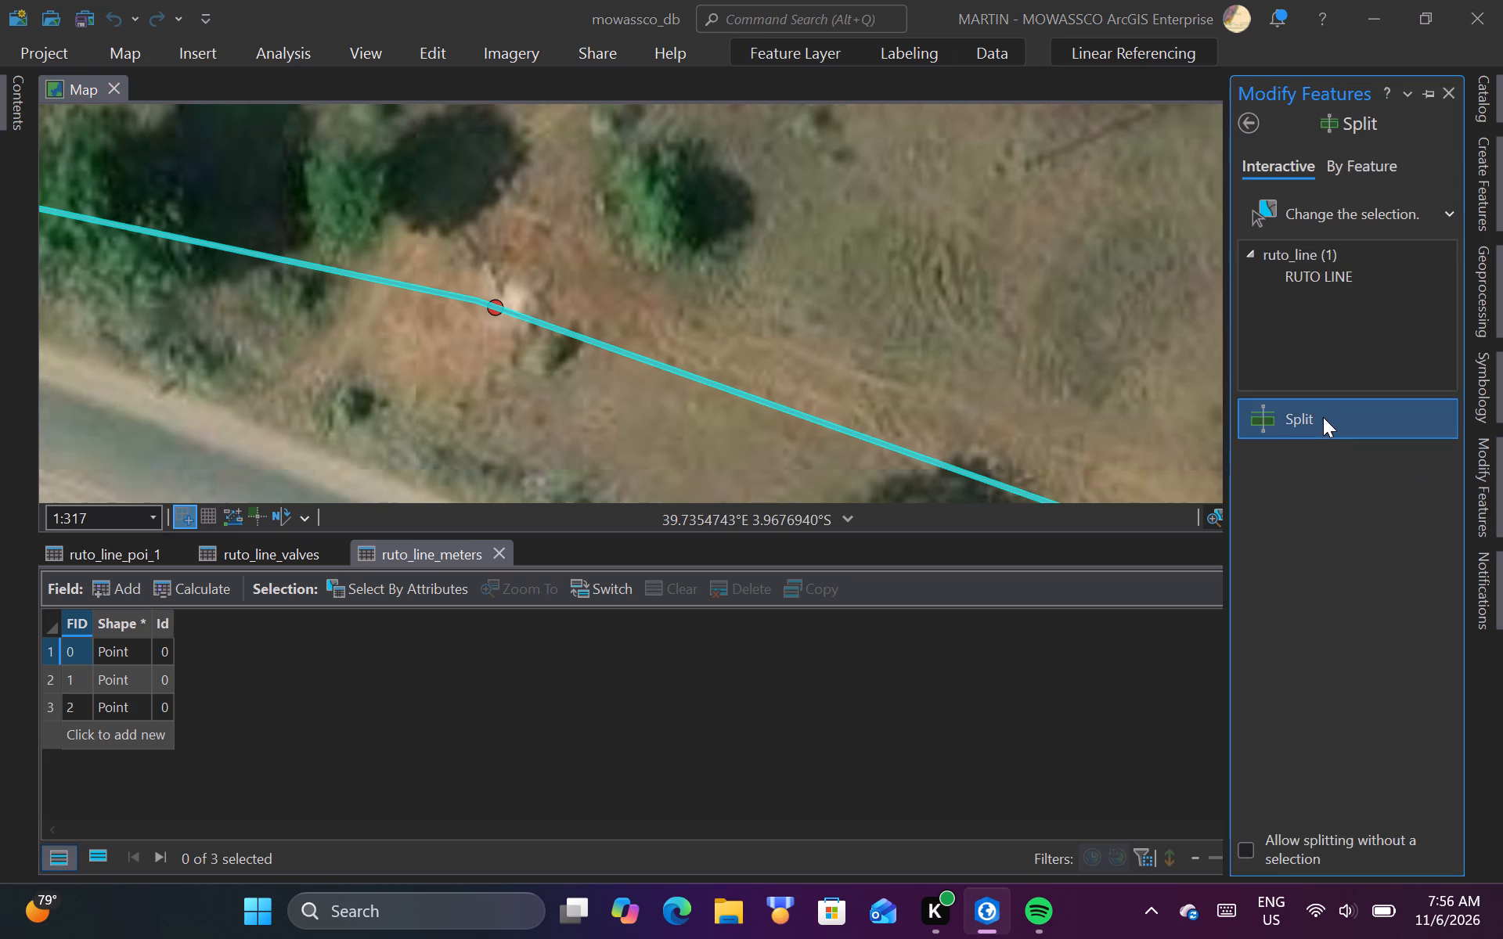
{"action": "left_click", "coordinate": [1323, 416]}
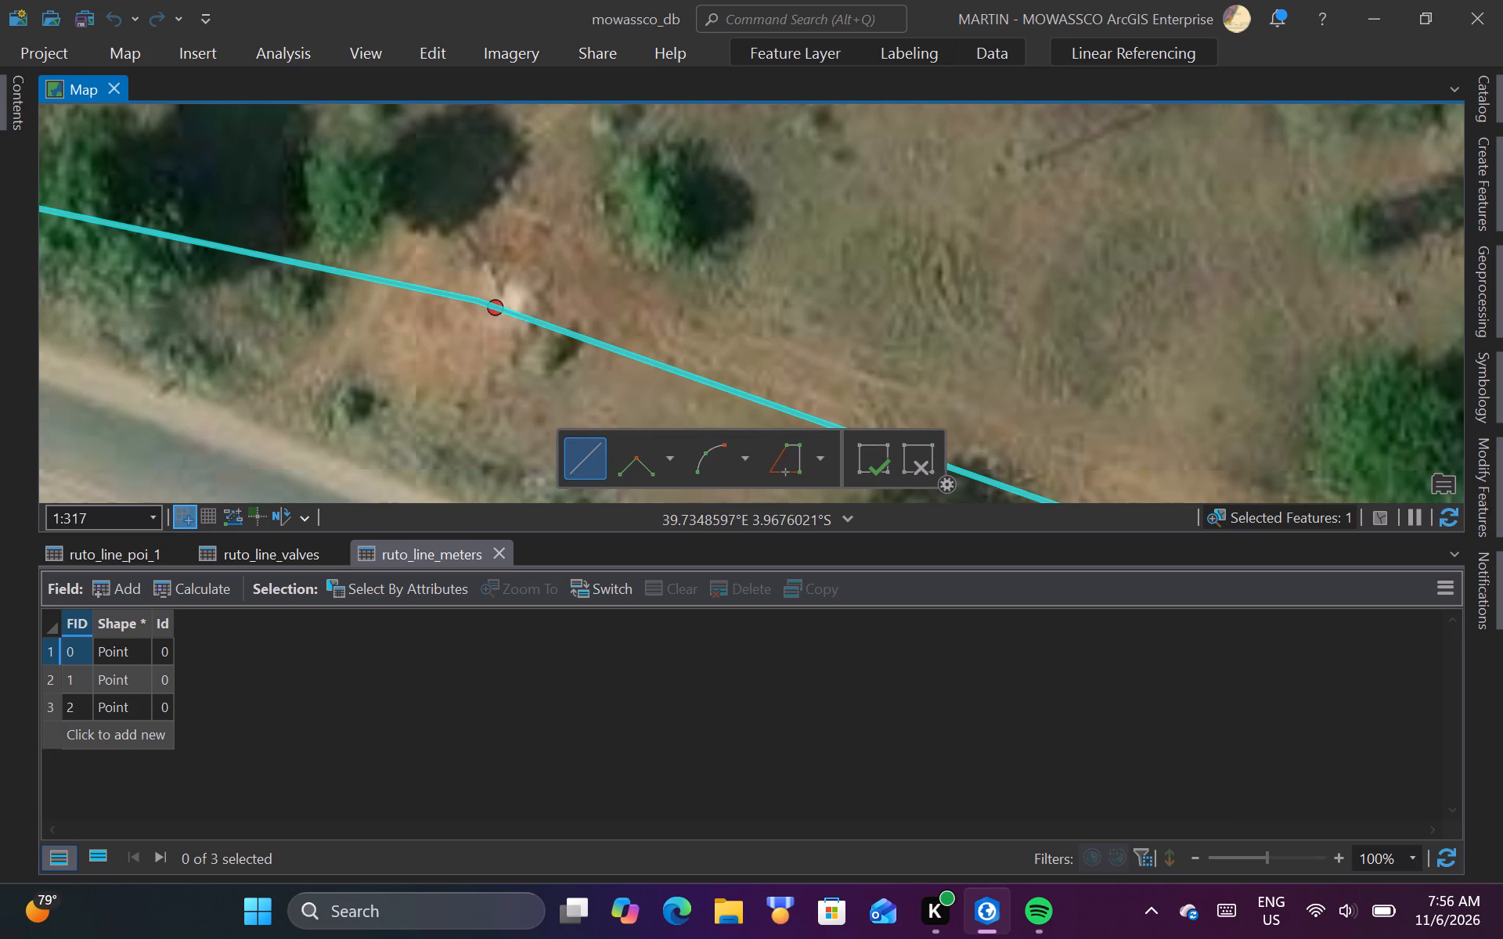
{"action": "scroll", "coordinate": [504, 309], "scroll_direction": "up", "scroll_amount": 5}
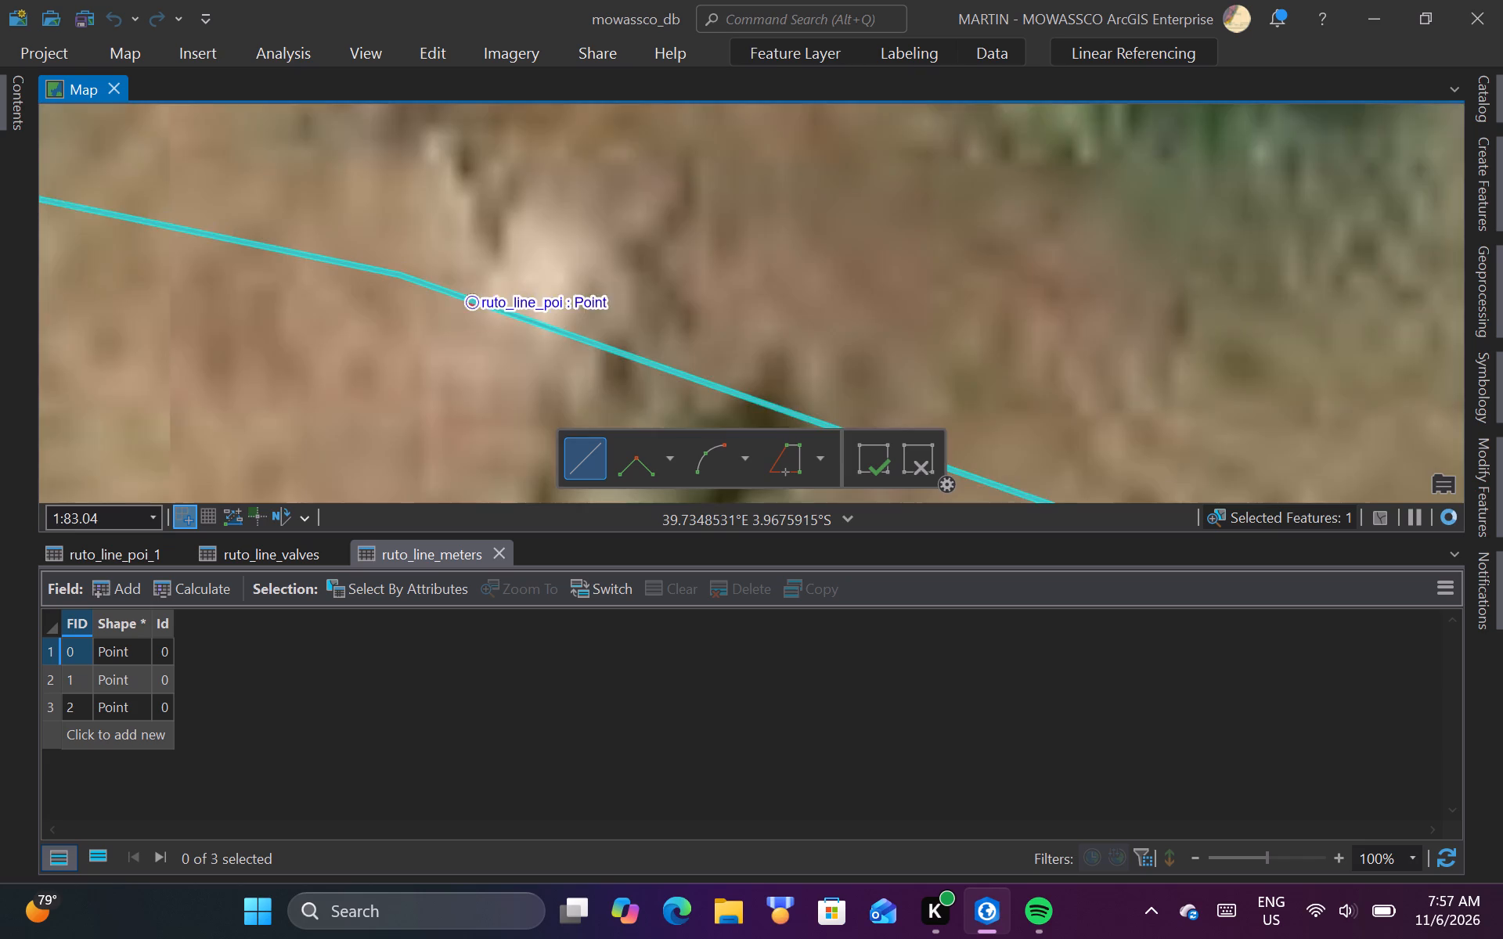
{"action": "scroll", "coordinate": [477, 304], "scroll_direction": "up", "scroll_amount": 5}
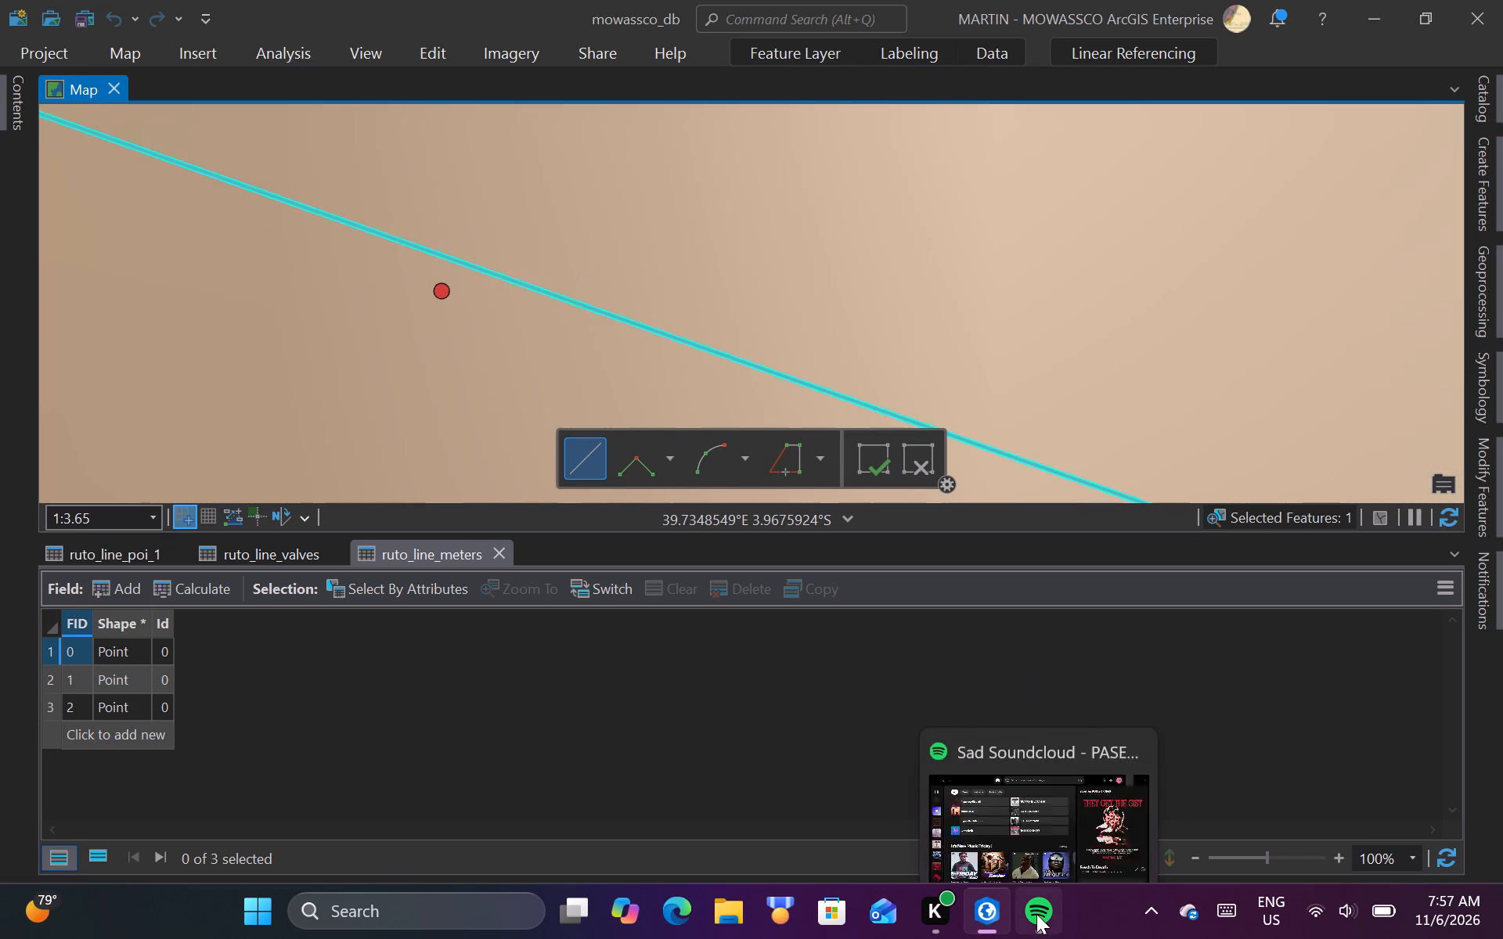
{"action": "left_click", "coordinate": [1023, 841]}
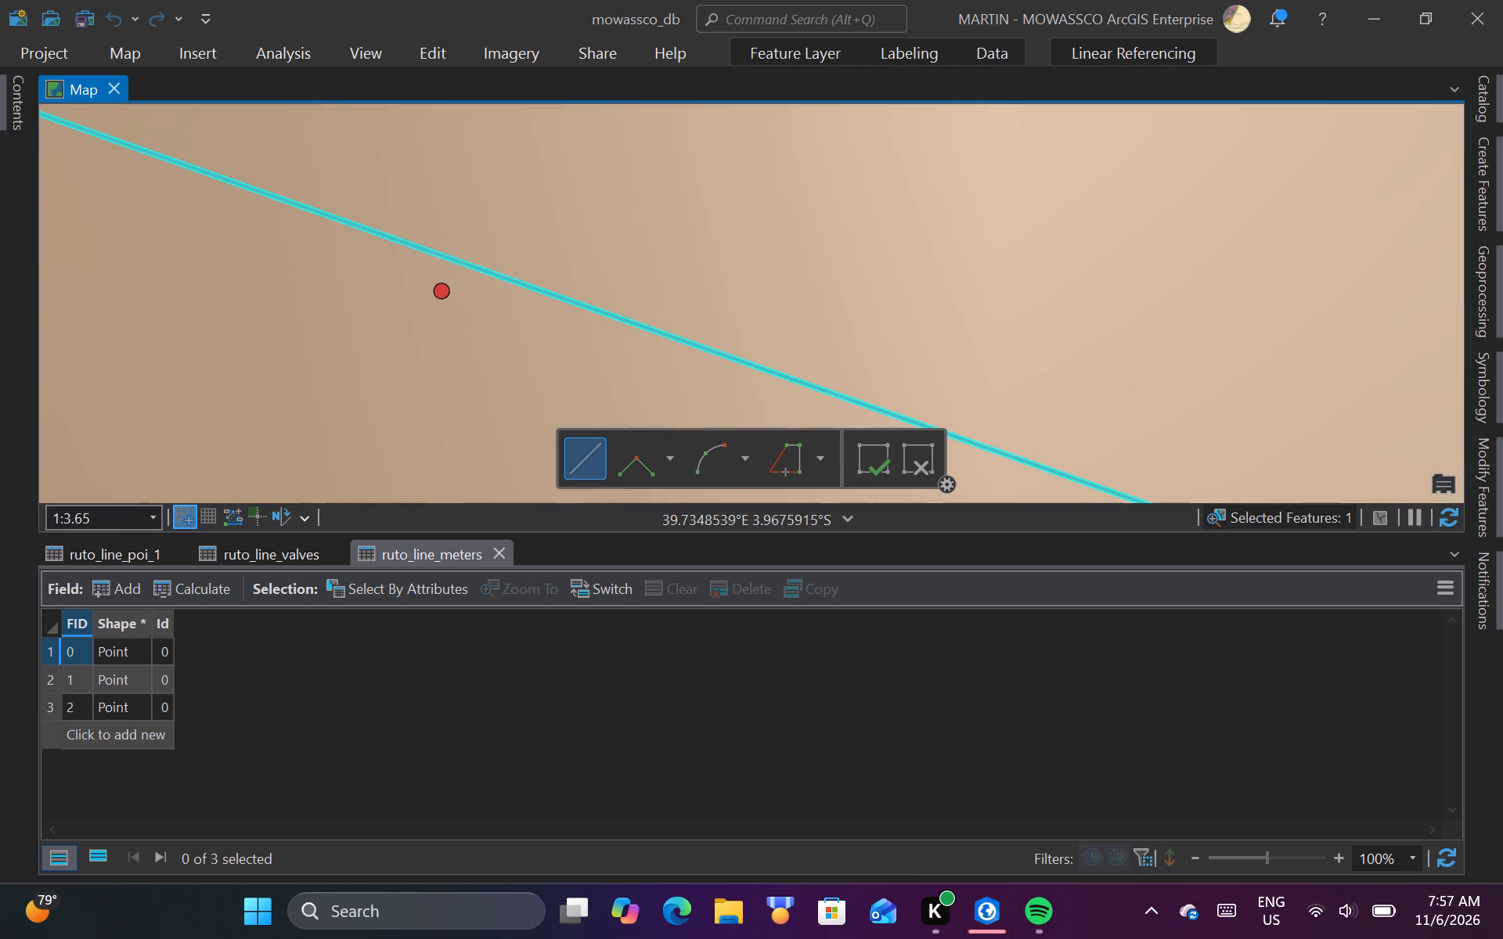
{"action": "left_click", "coordinate": [448, 255]}
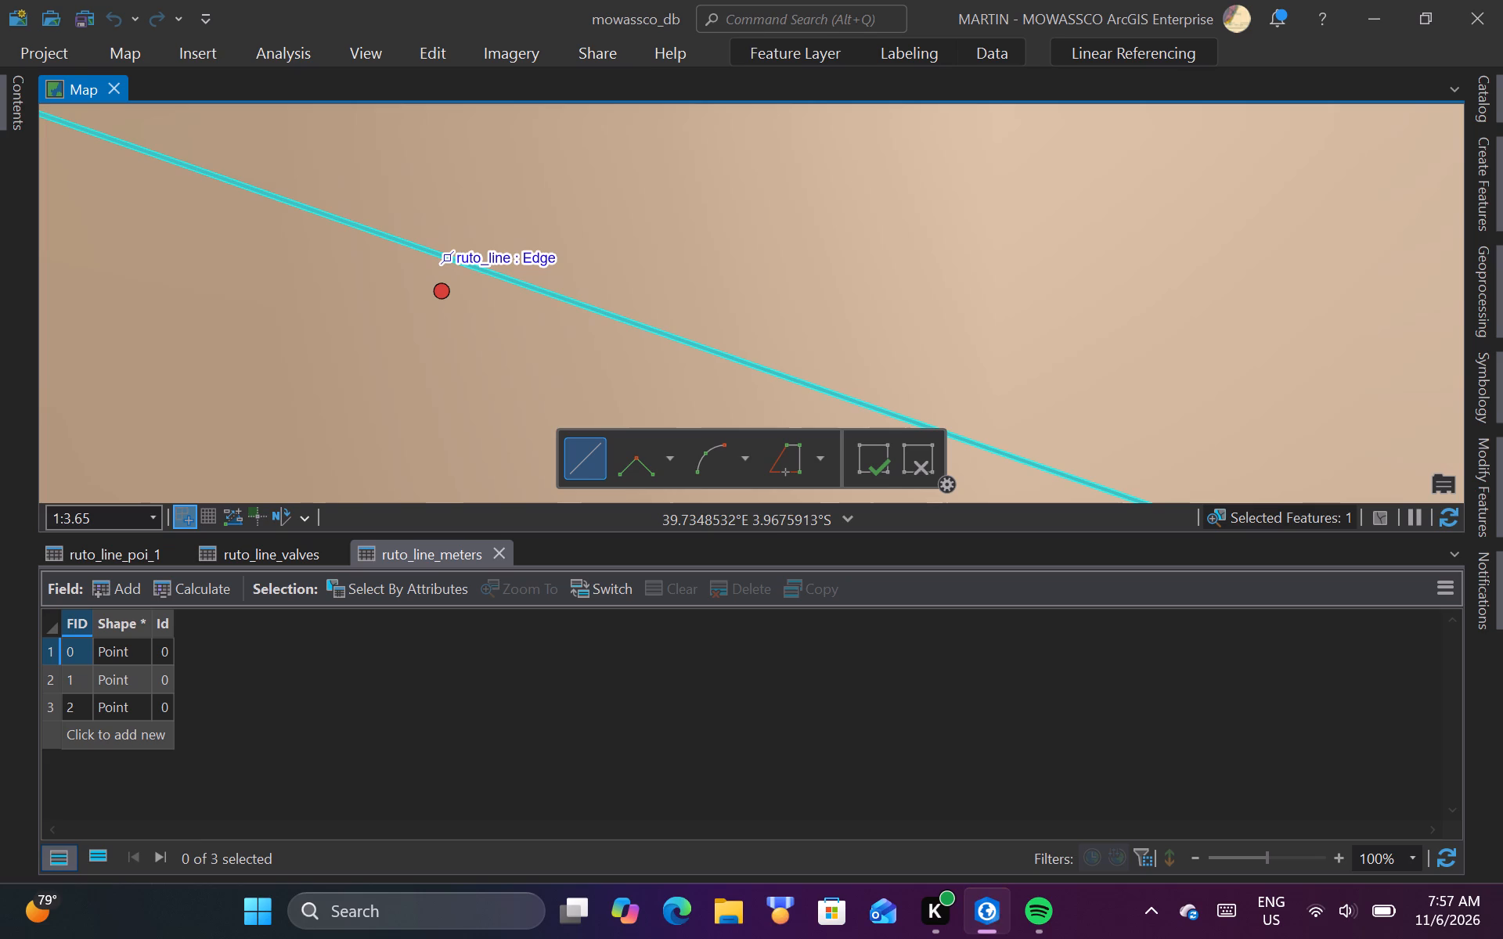
Examine the ruto_line segments on both sides of the split at the washout point.
{"action": "scroll", "coordinate": [591, 293], "scroll_direction": "down", "scroll_amount": 4}
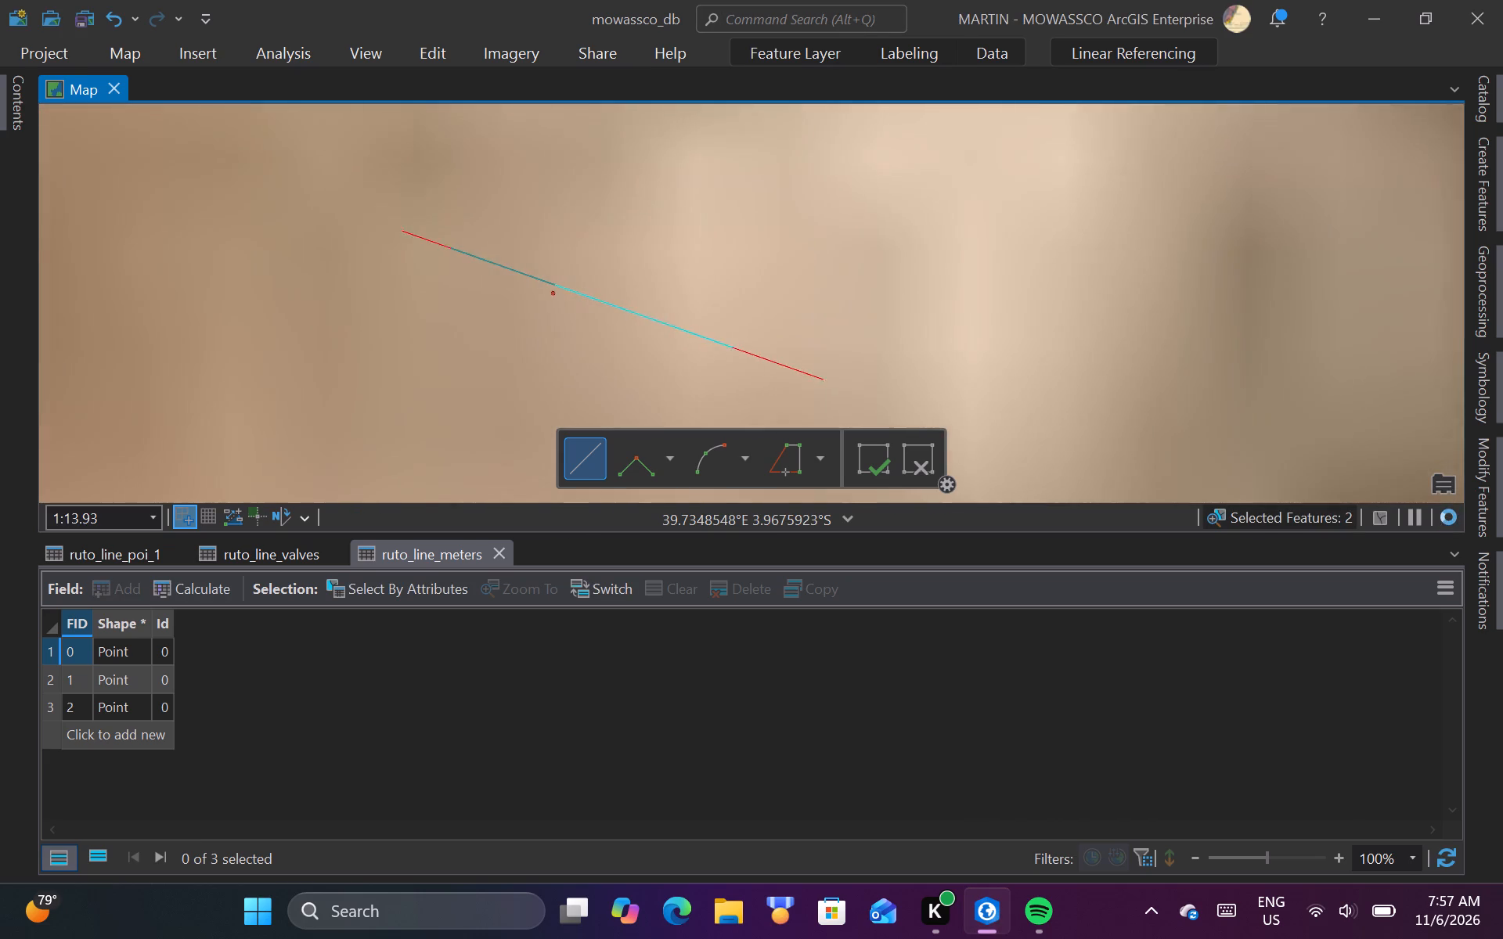
{"action": "scroll", "coordinate": [610, 319], "scroll_direction": "down", "scroll_amount": 5}
{"action": "scroll", "coordinate": [640, 336], "scroll_direction": "up", "scroll_amount": 1}
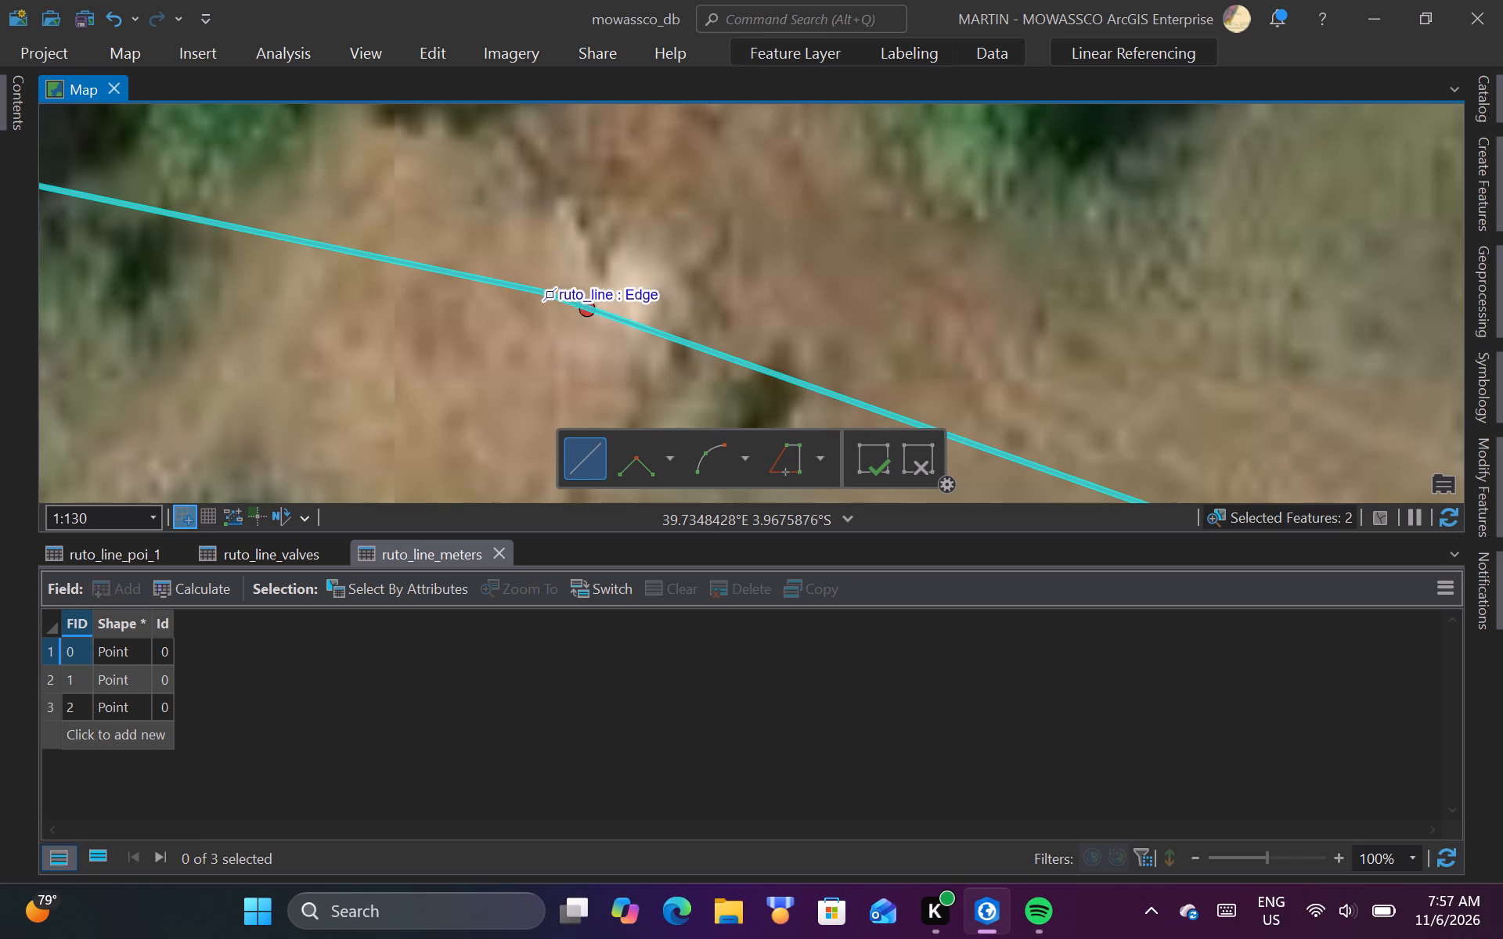
{"action": "scroll", "coordinate": [647, 383], "scroll_direction": "down", "scroll_amount": 1}
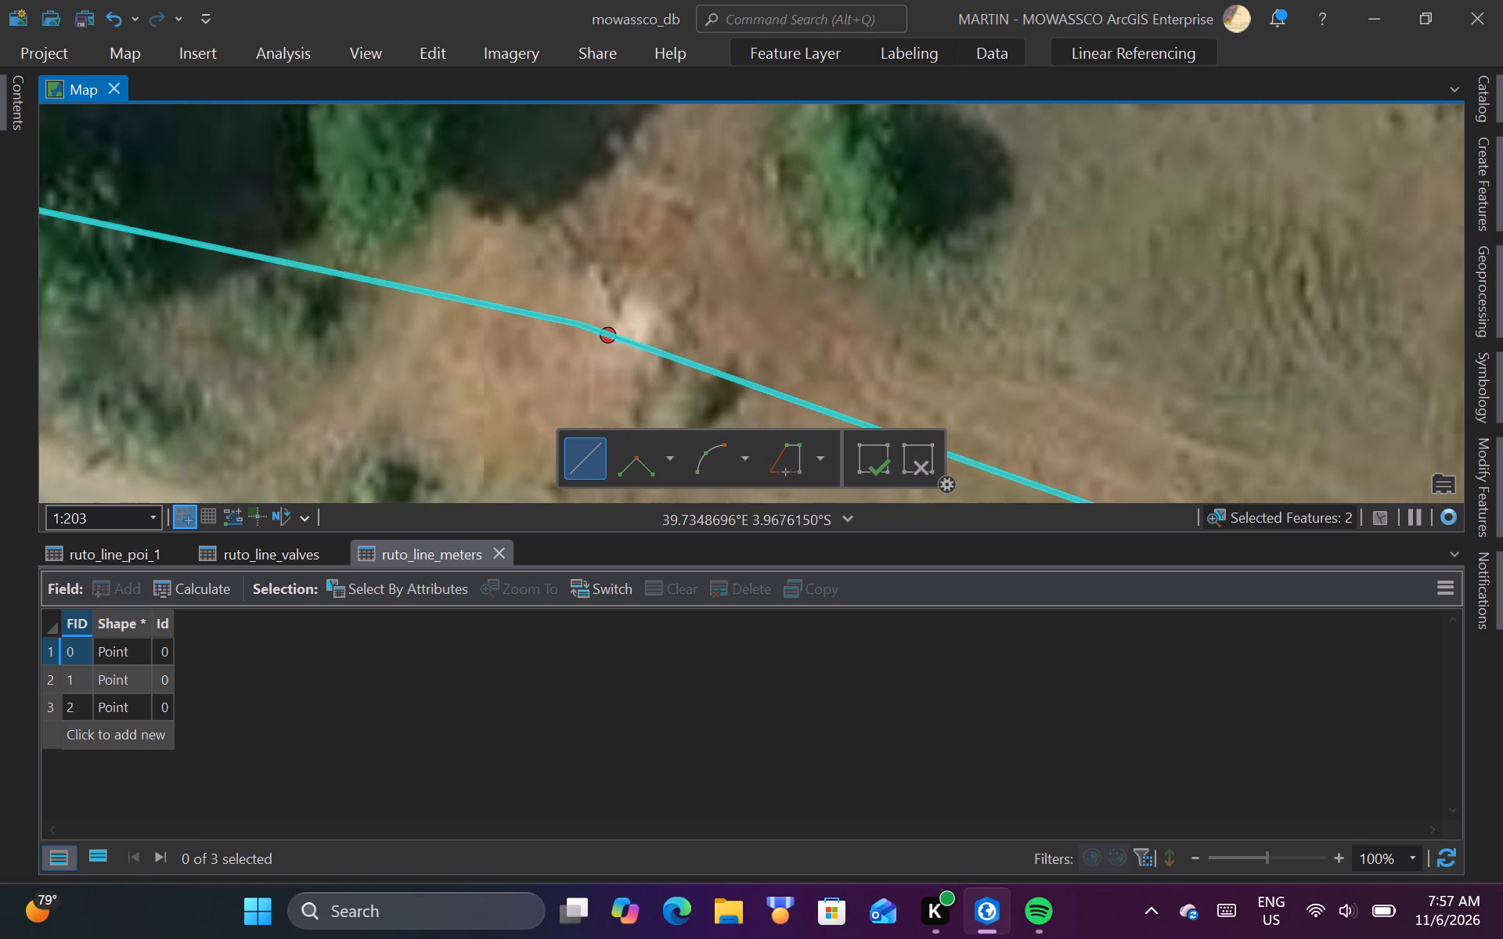
{"action": "scroll", "coordinate": [648, 392], "scroll_direction": "down", "scroll_amount": 1}
{"action": "scroll", "coordinate": [647, 313], "scroll_direction": "down", "scroll_amount": 2}
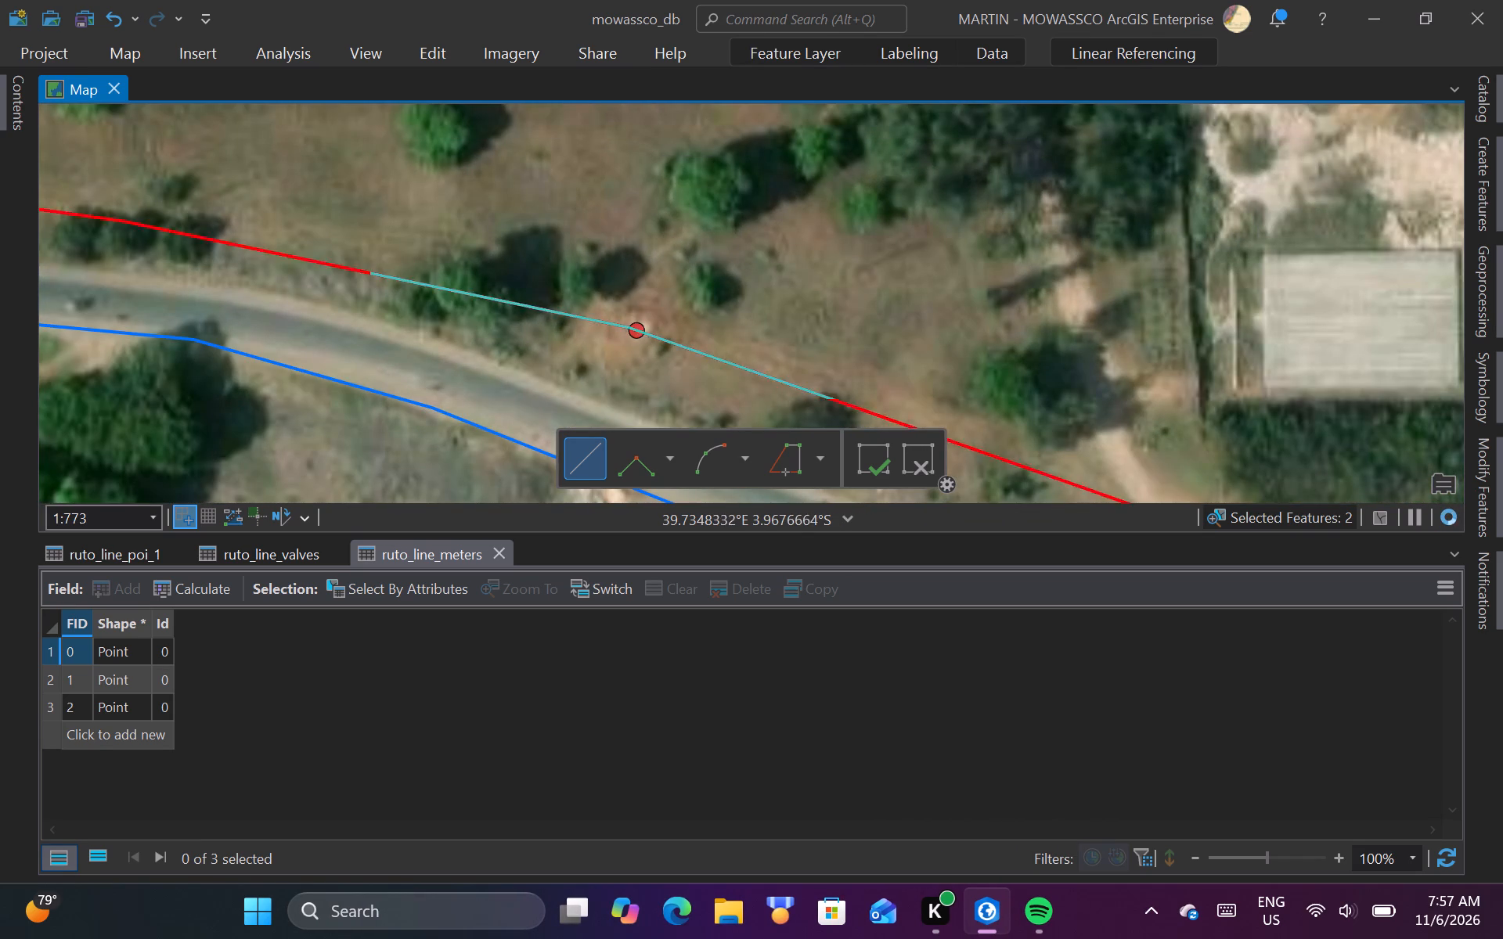
Add a ruto_line_valves point snapped to the ruto_line endpoint at the split beside the washout ruto_line_poi point.
{"action": "scroll", "coordinate": [634, 333], "scroll_direction": "up", "scroll_amount": 4}
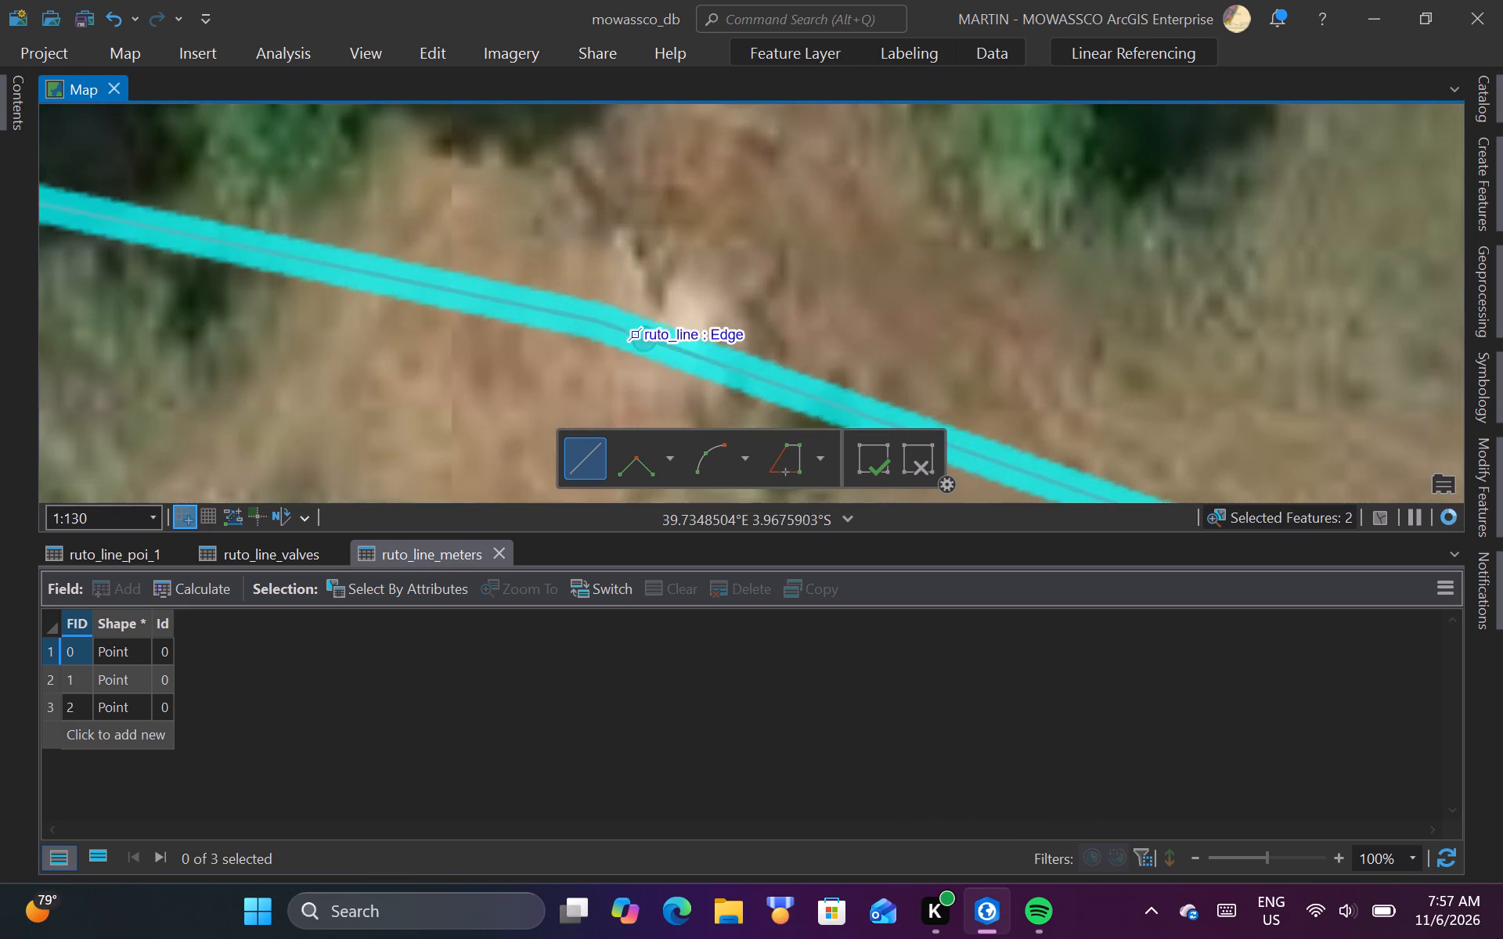
{"action": "left_click", "coordinate": [1480, 173]}
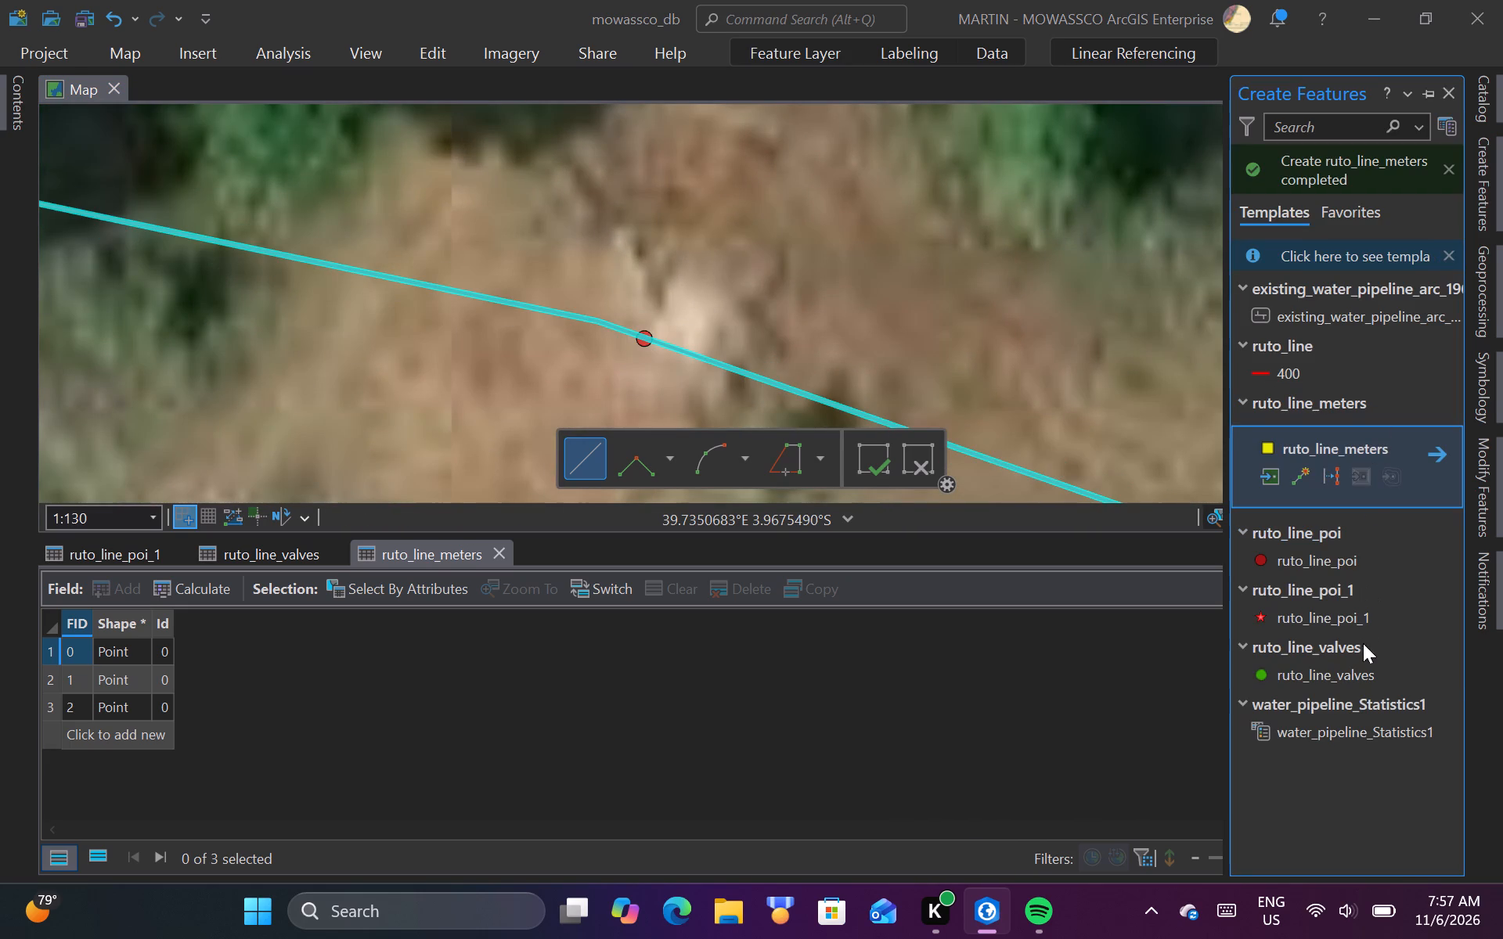
{"action": "left_click", "coordinate": [1353, 675]}
{"action": "scroll", "coordinate": [656, 347], "scroll_direction": "up", "scroll_amount": 4}
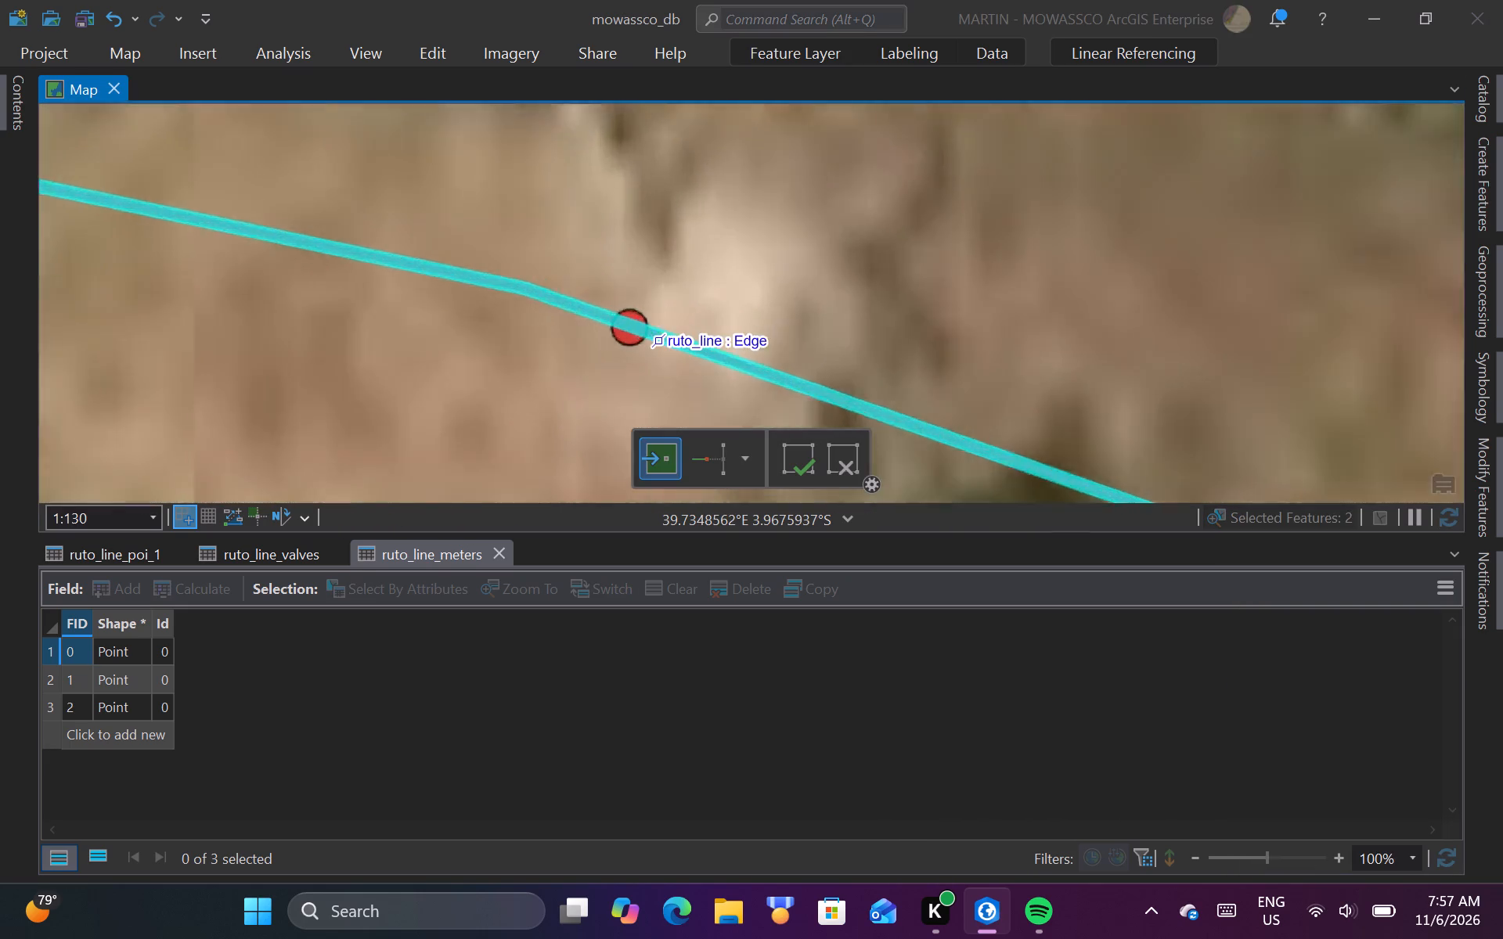
{"action": "scroll", "coordinate": [615, 274], "scroll_direction": "up", "scroll_amount": 3}
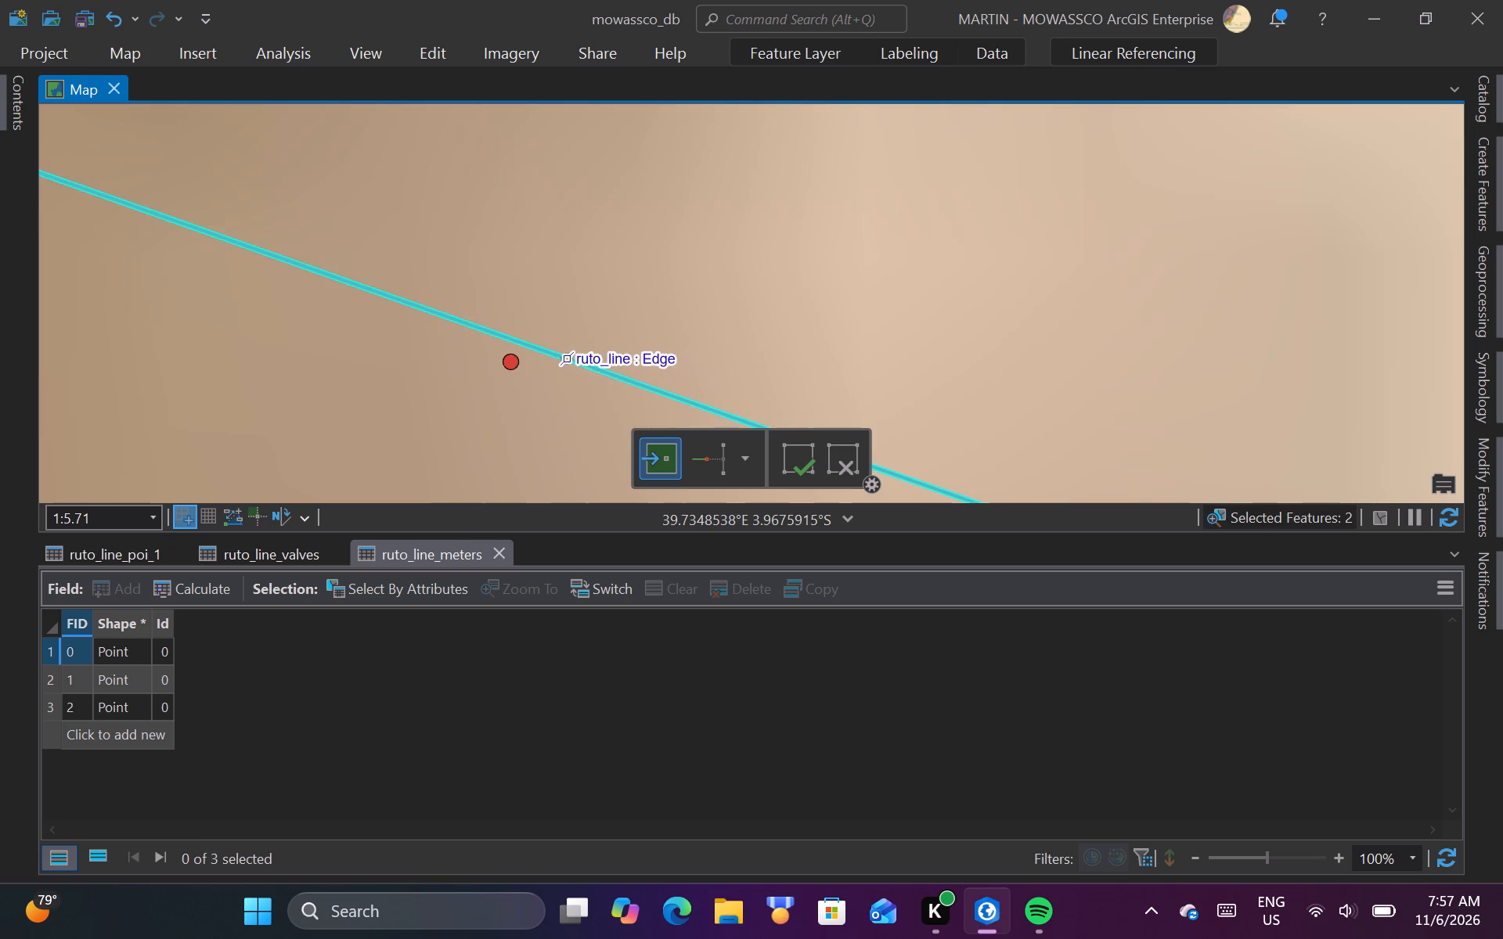
{"action": "left_click", "coordinate": [521, 340]}
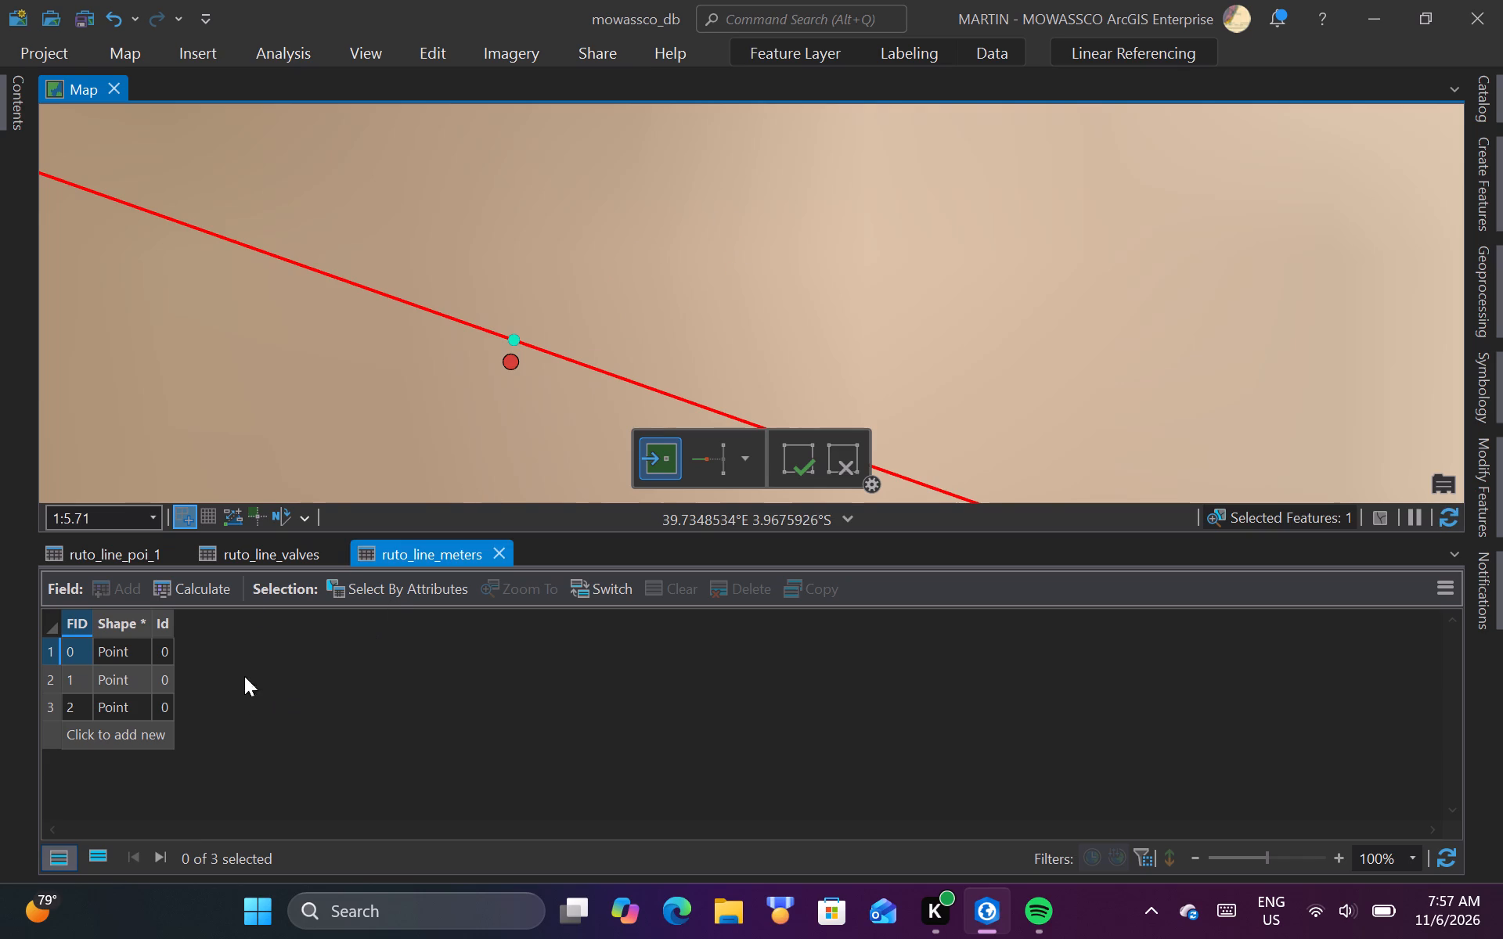
Set the type of the newly added valve to Washout in the ruto_line_valves attribute table.
{"action": "left_click", "coordinate": [237, 558]}
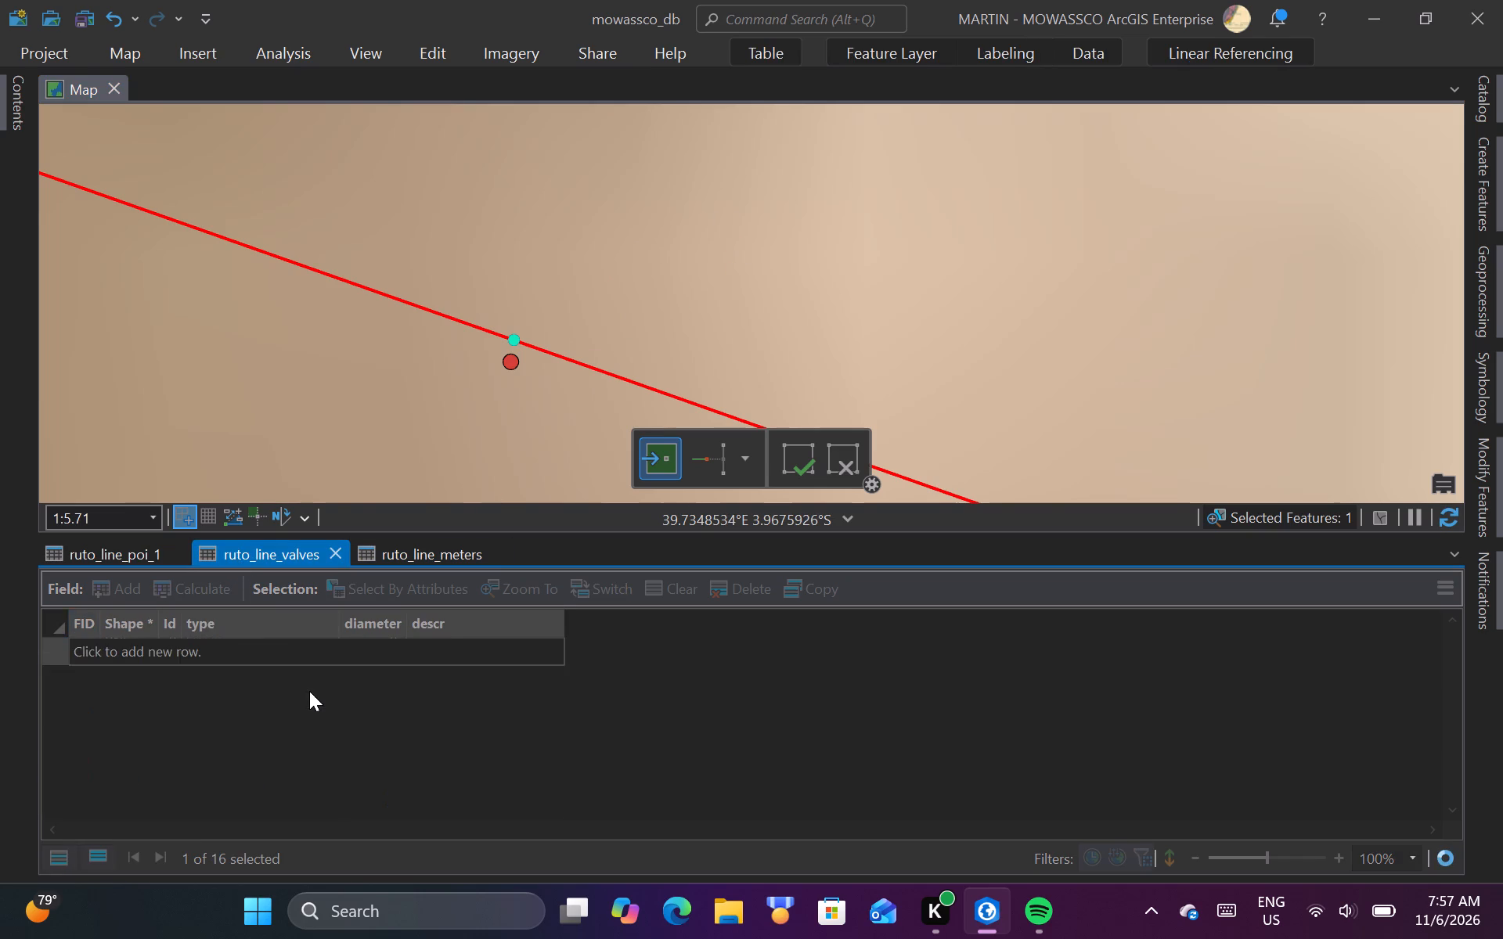
{"action": "scroll", "coordinate": [311, 693], "scroll_direction": "down", "scroll_amount": 6}
{"action": "scroll", "coordinate": [312, 695], "scroll_direction": "up", "scroll_amount": 1}
{"action": "scroll", "coordinate": [254, 767], "scroll_direction": "down", "scroll_amount": 2}
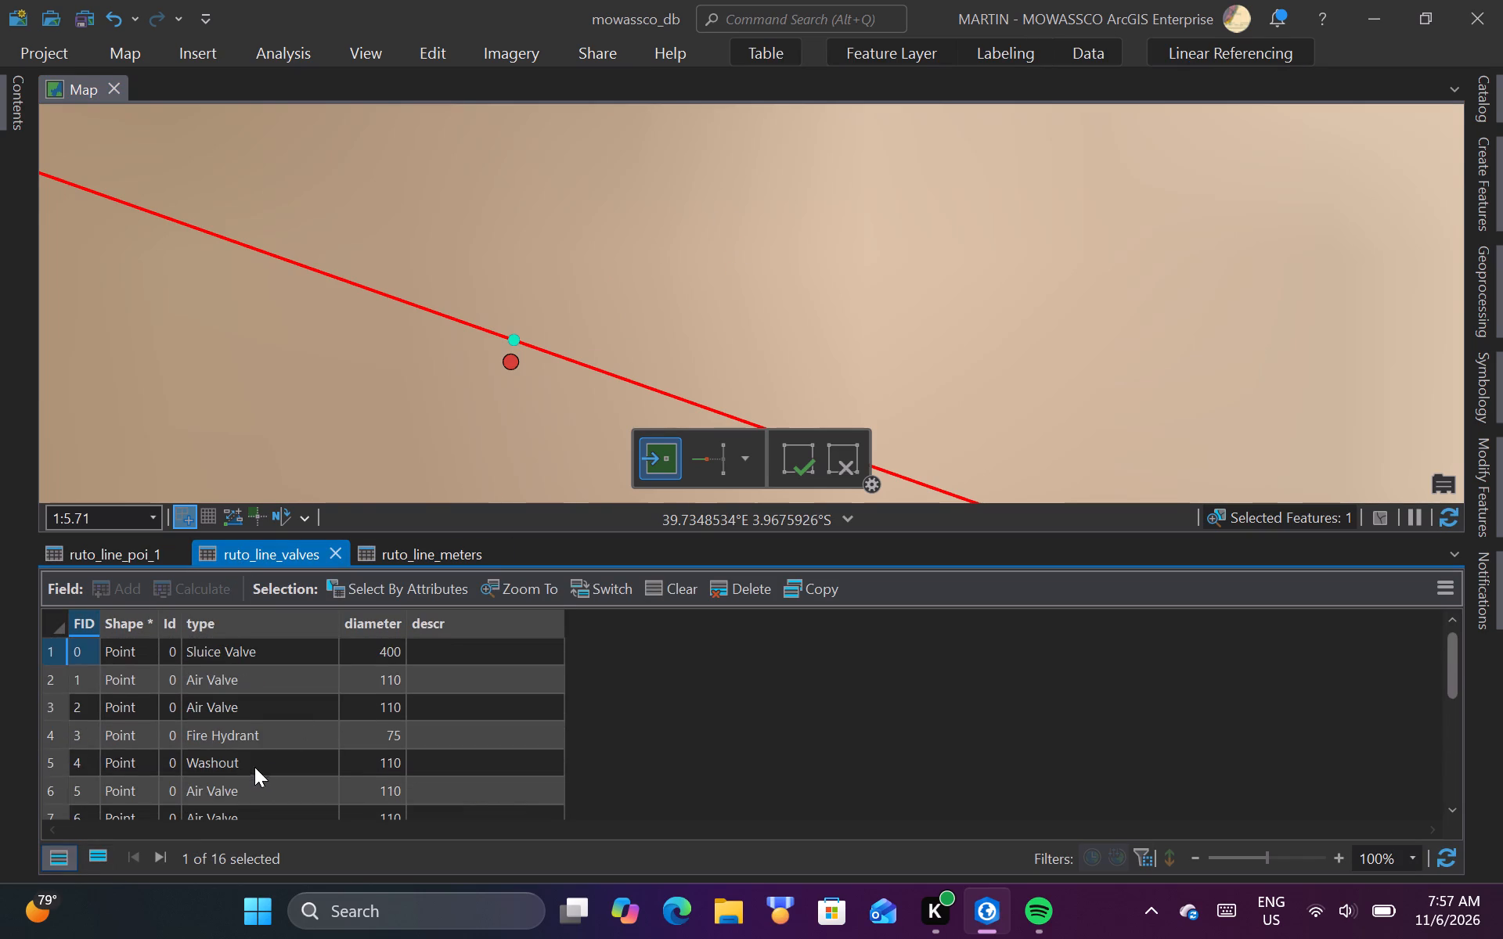
{"action": "scroll", "coordinate": [254, 767], "scroll_direction": "down", "scroll_amount": 1}
{"action": "scroll", "coordinate": [254, 767], "scroll_direction": "up", "scroll_amount": 1}
{"action": "scroll", "coordinate": [254, 767], "scroll_direction": "down", "scroll_amount": 3}
{"action": "triple_click", "coordinate": [244, 774]}
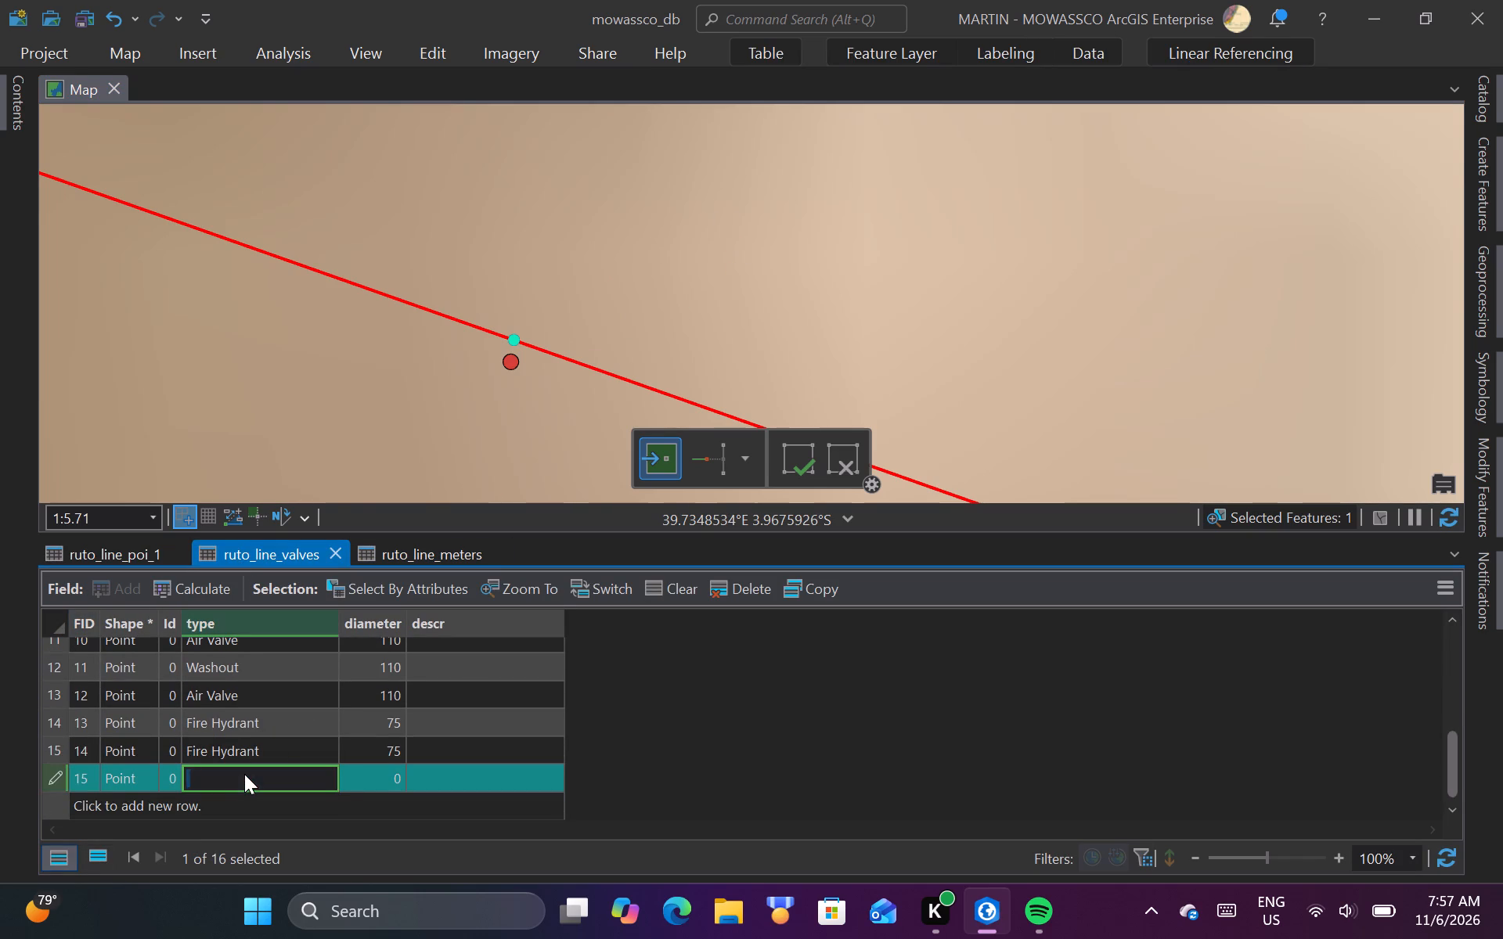
{"action": "key", "text": "BackSpace"}
{"action": "key", "text": "BackSpace"}
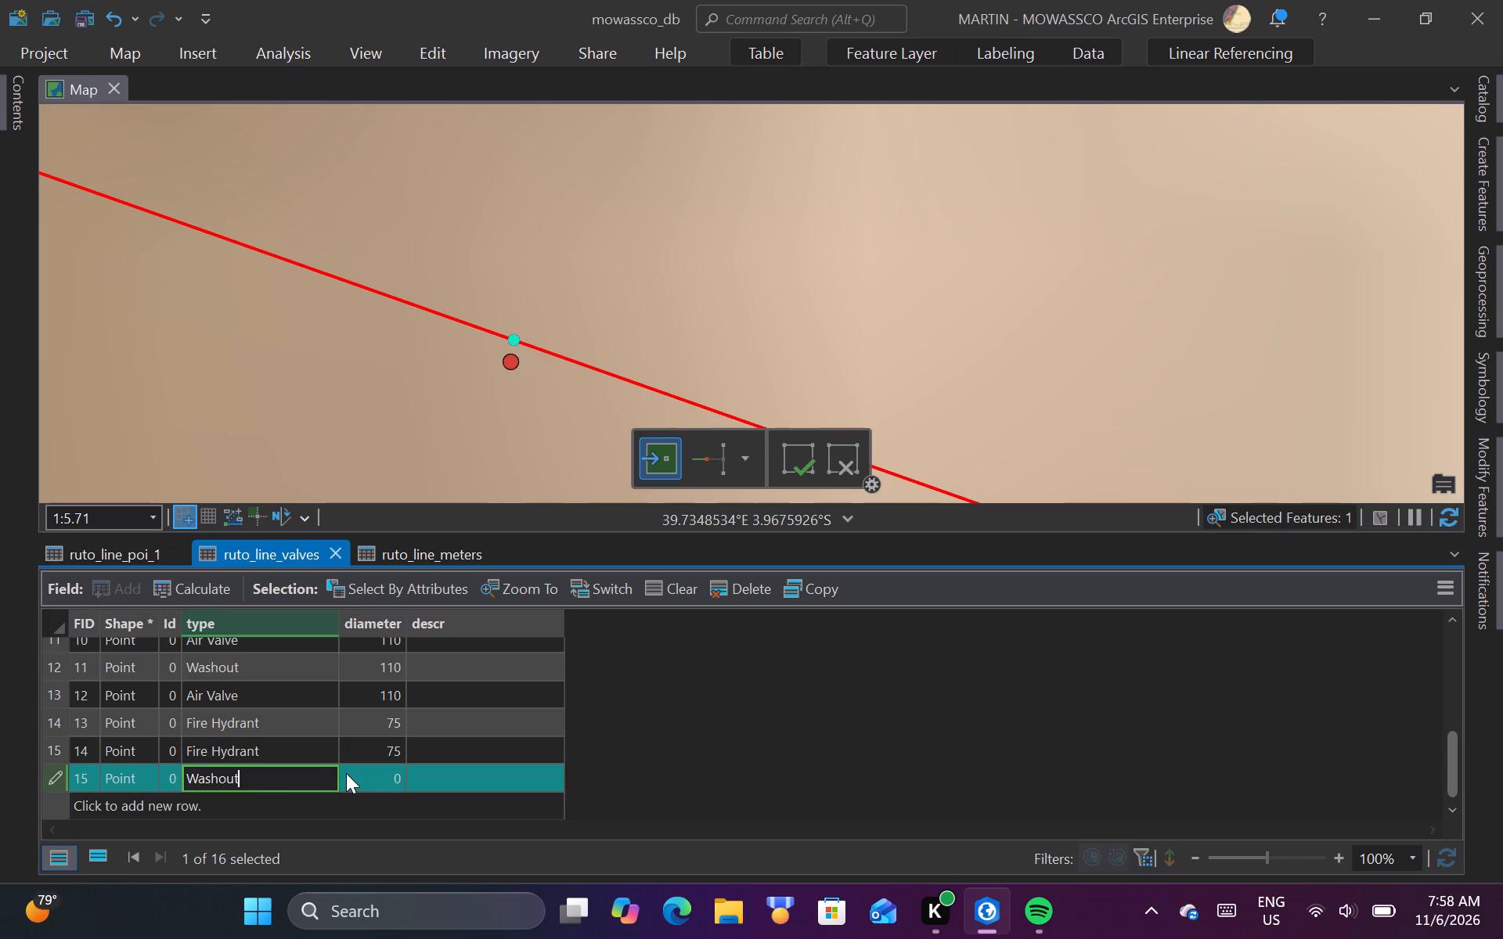
Set the new washout's diameter to 110 in the ruto_line_valves table.
{"action": "double_click", "coordinate": [346, 773]}
{"action": "key", "text": "BackSpace"}
{"action": "key", "text": "BackSpace"}
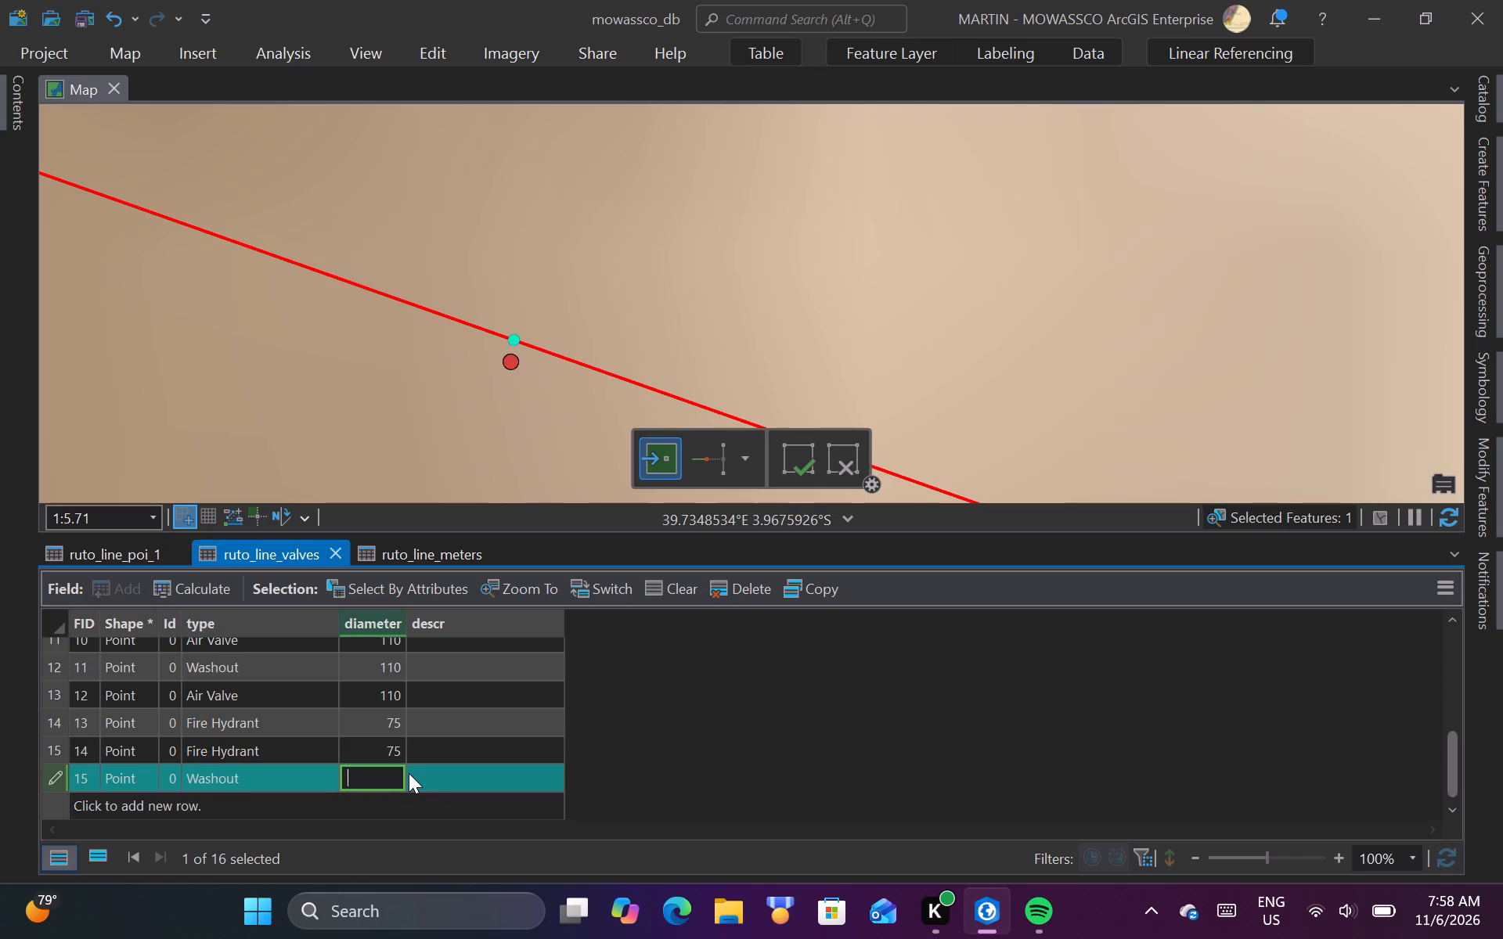
{"action": "key", "text": "BackSpace"}
{"action": "type", "text": "110"}
{"action": "left_click", "coordinate": [455, 771]}
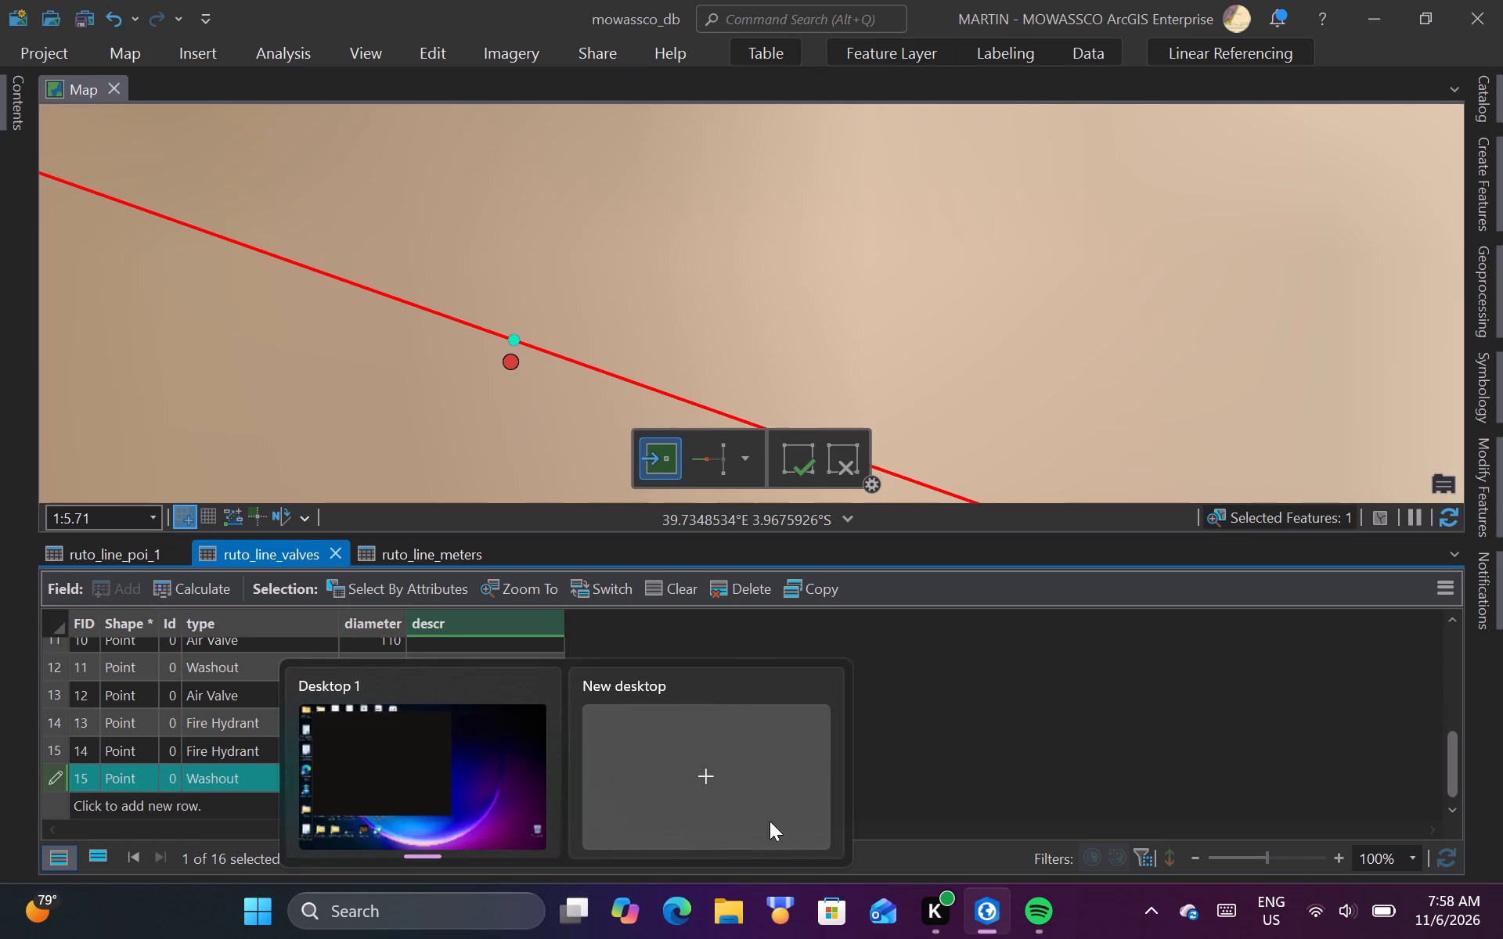
{"action": "left_click", "coordinate": [975, 700]}
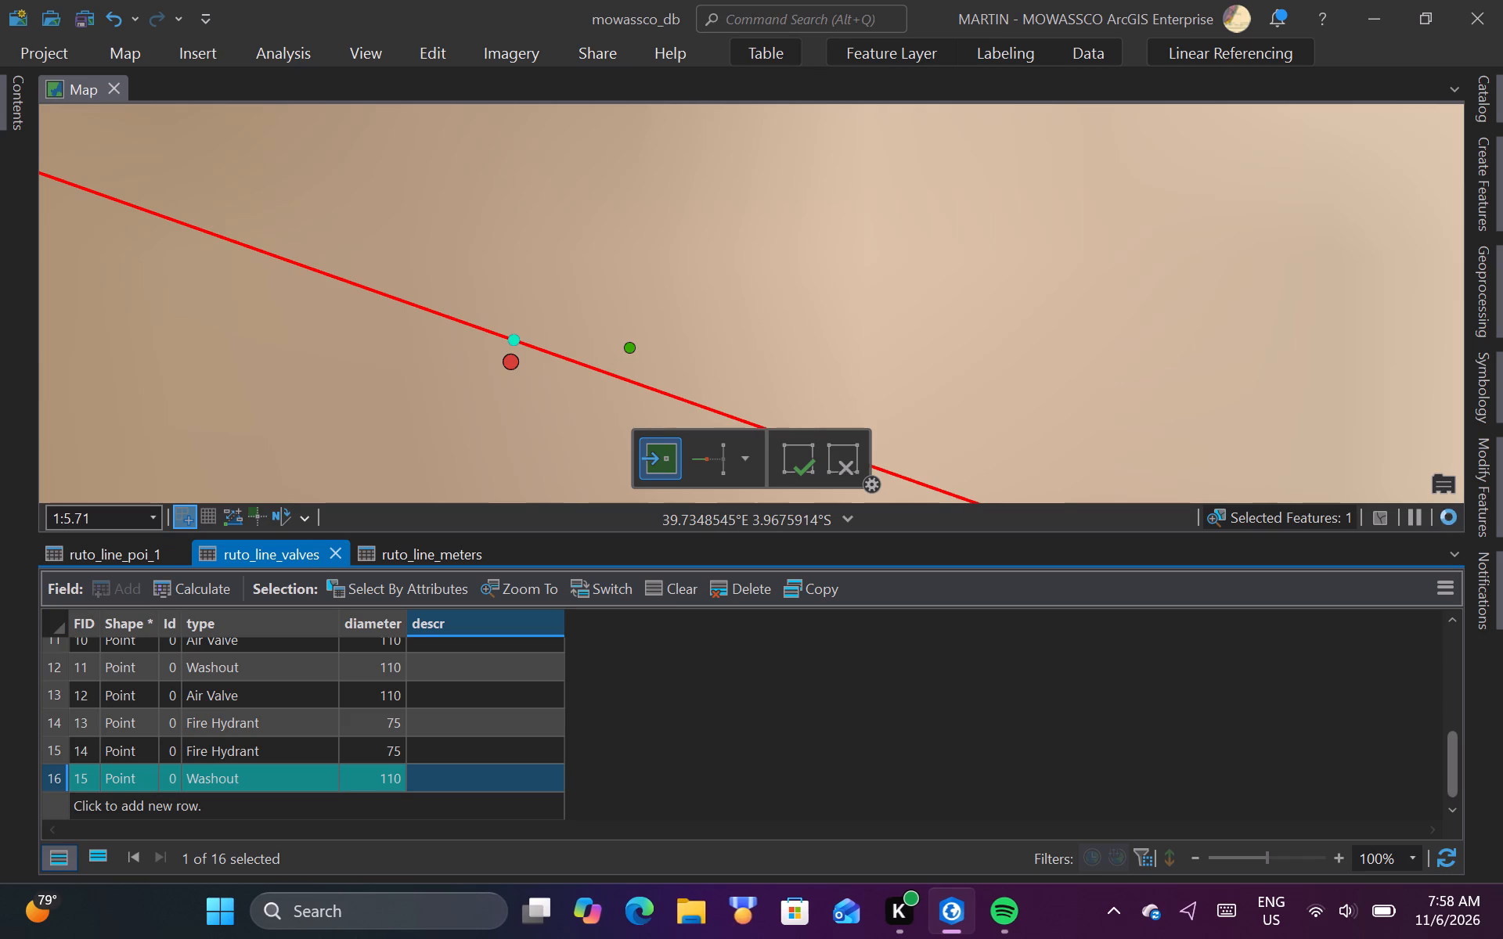
Examine the ruto_line pipeline from the new washout eastward to its final endpoint near the coast.
{"action": "scroll", "coordinate": [606, 286], "scroll_direction": "down", "scroll_amount": 2}
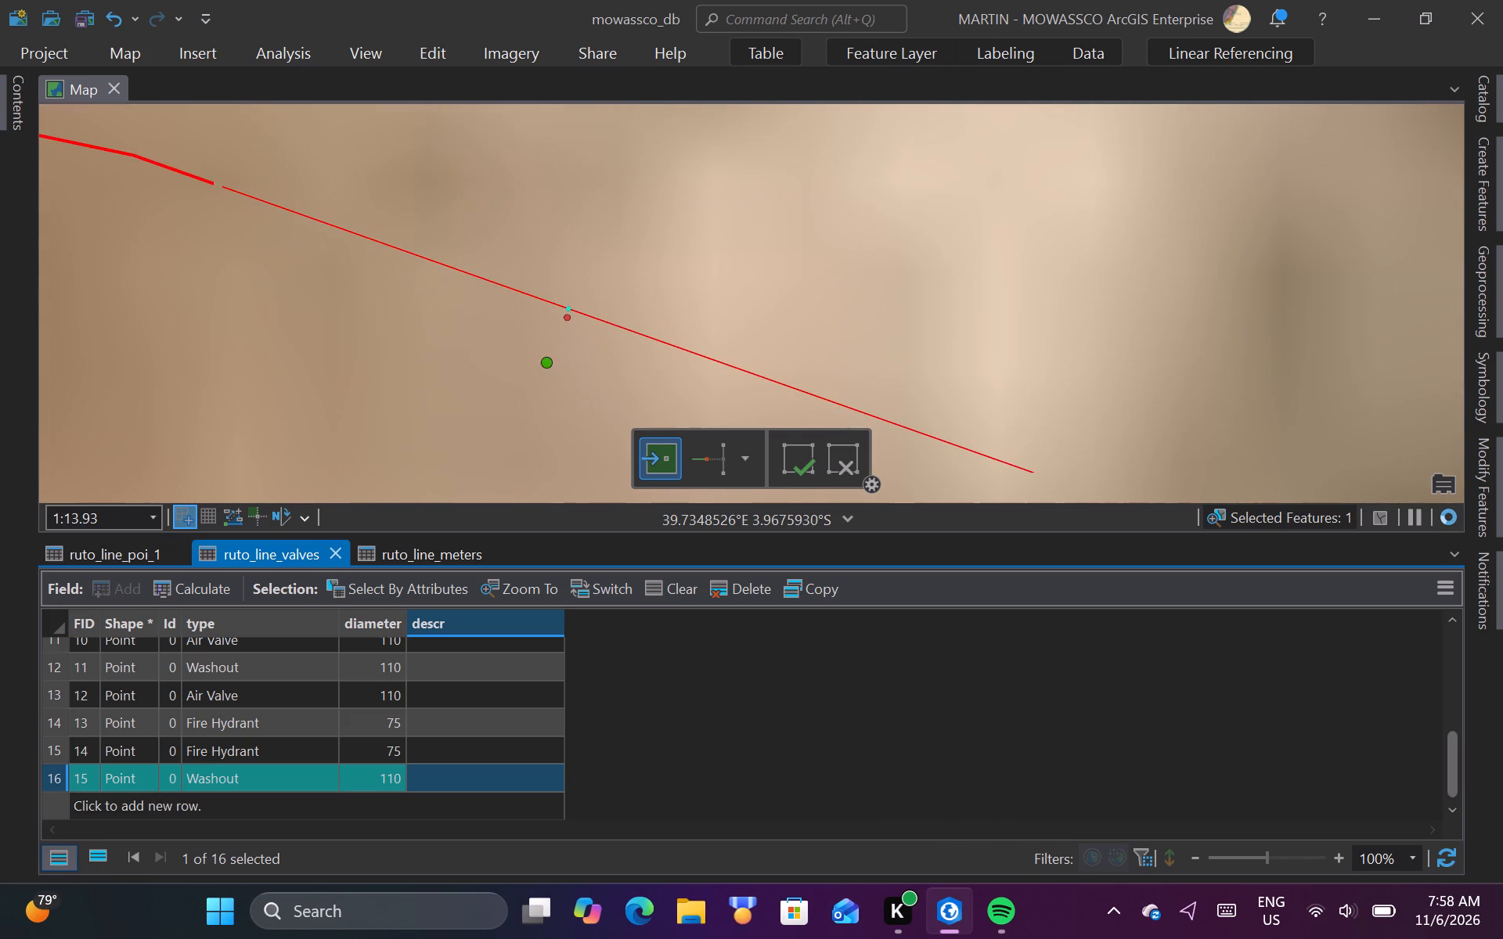
{"action": "scroll", "coordinate": [542, 360], "scroll_direction": "down", "scroll_amount": 1}
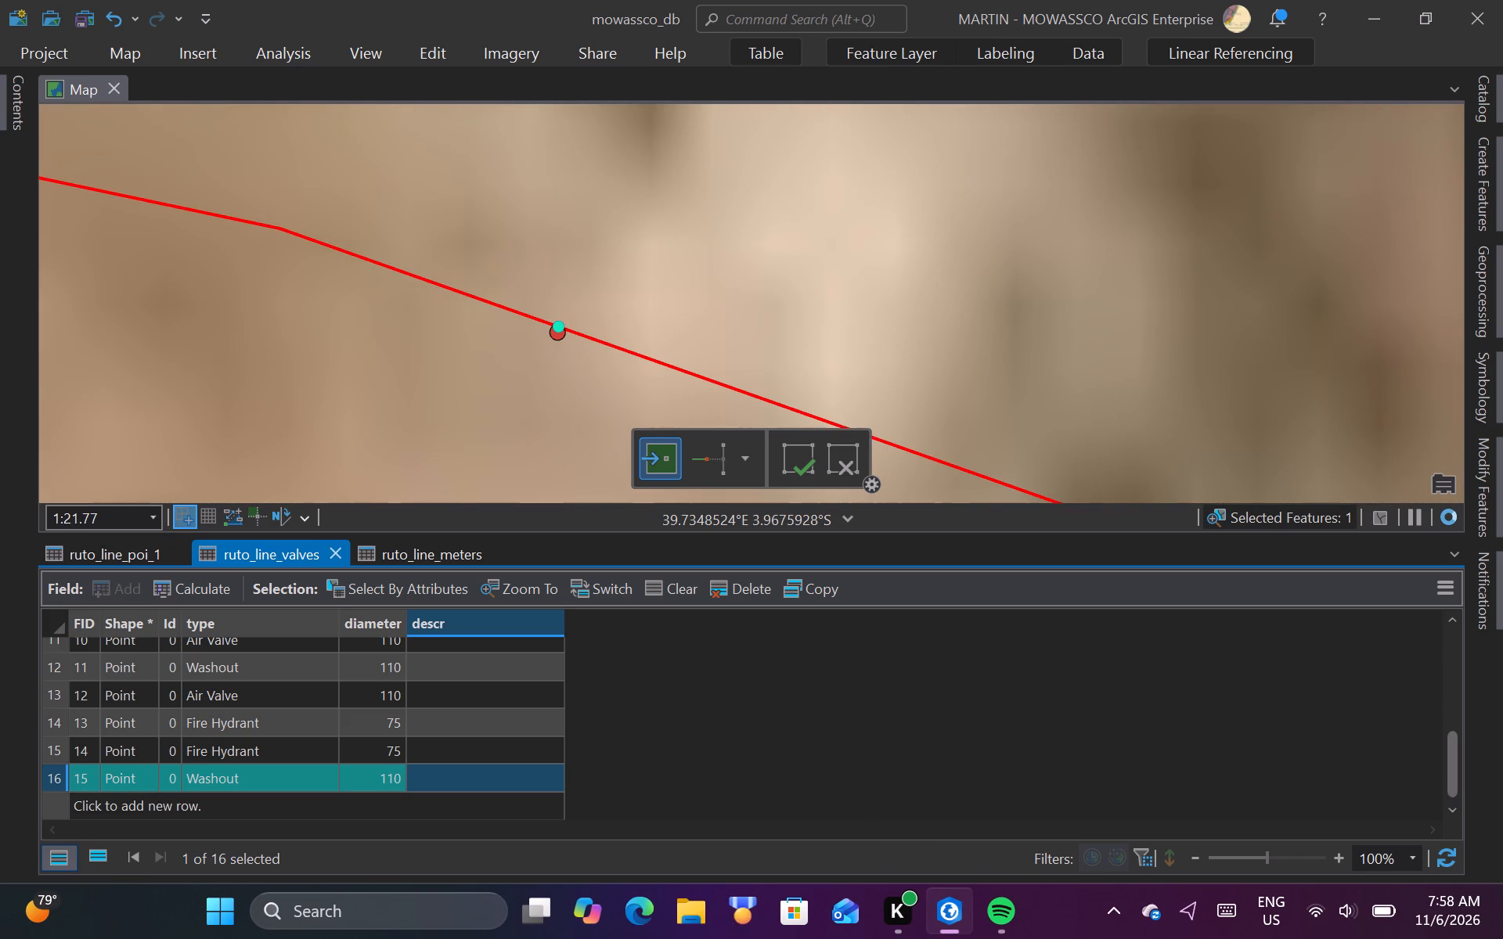
{"action": "scroll", "coordinate": [542, 360], "scroll_direction": "down", "scroll_amount": 2}
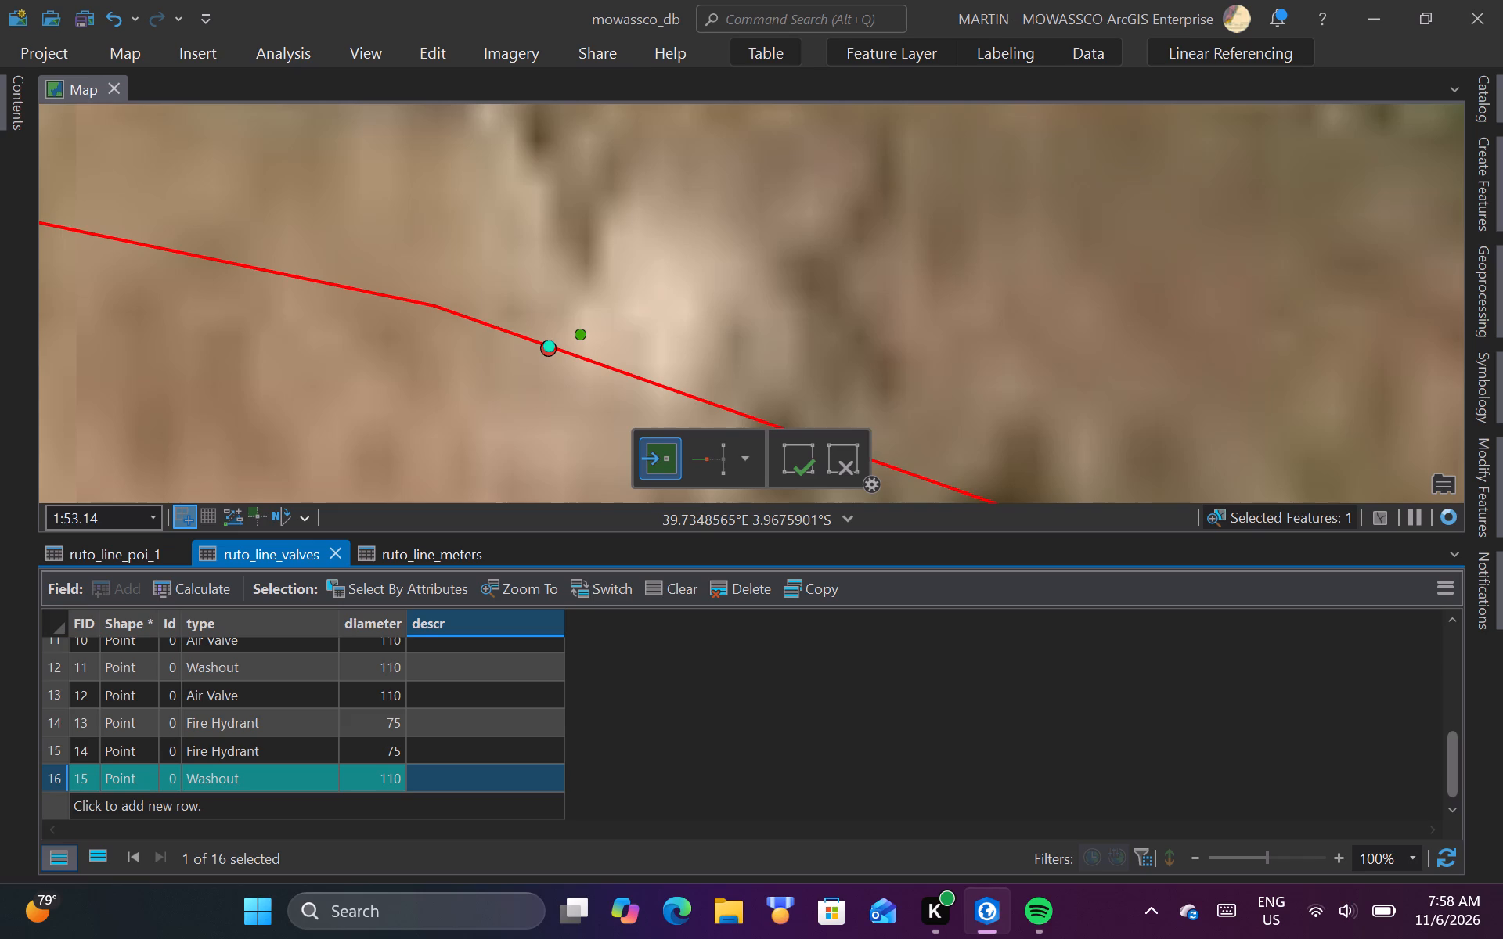
{"action": "scroll", "coordinate": [580, 335], "scroll_direction": "down", "scroll_amount": 4}
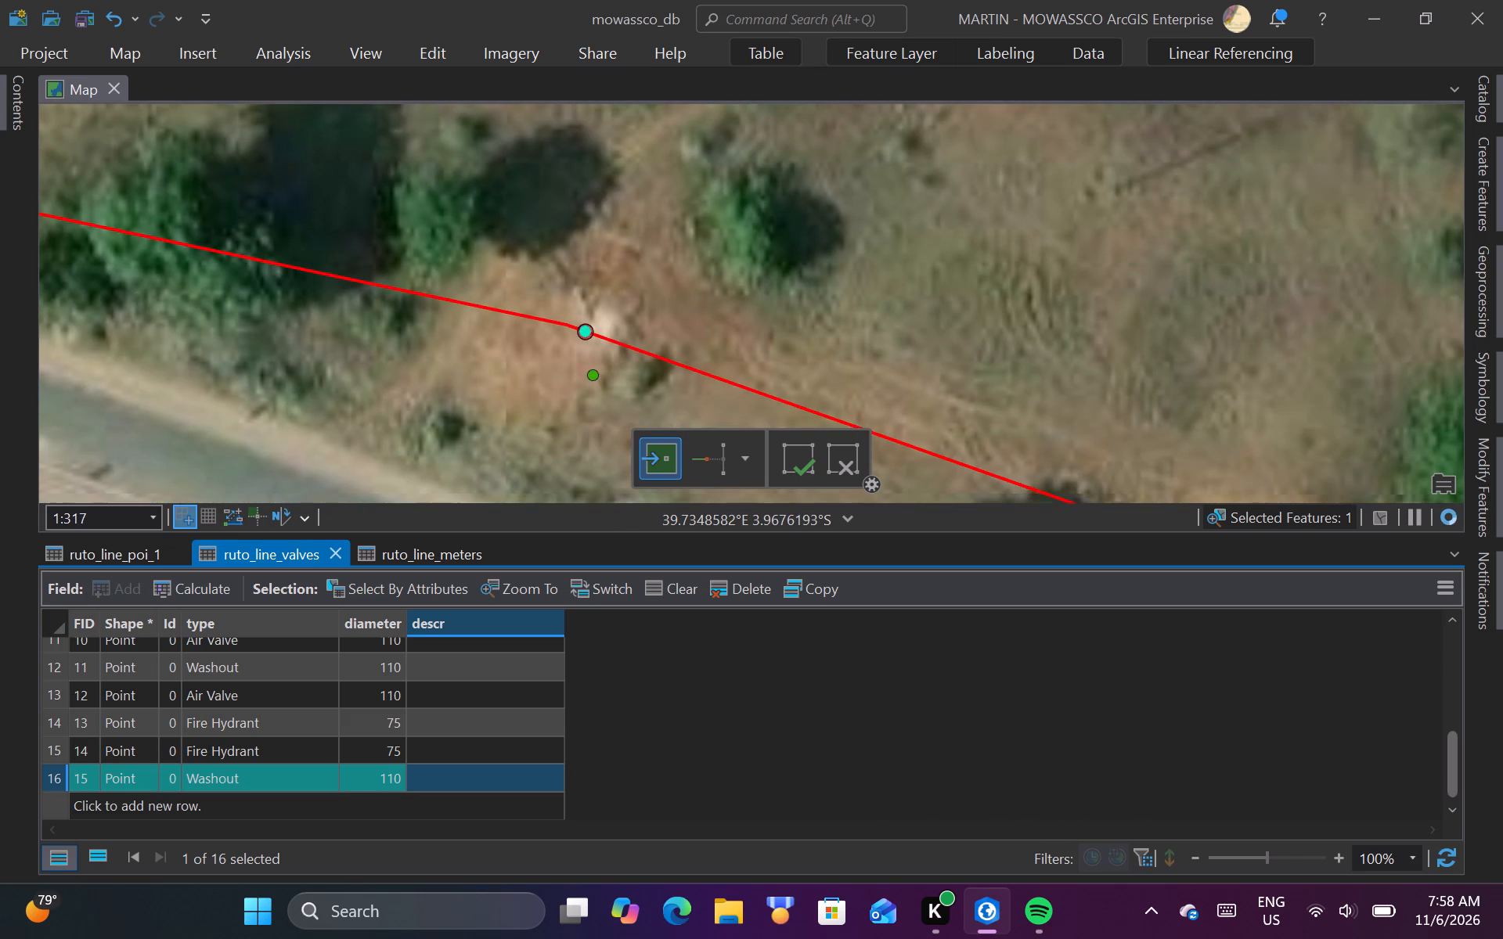
{"action": "scroll", "coordinate": [593, 375], "scroll_direction": "down", "scroll_amount": 2}
{"action": "scroll", "coordinate": [593, 375], "scroll_direction": "up", "scroll_amount": 1}
{"action": "scroll", "coordinate": [593, 376], "scroll_direction": "down", "scroll_amount": 3}
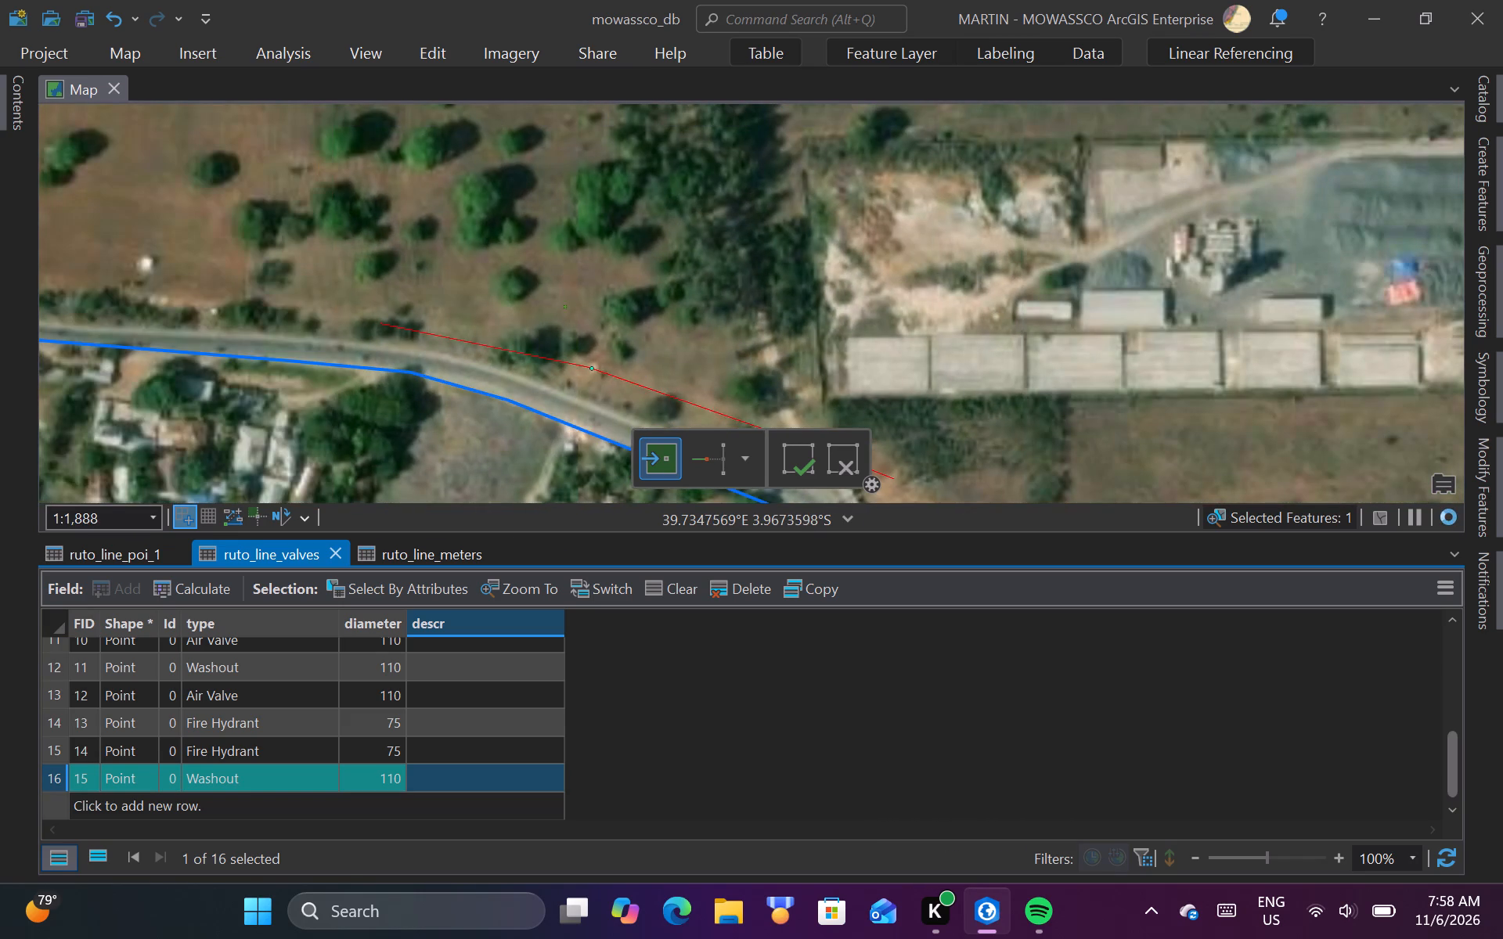
{"action": "scroll", "coordinate": [565, 306], "scroll_direction": "down", "scroll_amount": 4}
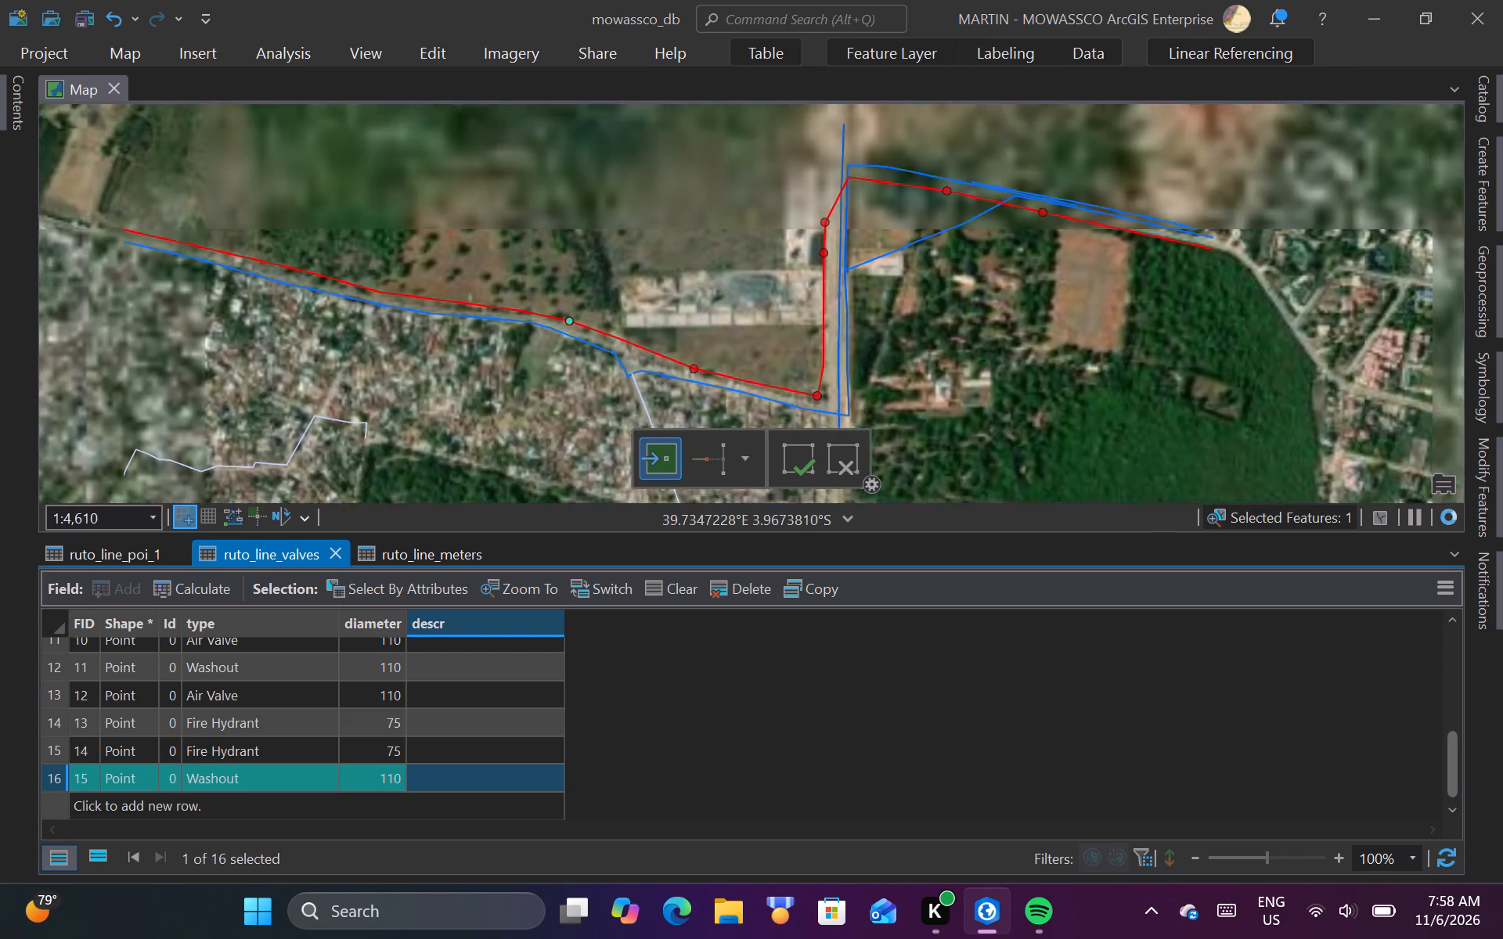
{"action": "scroll", "coordinate": [566, 337], "scroll_direction": "down", "scroll_amount": 1}
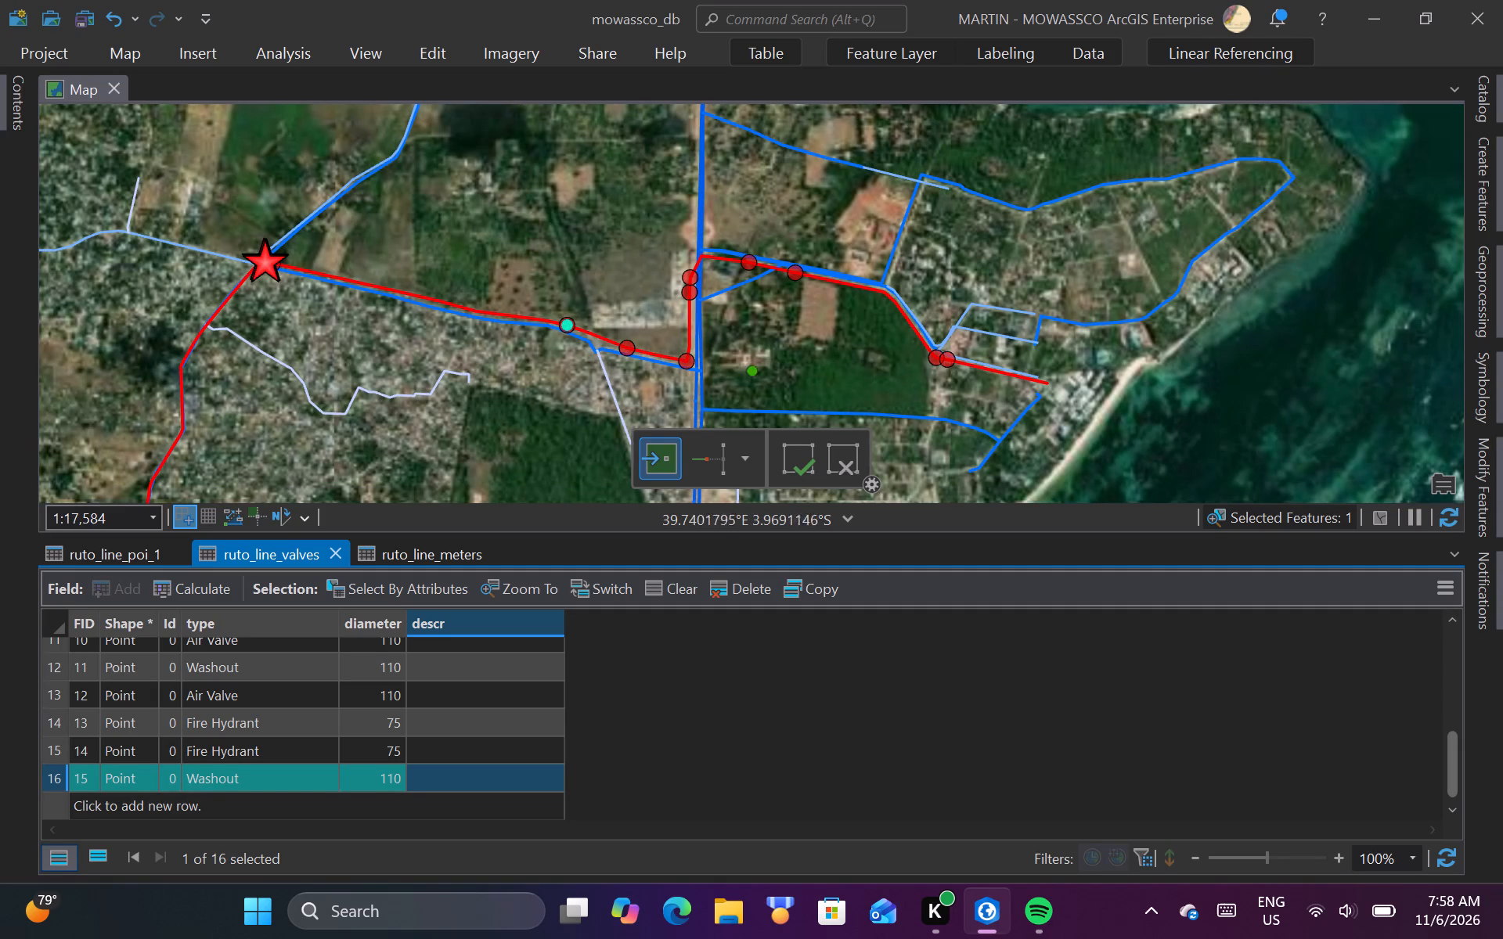
{"action": "scroll", "coordinate": [1106, 390], "scroll_direction": "up", "scroll_amount": 3}
{"action": "scroll", "coordinate": [916, 389], "scroll_direction": "up", "scroll_amount": 4}
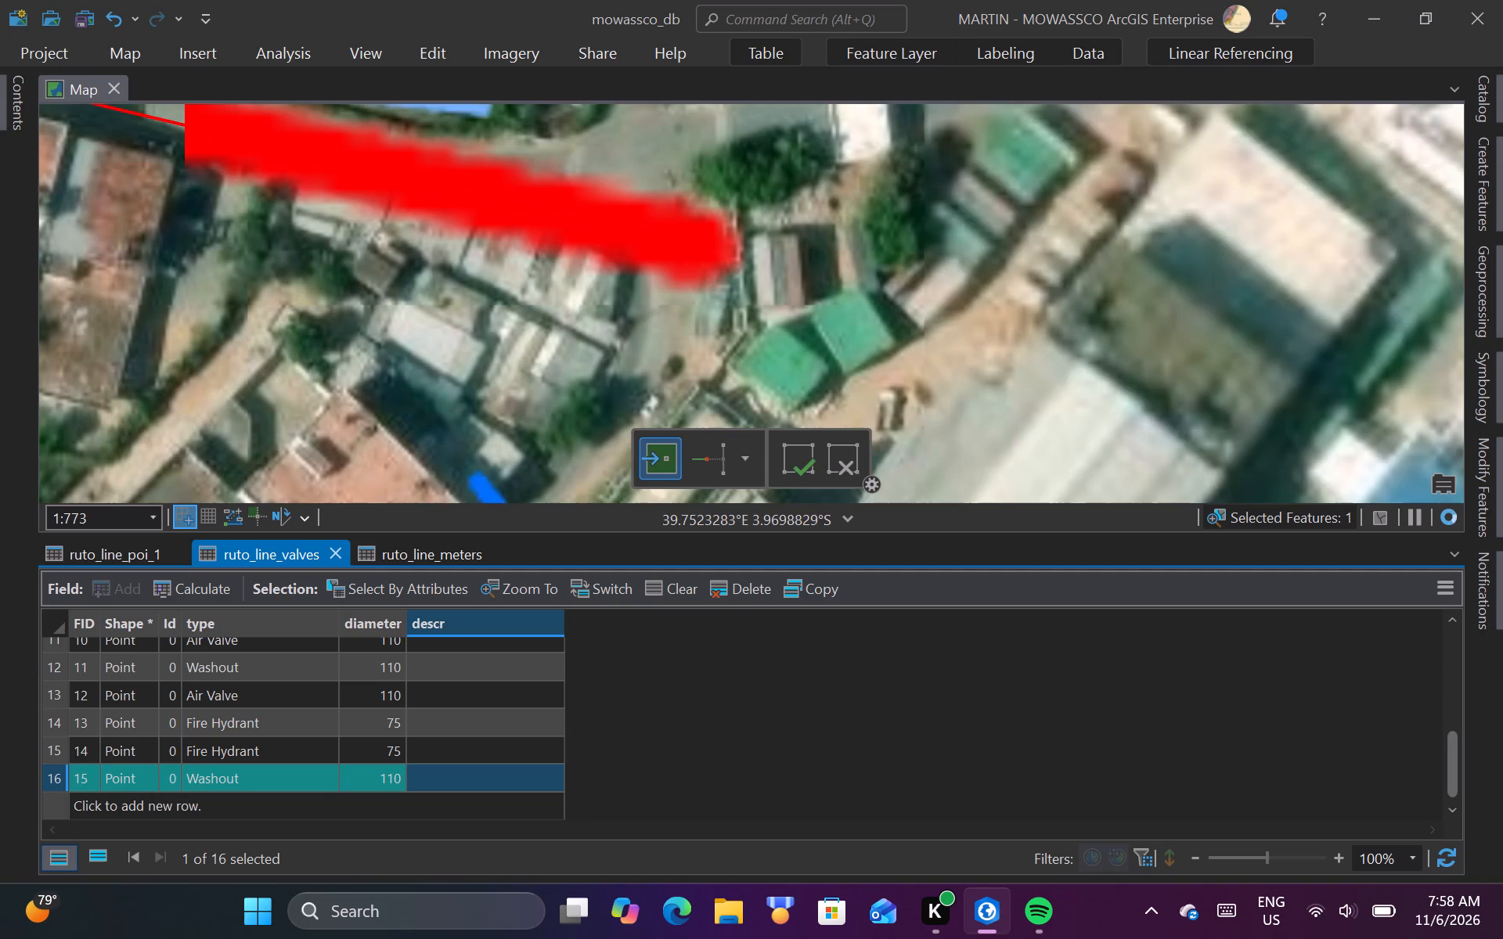
{"action": "scroll", "coordinate": [842, 306], "scroll_direction": "down", "scroll_amount": 2}
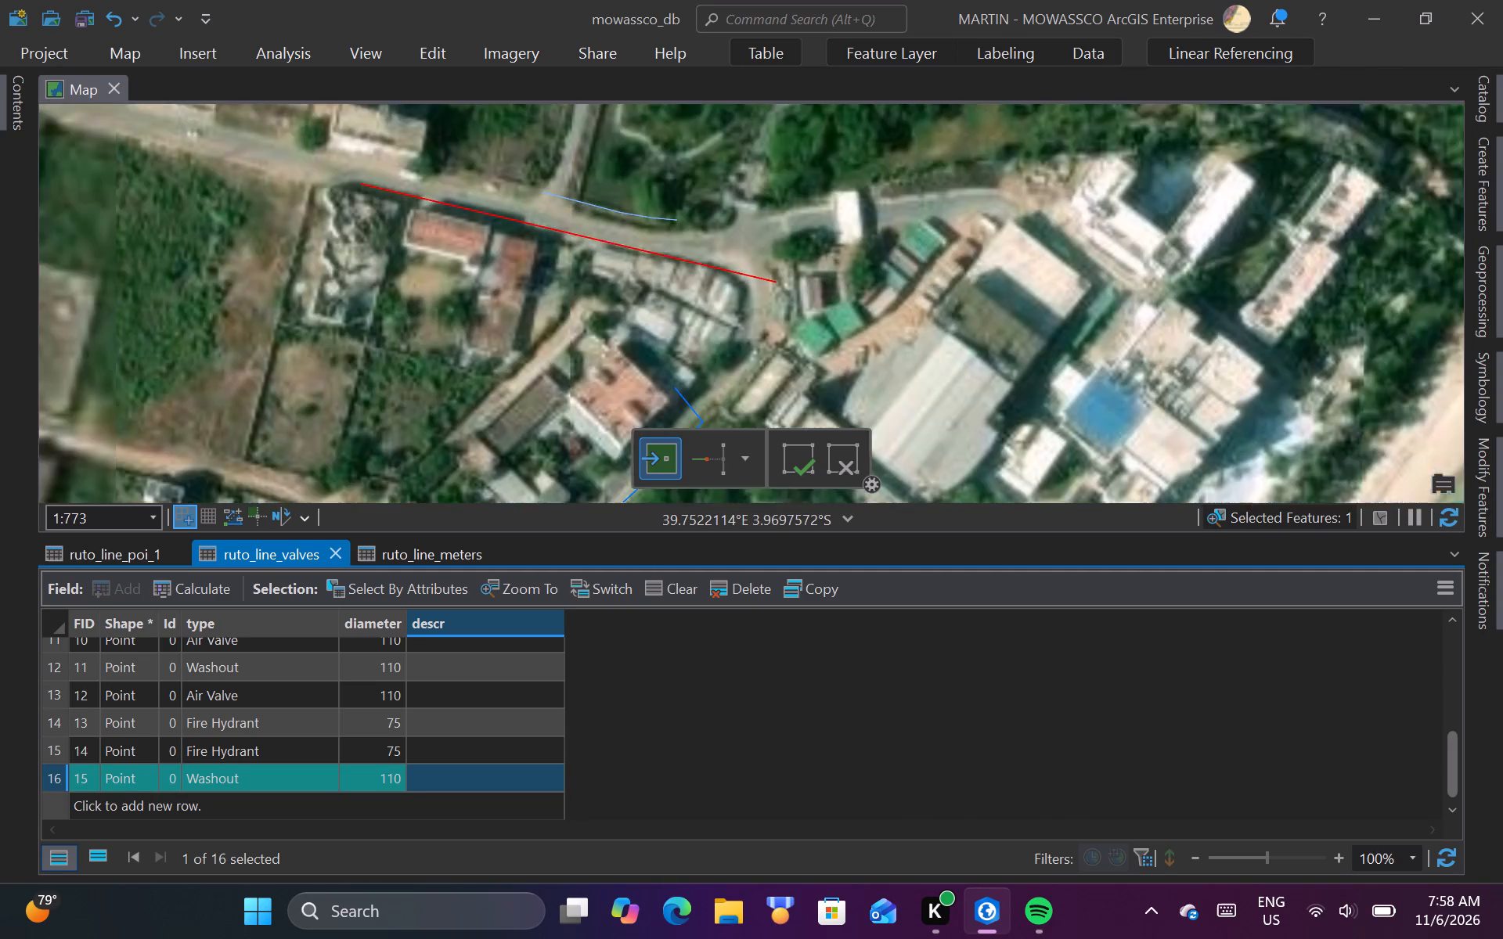
{"action": "scroll", "coordinate": [799, 270], "scroll_direction": "up", "scroll_amount": 2}
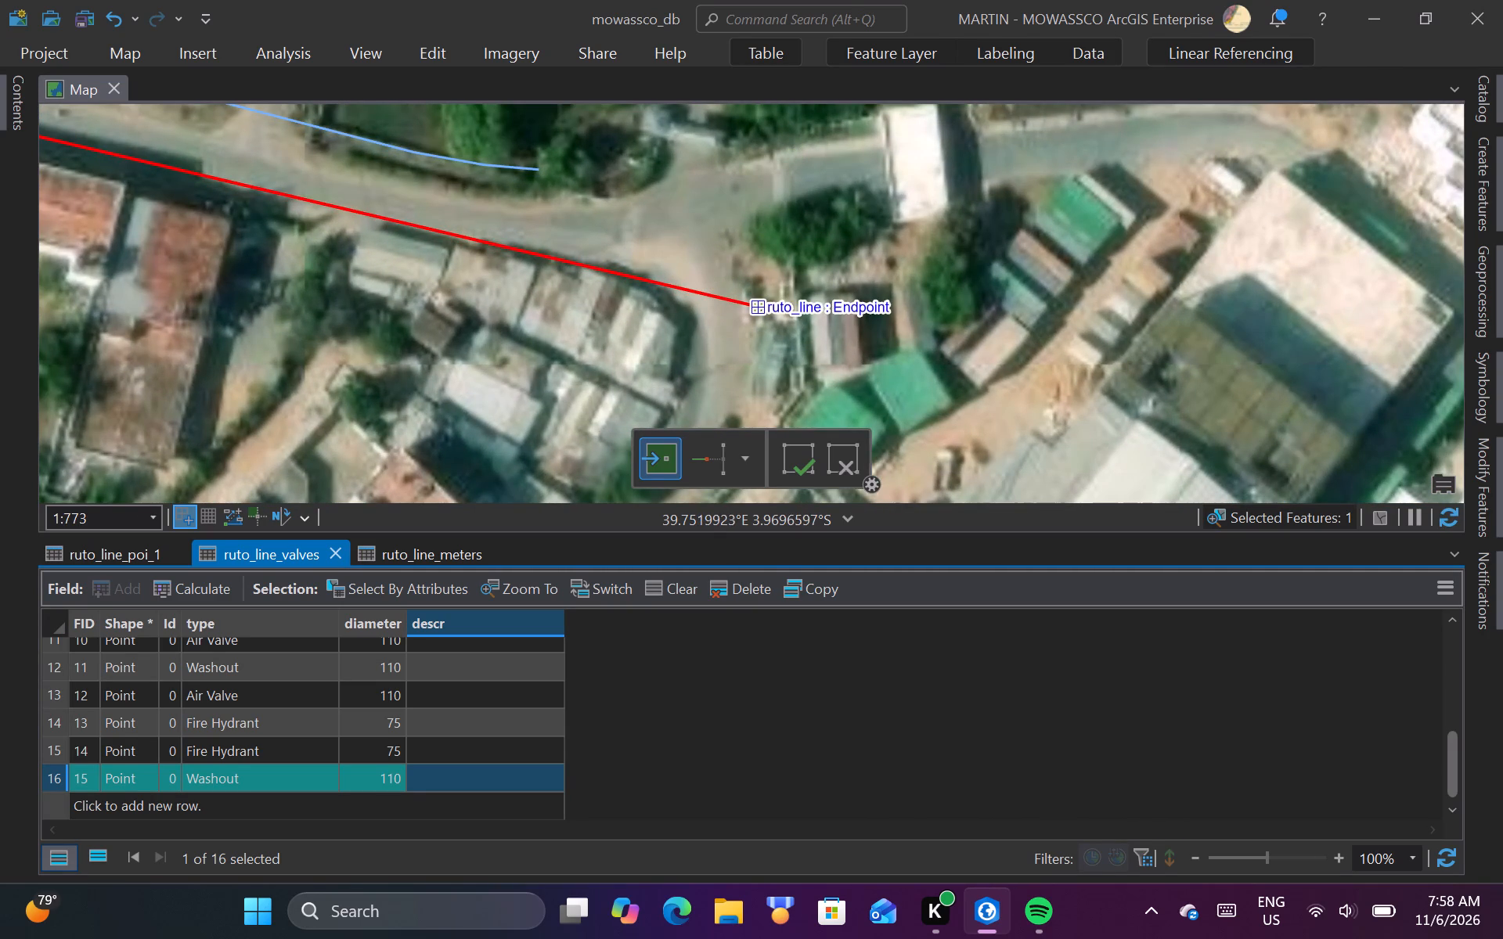
{"action": "scroll", "coordinate": [798, 224], "scroll_direction": "down", "scroll_amount": 3}
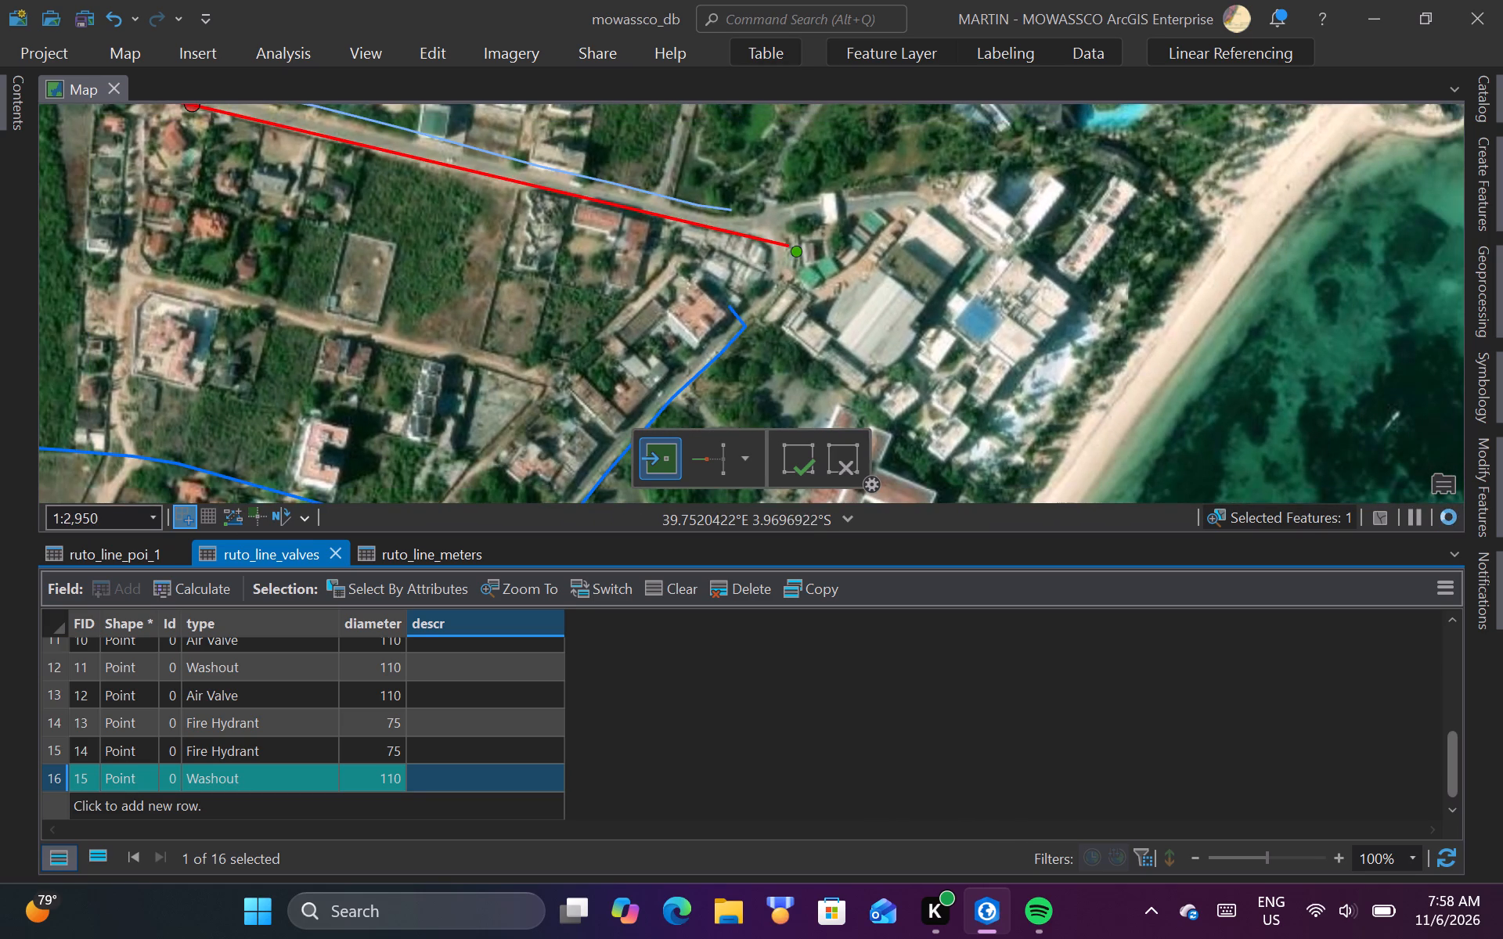
{"action": "scroll", "coordinate": [795, 270], "scroll_direction": "down", "scroll_amount": 2}
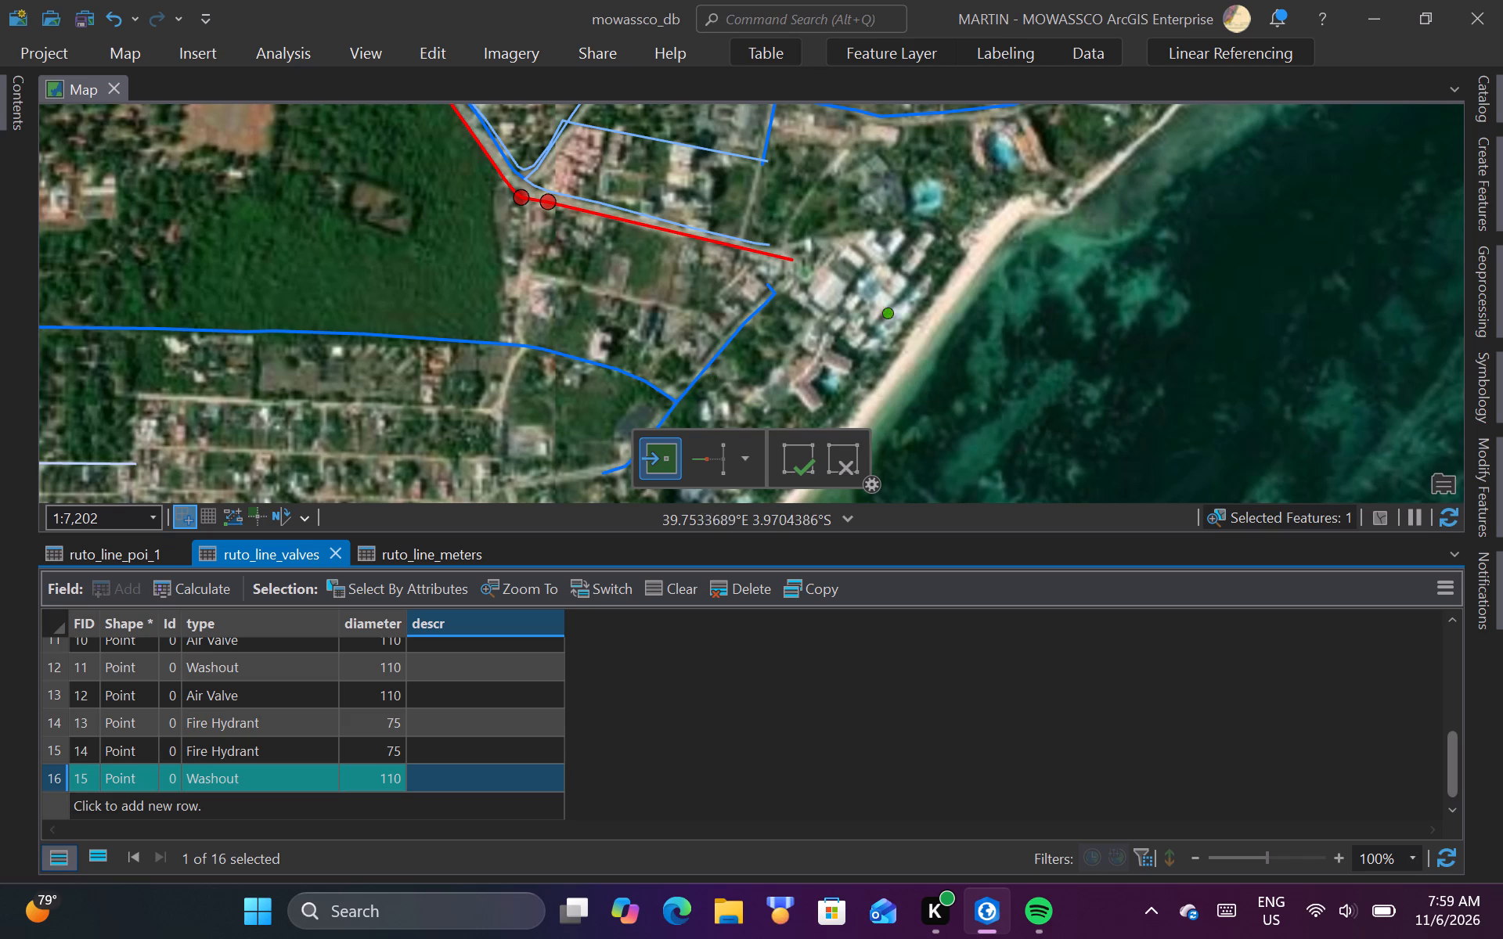
Review the whole Ruto pipeline and its mapped fittings, returning to the stretch of ruto_line_poi points just east of the new washout.
{"action": "scroll", "coordinate": [913, 320], "scroll_direction": "down", "scroll_amount": 2}
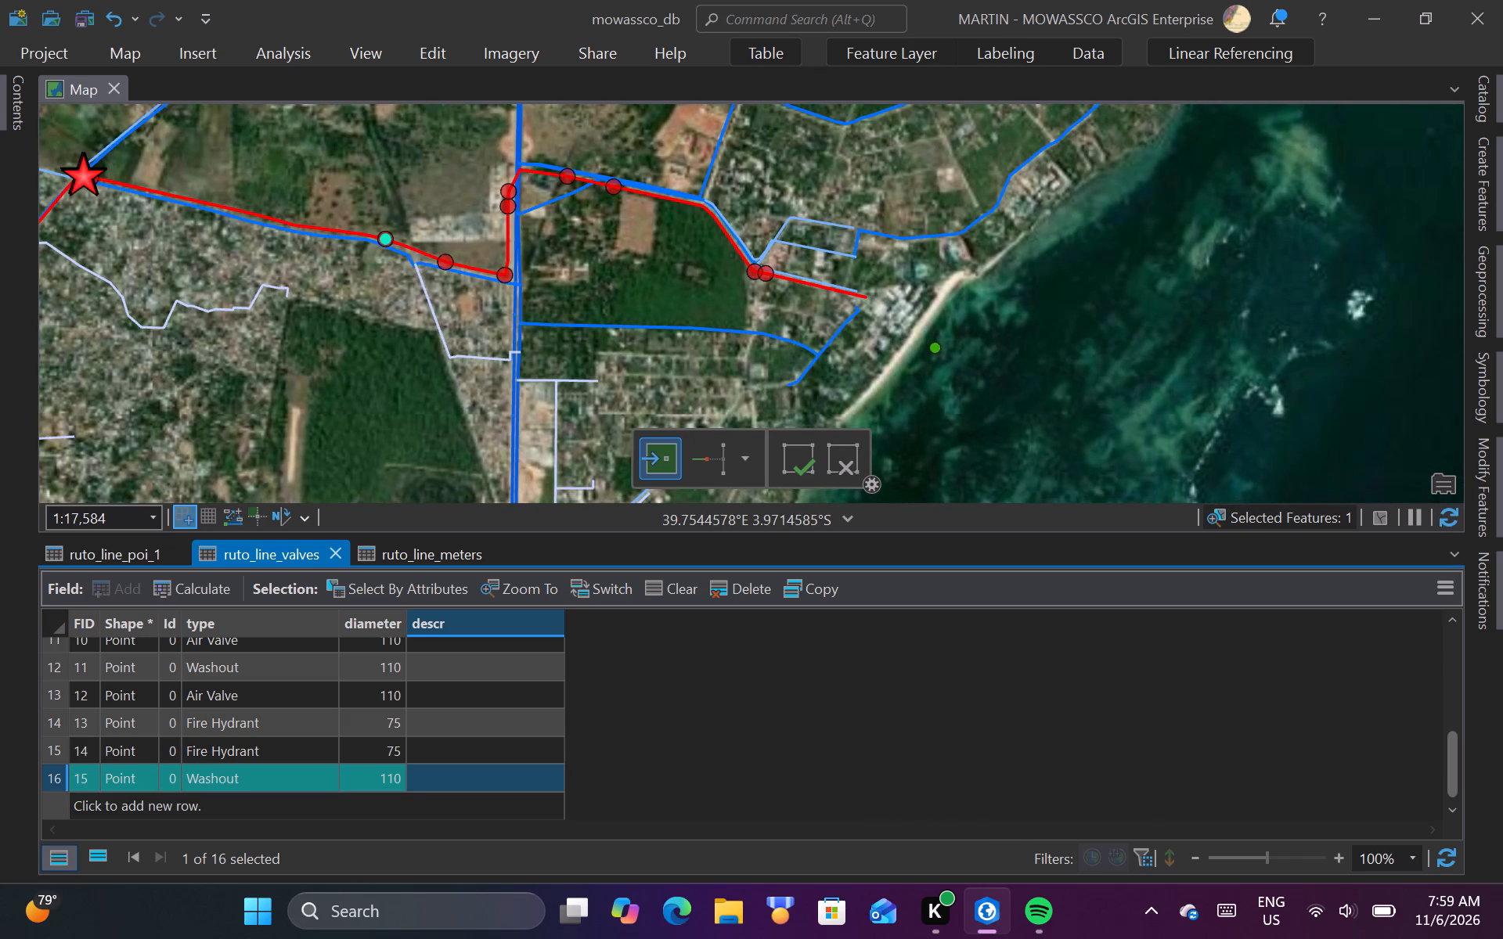
{"action": "scroll", "coordinate": [949, 365], "scroll_direction": "down", "scroll_amount": 1}
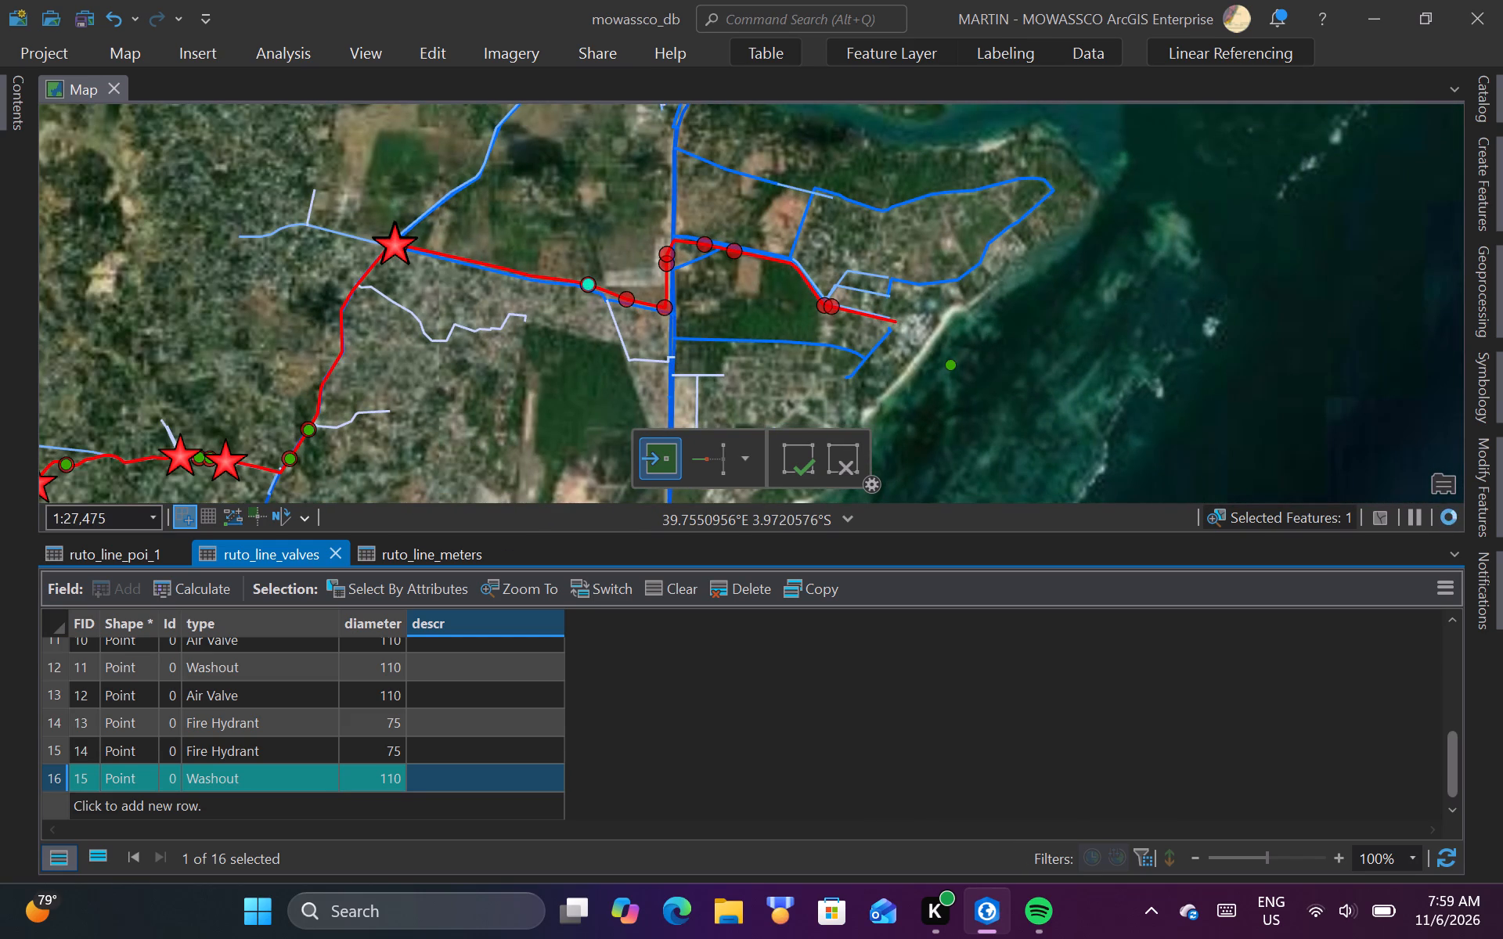
{"action": "scroll", "coordinate": [1033, 369], "scroll_direction": "down", "scroll_amount": 2}
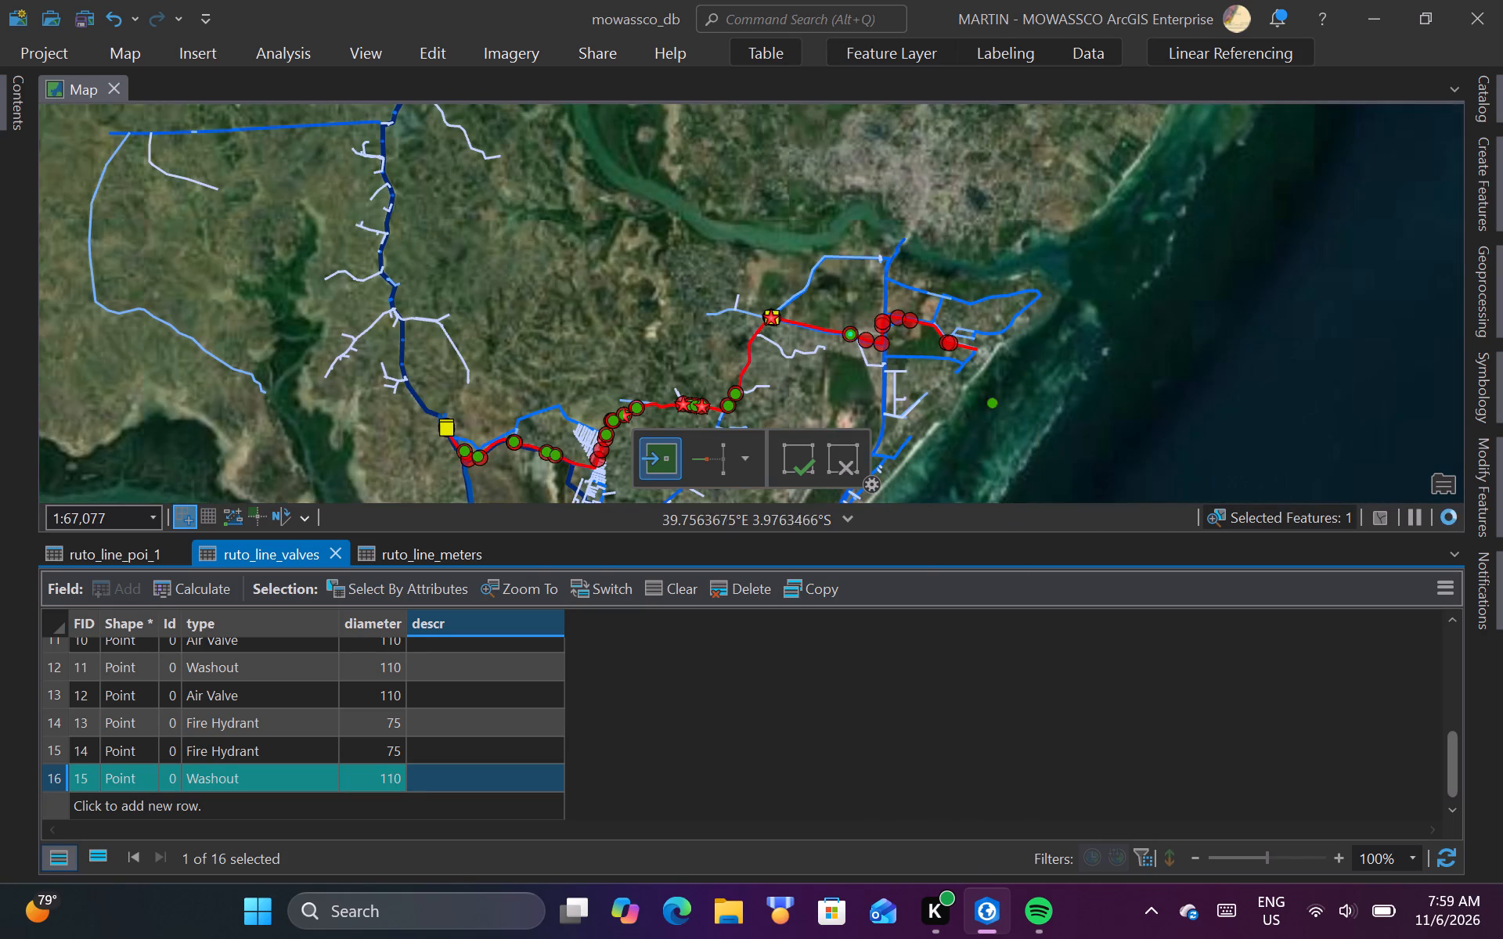
{"action": "scroll", "coordinate": [988, 293], "scroll_direction": "down", "scroll_amount": 2}
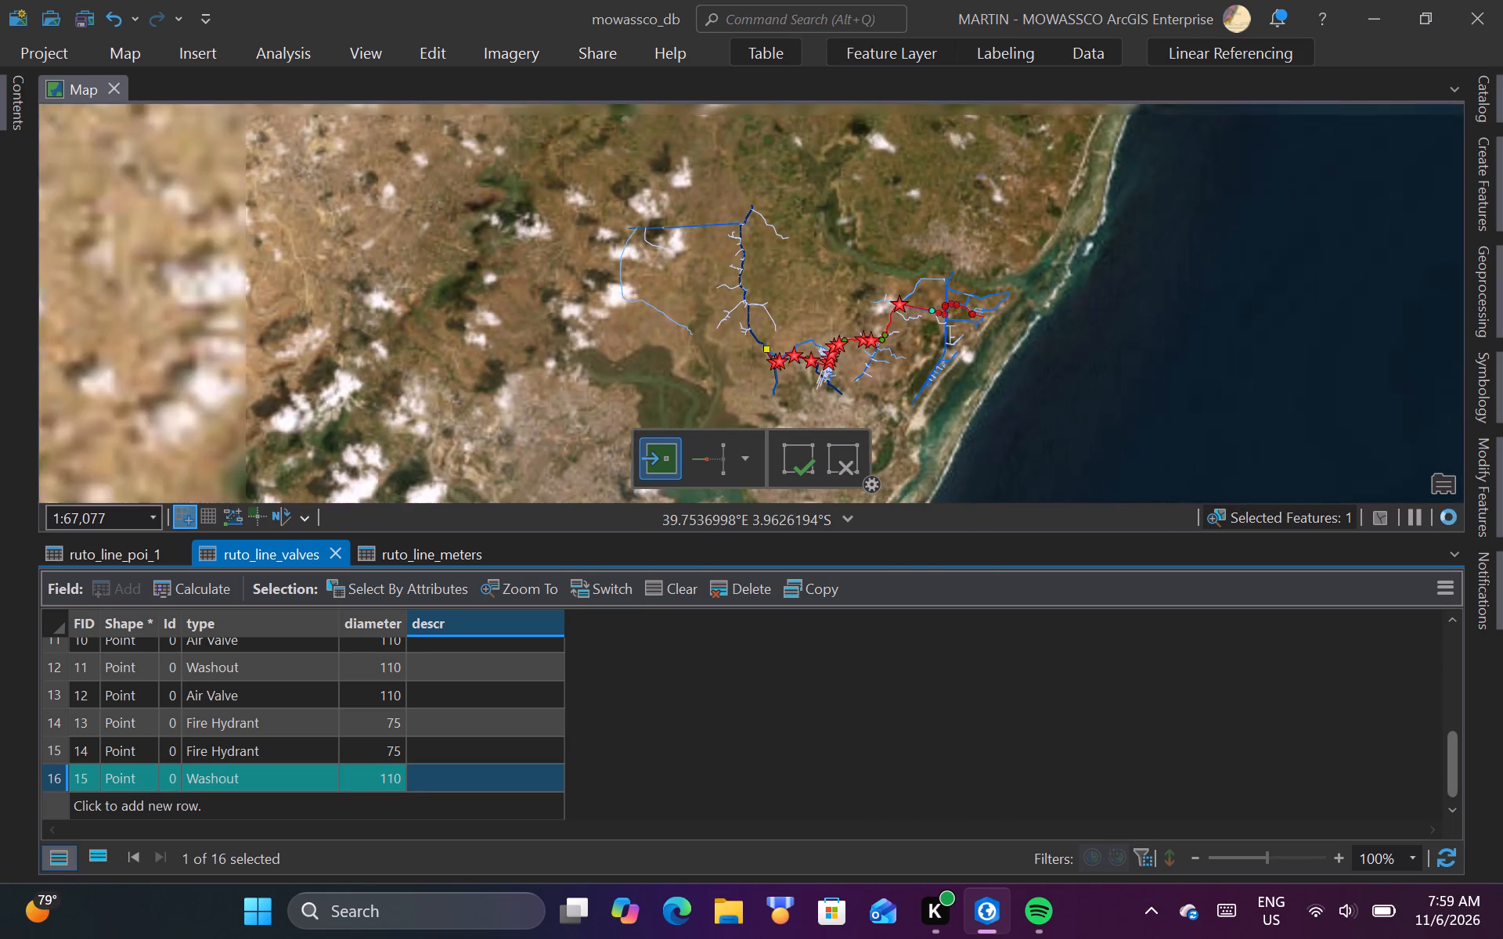
{"action": "scroll", "coordinate": [896, 369], "scroll_direction": "up", "scroll_amount": 2}
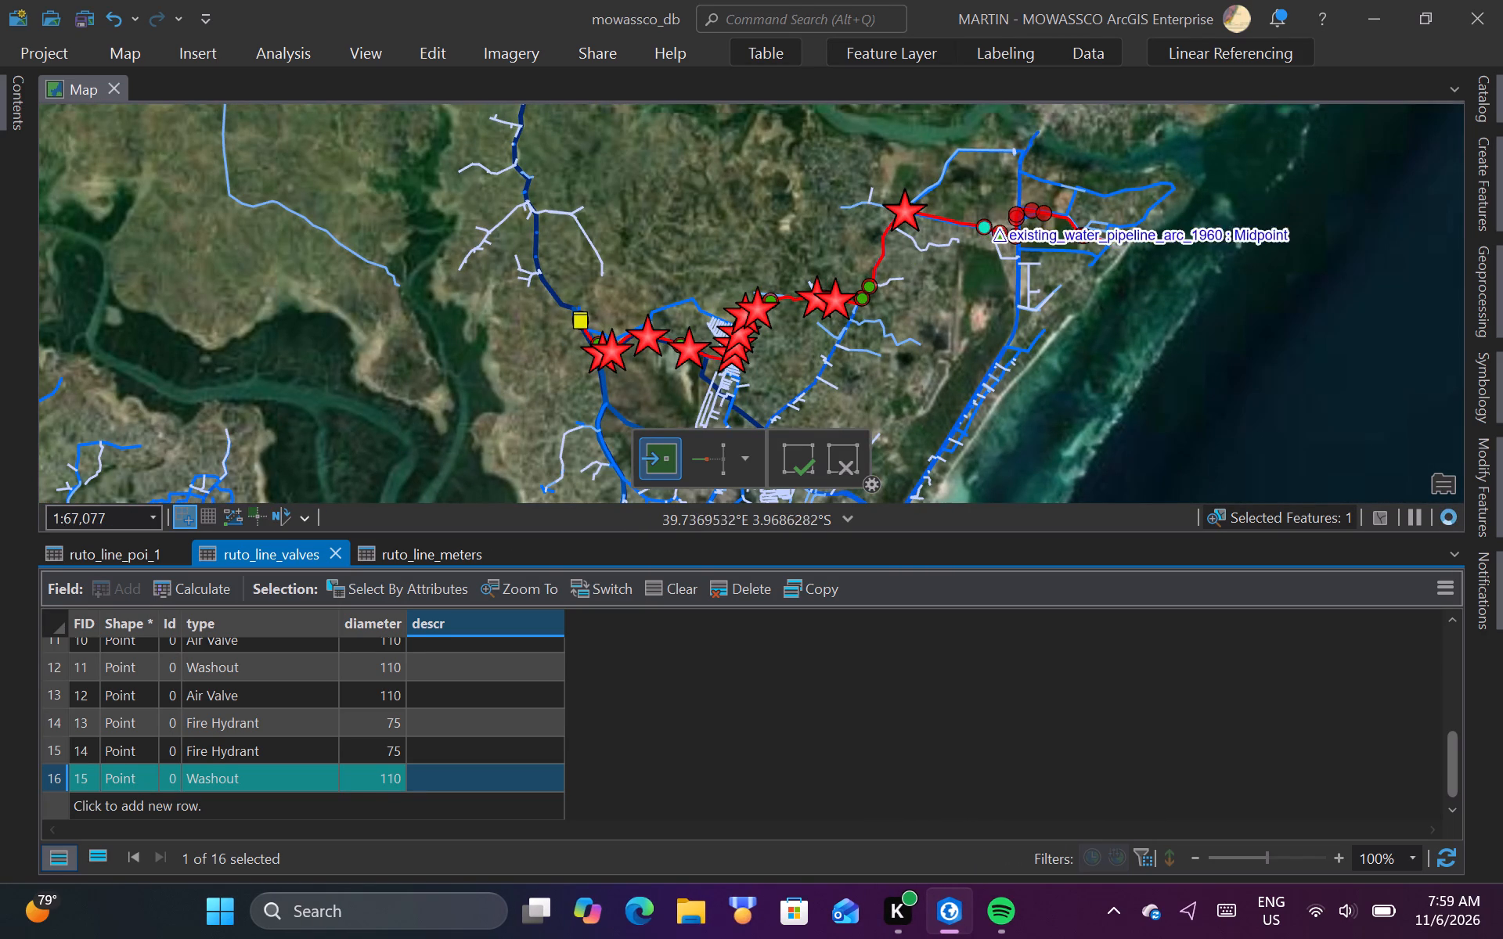
{"action": "scroll", "coordinate": [1012, 237], "scroll_direction": "up", "scroll_amount": 1}
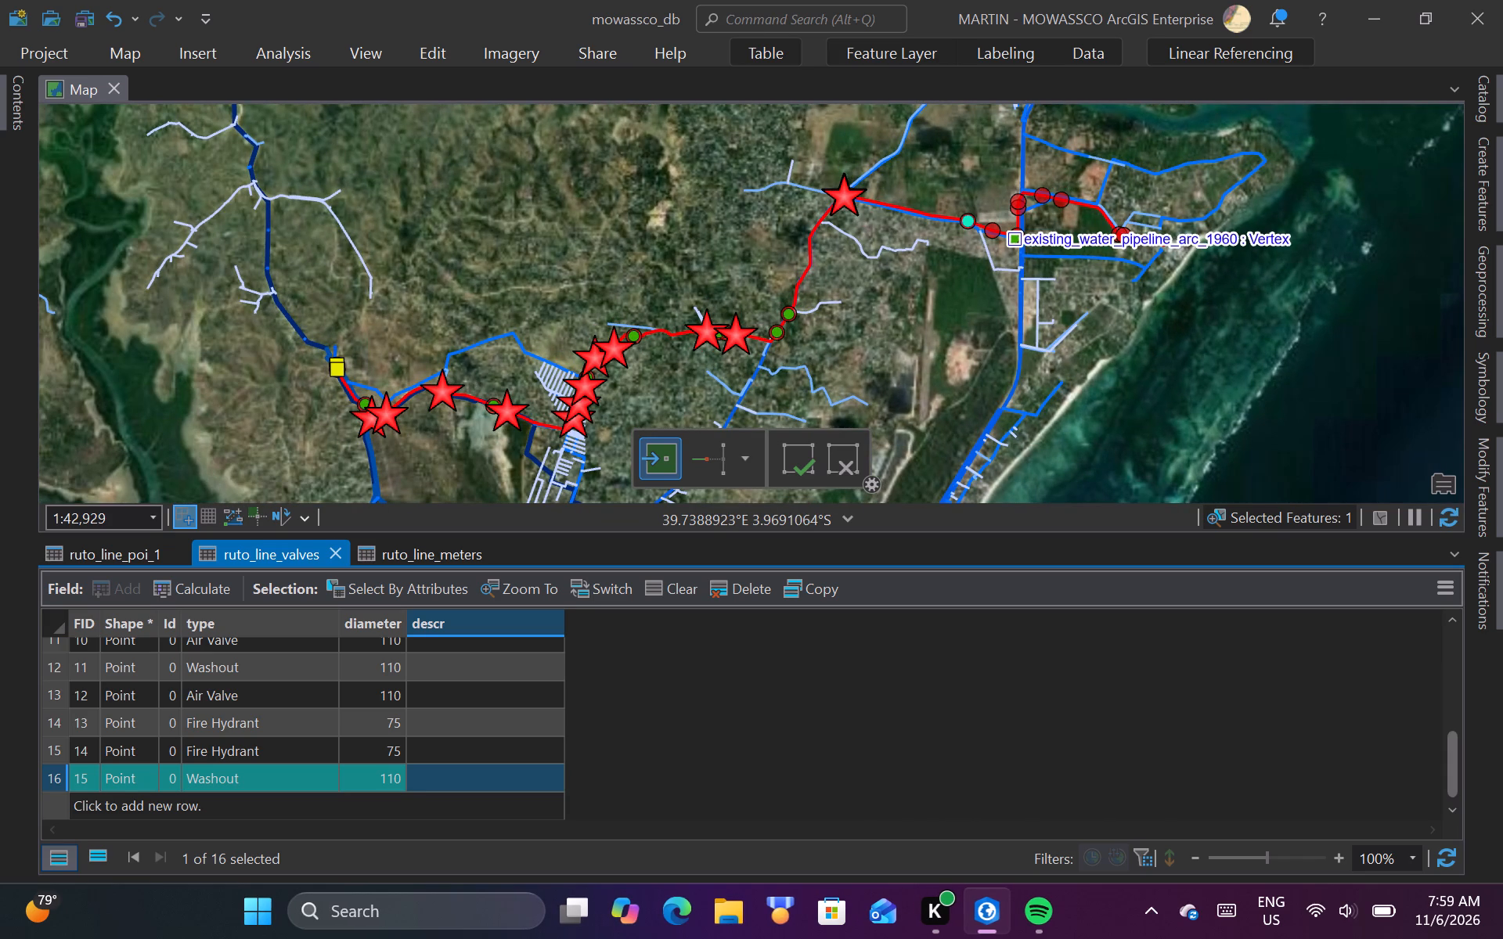
{"action": "scroll", "coordinate": [964, 210], "scroll_direction": "up", "scroll_amount": 1}
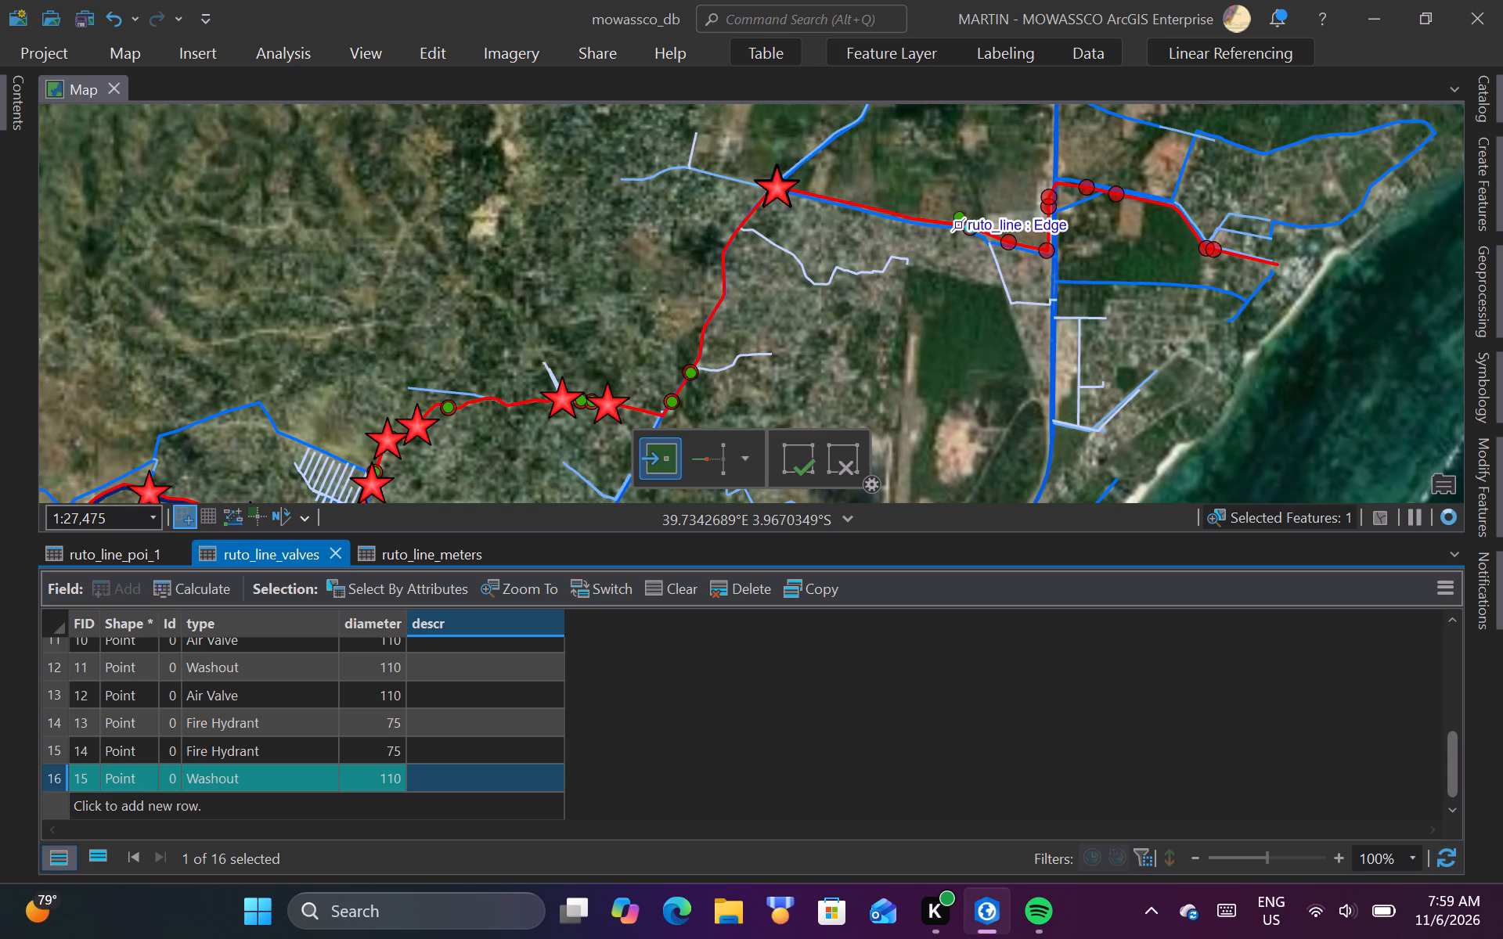
{"action": "scroll", "coordinate": [987, 192], "scroll_direction": "up", "scroll_amount": 2}
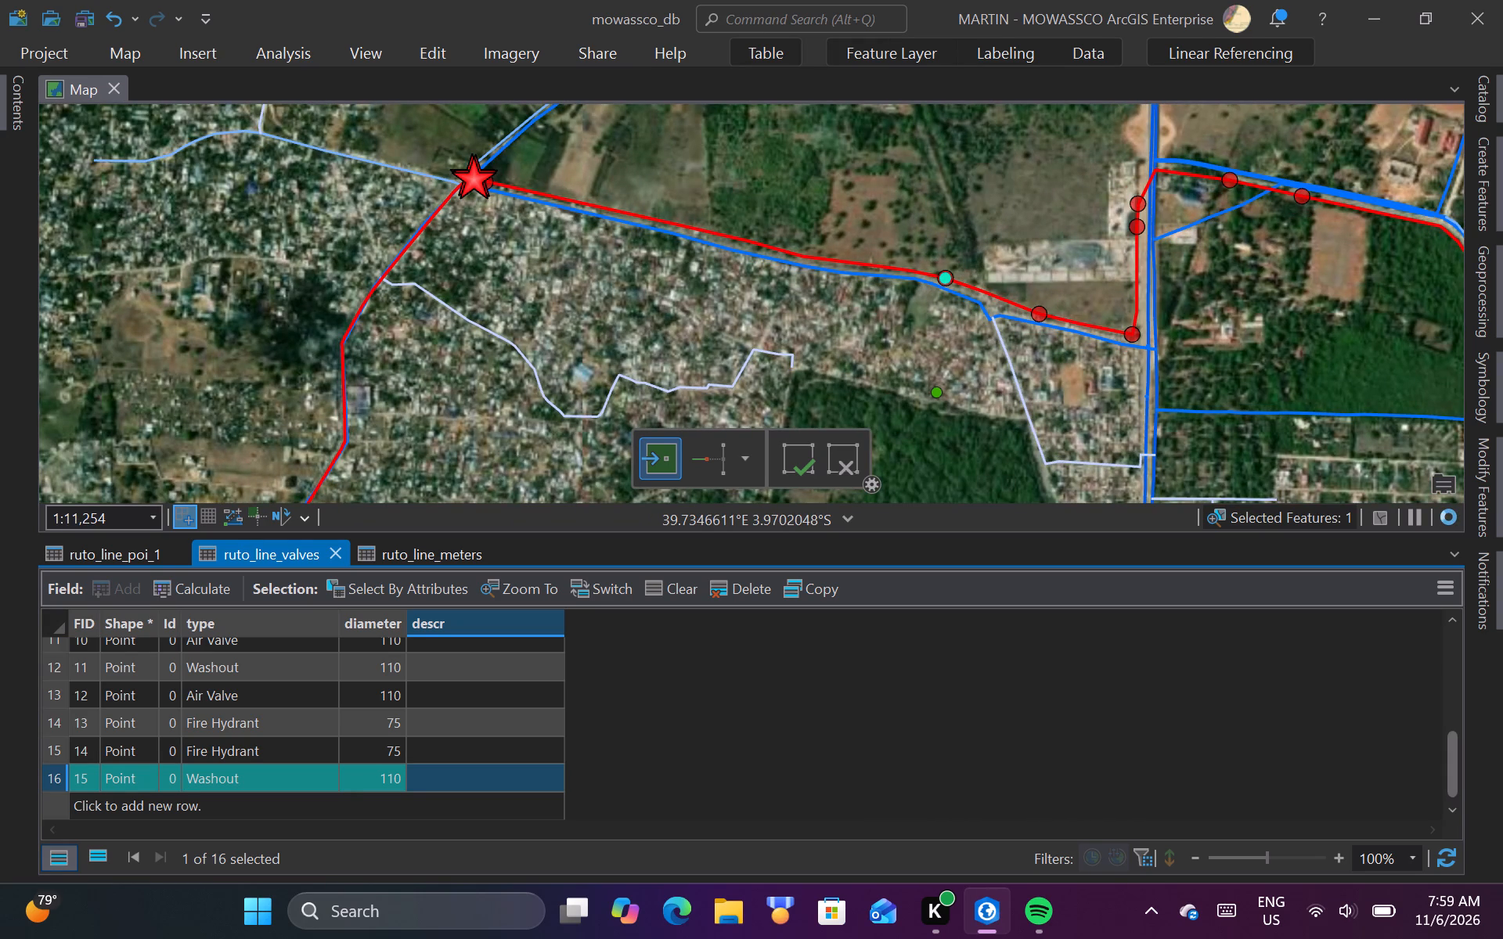
{"action": "scroll", "coordinate": [937, 392], "scroll_direction": "down", "scroll_amount": 1}
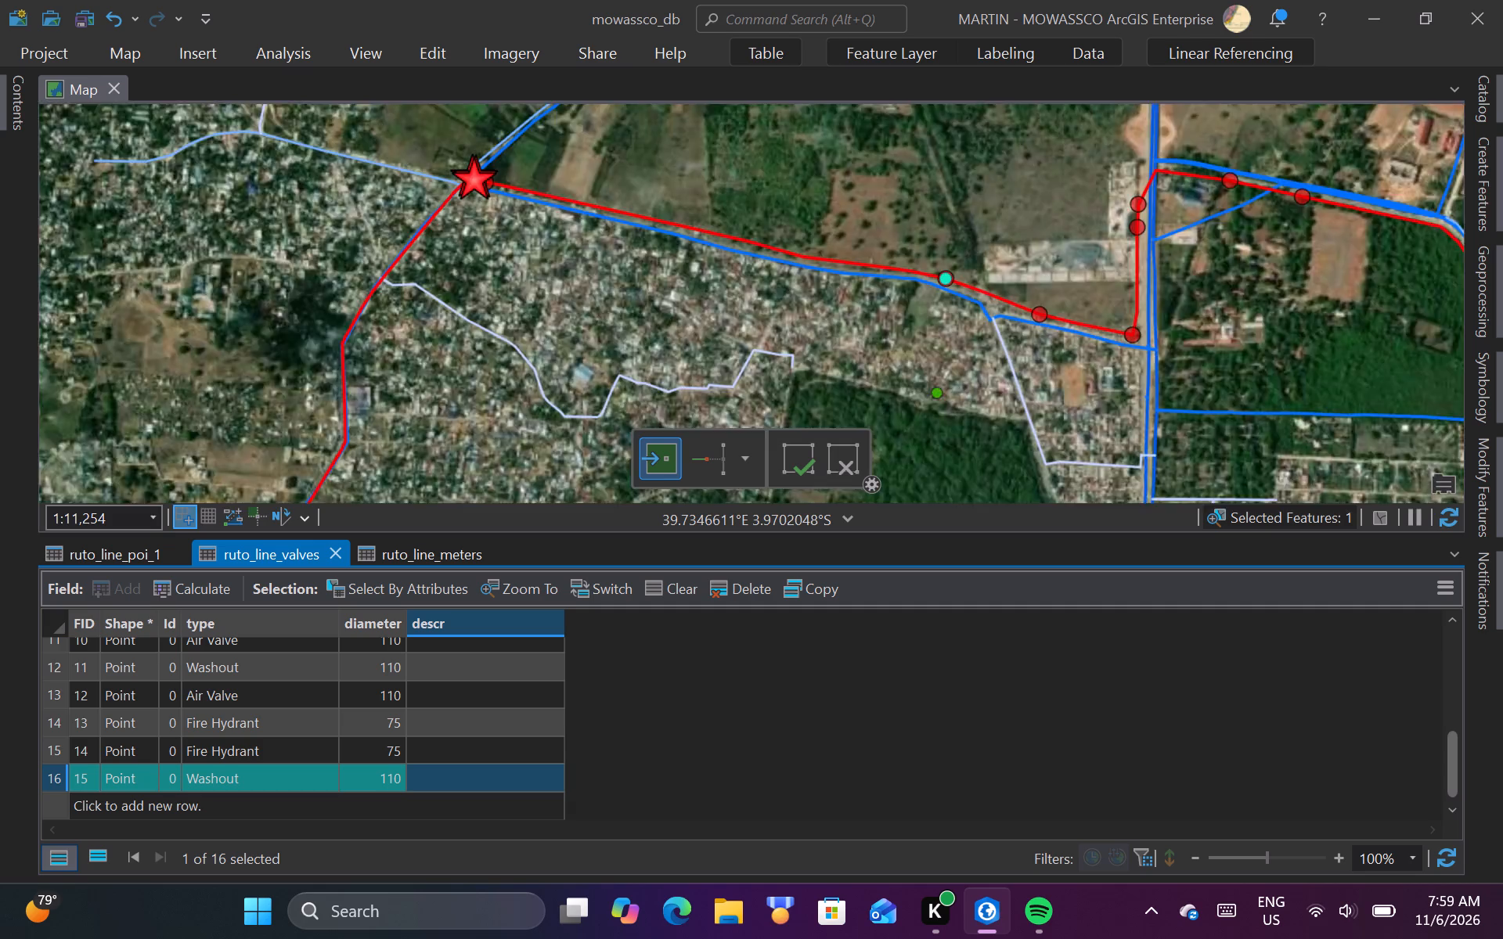
{"action": "scroll", "coordinate": [937, 392], "scroll_direction": "down", "scroll_amount": 1}
{"action": "scroll", "coordinate": [988, 362], "scroll_direction": "up", "scroll_amount": 2}
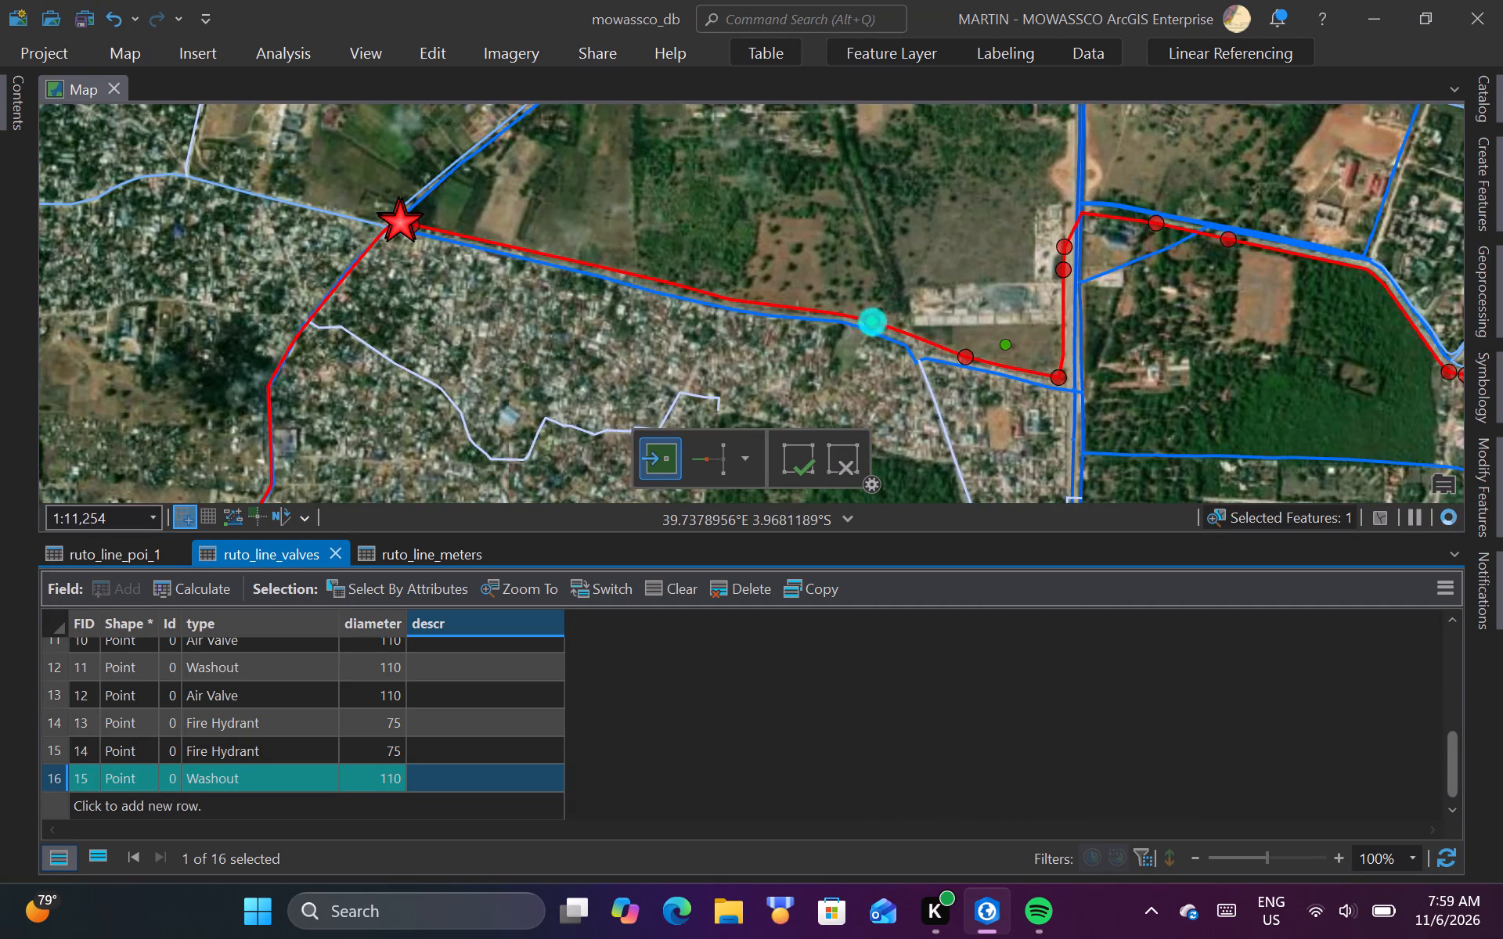
Save the pending edits, including the new washout record.
{"action": "scroll", "coordinate": [972, 328], "scroll_direction": "up", "scroll_amount": 2}
{"action": "scroll", "coordinate": [809, 334], "scroll_direction": "up", "scroll_amount": 1}
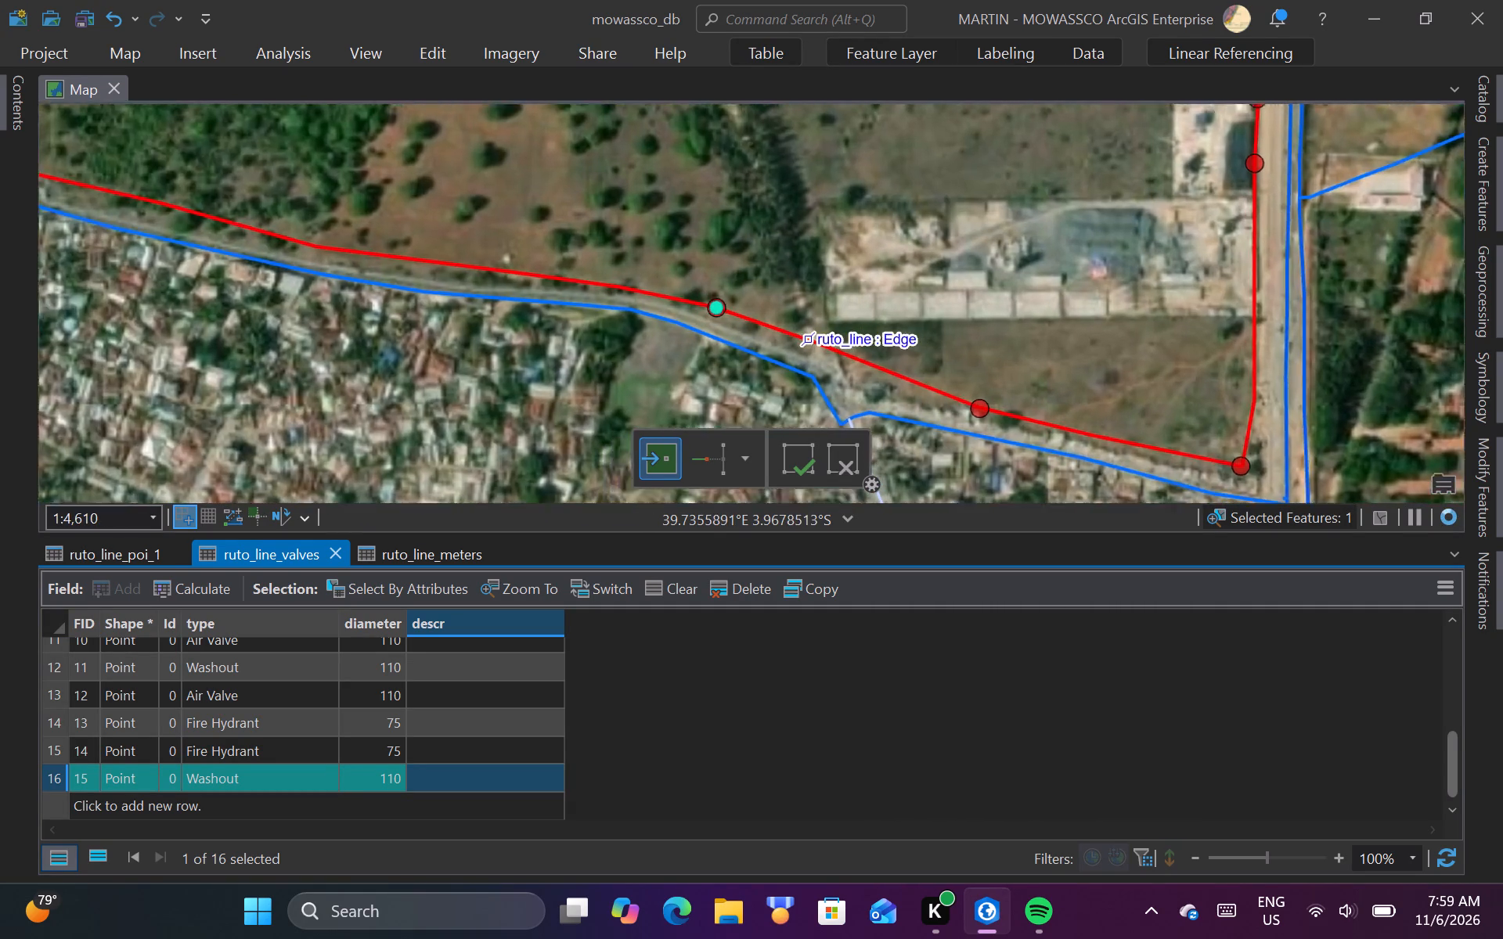
{"action": "left_click", "coordinate": [444, 58]}
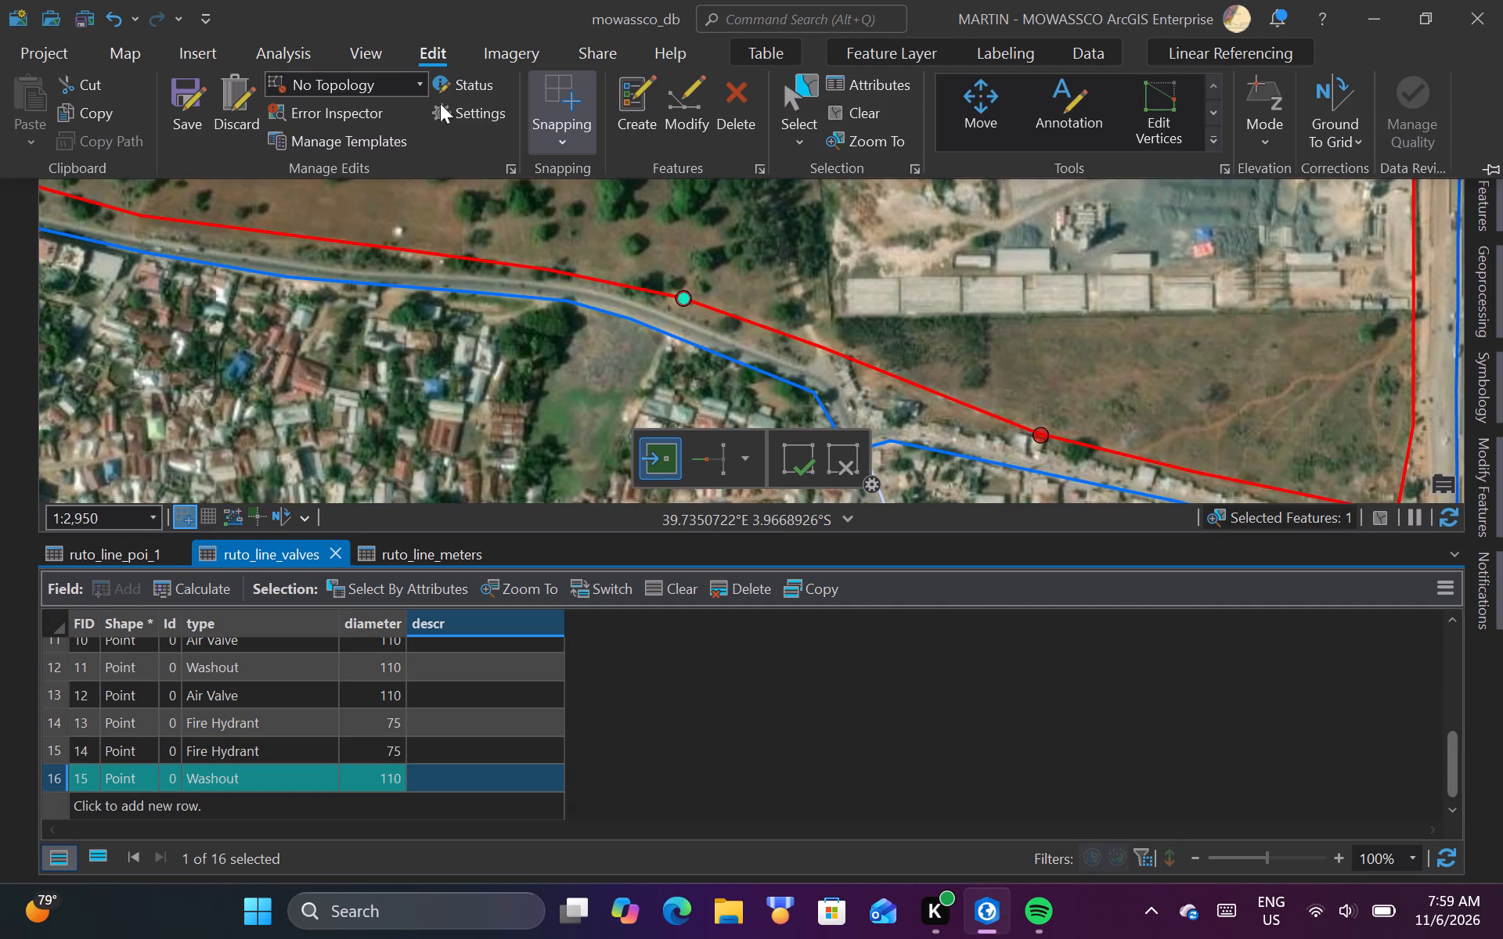
{"action": "left_click", "coordinate": [189, 94]}
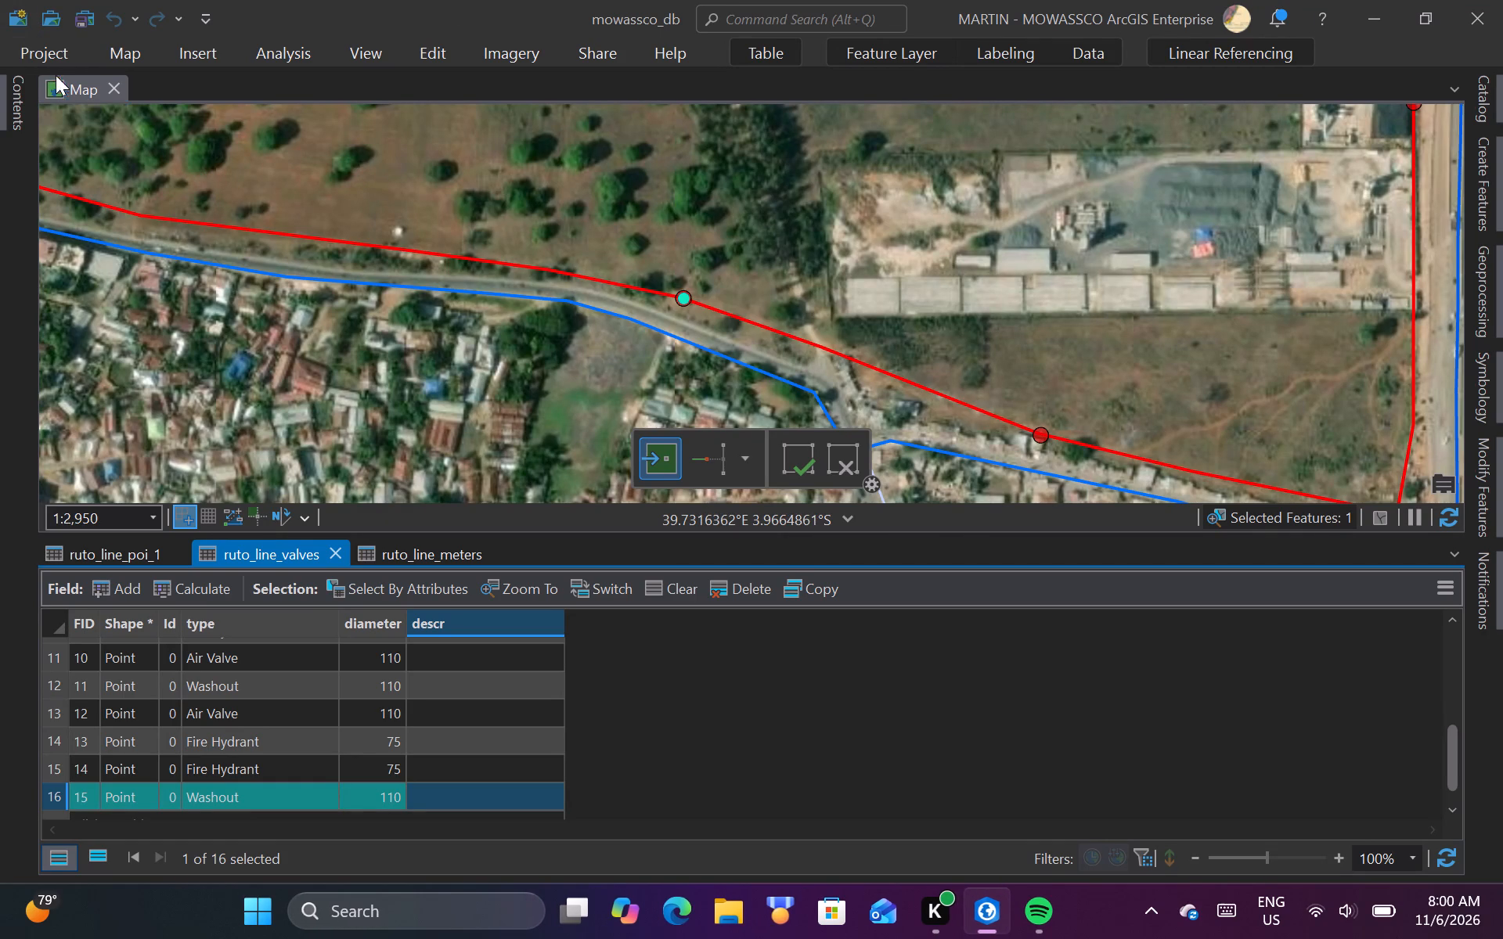
Select the ruto_line segment running east from the newly mapped washout.
{"action": "left_click", "coordinate": [431, 47]}
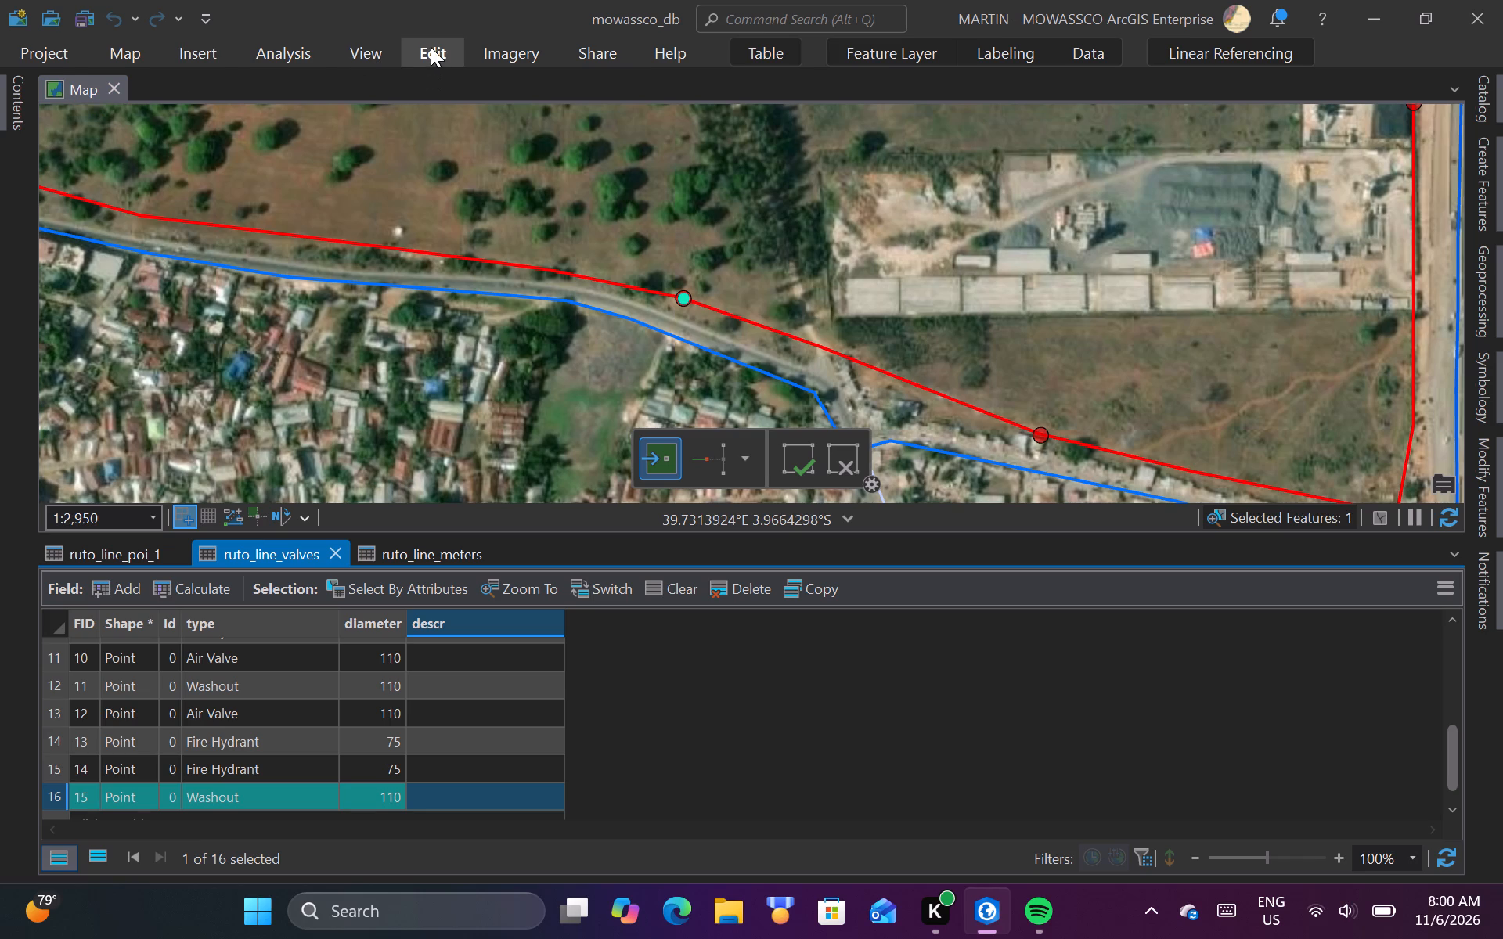
{"action": "left_click", "coordinate": [431, 47]}
{"action": "scroll", "coordinate": [694, 309], "scroll_direction": "down", "scroll_amount": 1}
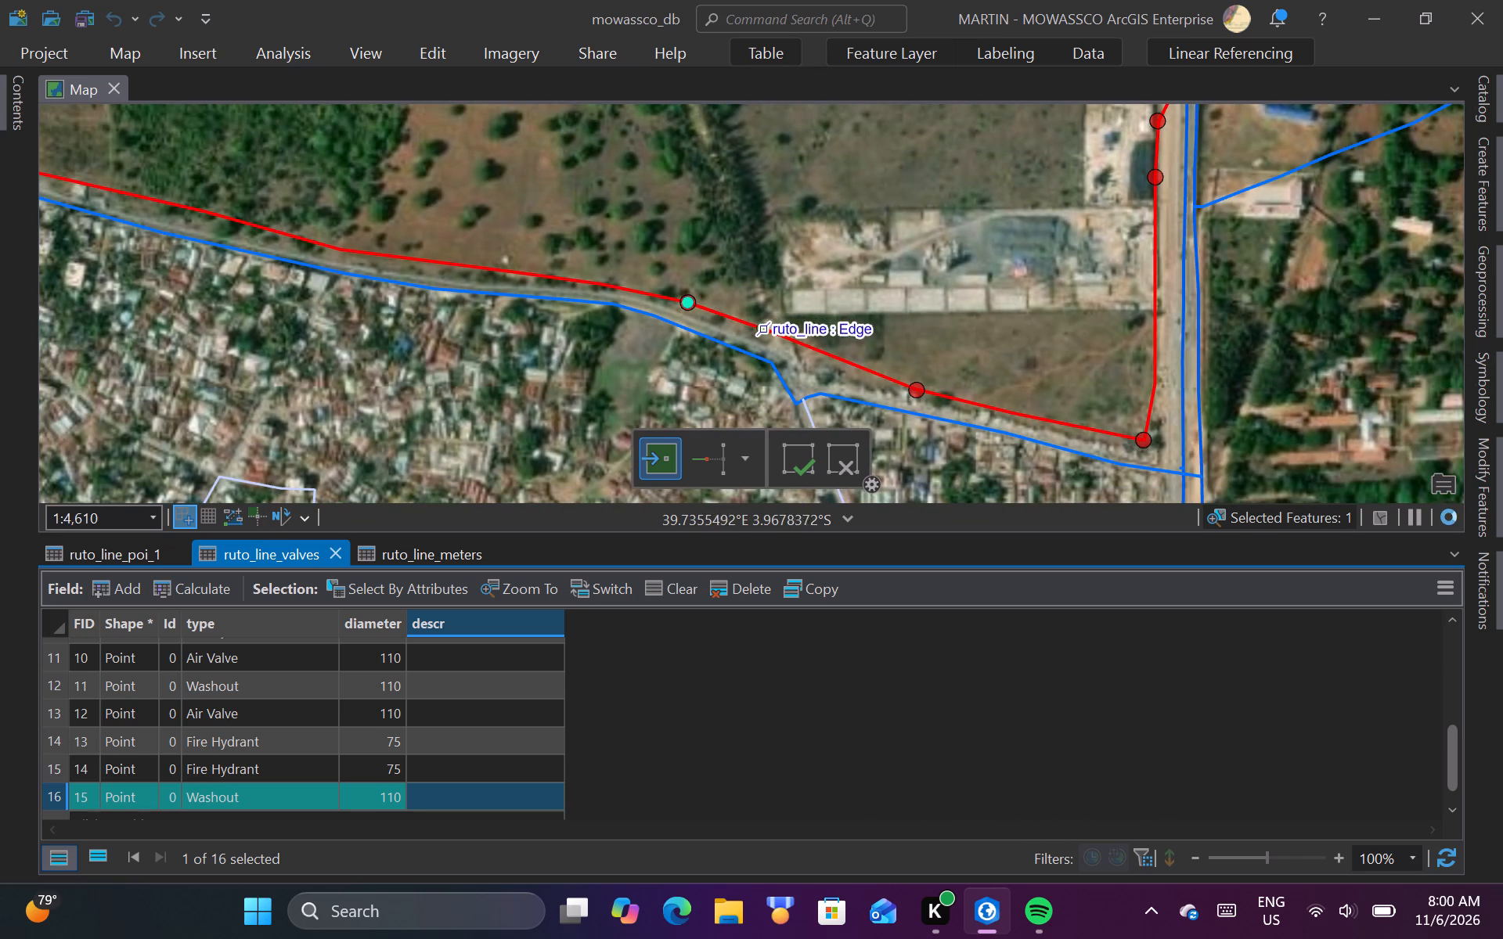
{"action": "left_click", "coordinate": [436, 59]}
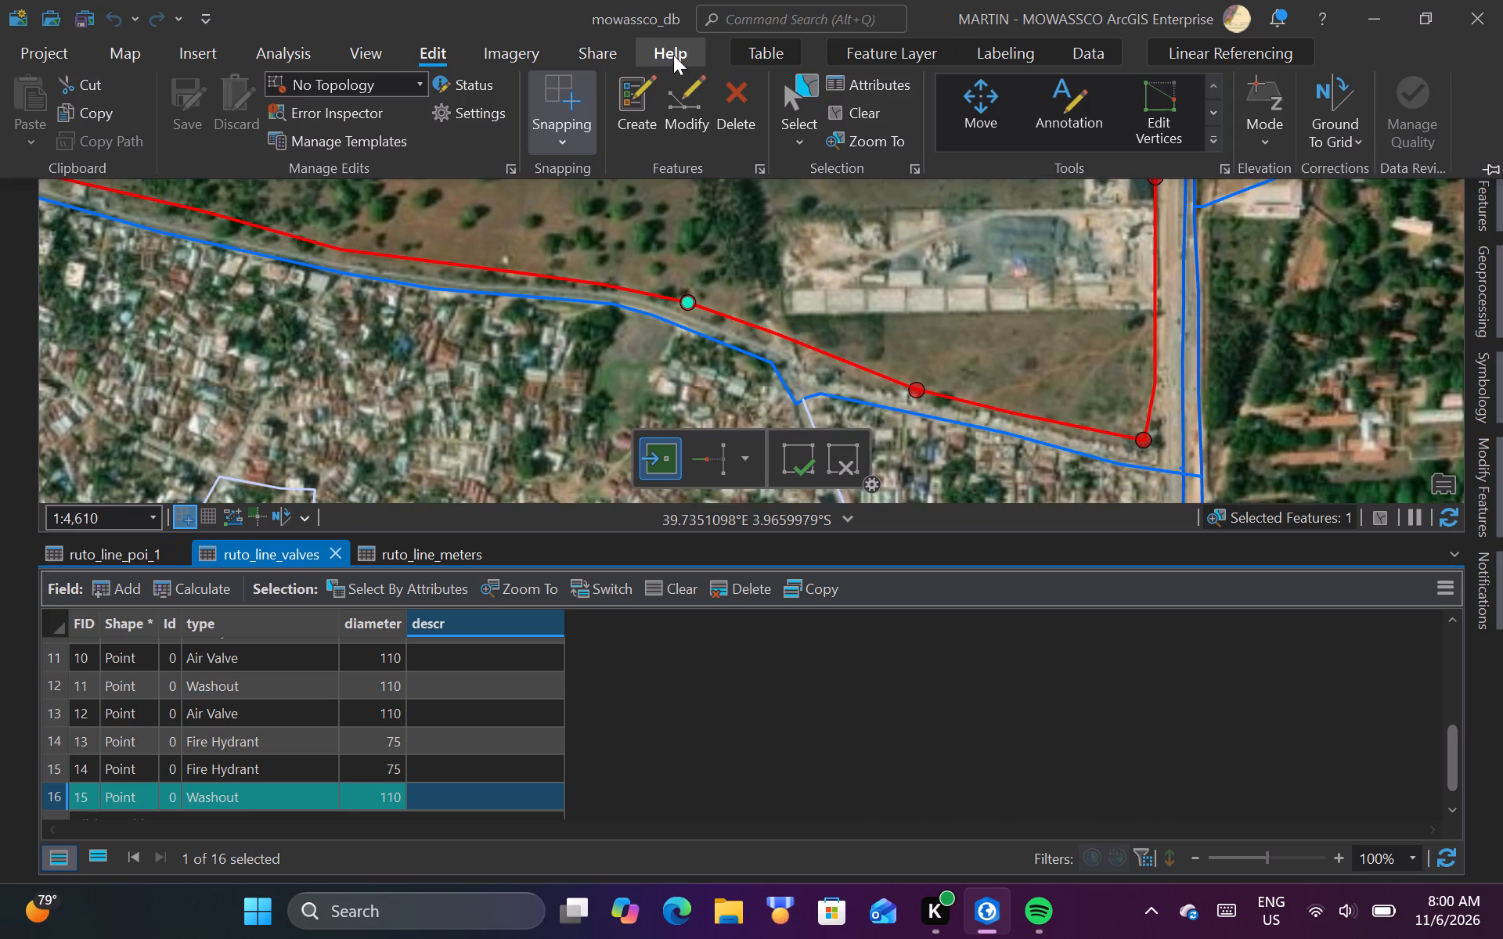
{"action": "left_click", "coordinate": [812, 98]}
{"action": "left_click", "coordinate": [809, 297]}
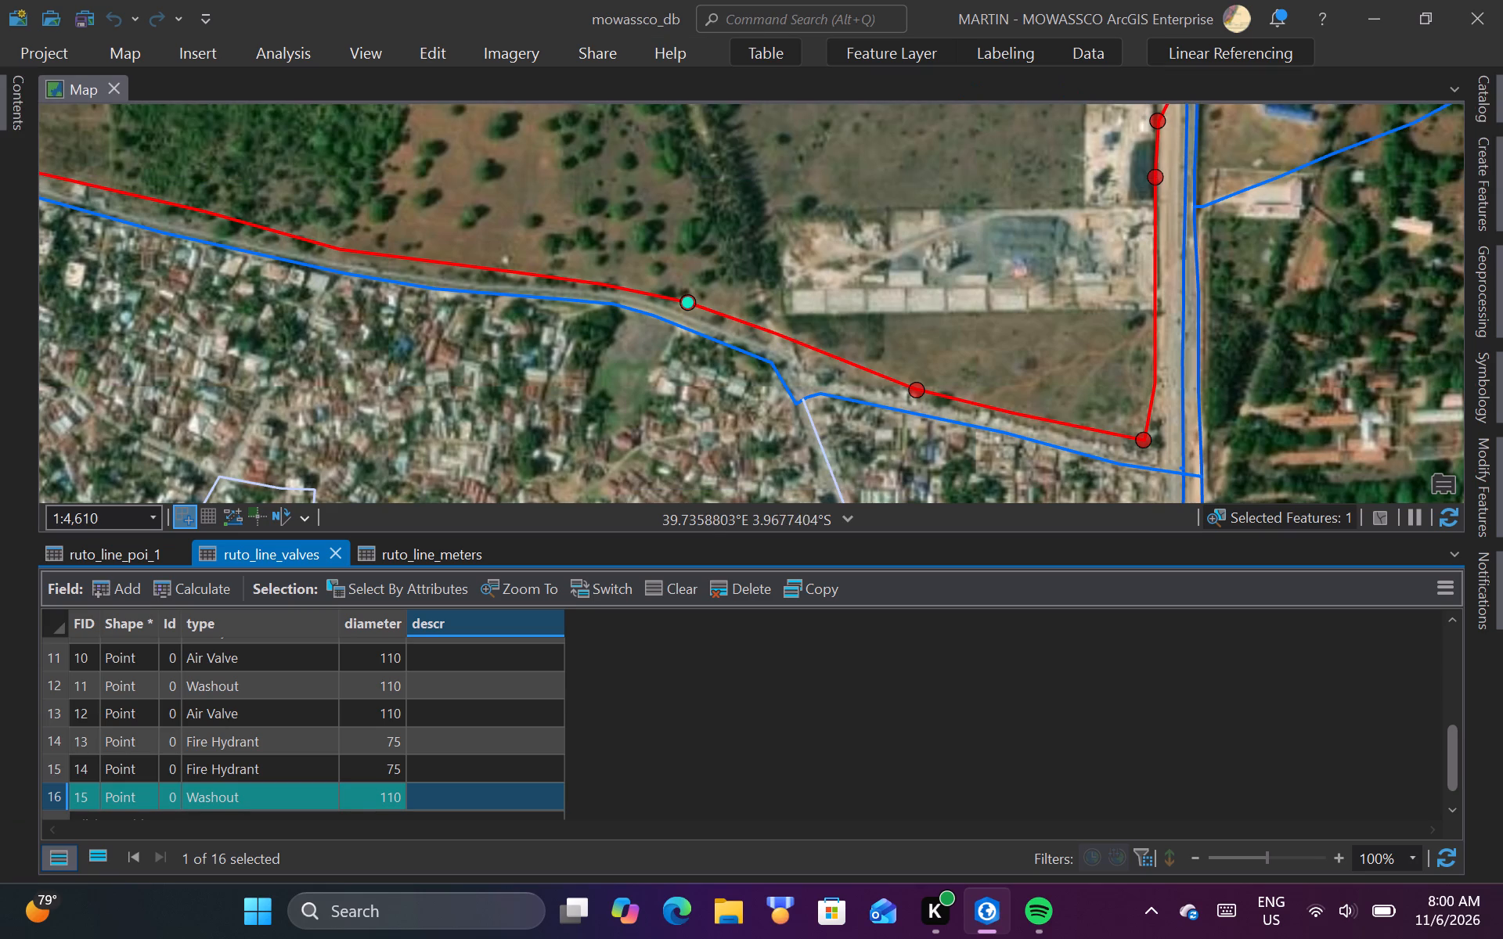
{"action": "left_click", "coordinate": [773, 301]}
{"action": "left_click_drag", "start_coordinate": [752, 333], "coordinate": [771, 319]}
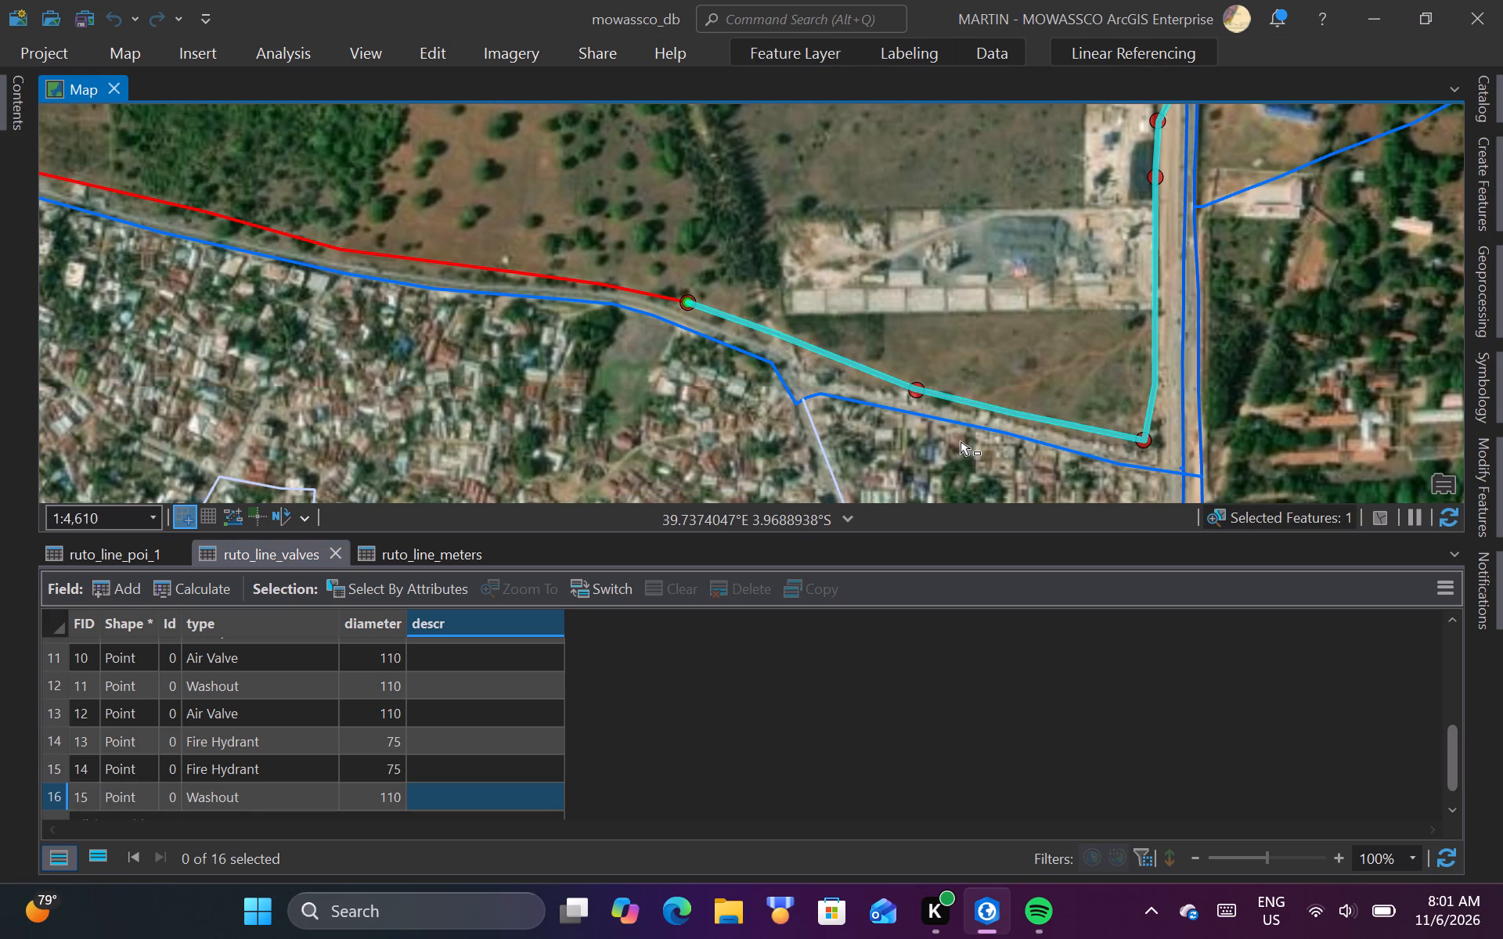
Check the attributes of the first ruto_line_poi point east of the new washout for its fitting type and diameter.
{"action": "scroll", "coordinate": [964, 435], "scroll_direction": "up", "scroll_amount": 2}
{"action": "scroll", "coordinate": [874, 362], "scroll_direction": "up", "scroll_amount": 2}
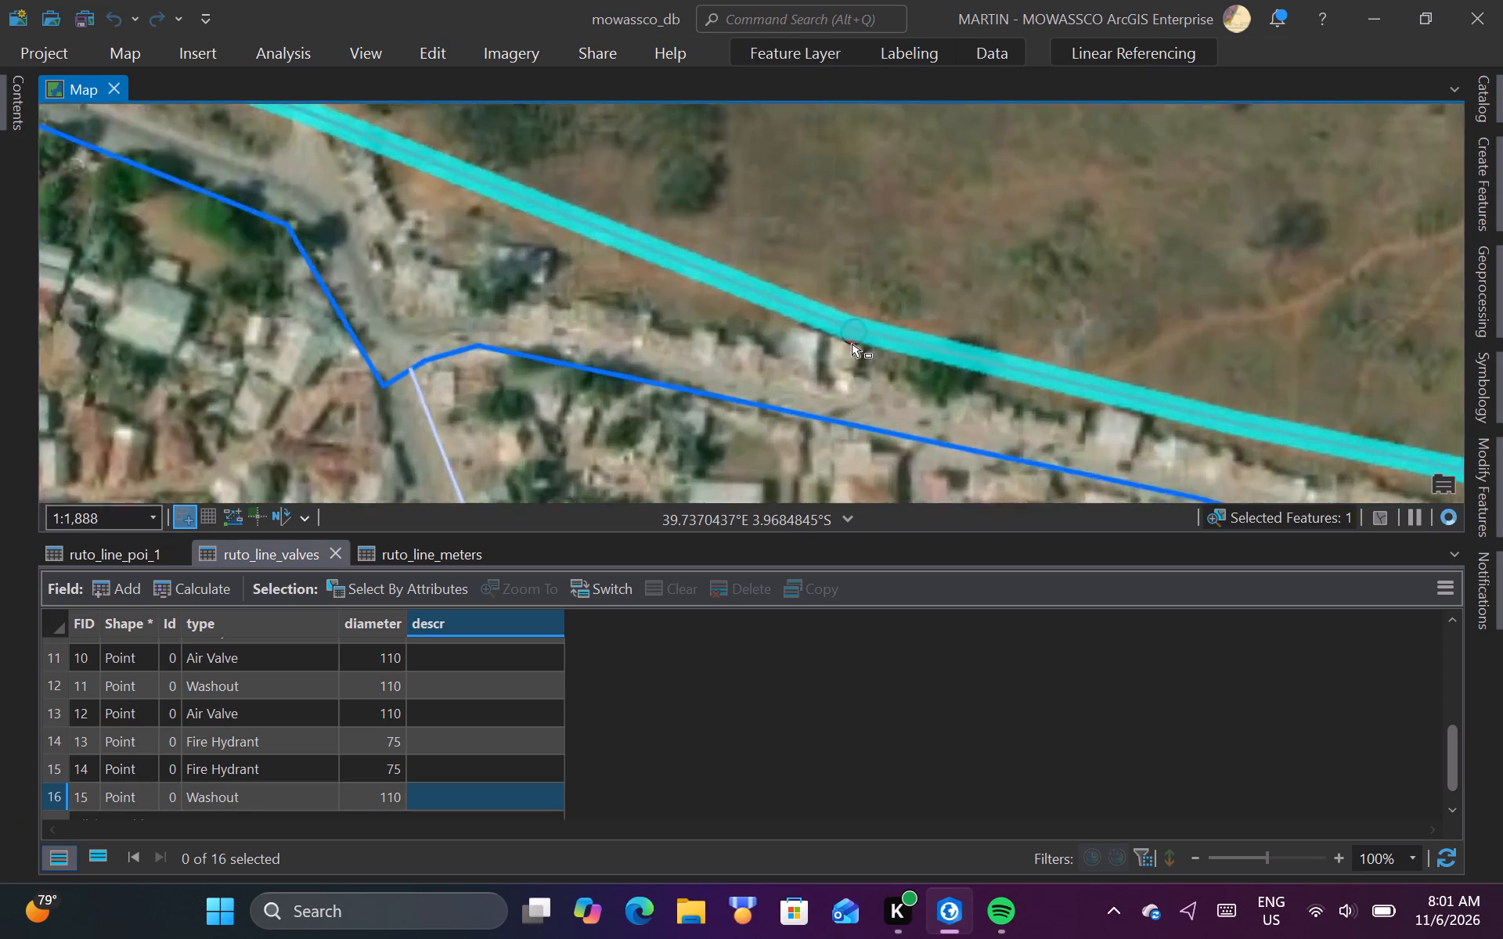
{"action": "scroll", "coordinate": [855, 307], "scroll_direction": "up", "scroll_amount": 2}
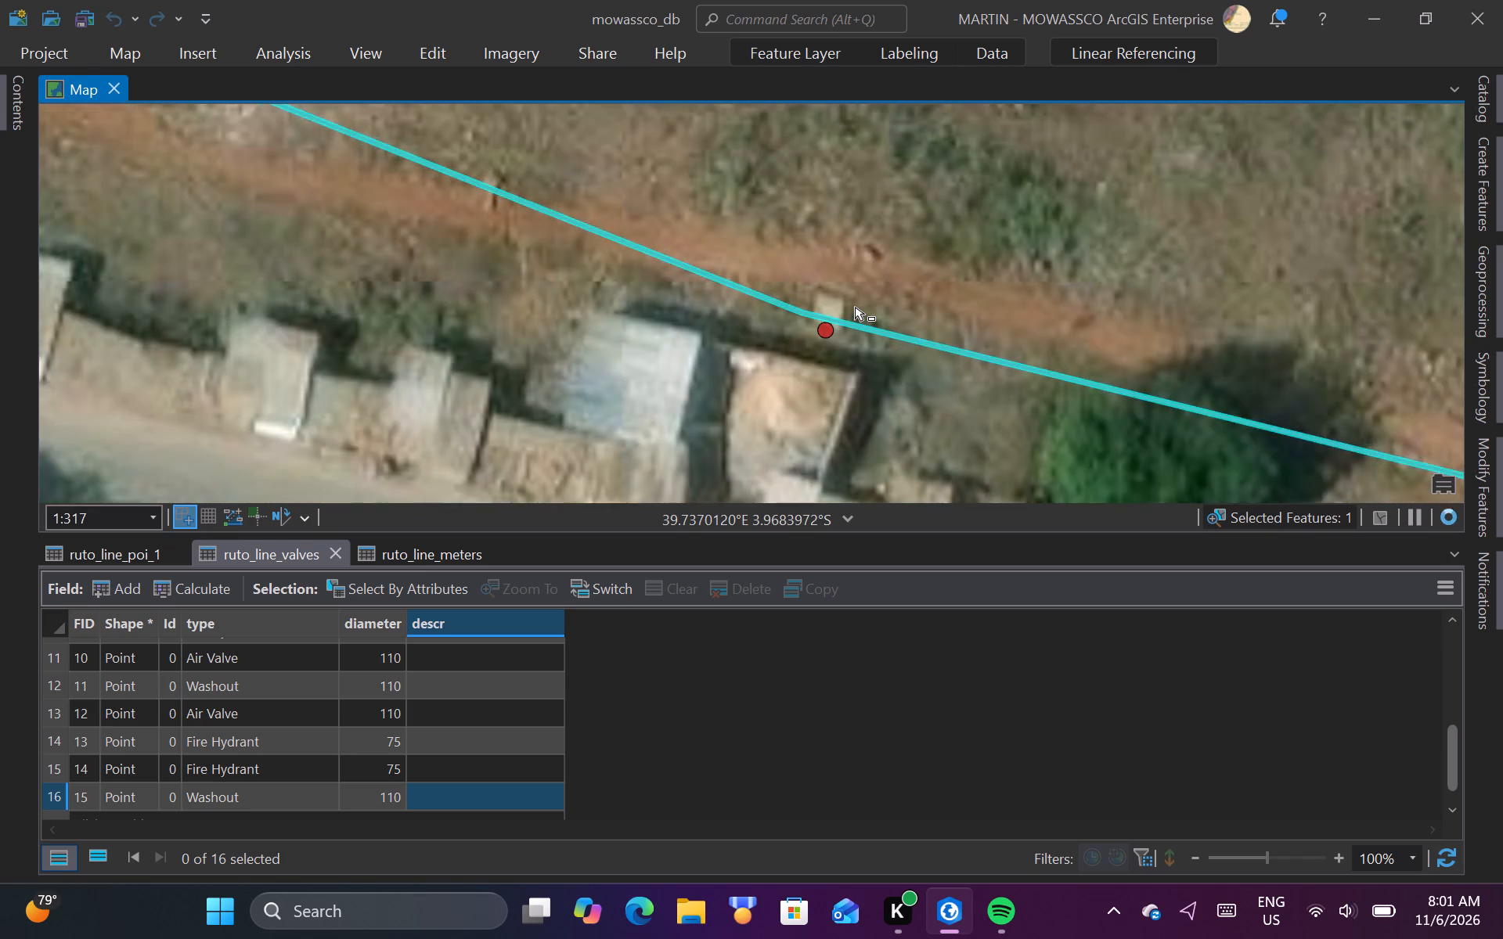
{"action": "scroll", "coordinate": [855, 307], "scroll_direction": "up", "scroll_amount": 1}
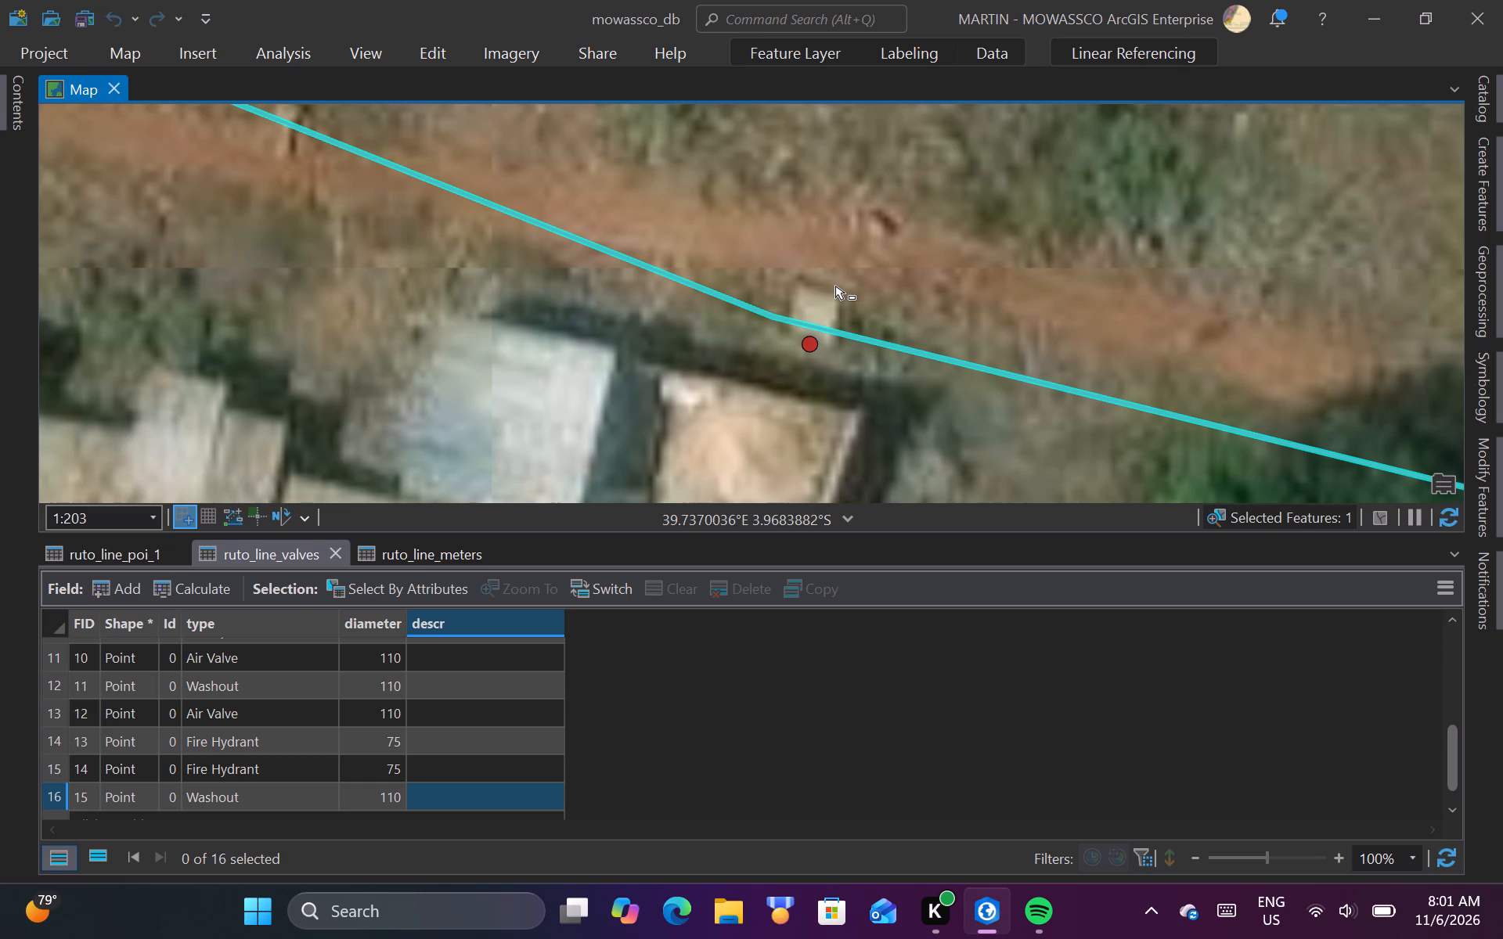
{"action": "left_click", "coordinate": [121, 47]}
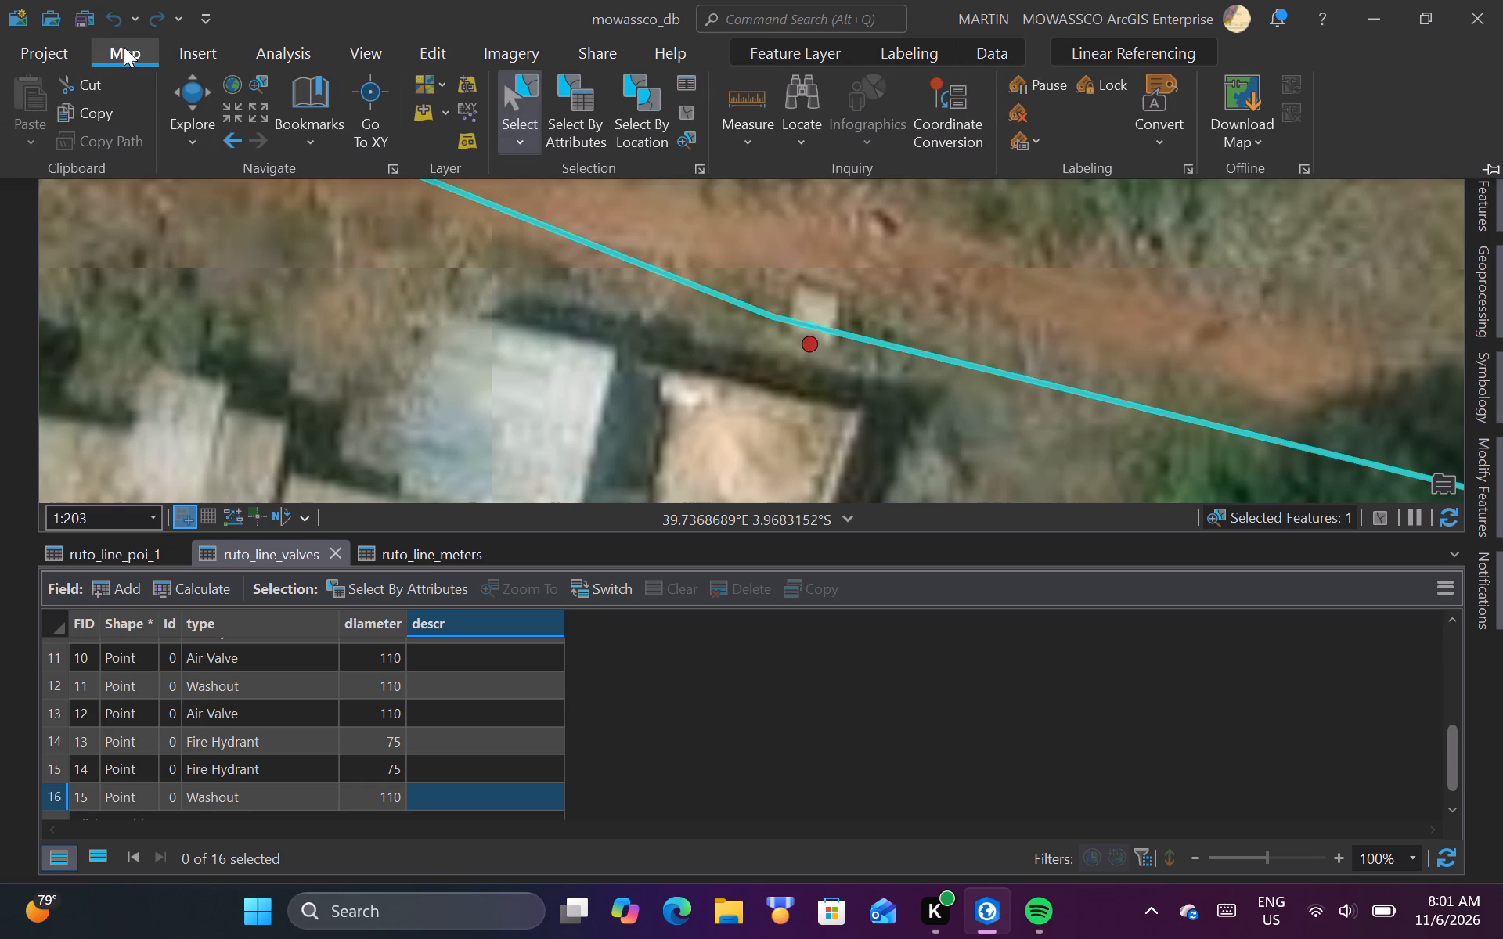
{"action": "left_click", "coordinate": [194, 85]}
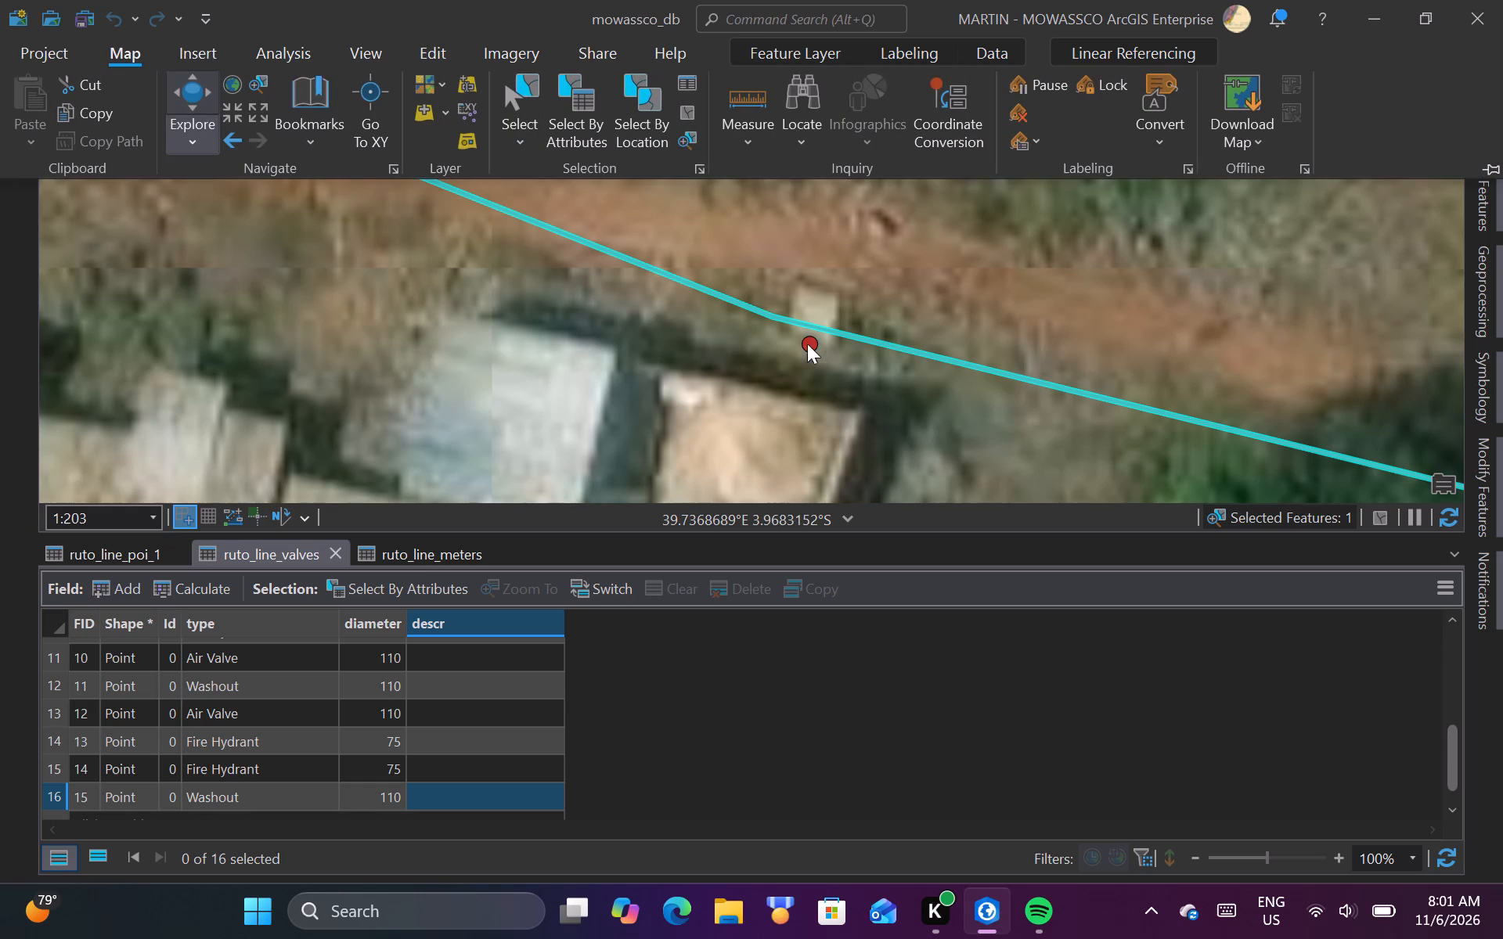
{"action": "left_click", "coordinate": [817, 340]}
{"action": "left_click", "coordinate": [807, 346]}
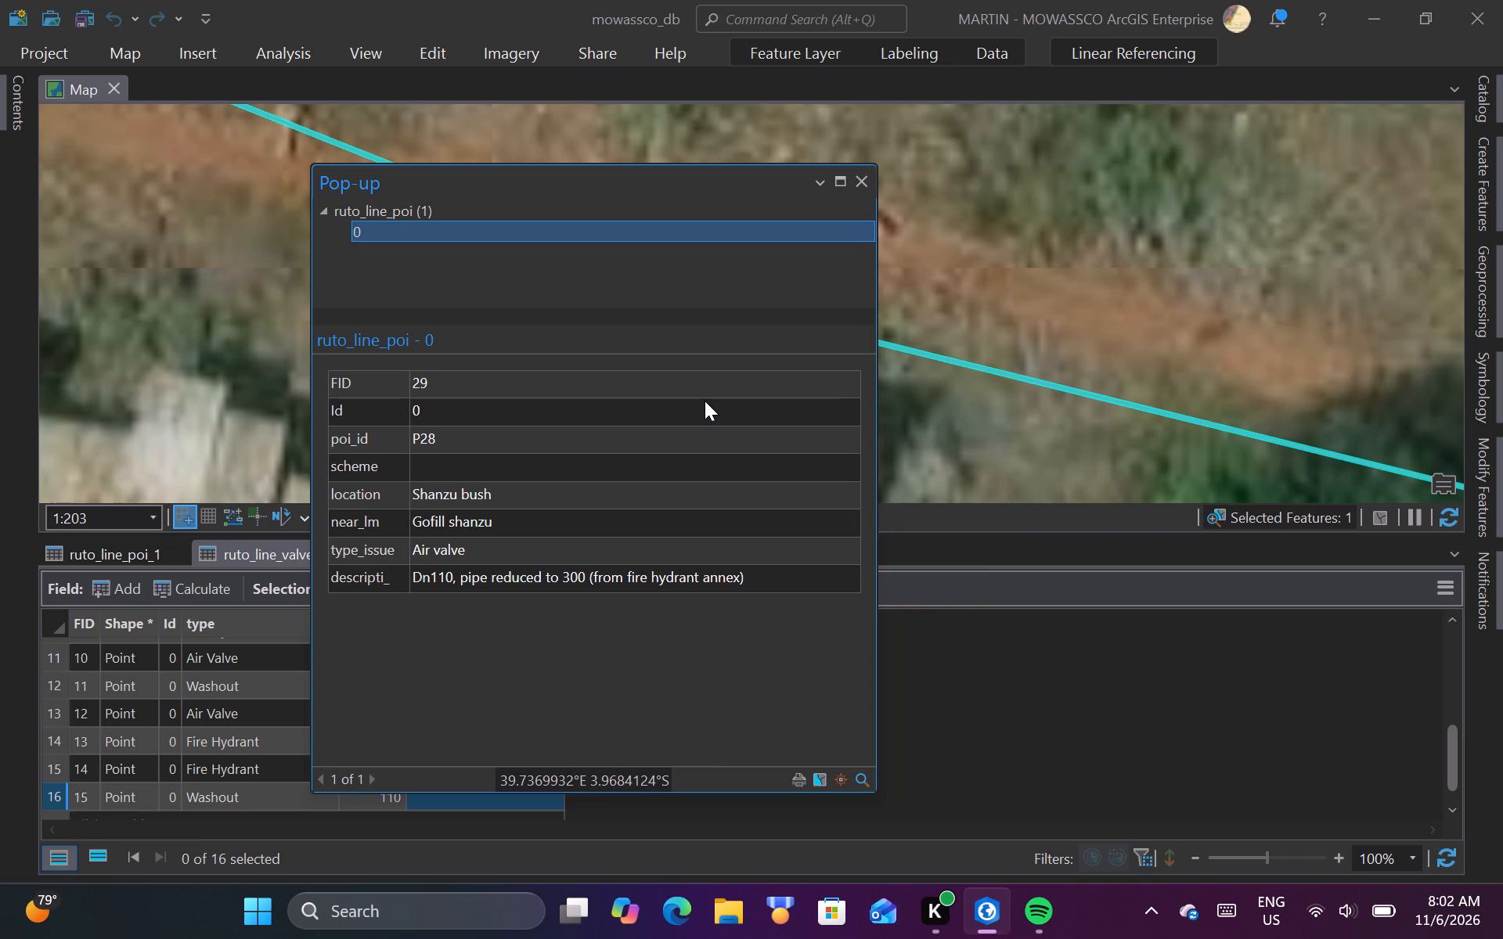
{"action": "left_click", "coordinate": [856, 181]}
Split the selected ruto_line segment at its bend vertex beside point P28.
{"action": "left_click", "coordinate": [1483, 143]}
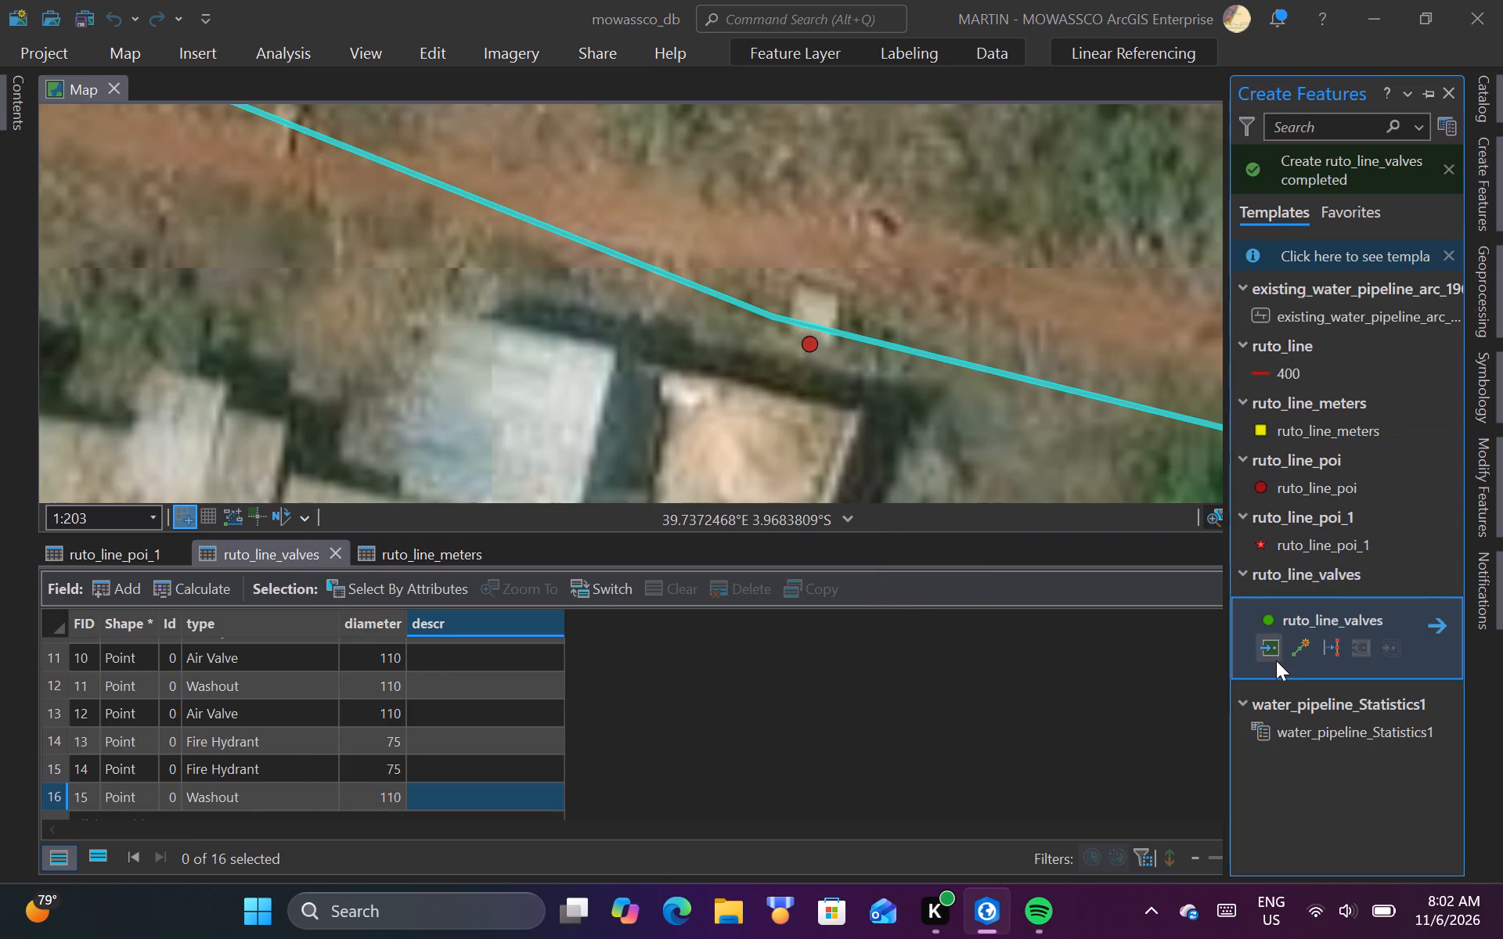
{"action": "left_click", "coordinate": [1268, 653]}
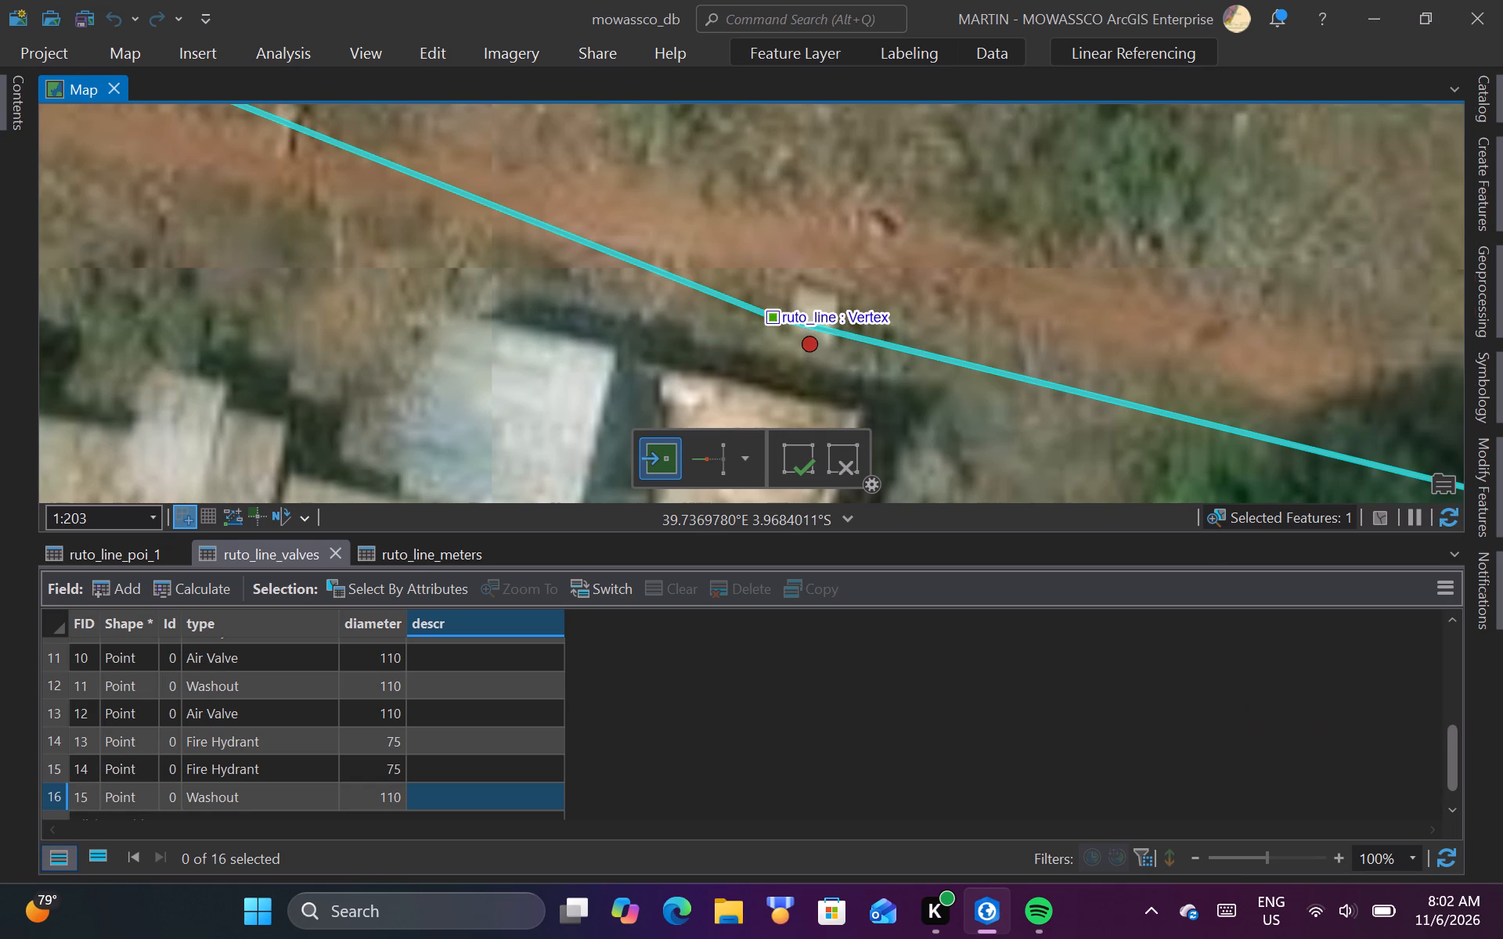
{"action": "left_click", "coordinate": [424, 49]}
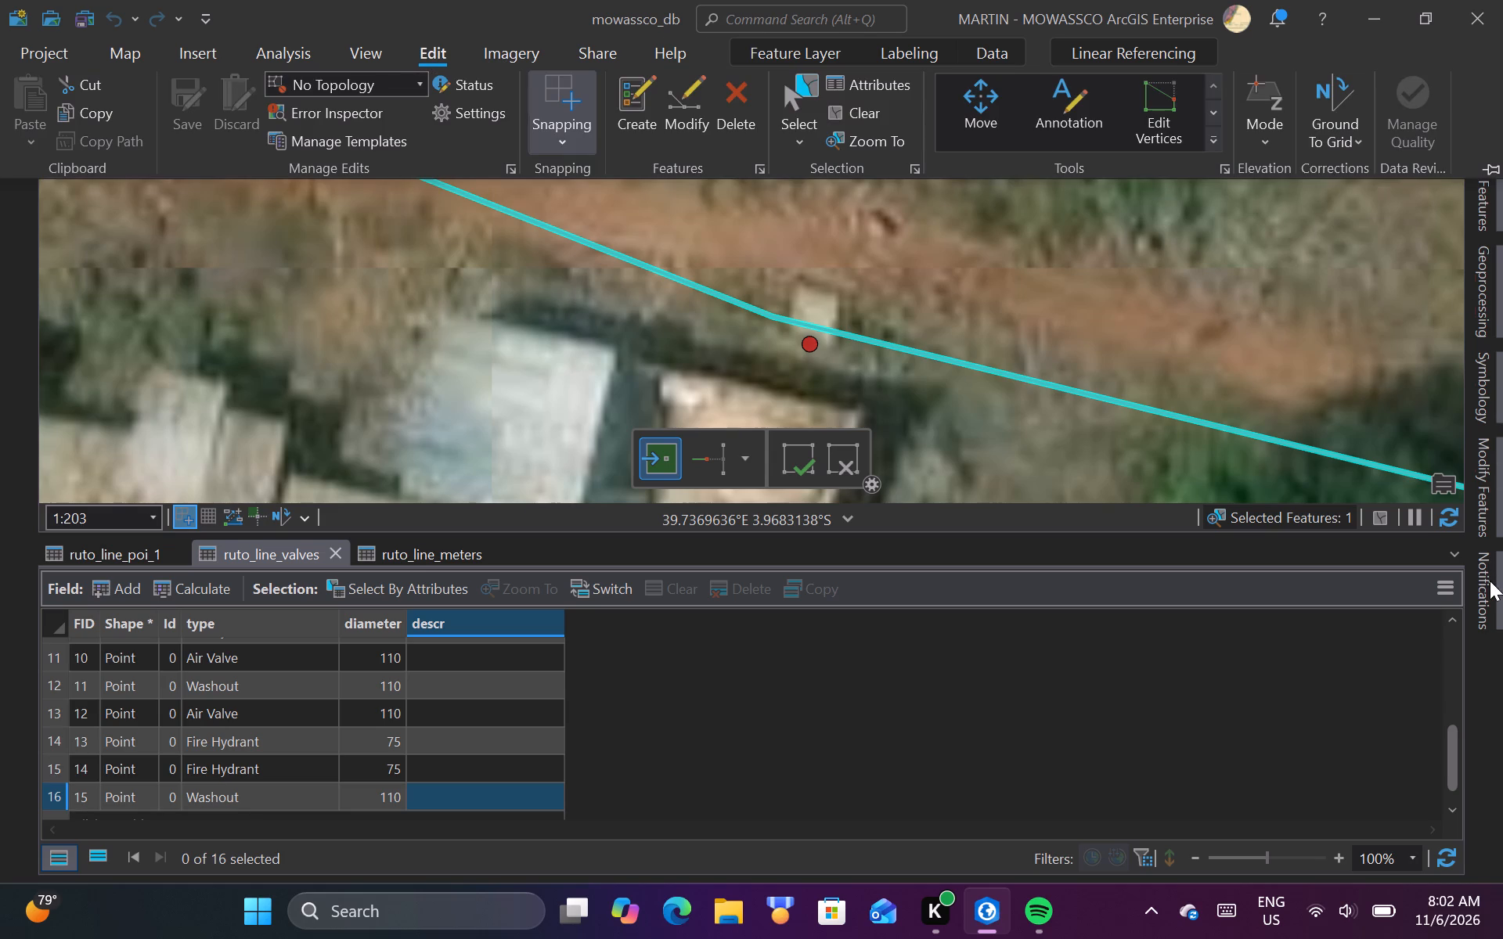
{"action": "left_click", "coordinate": [1502, 475]}
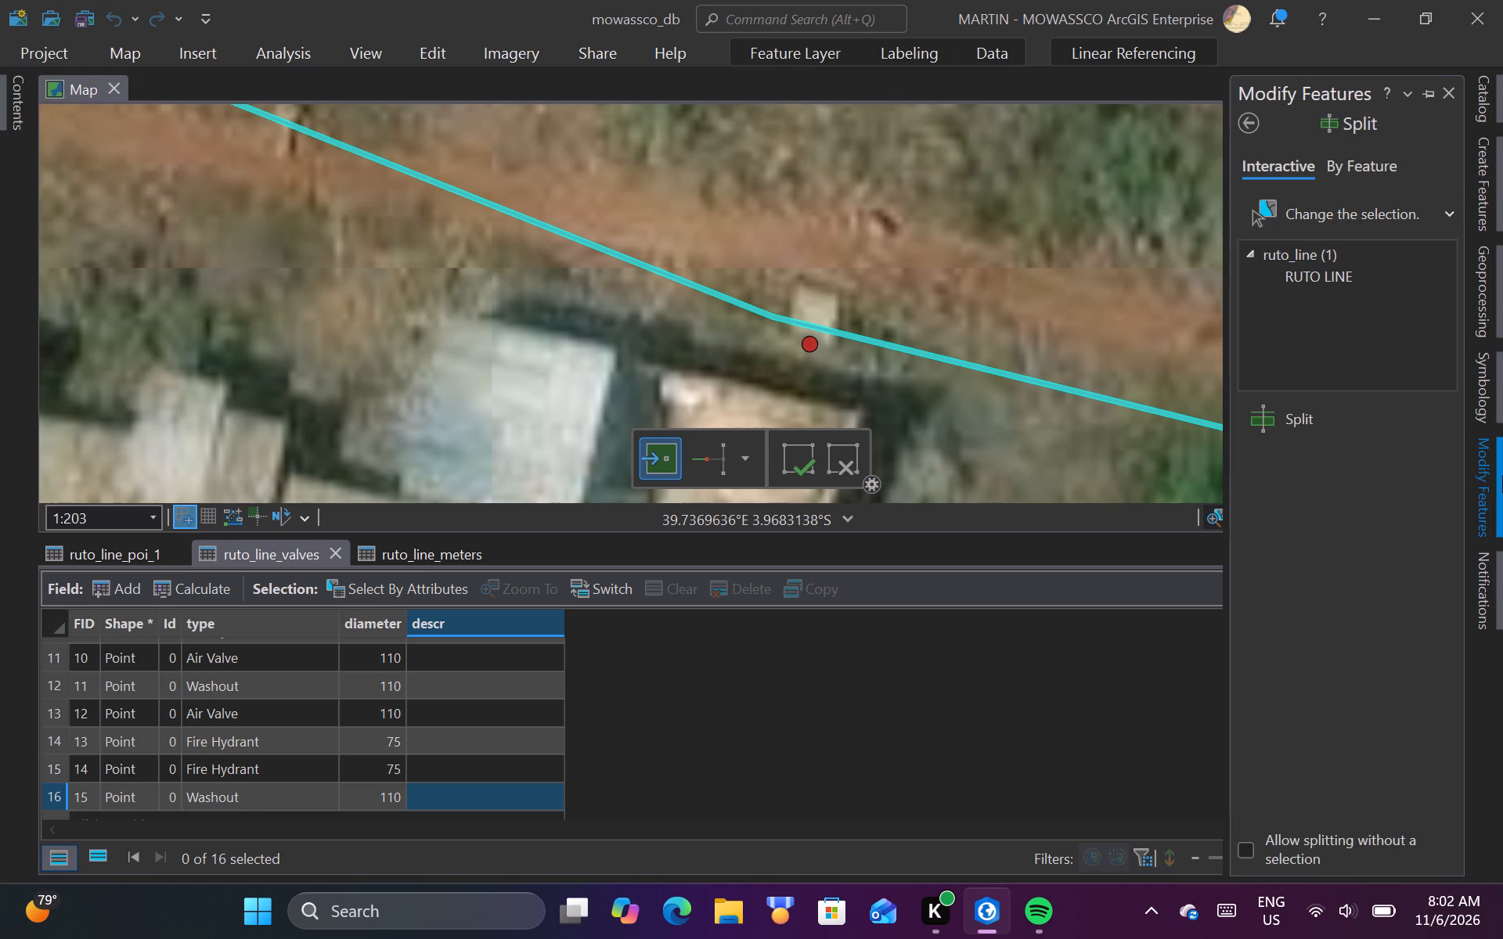
{"action": "left_click", "coordinate": [1382, 423]}
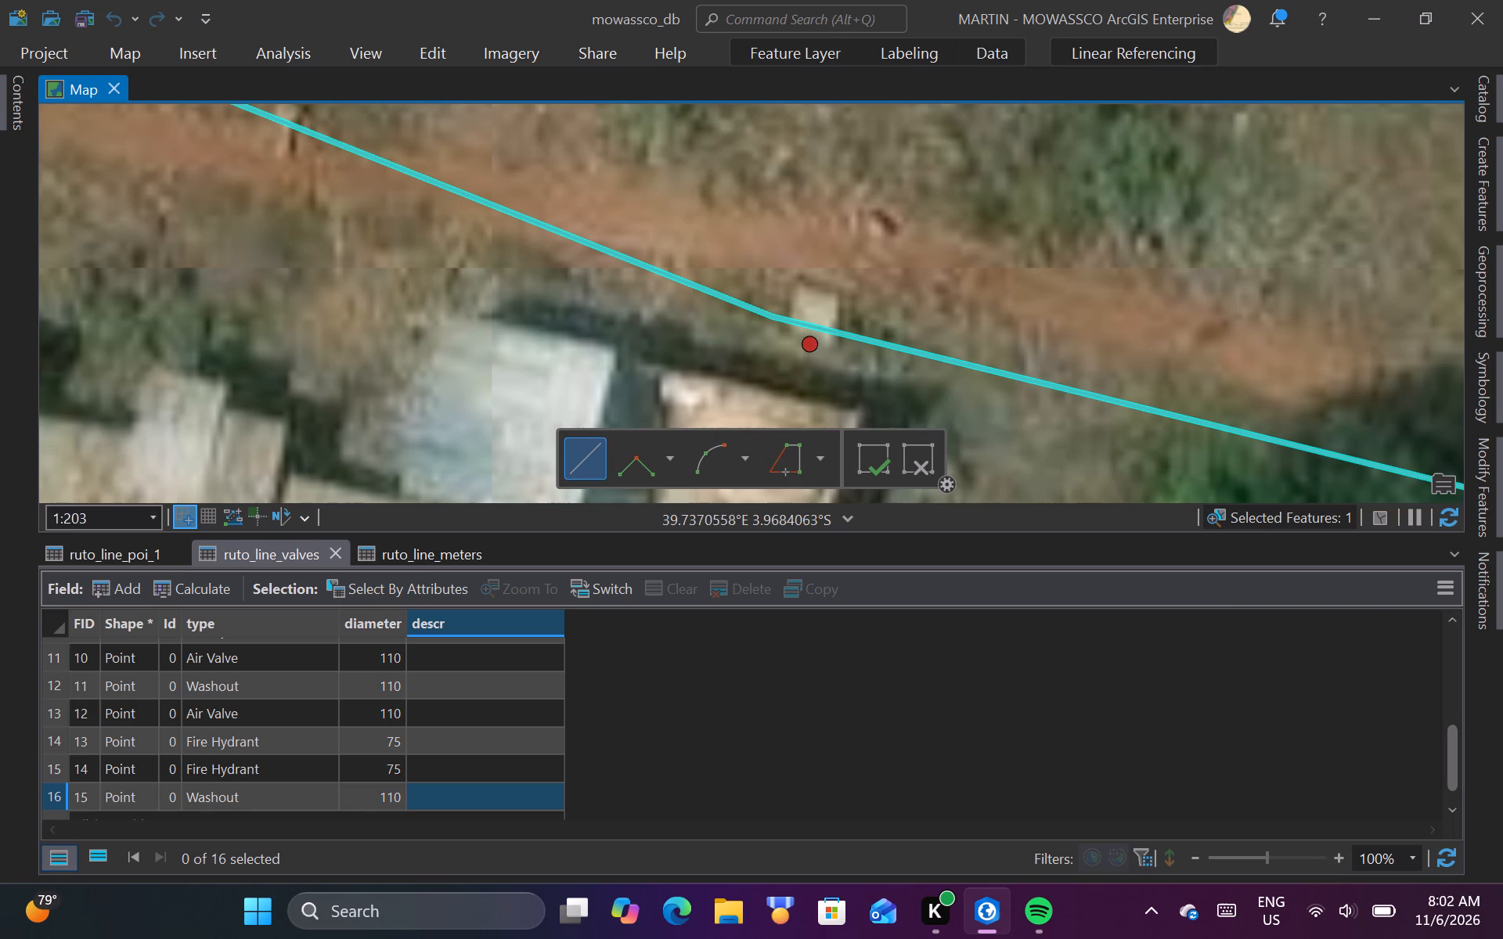
{"action": "left_click", "coordinate": [772, 314]}
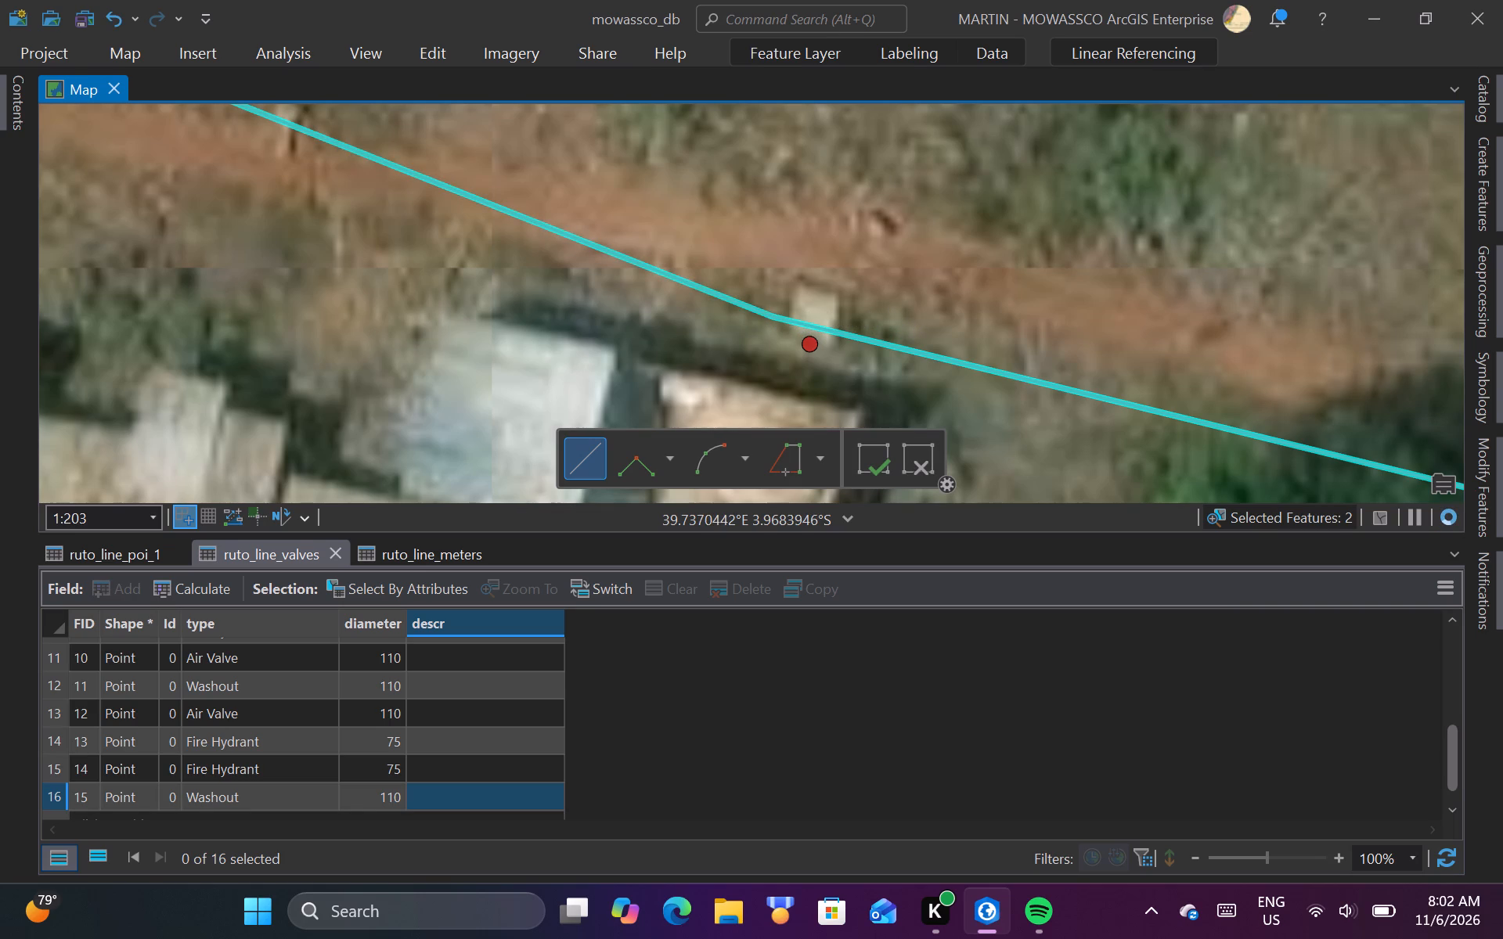
Add a ruto_line_valves point at the split vertex beside point P28.
{"action": "left_click", "coordinate": [1495, 191]}
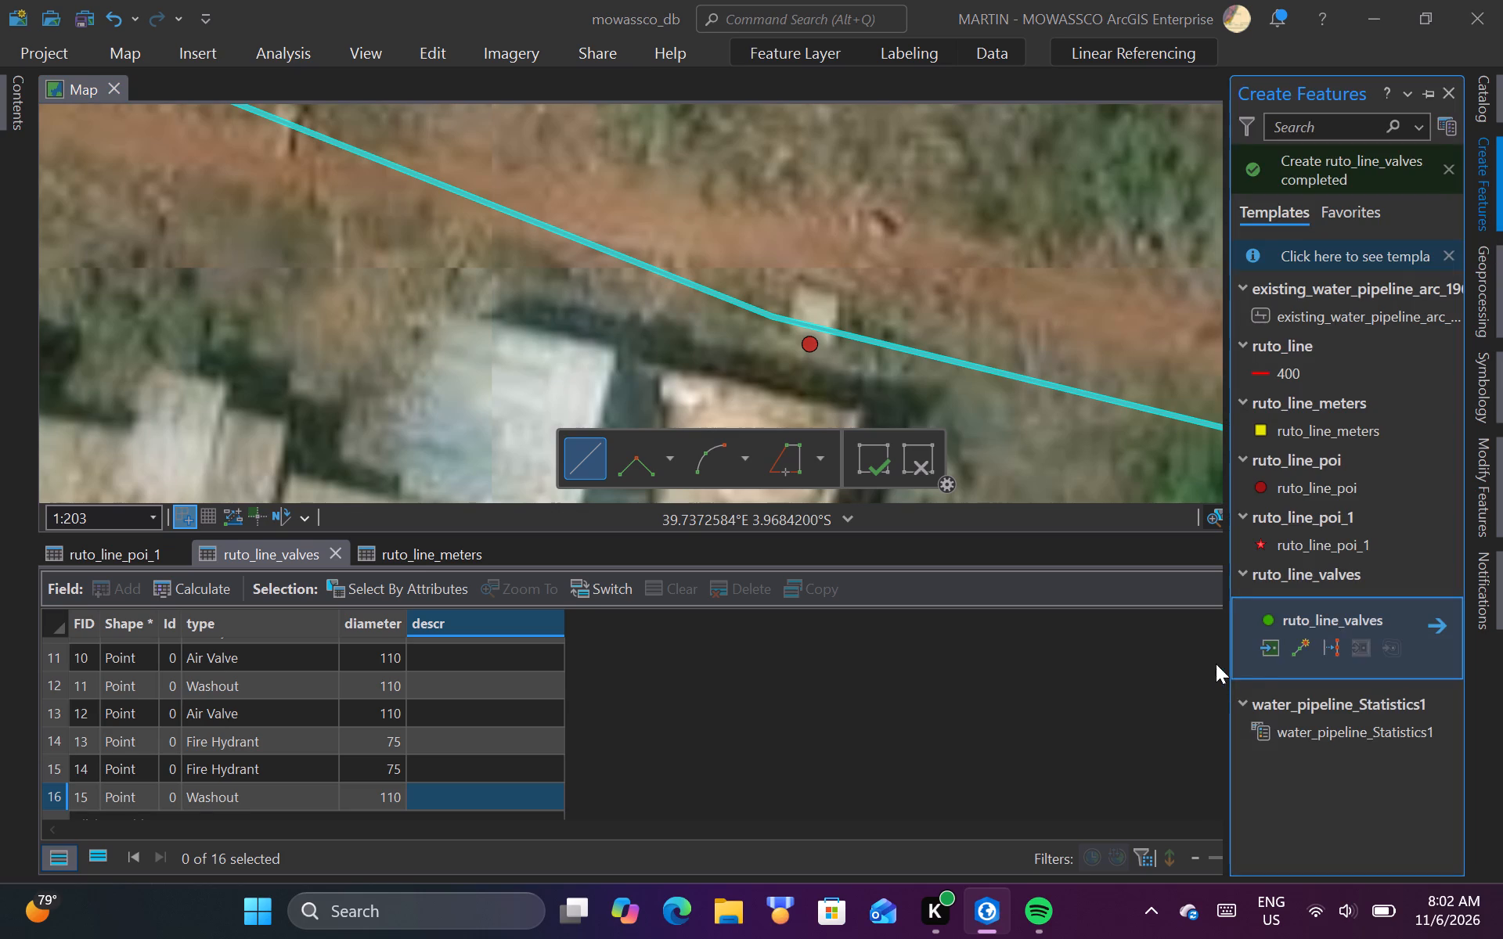
{"action": "left_click", "coordinate": [1263, 646]}
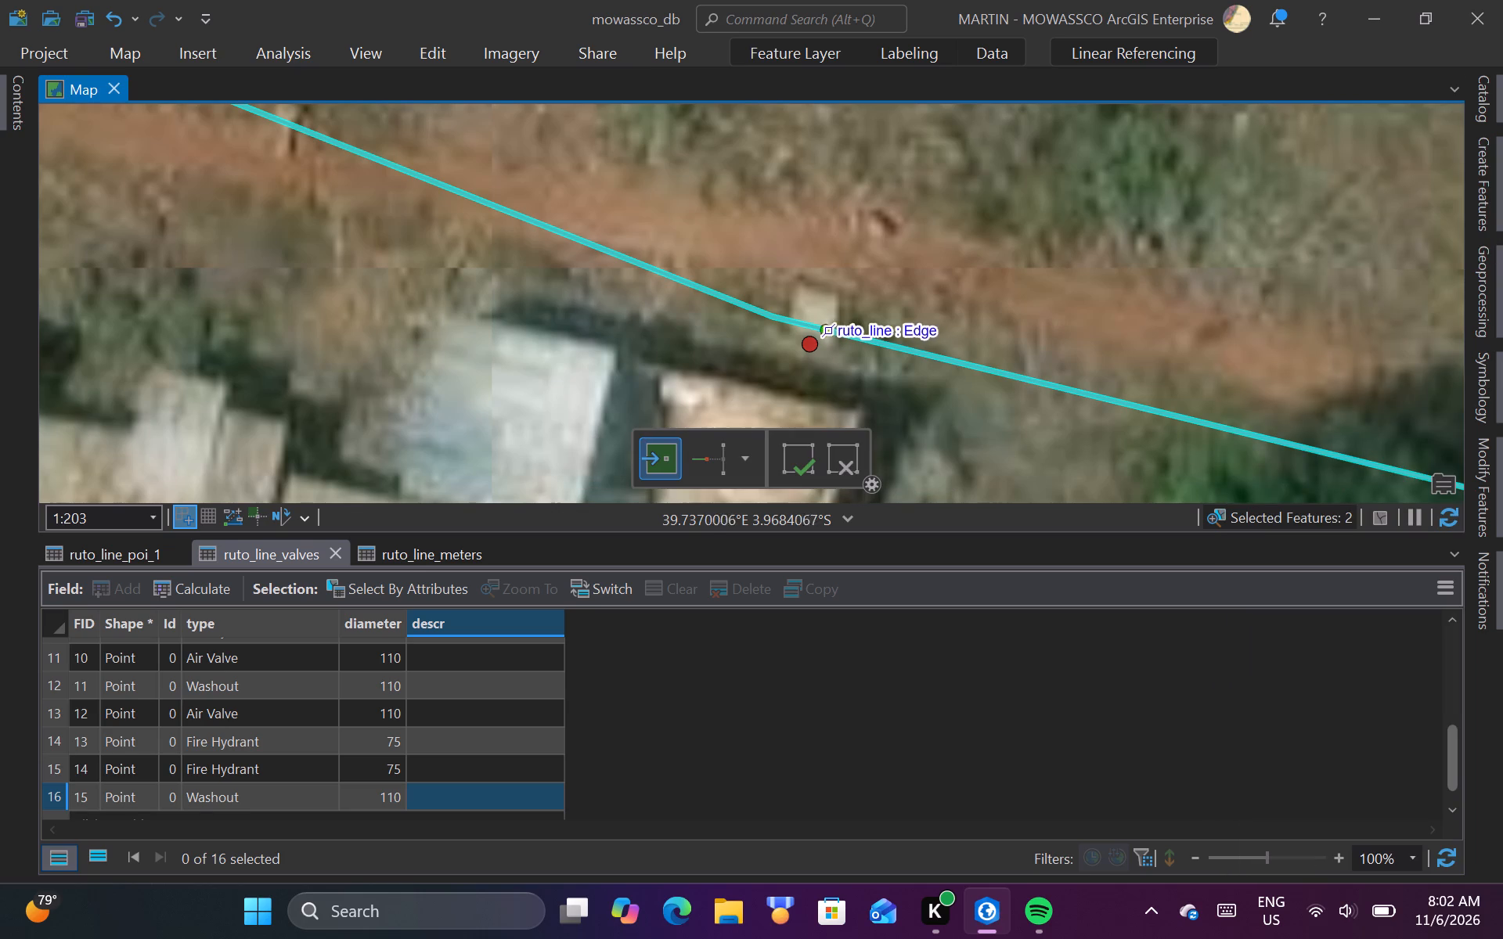
{"action": "left_click", "coordinate": [773, 313]}
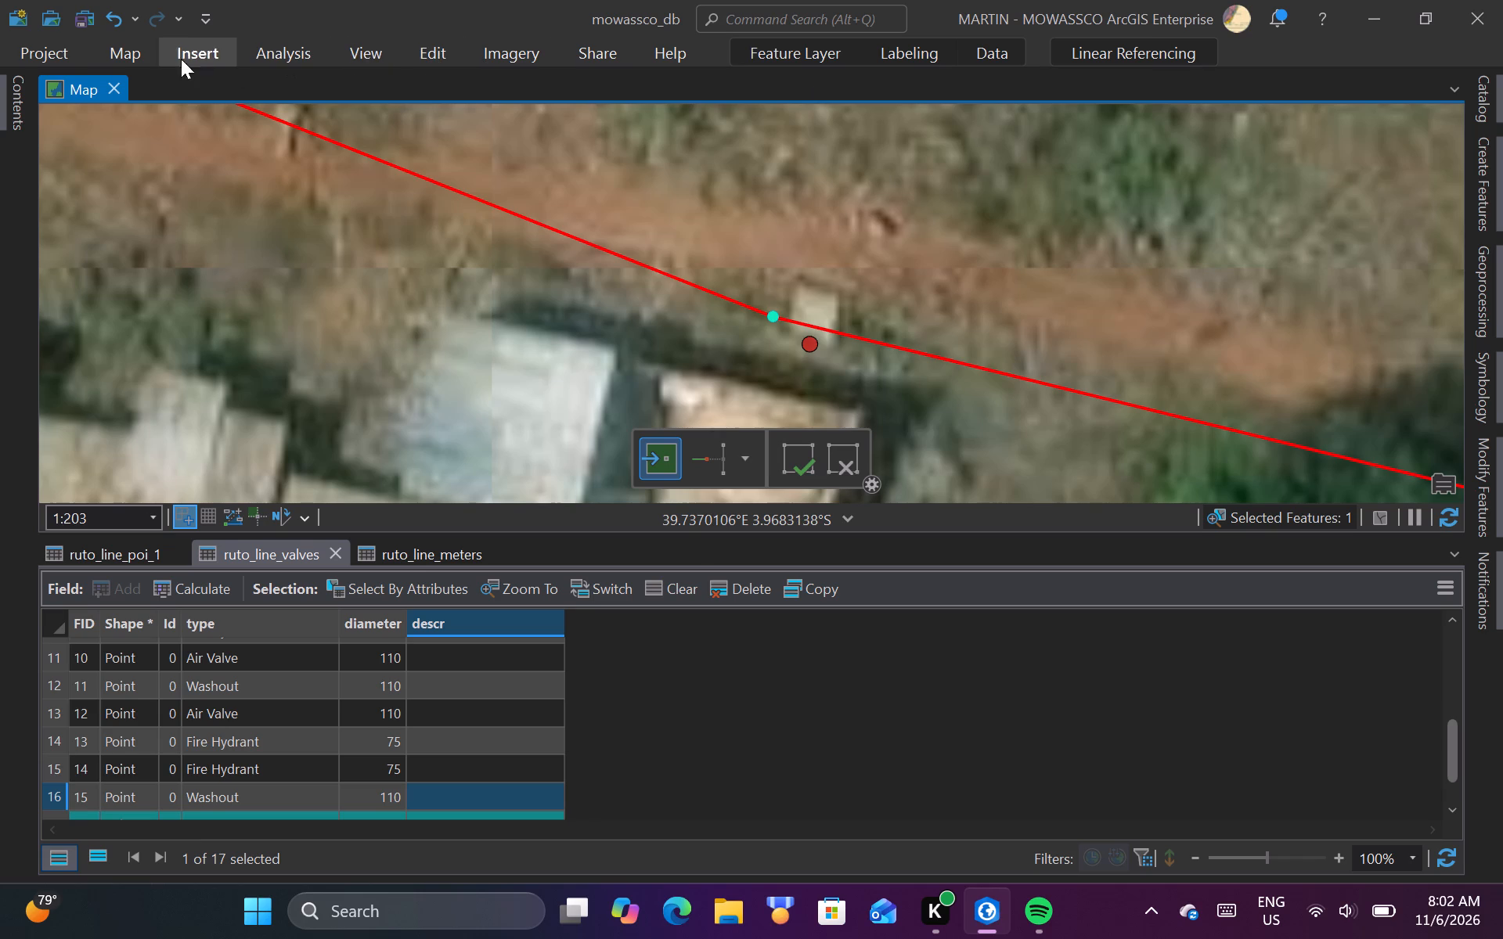
Following point P28's attributes, set the new valve's type to Air Valve and its diameter to 110 in the ruto_line_valves table.
{"action": "left_click", "coordinate": [148, 52]}
{"action": "left_click", "coordinate": [196, 98]}
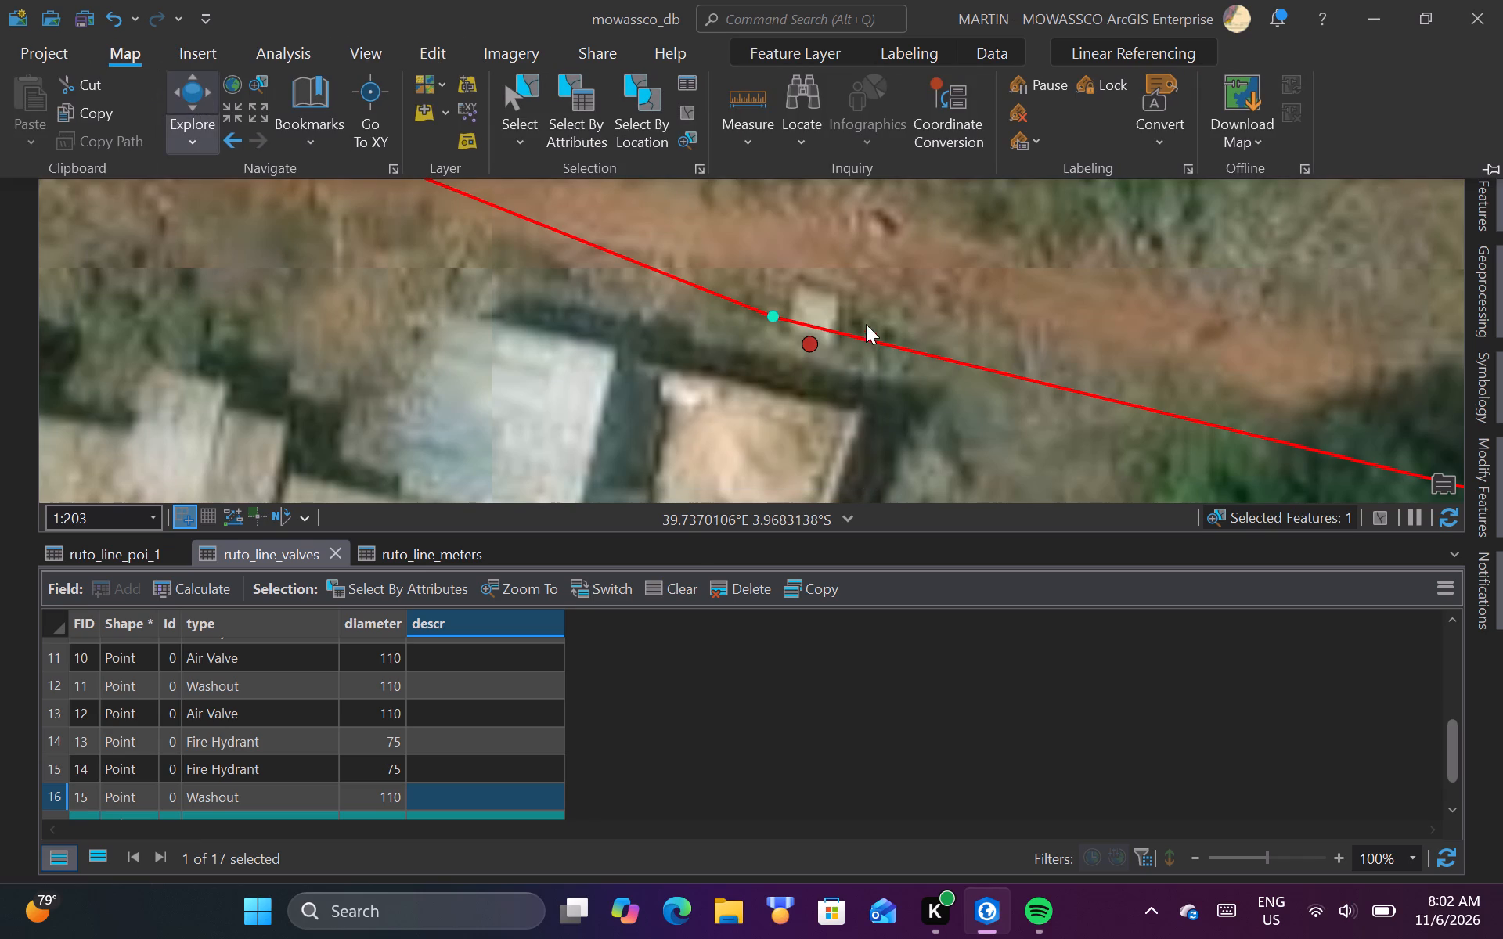
{"action": "left_click", "coordinate": [808, 344]}
{"action": "left_click", "coordinate": [808, 344]}
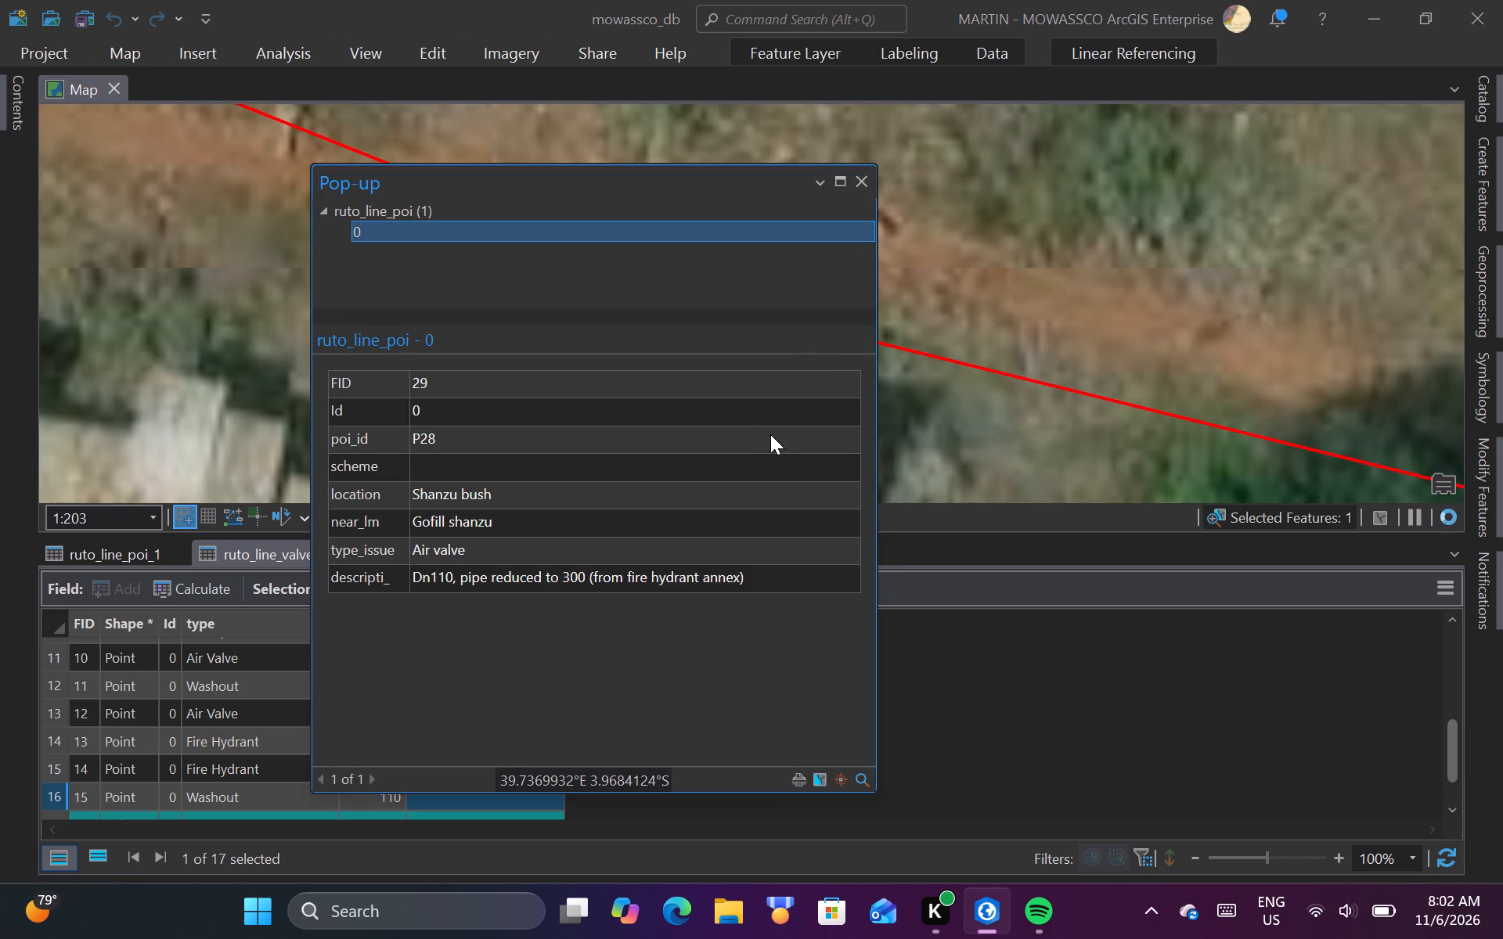
{"action": "left_click", "coordinate": [863, 185]}
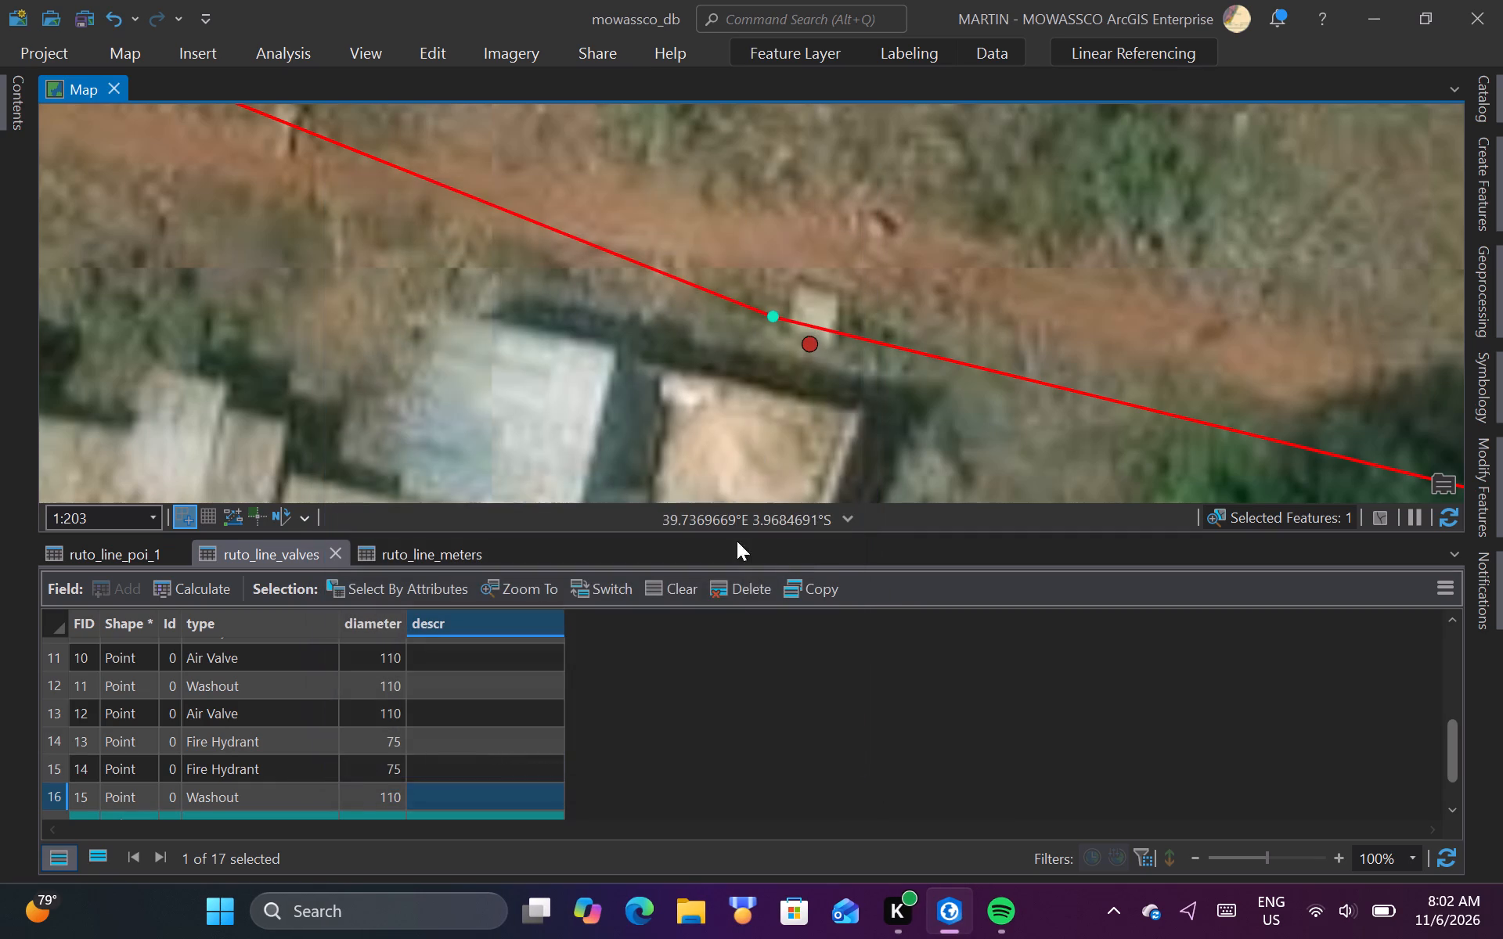
{"action": "scroll", "coordinate": [671, 718], "scroll_direction": "down", "scroll_amount": 3}
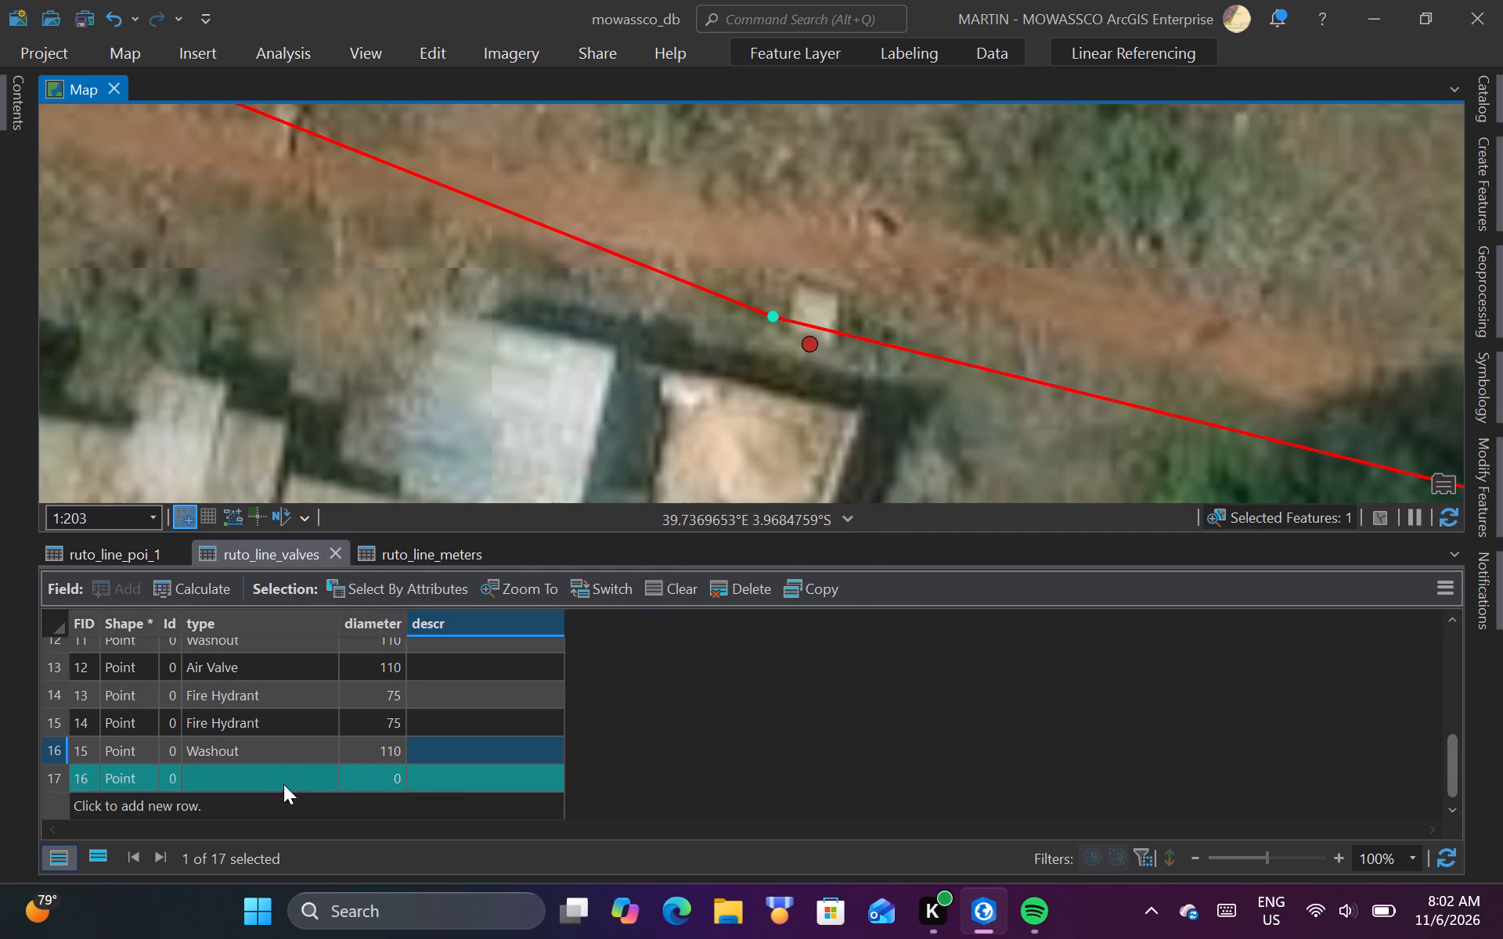
{"action": "triple_click", "coordinate": [229, 772]}
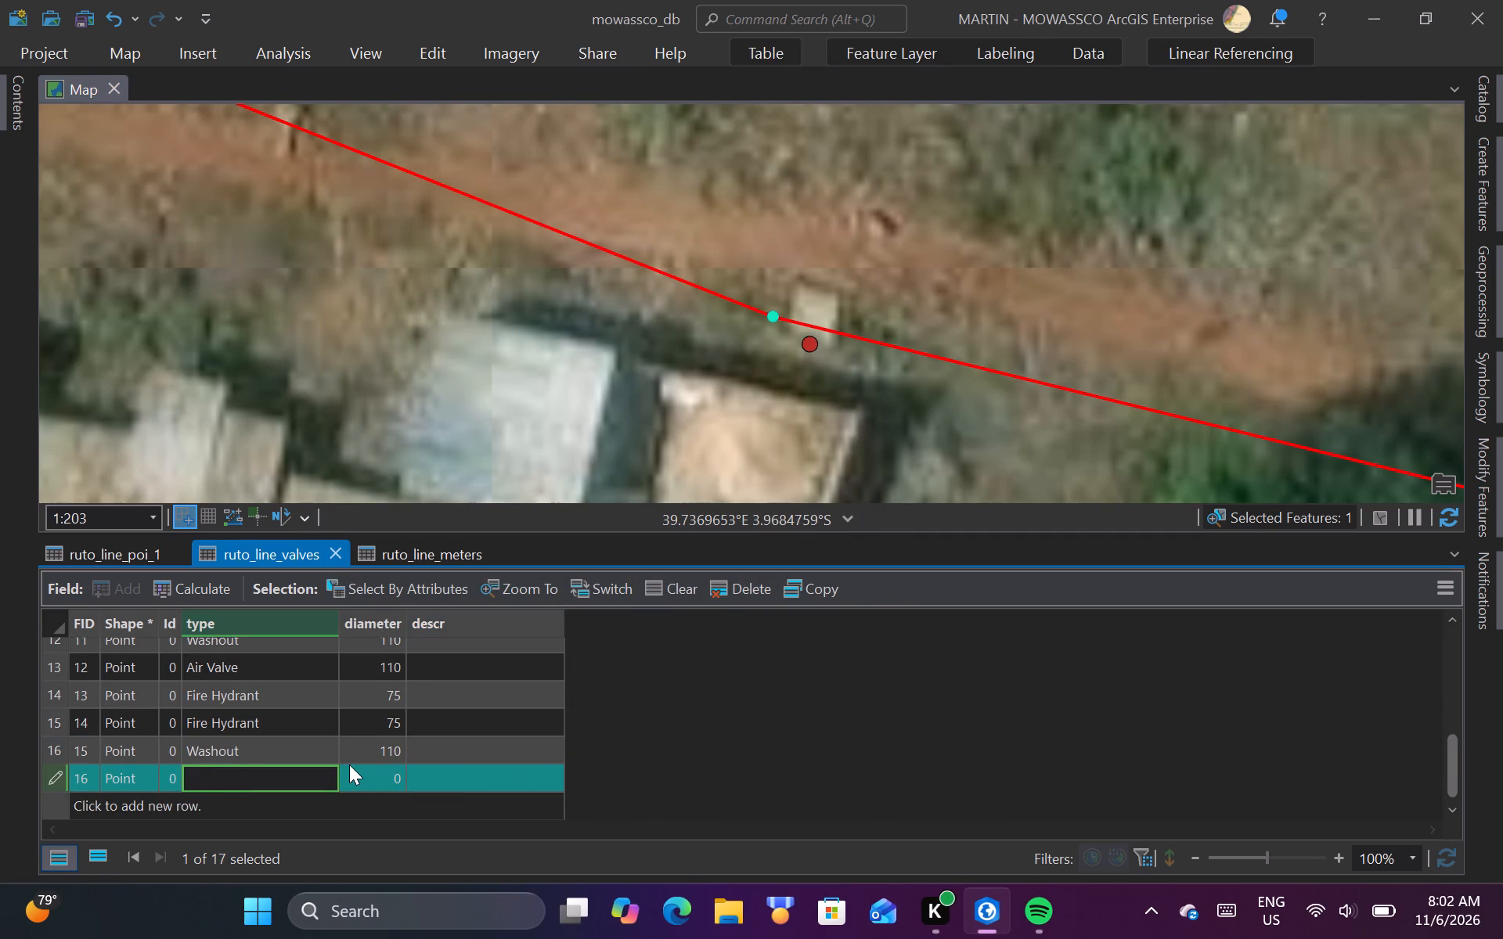
{"action": "key", "text": "BackSpace"}
{"action": "key", "text": "BackSpace"}
{"action": "type", "text": "ir"}
{"action": "key", "text": "space"}
{"action": "key", "text": "Tab"}
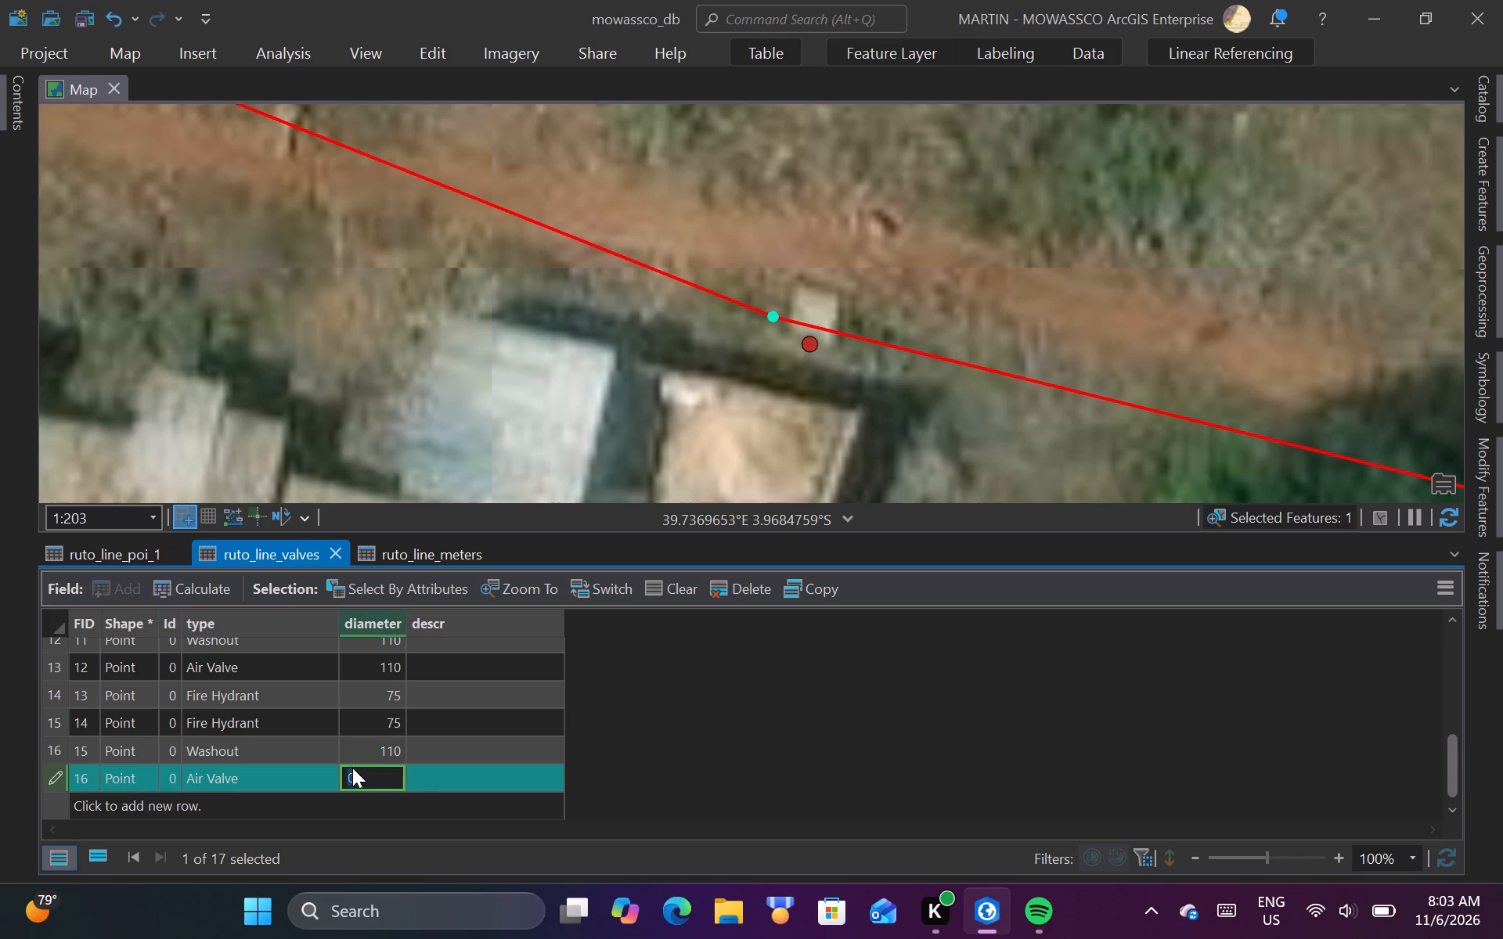
{"action": "type", "text": "110"}
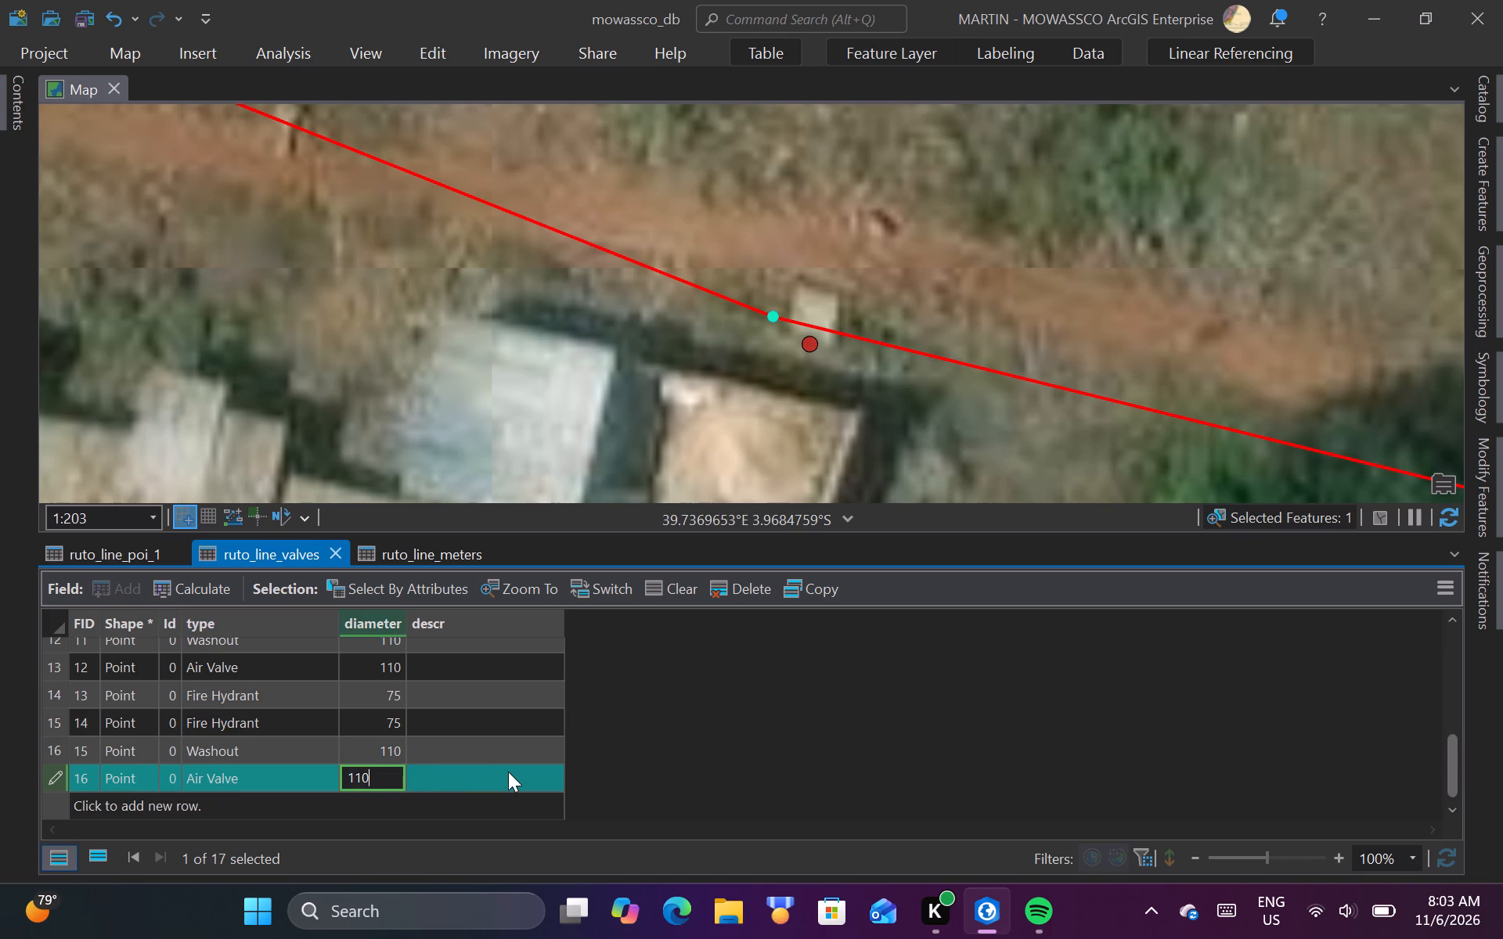
{"action": "left_click", "coordinate": [508, 772]}
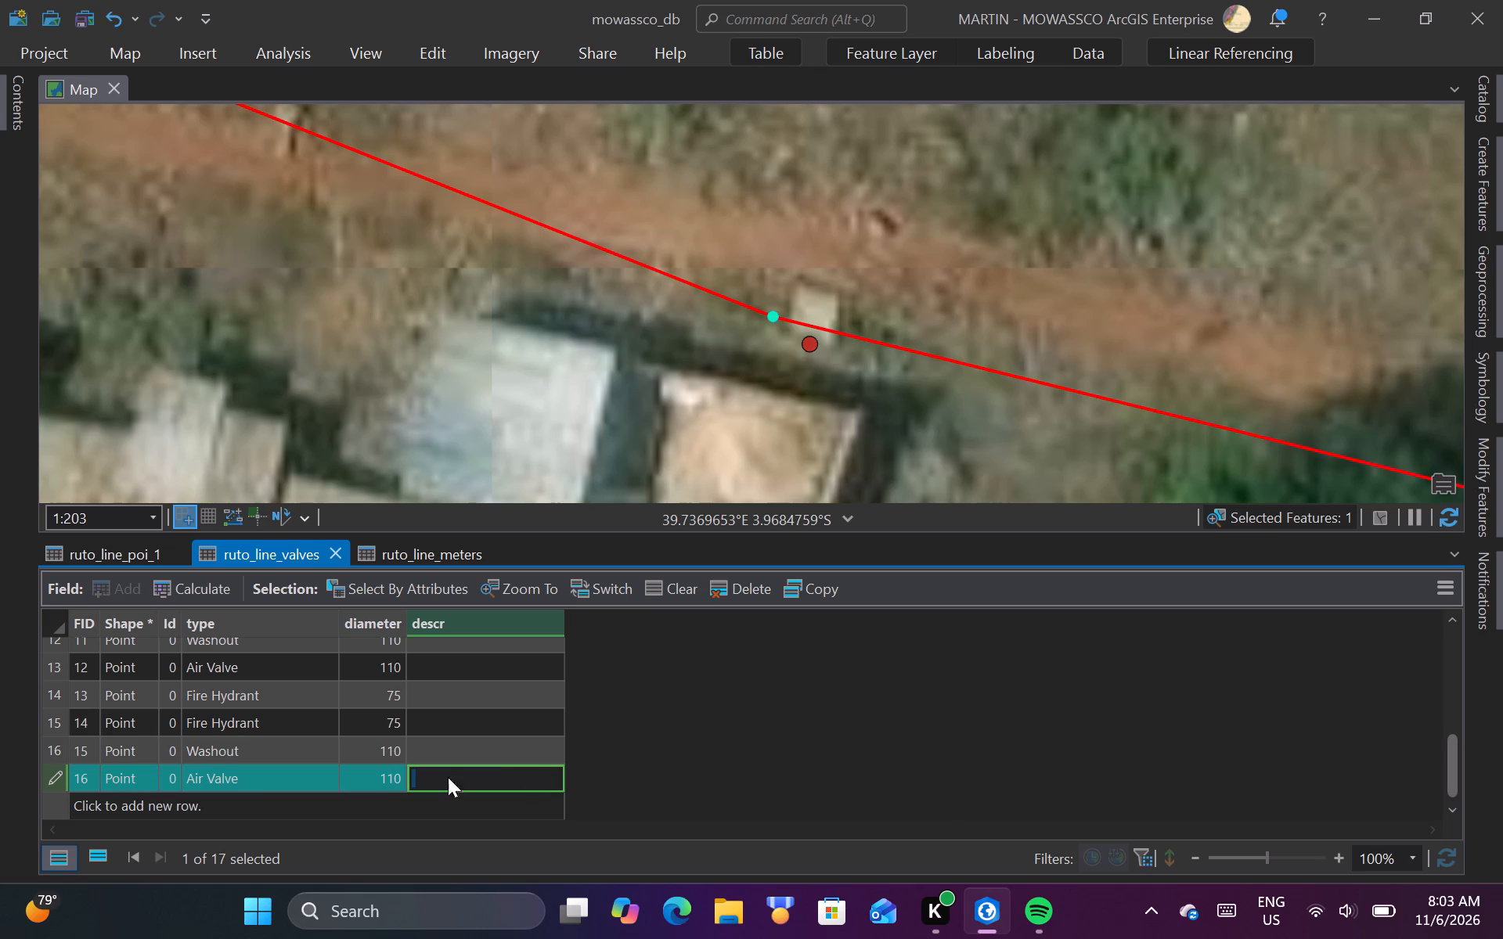
{"action": "left_click", "coordinate": [222, 739]}
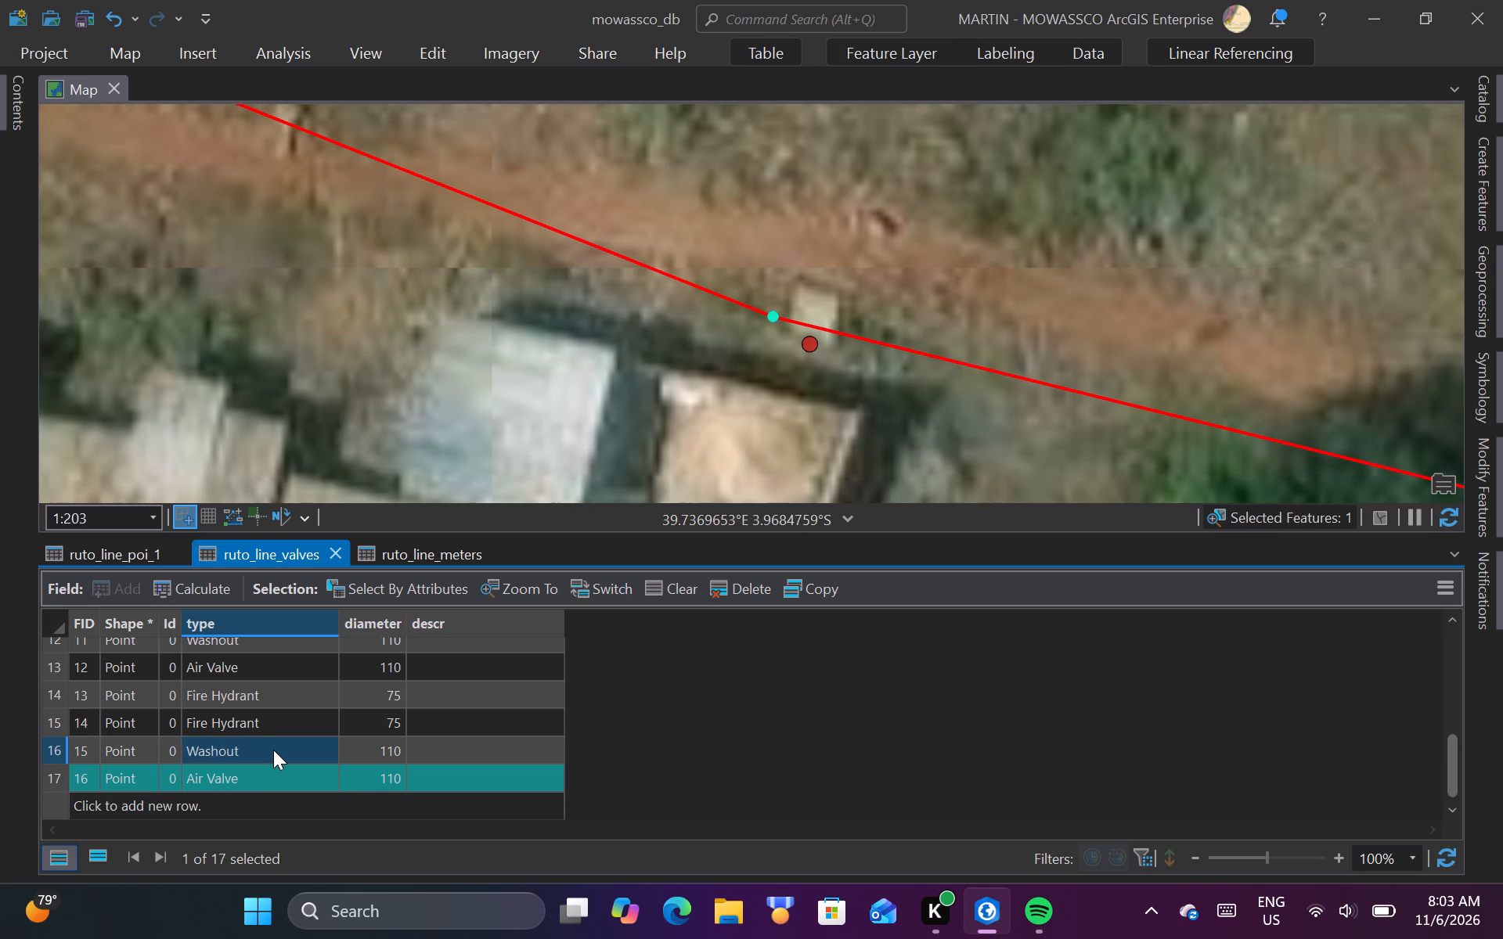
Select the last Washout record, FID 15, in the ruto_line_valves table.
{"action": "left_click", "coordinate": [58, 746]}
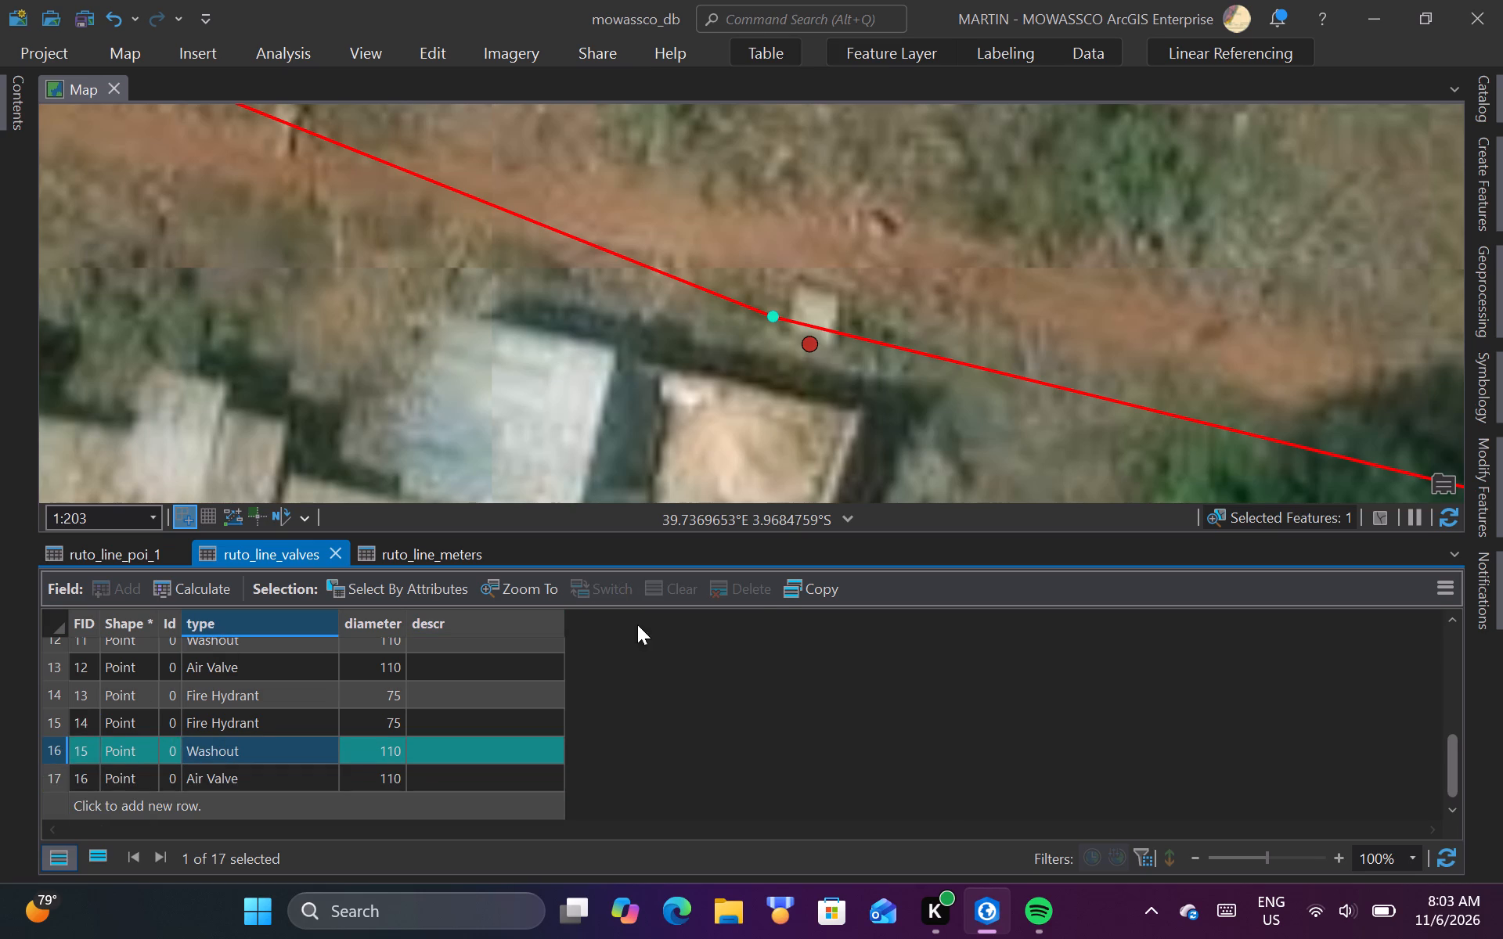
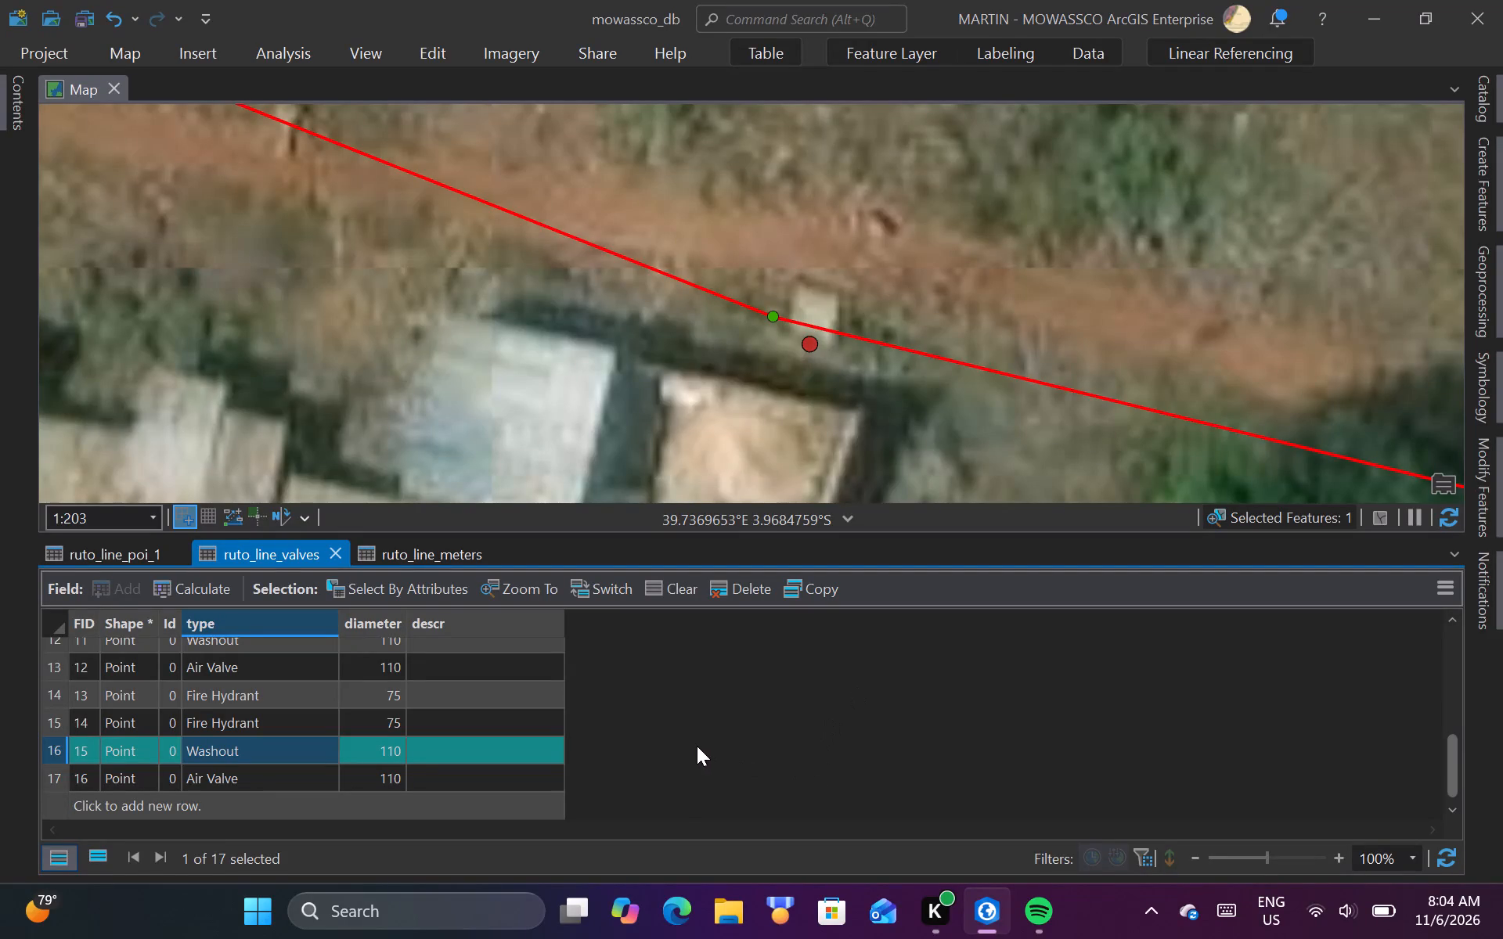
Save the pending edits to the valves and pipeline layers.
{"action": "scroll", "coordinate": [742, 363], "scroll_direction": "down", "scroll_amount": 3}
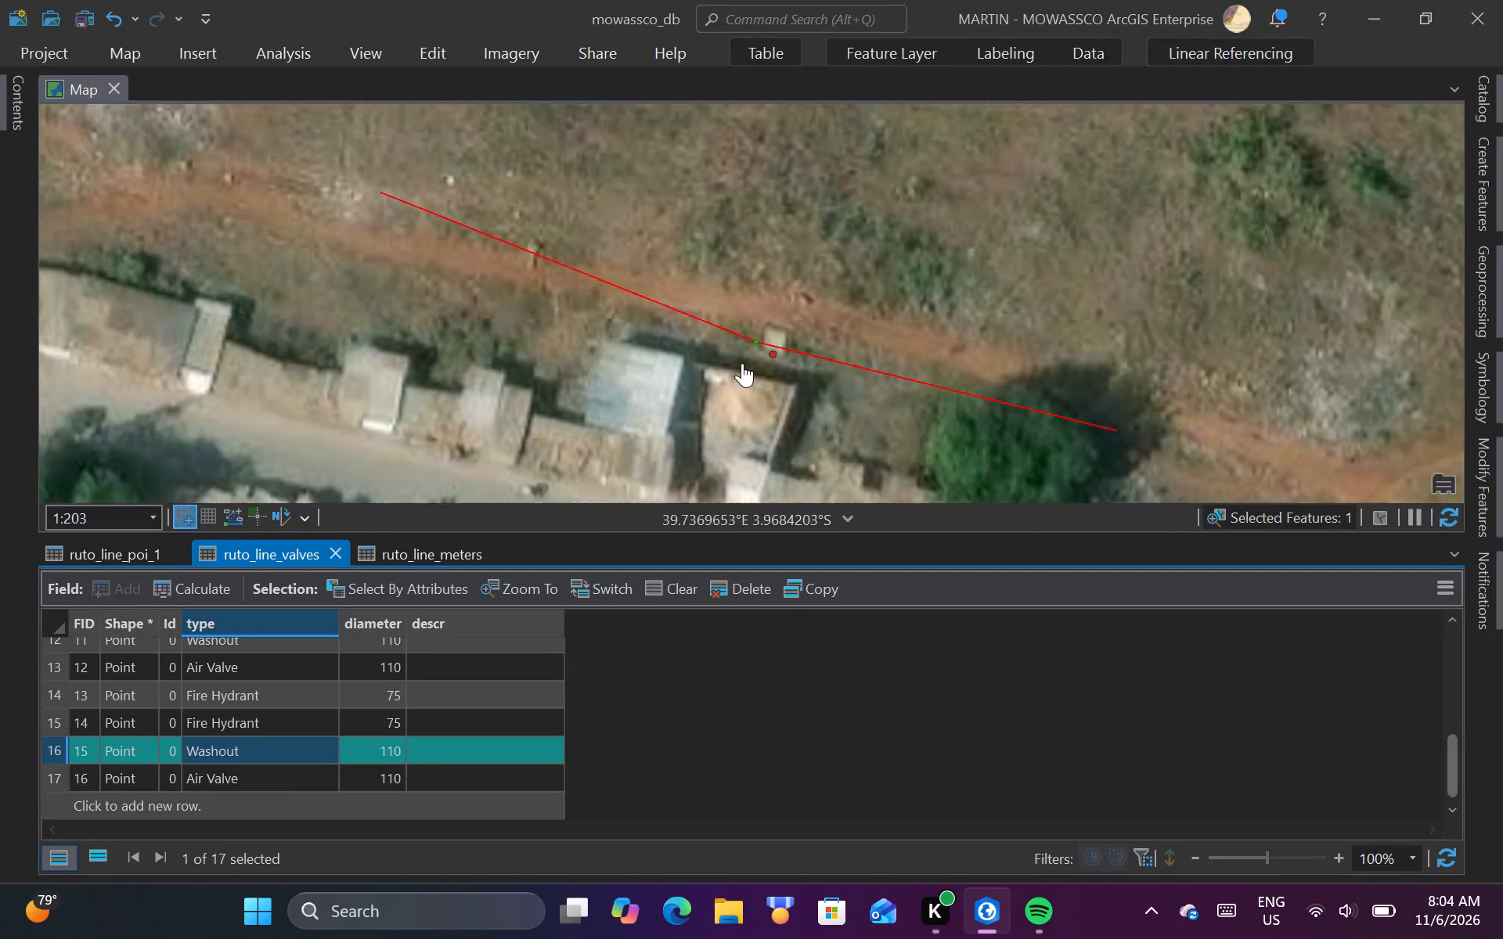
{"action": "left_click", "coordinate": [420, 59]}
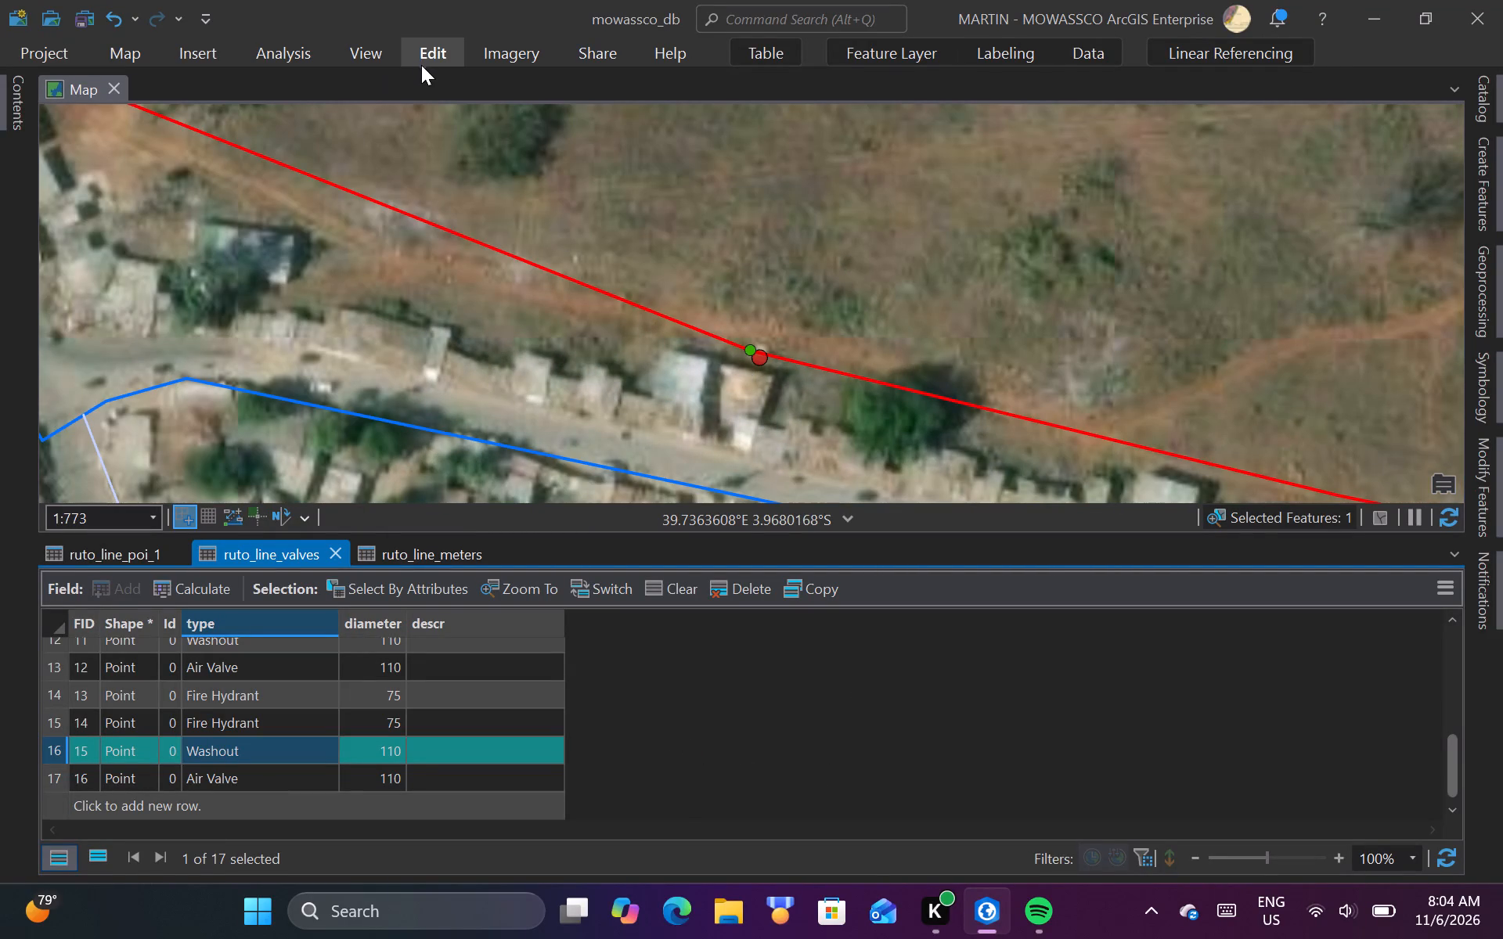
{"action": "left_click", "coordinate": [188, 96]}
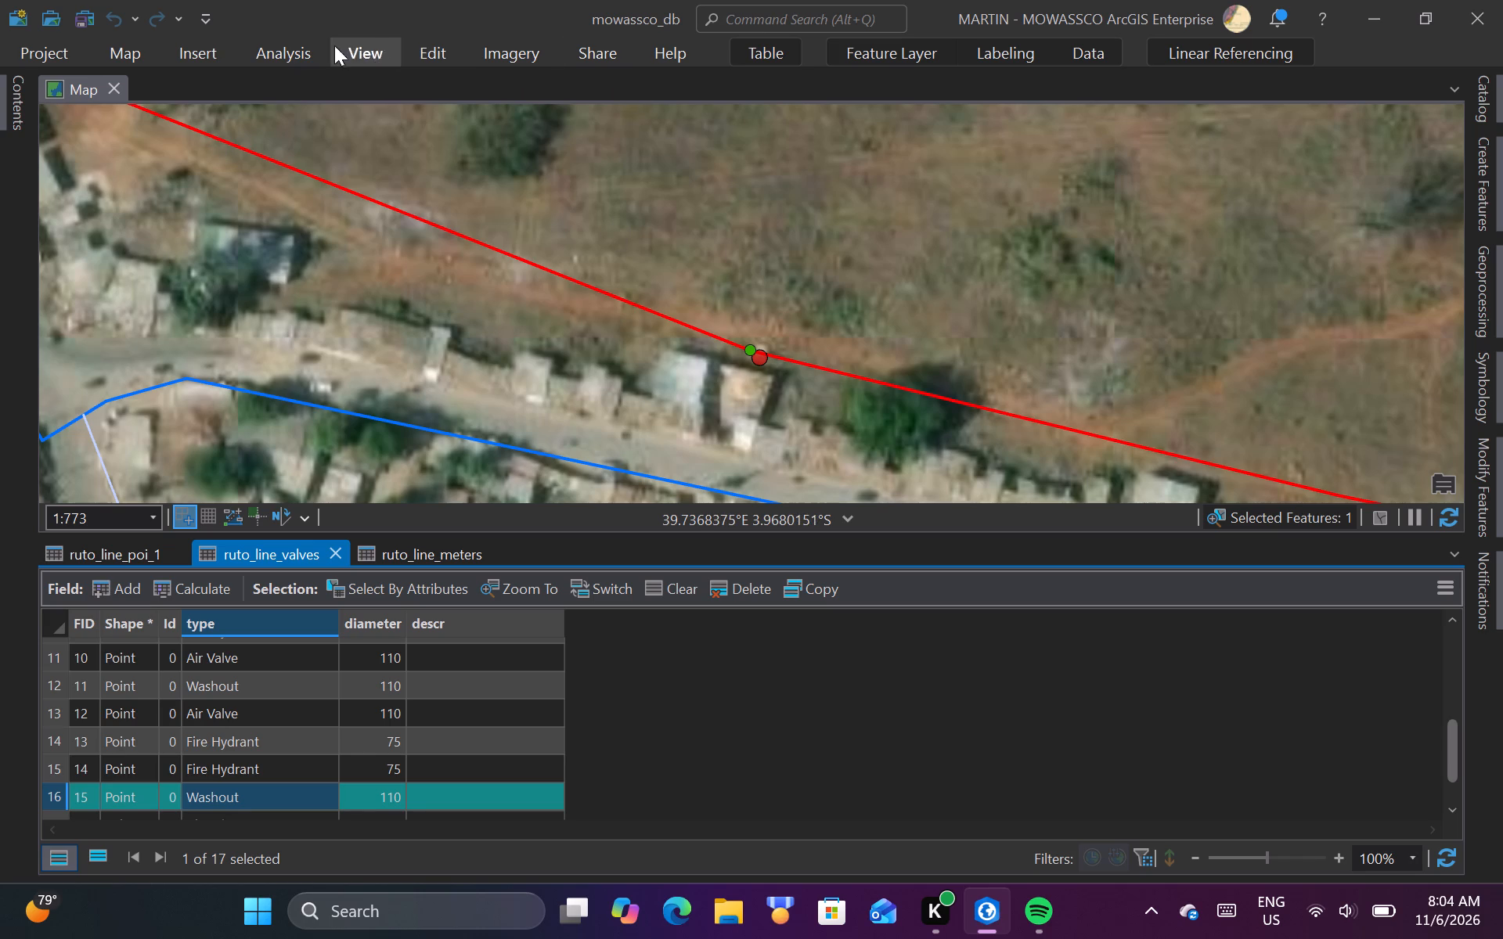
Select the ruto_line segment running east from the new air valve and split it at the sharp corner vertex beside the roadside point.
{"action": "left_click", "coordinate": [419, 59]}
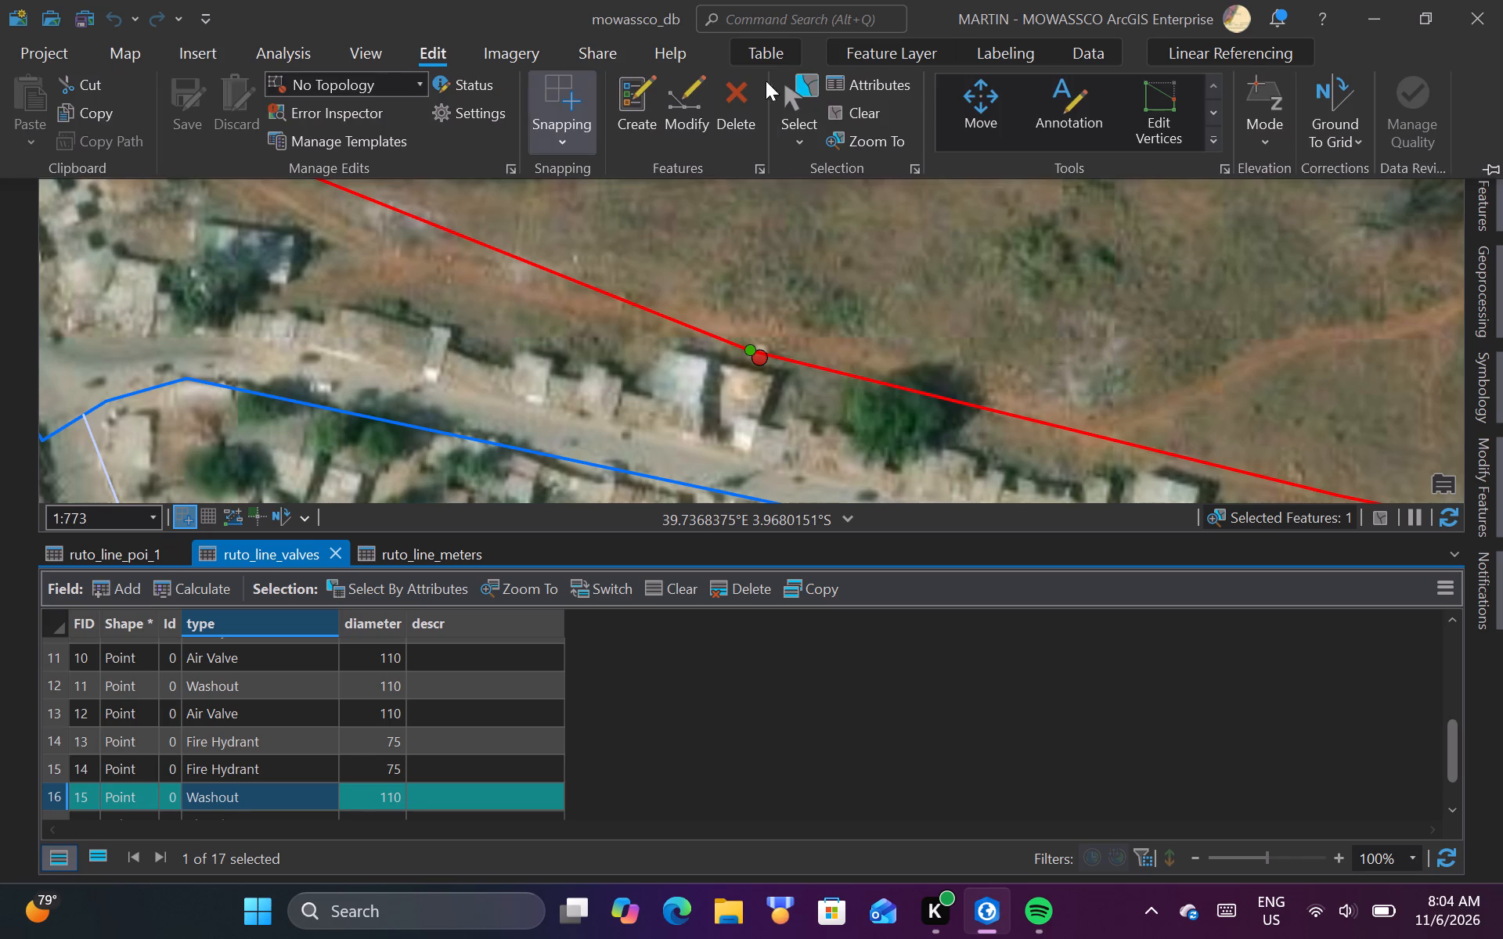
{"action": "left_click", "coordinate": [791, 81]}
{"action": "left_click", "coordinate": [873, 329]}
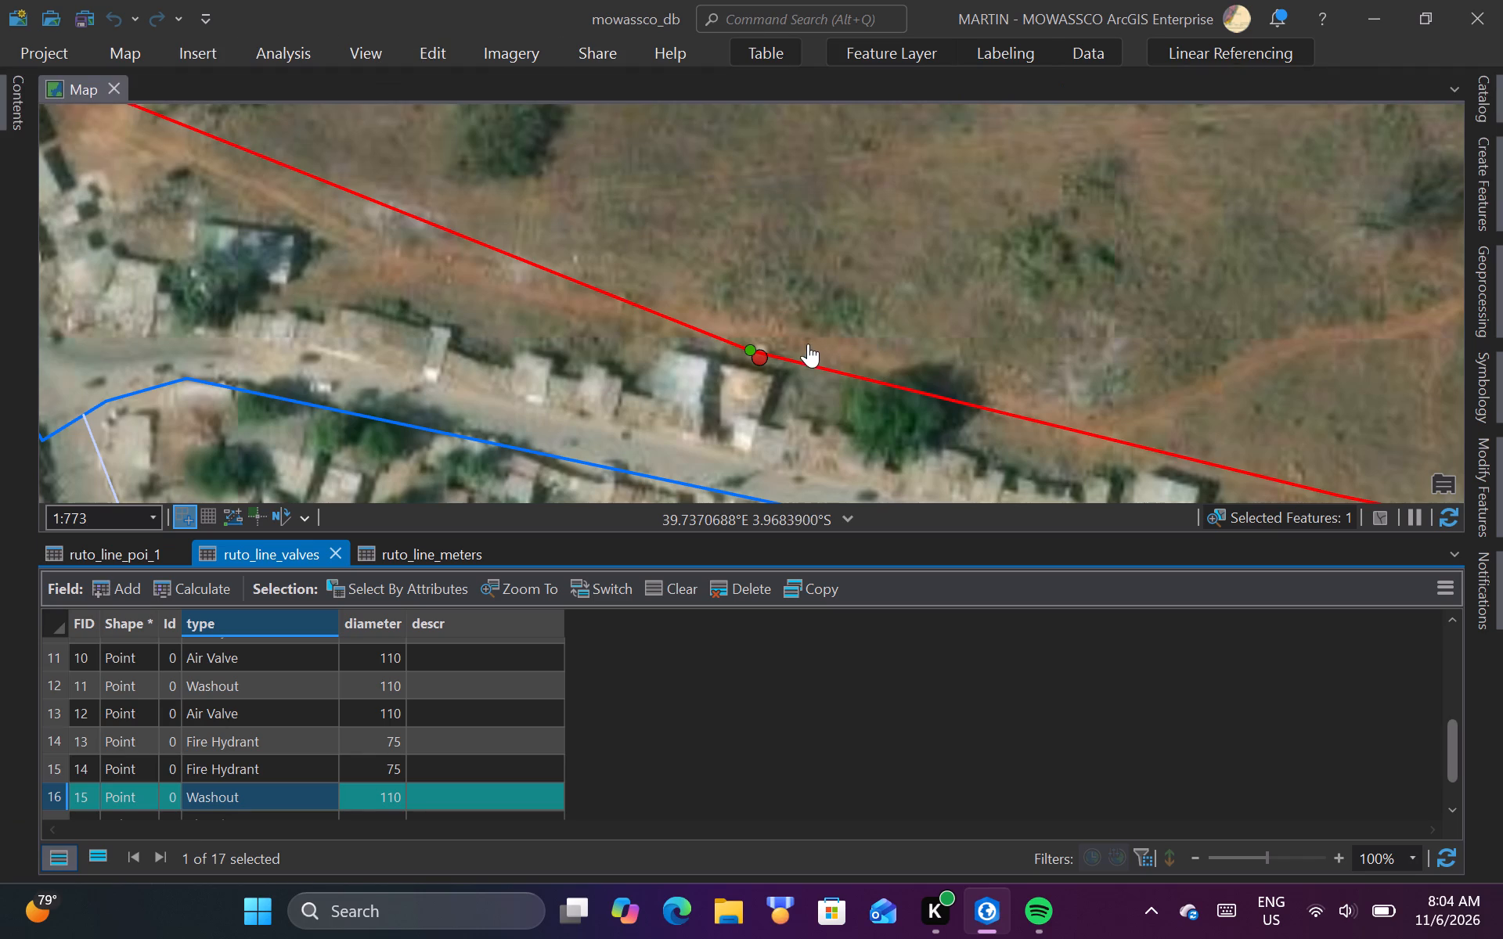
{"action": "left_click", "coordinate": [808, 339]}
{"action": "left_click_drag", "start_coordinate": [826, 349], "coordinate": [860, 414]}
{"action": "scroll", "coordinate": [493, 250], "scroll_direction": "down", "scroll_amount": 3}
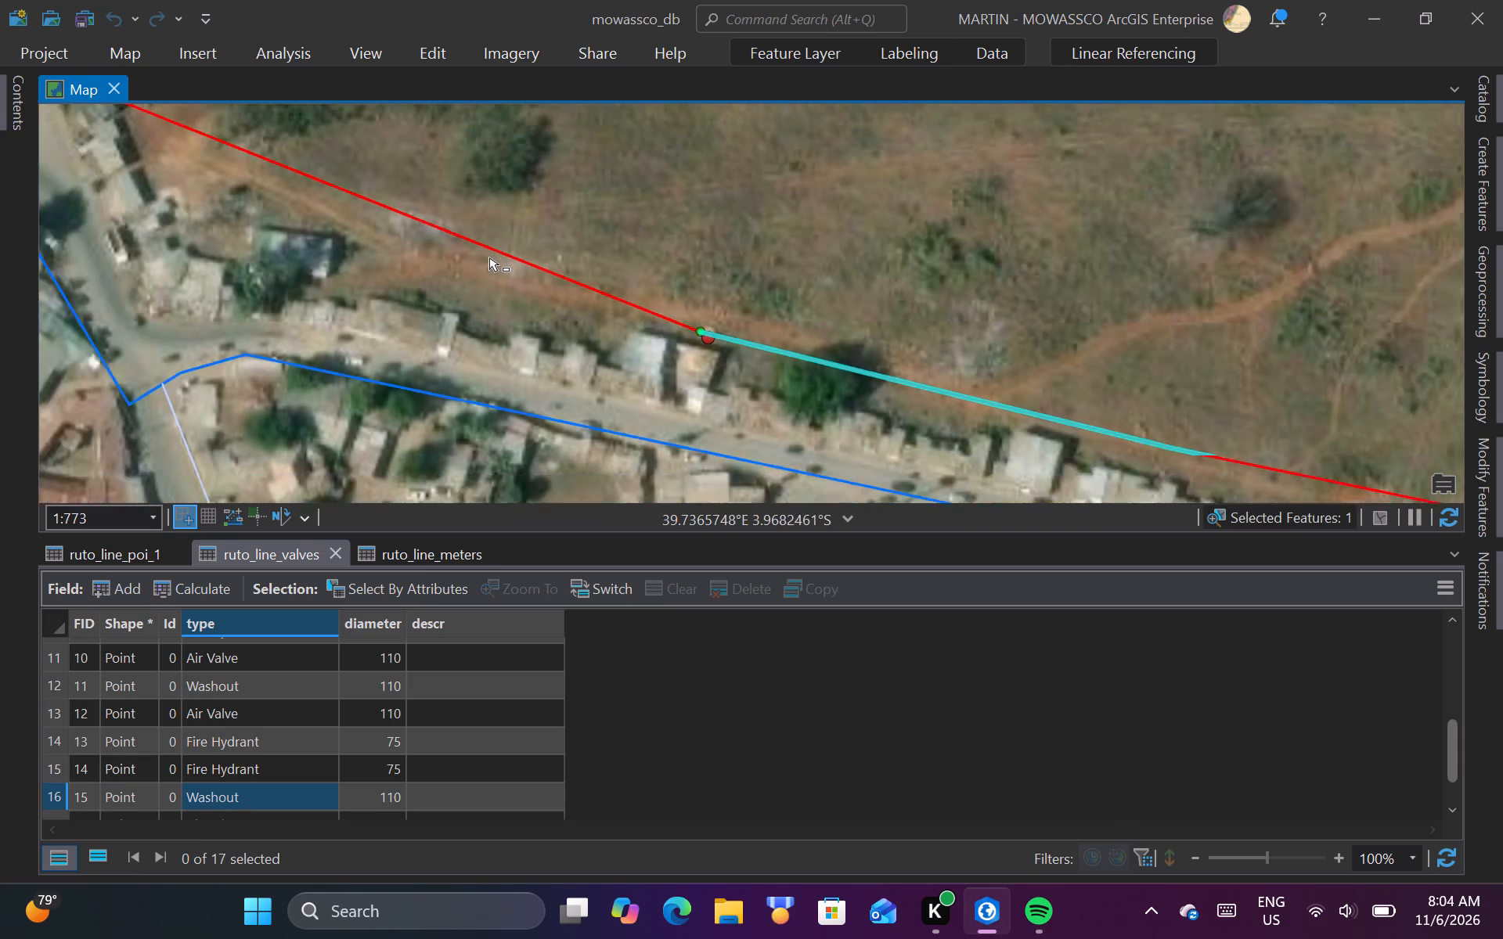
{"action": "scroll", "coordinate": [906, 369], "scroll_direction": "up", "scroll_amount": 2}
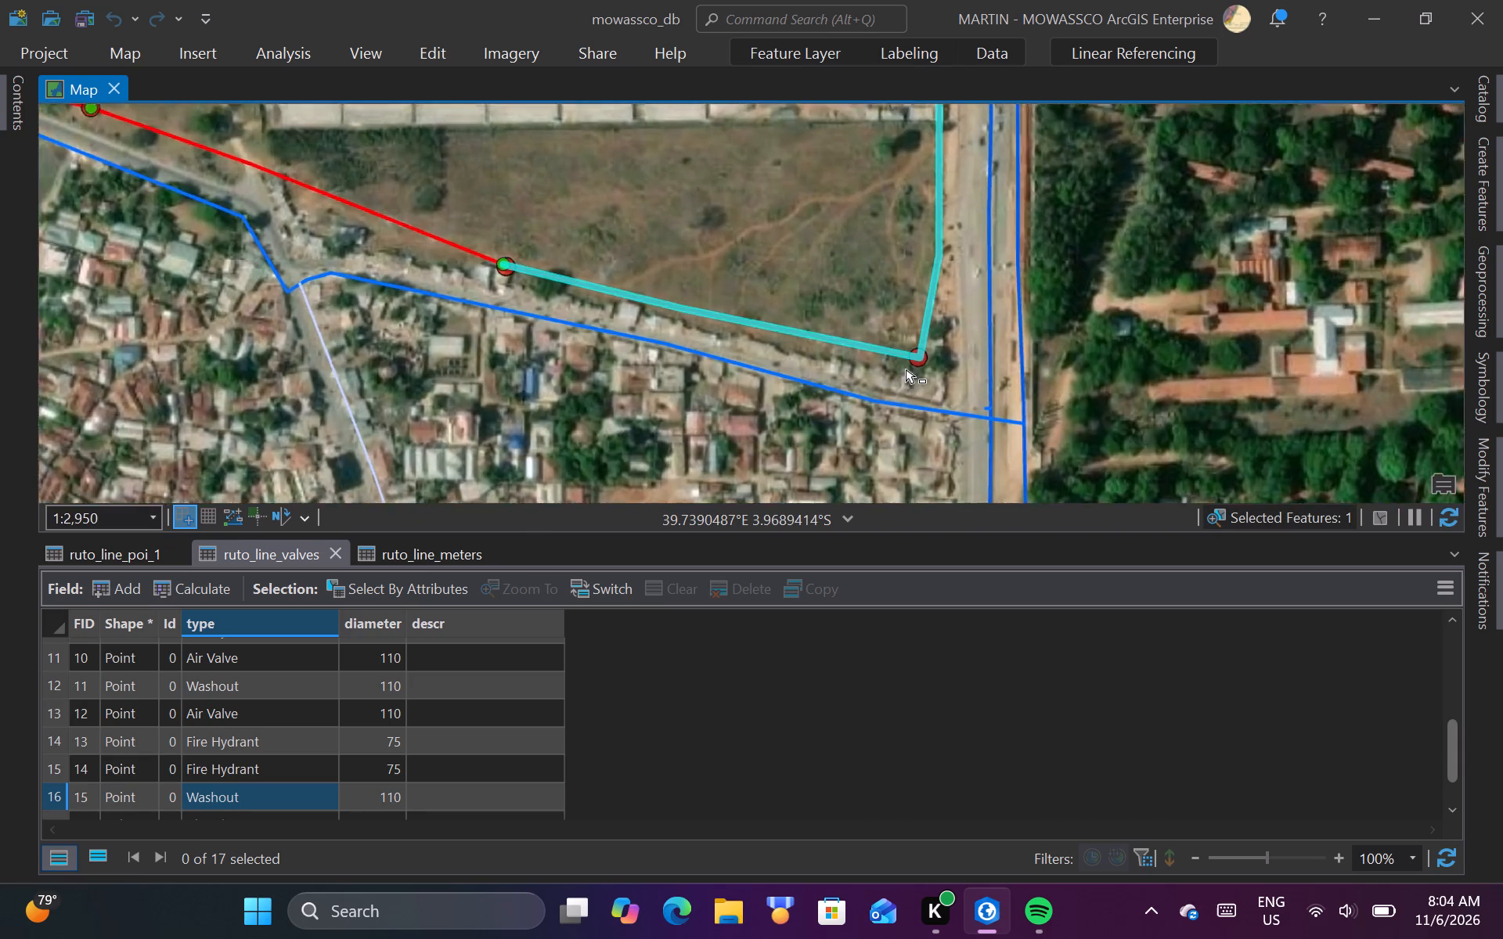
{"action": "scroll", "coordinate": [939, 343], "scroll_direction": "up", "scroll_amount": 4}
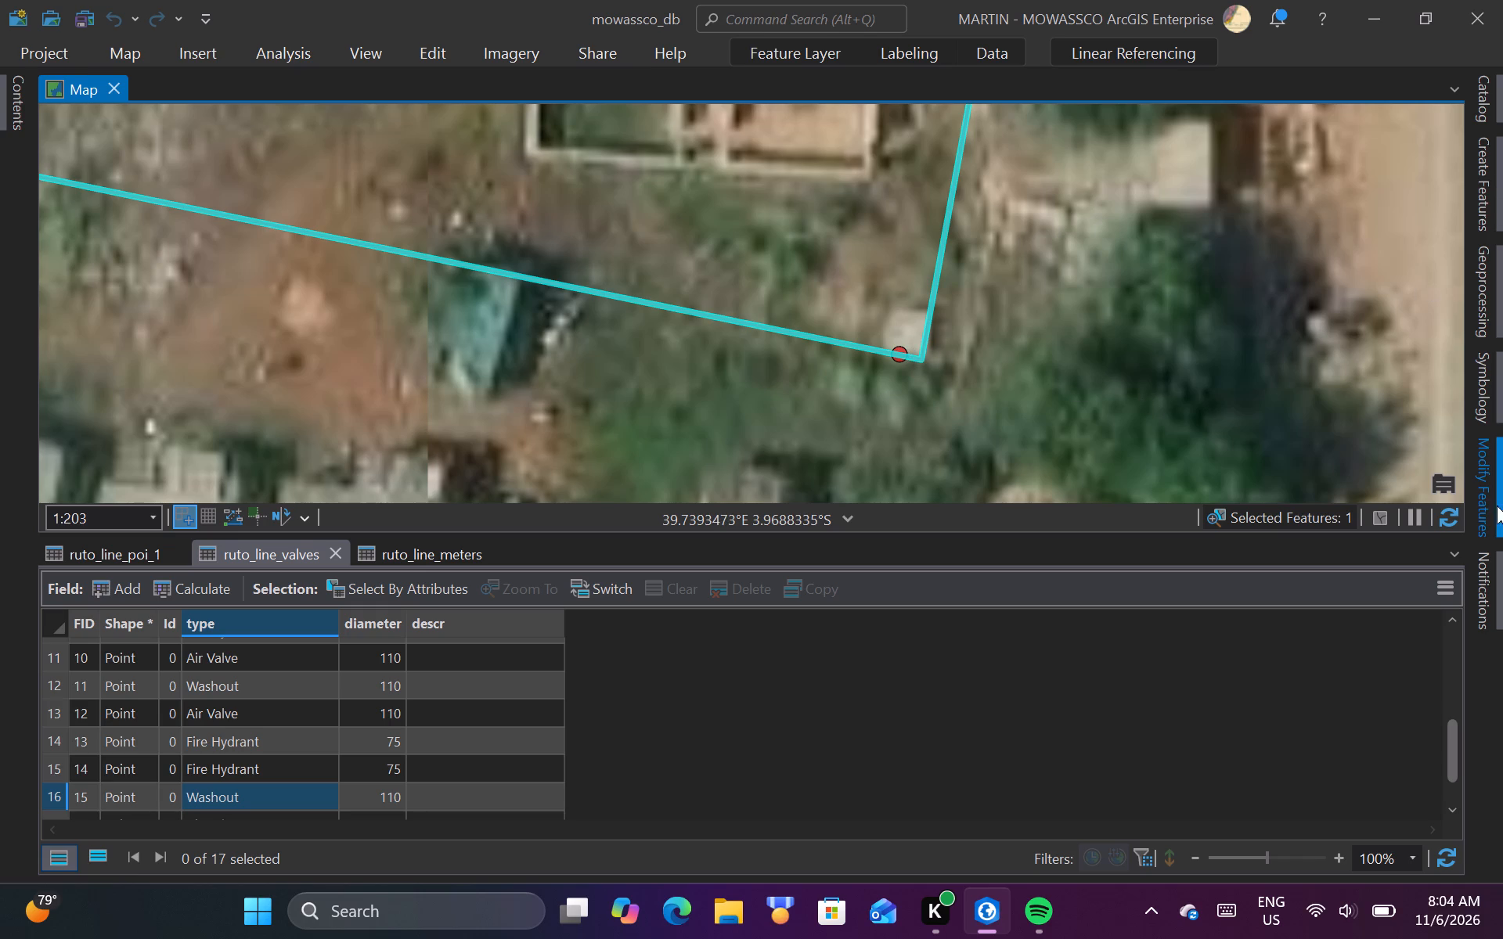
{"action": "left_click", "coordinate": [1489, 475]}
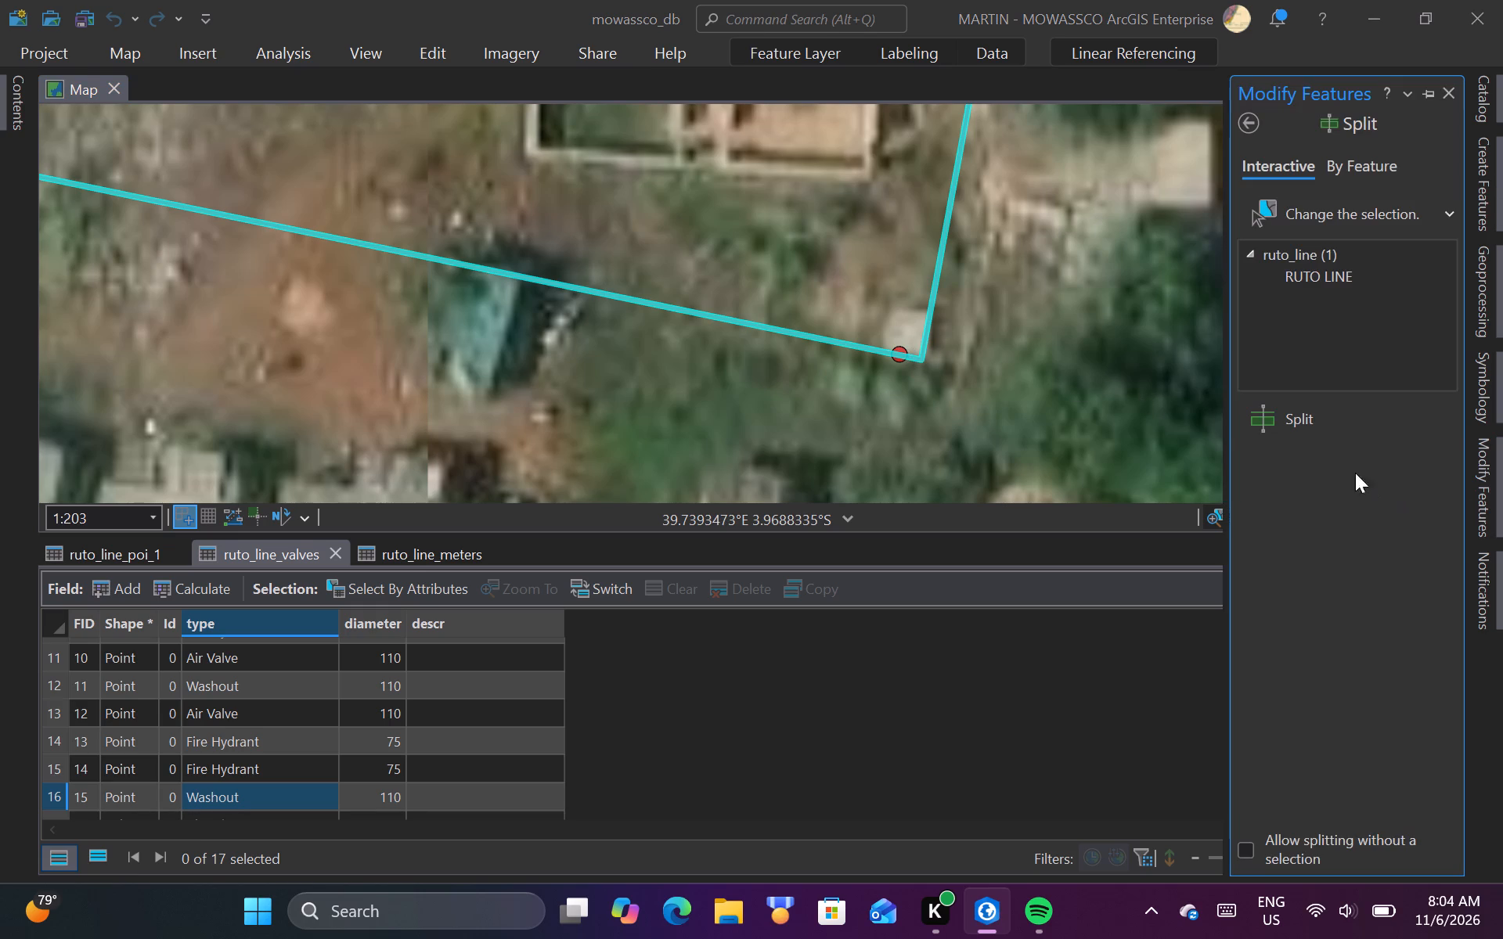
{"action": "left_click", "coordinate": [1324, 418]}
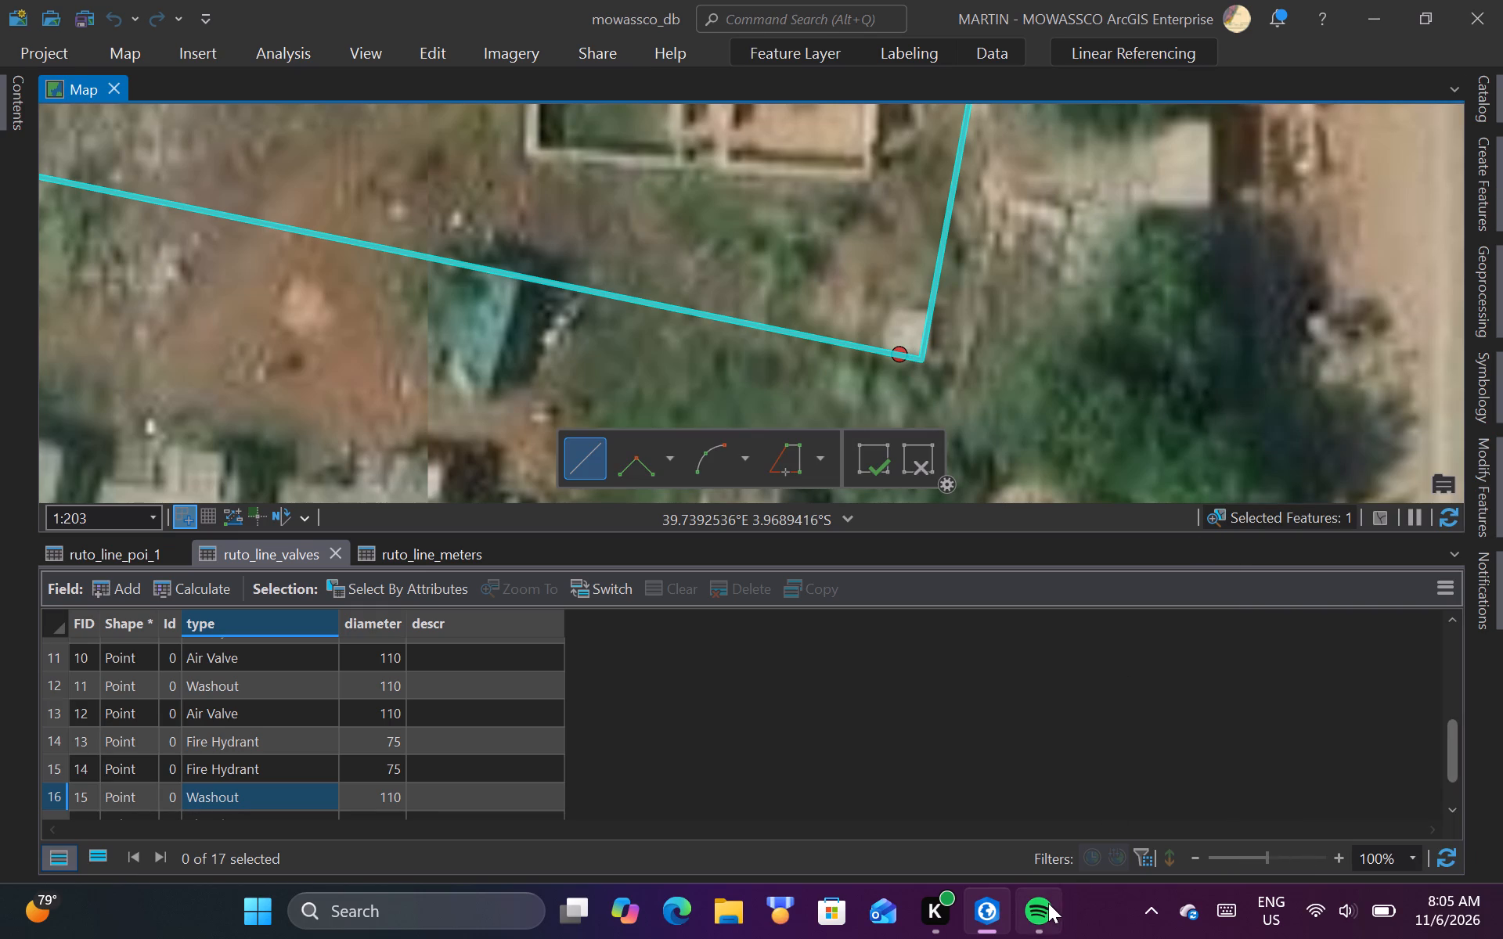
{"action": "left_click", "coordinate": [1022, 841]}
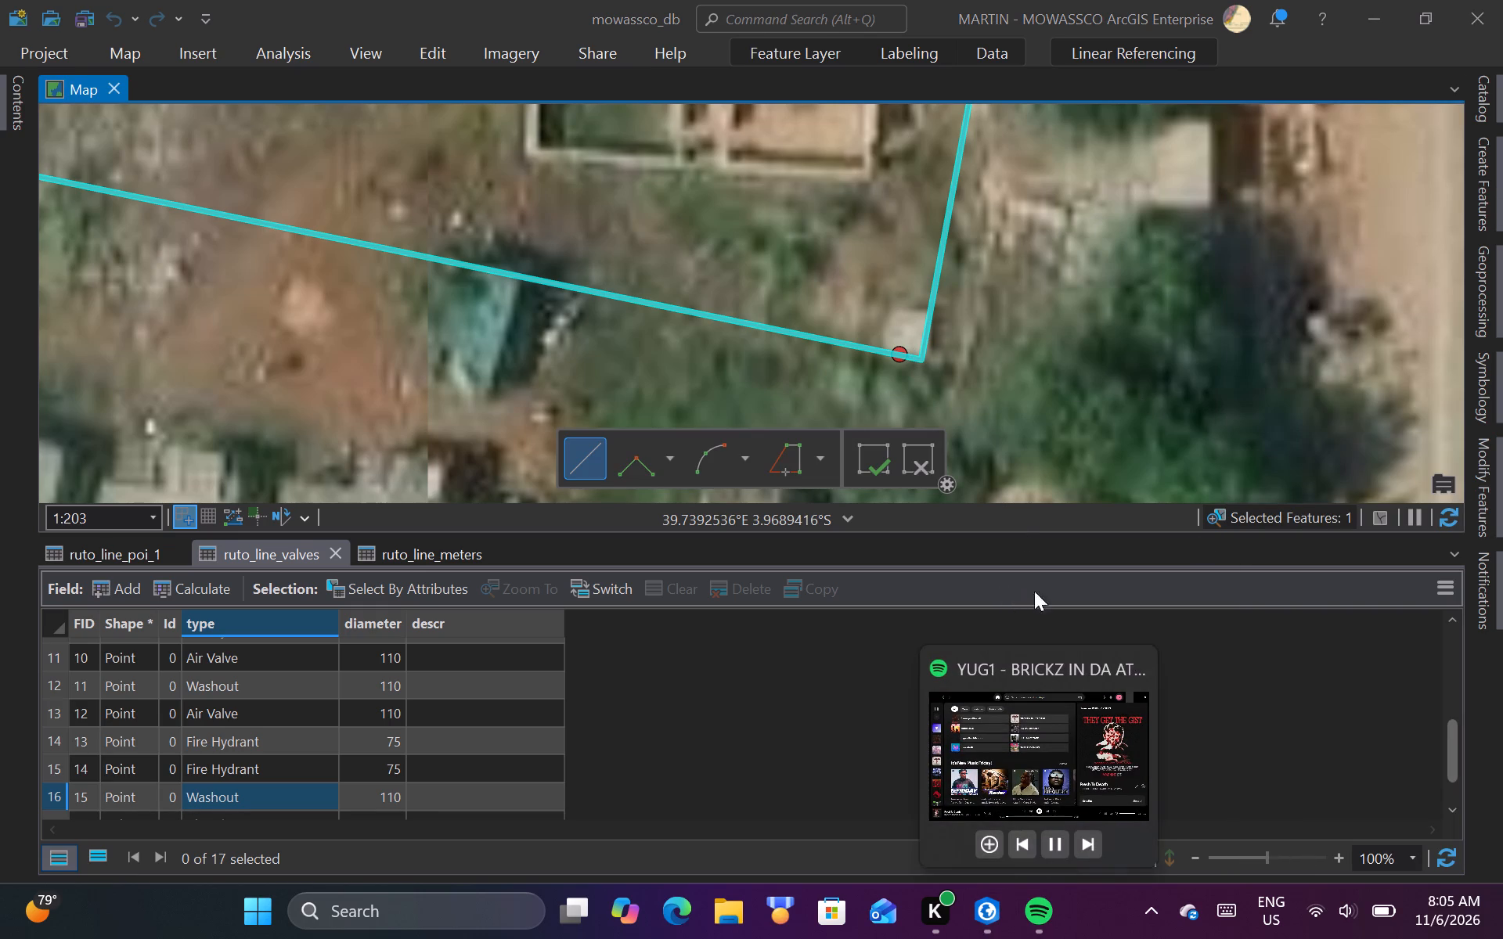
{"action": "left_click", "coordinate": [921, 358]}
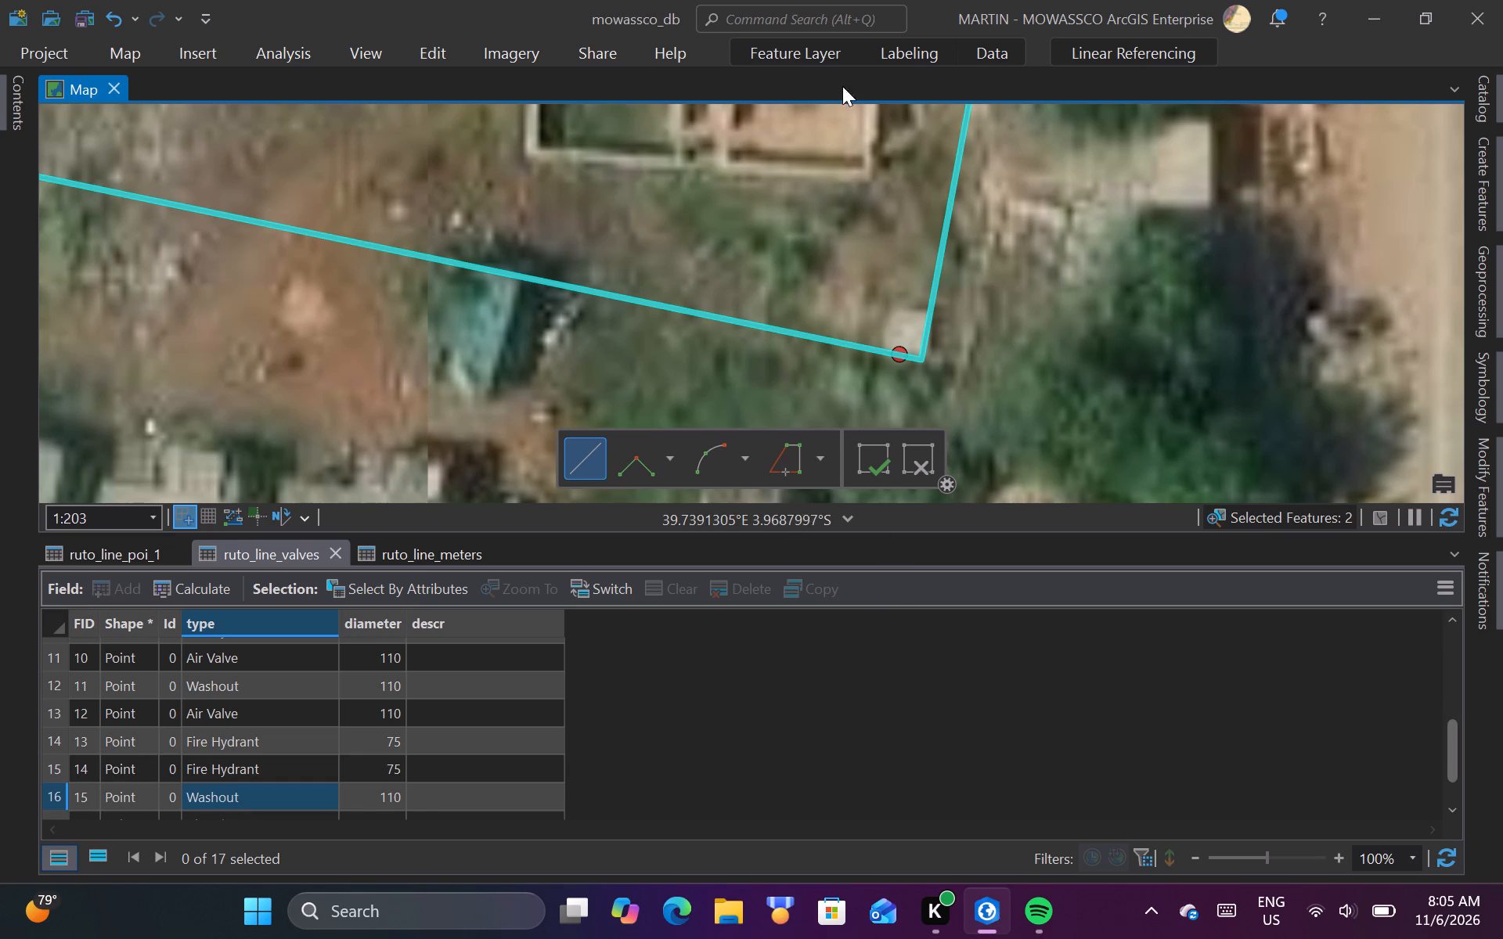
Save the ruto_line split edits.
{"action": "left_click", "coordinate": [416, 47]}
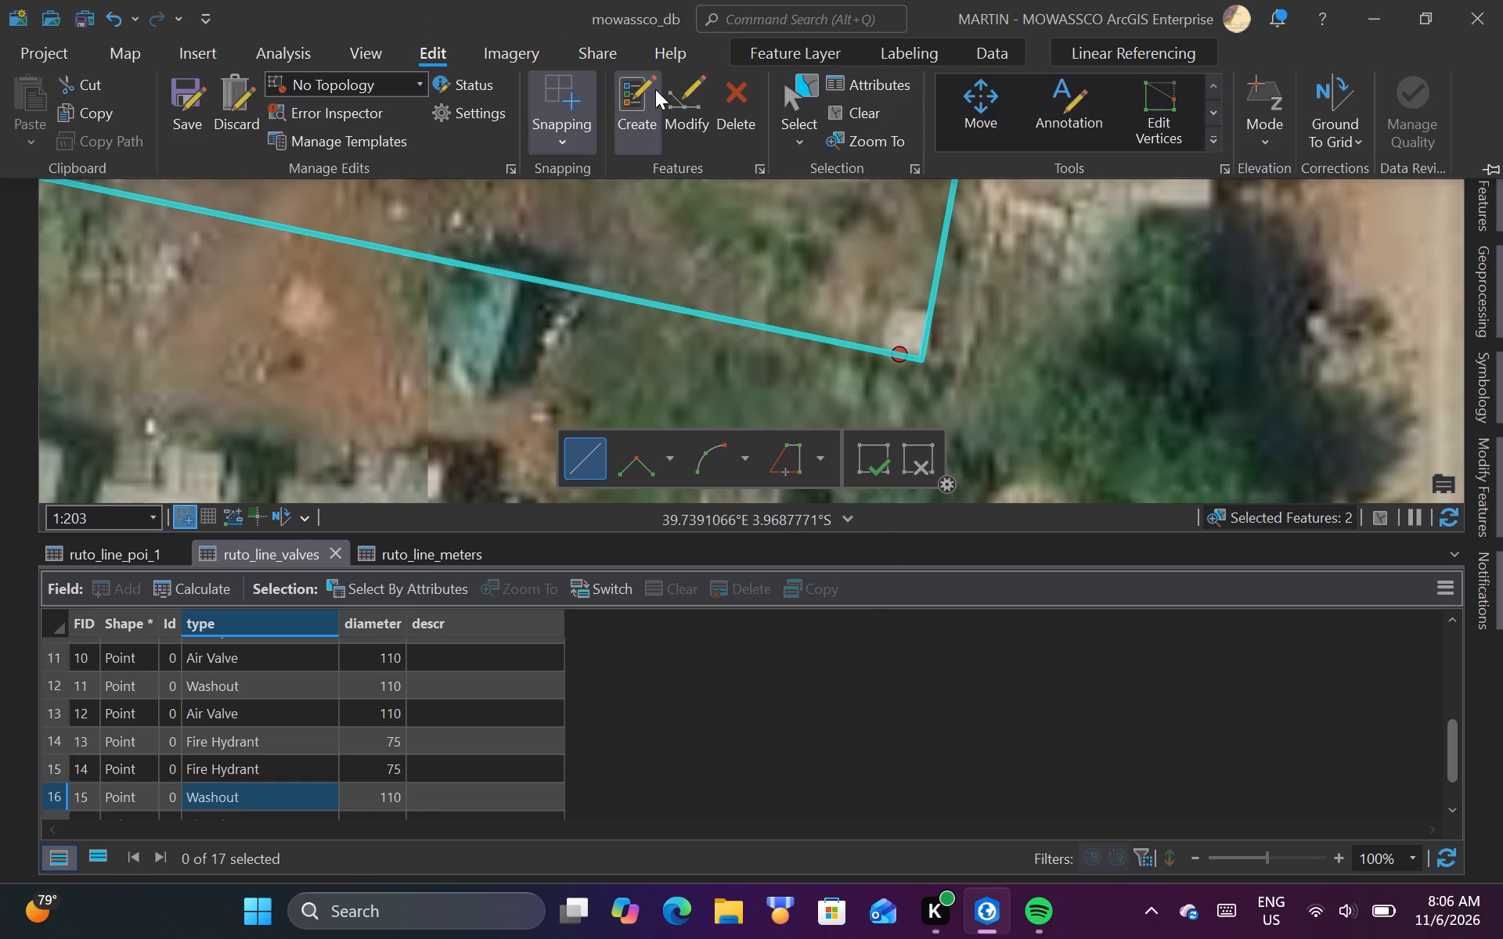
{"action": "left_click", "coordinate": [192, 97]}
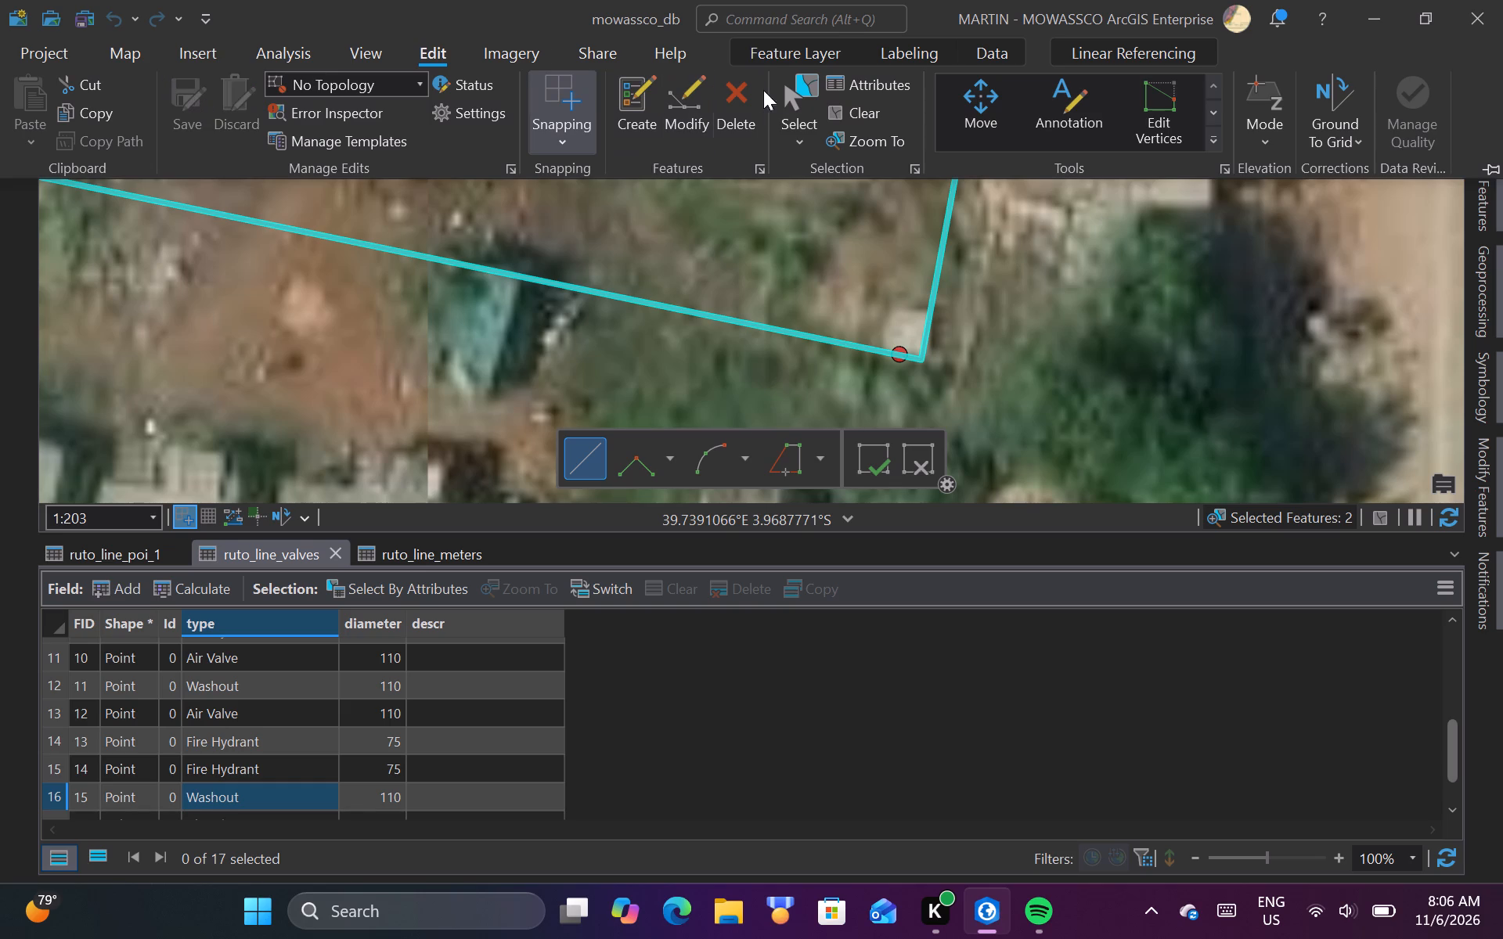
Clear the selection and select only the ruto_line segment running north from the split corner.
{"action": "left_click", "coordinate": [784, 91]}
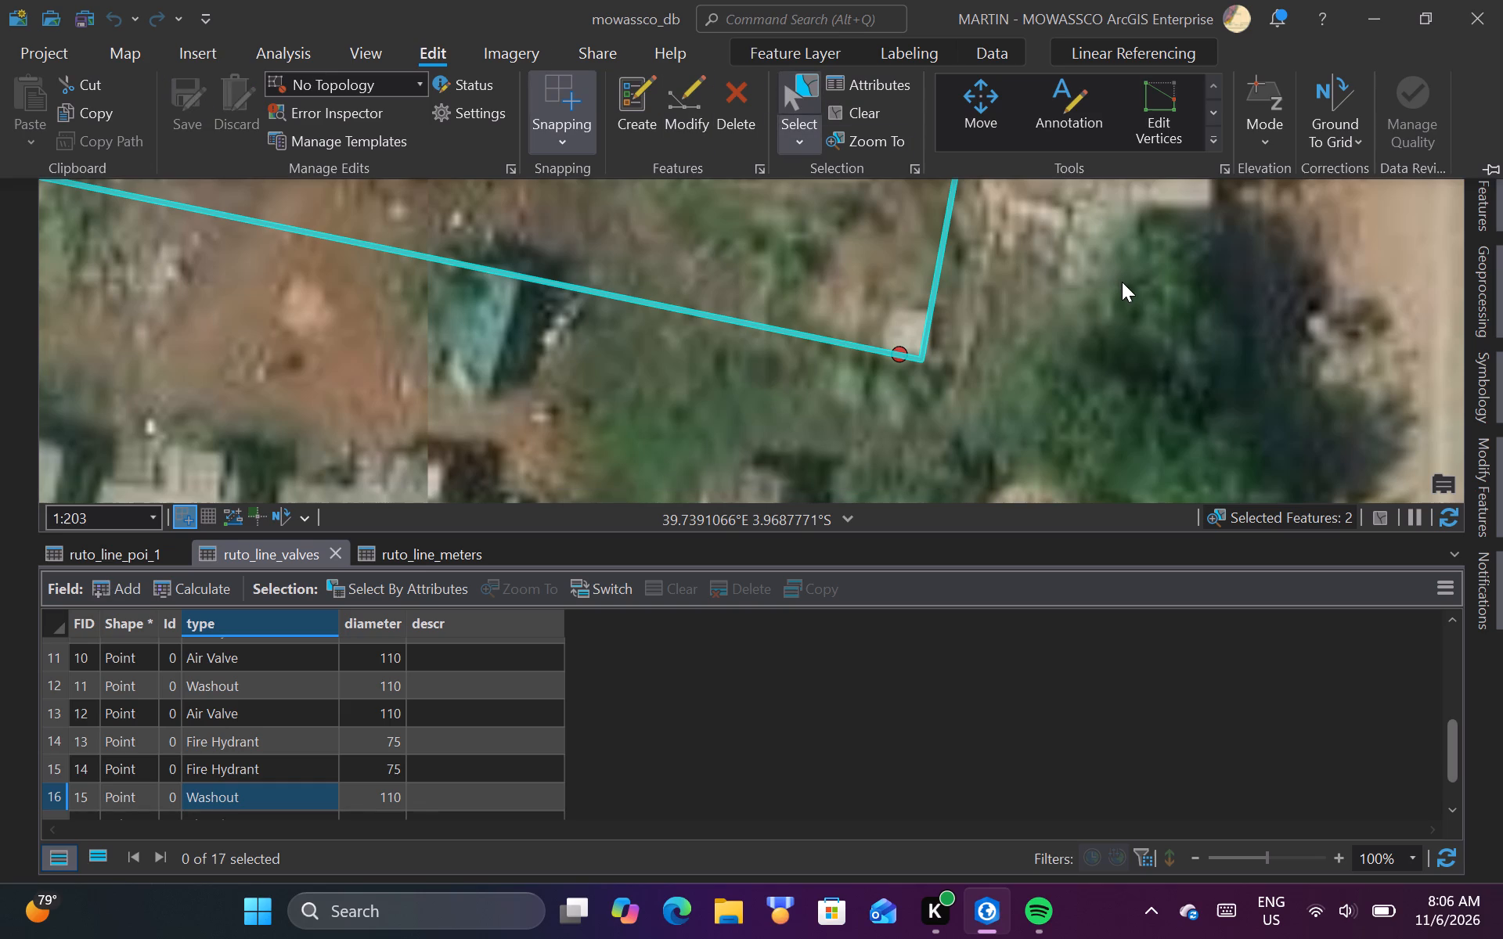
{"action": "left_click", "coordinate": [1122, 282]}
{"action": "left_click", "coordinate": [1073, 289]}
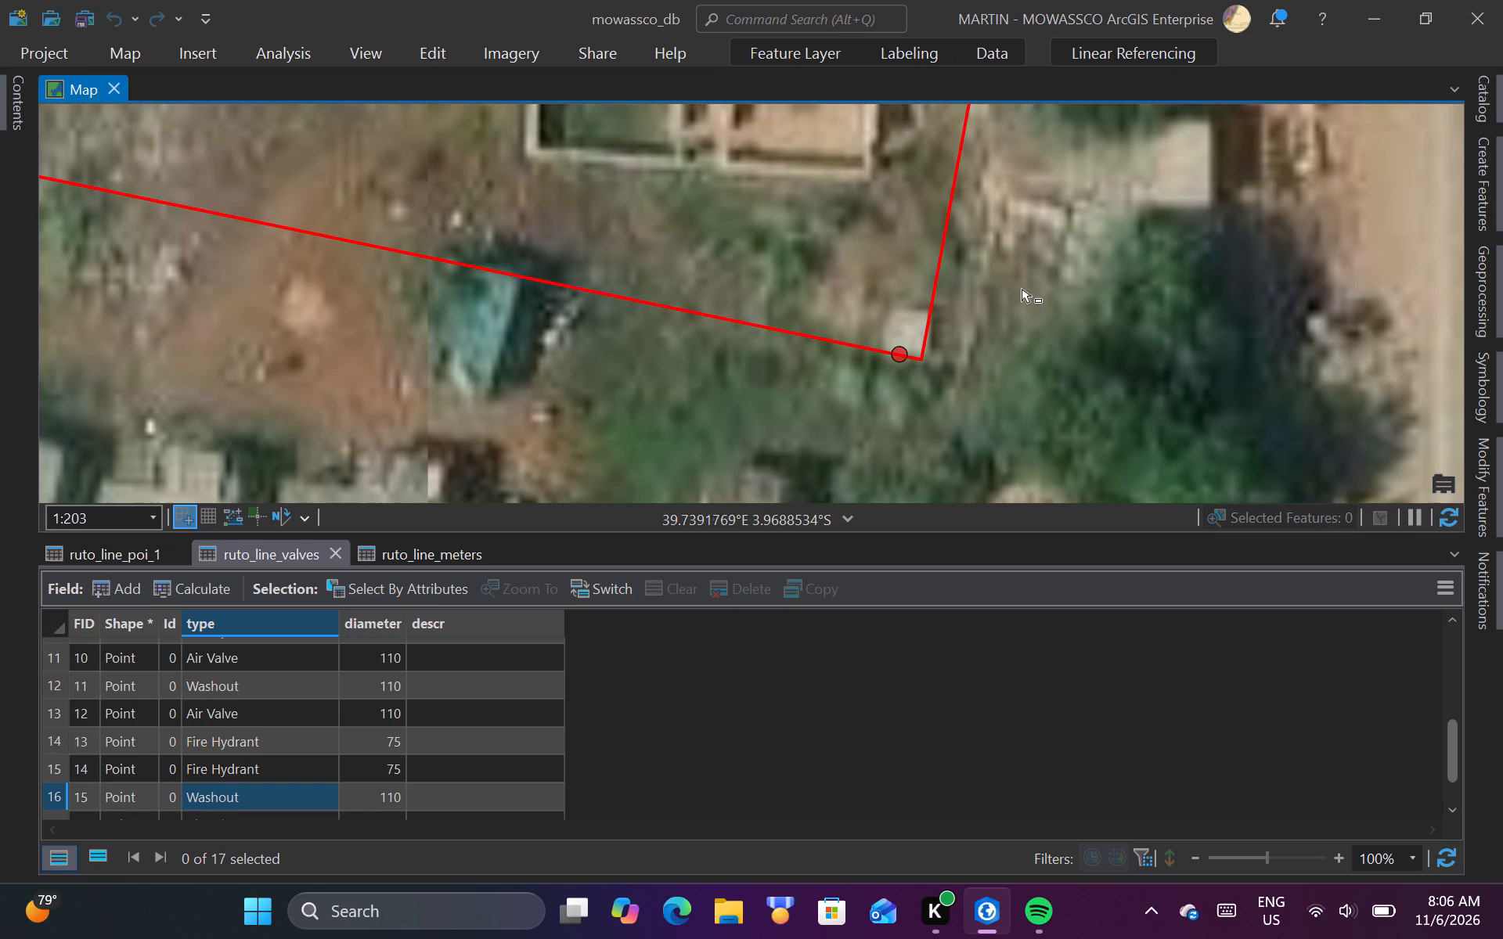
{"action": "left_click_drag", "start_coordinate": [923, 250], "coordinate": [962, 290]}
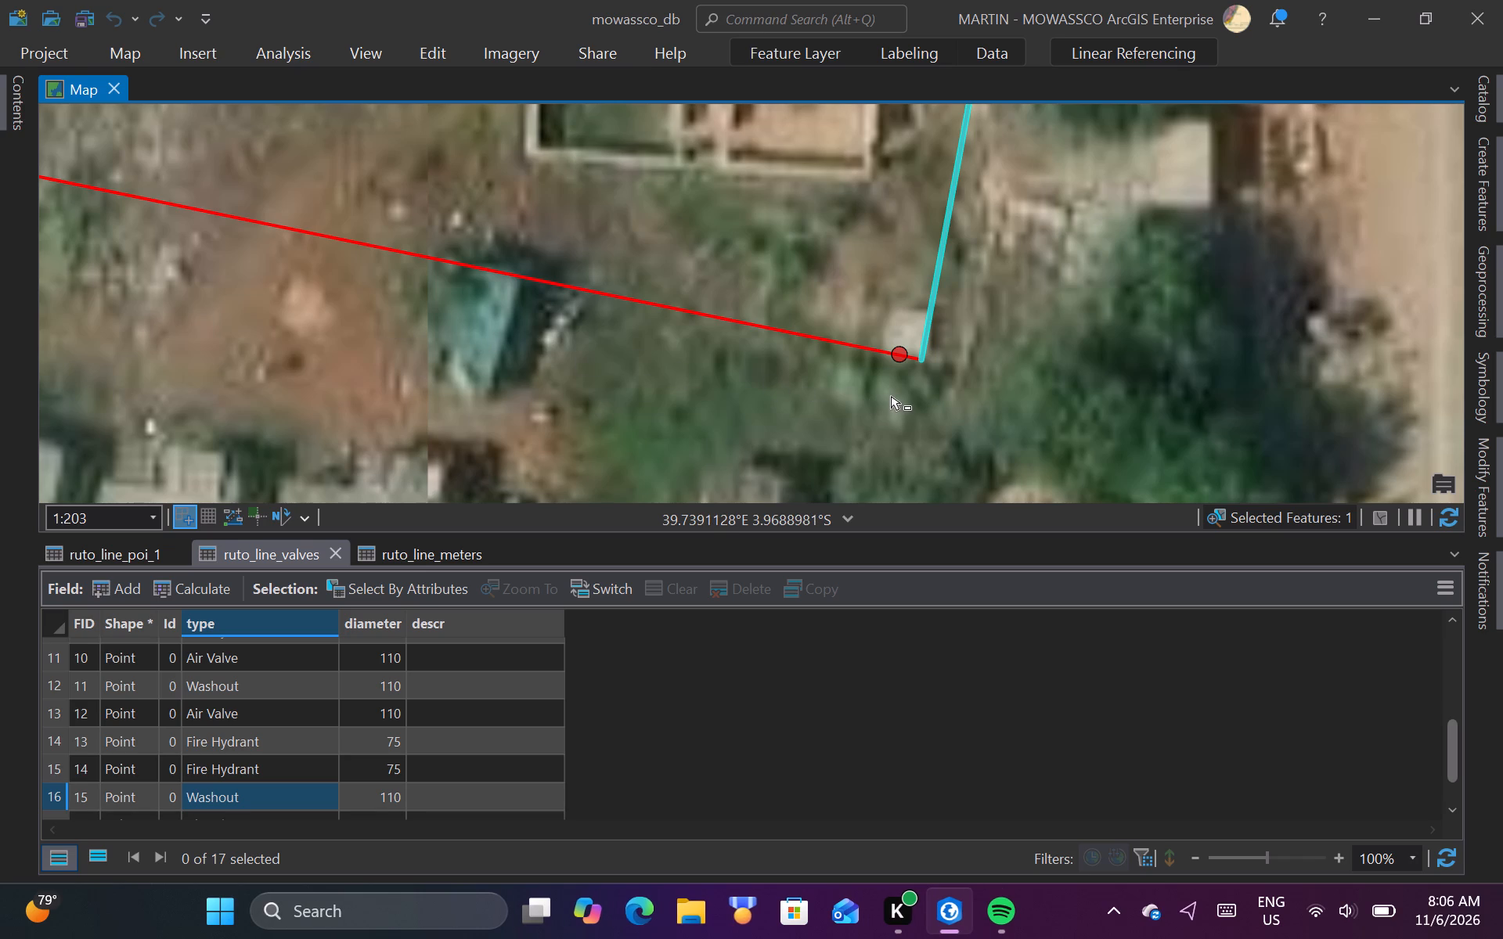
Examine the ruto_line corner beside the roadside point against the surrounding imagery and nearby road.
{"action": "scroll", "coordinate": [894, 354], "scroll_direction": "down", "scroll_amount": 2}
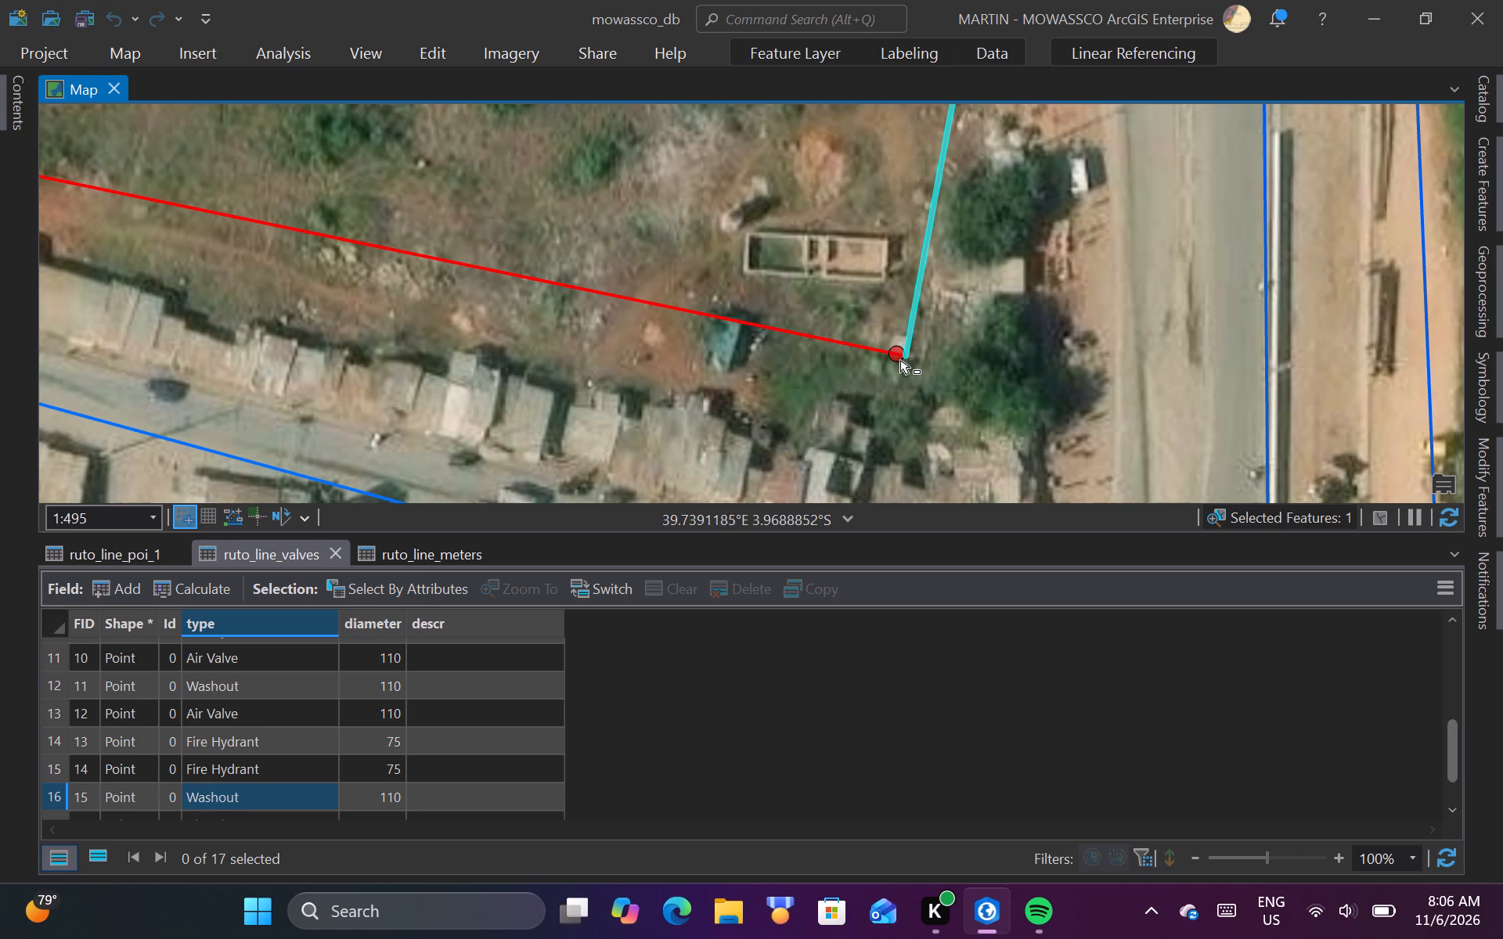
{"action": "scroll", "coordinate": [913, 358], "scroll_direction": "down", "scroll_amount": 1}
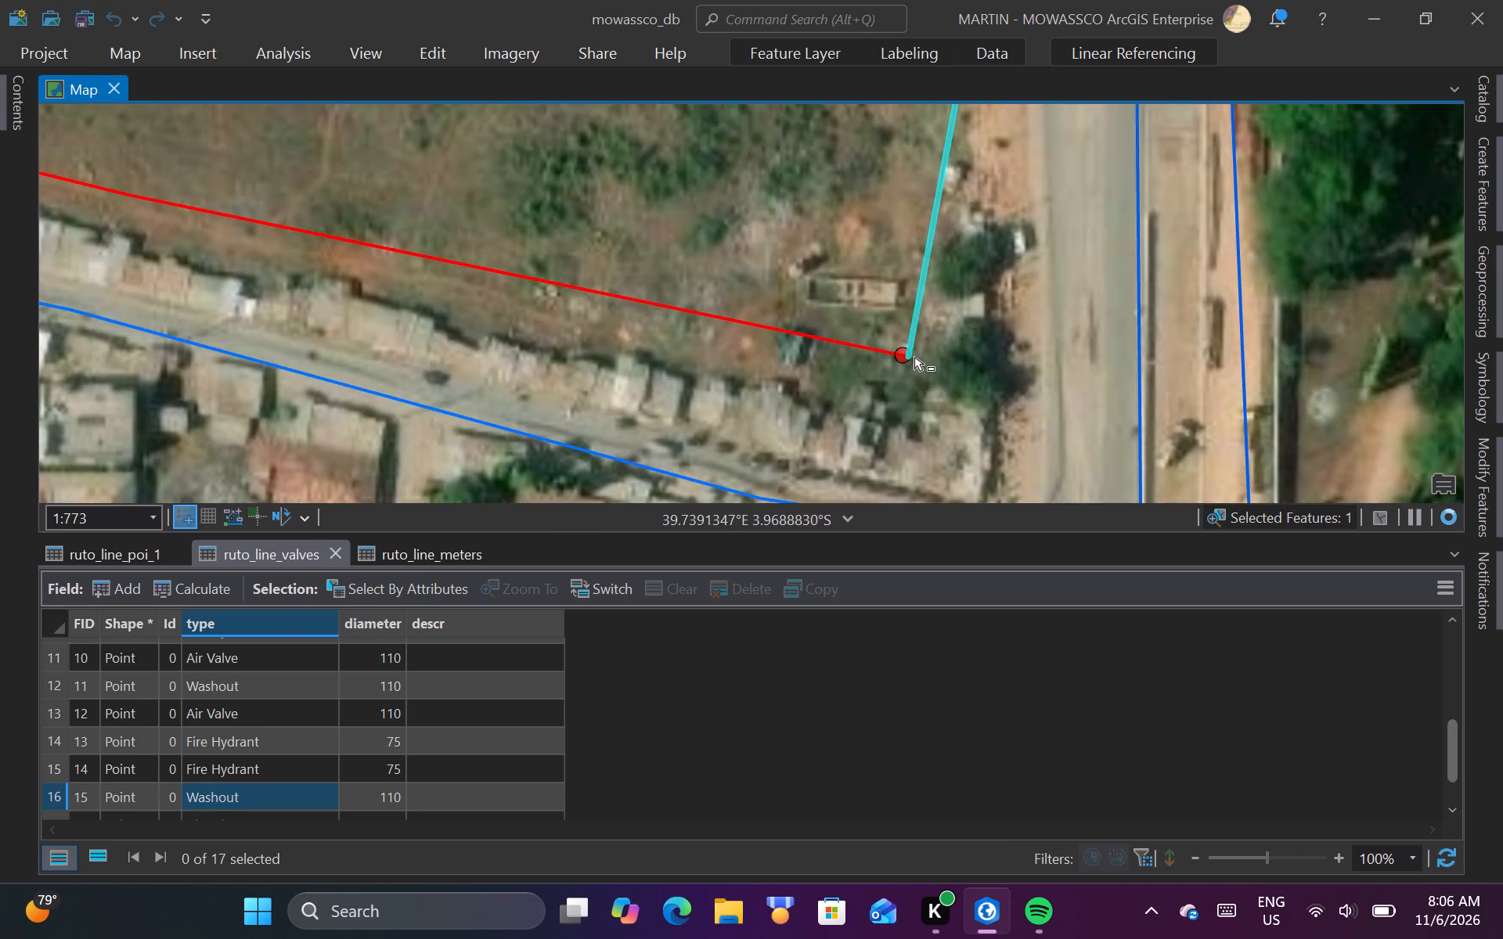
{"action": "scroll", "coordinate": [914, 357], "scroll_direction": "up", "scroll_amount": 2}
{"action": "scroll", "coordinate": [914, 357], "scroll_direction": "down", "scroll_amount": 2}
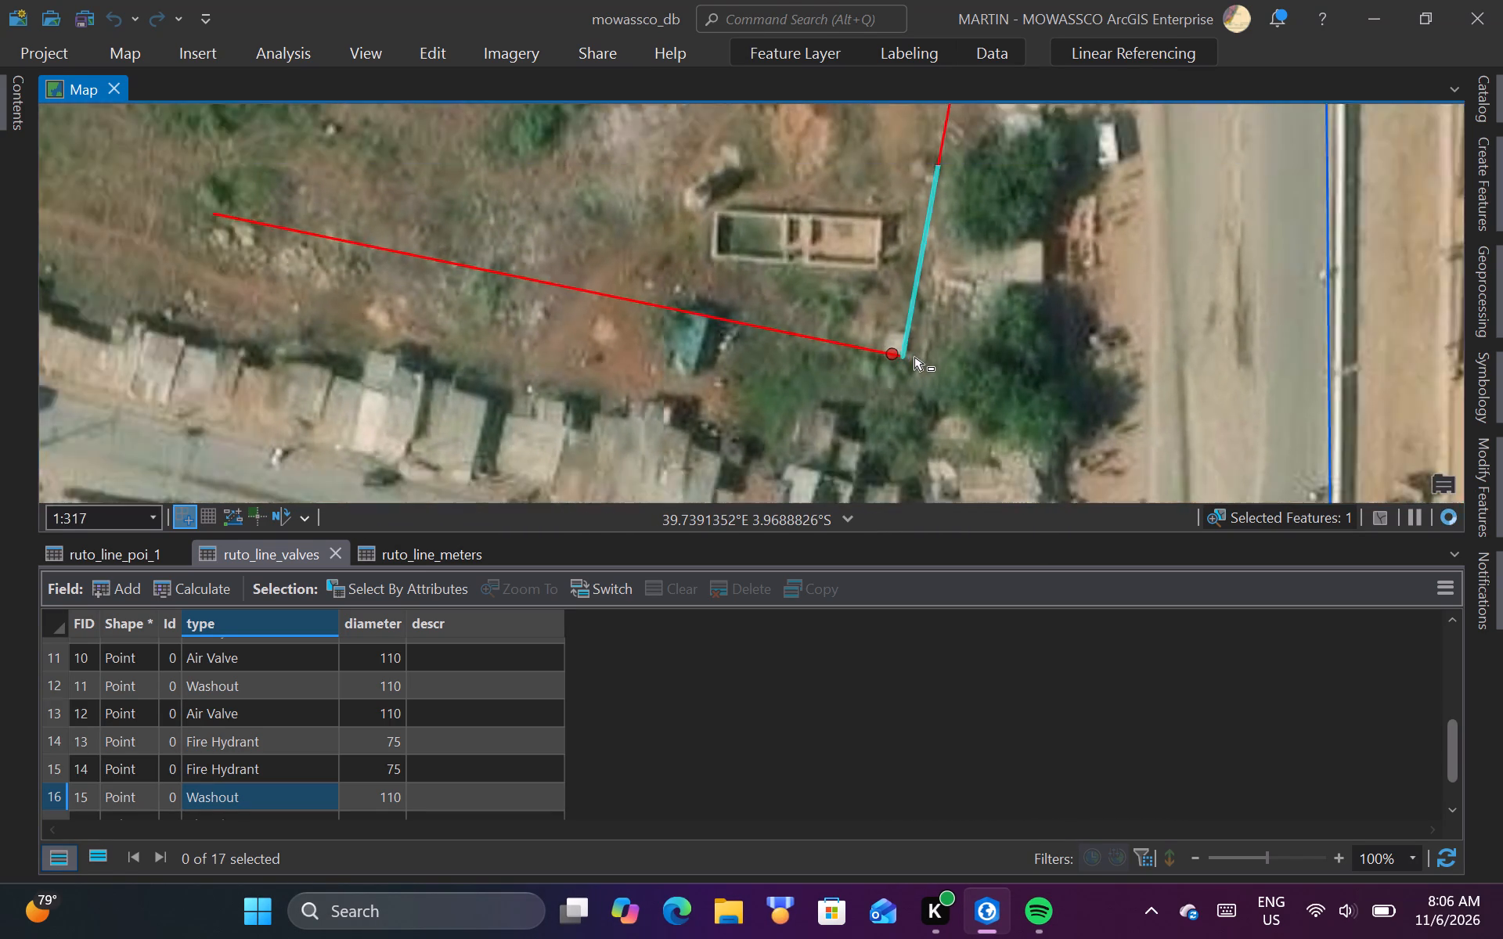
{"action": "scroll", "coordinate": [914, 357], "scroll_direction": "down", "scroll_amount": 2}
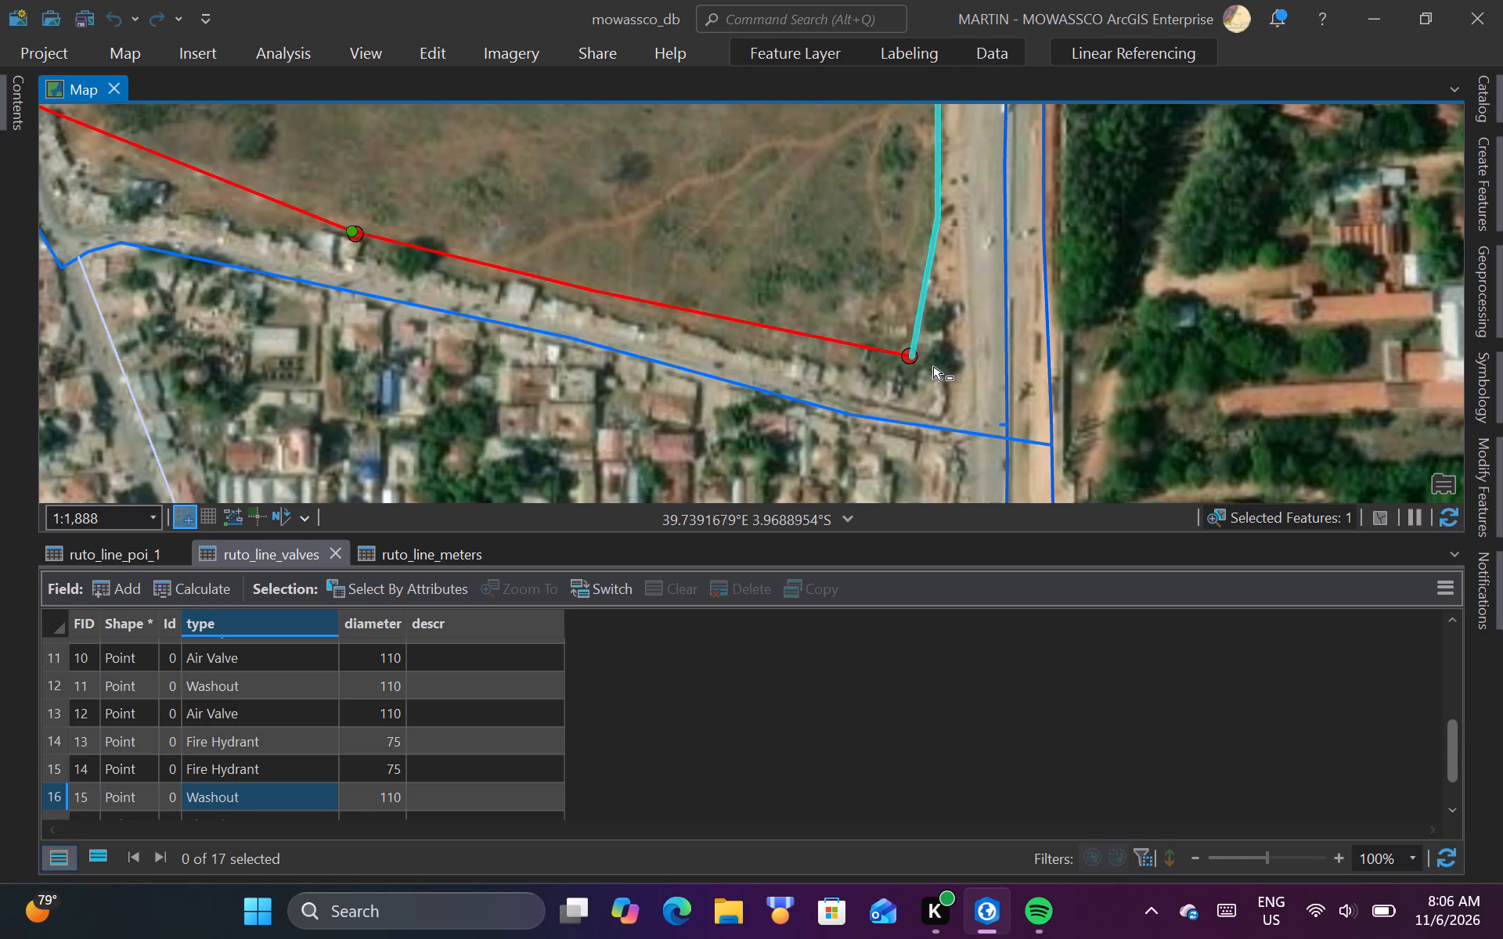
{"action": "scroll", "coordinate": [939, 367], "scroll_direction": "up", "scroll_amount": 3}
{"action": "scroll", "coordinate": [887, 318], "scroll_direction": "down", "scroll_amount": 1}
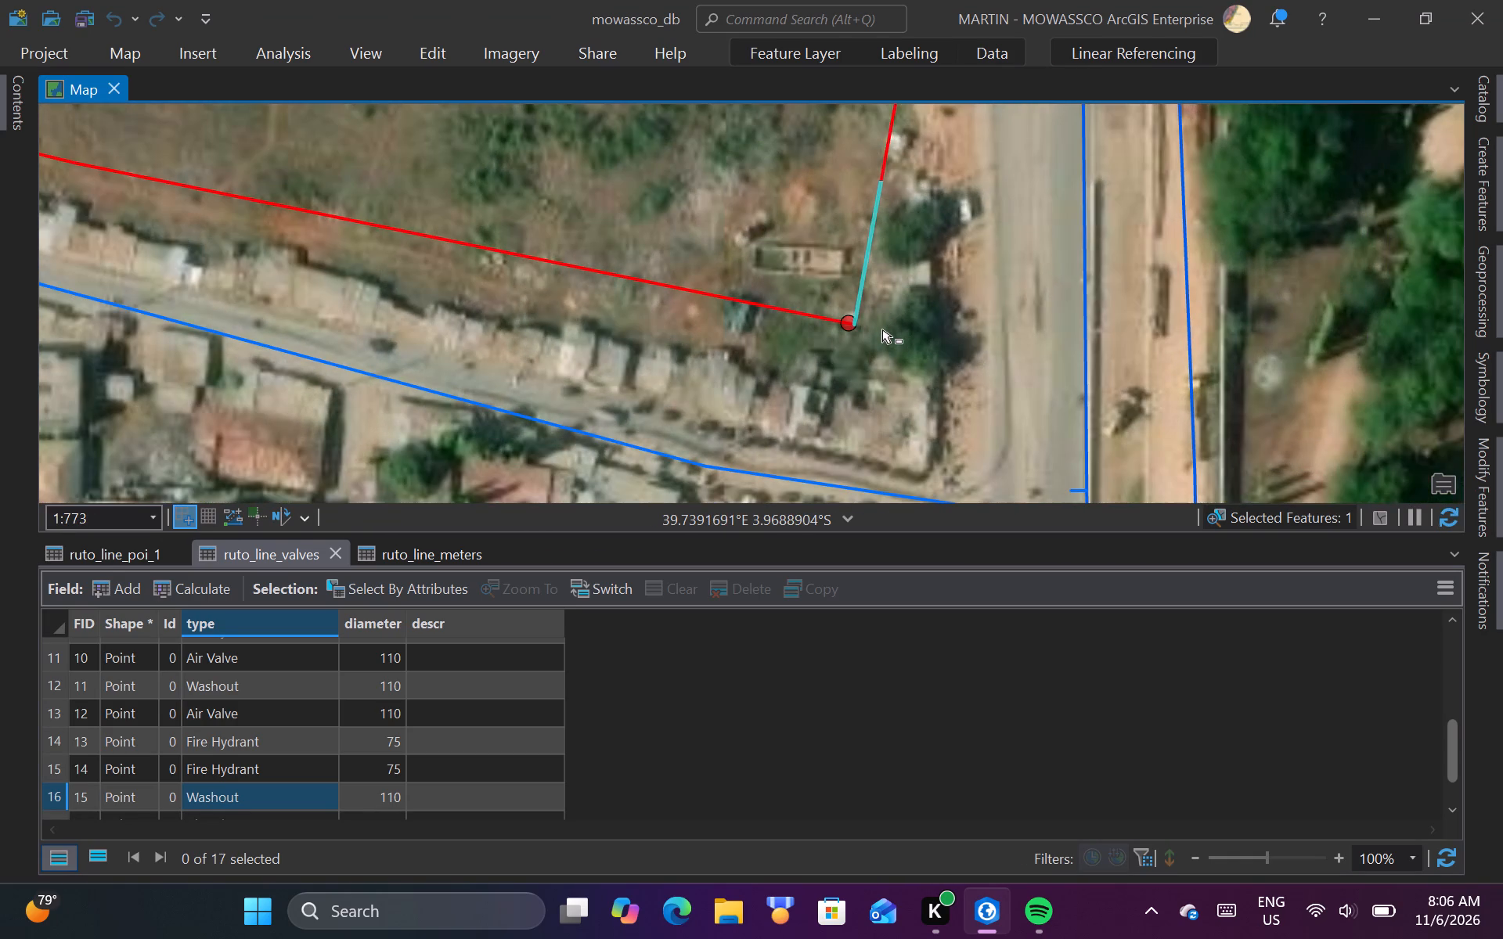
{"action": "scroll", "coordinate": [883, 329], "scroll_direction": "up", "scroll_amount": 4}
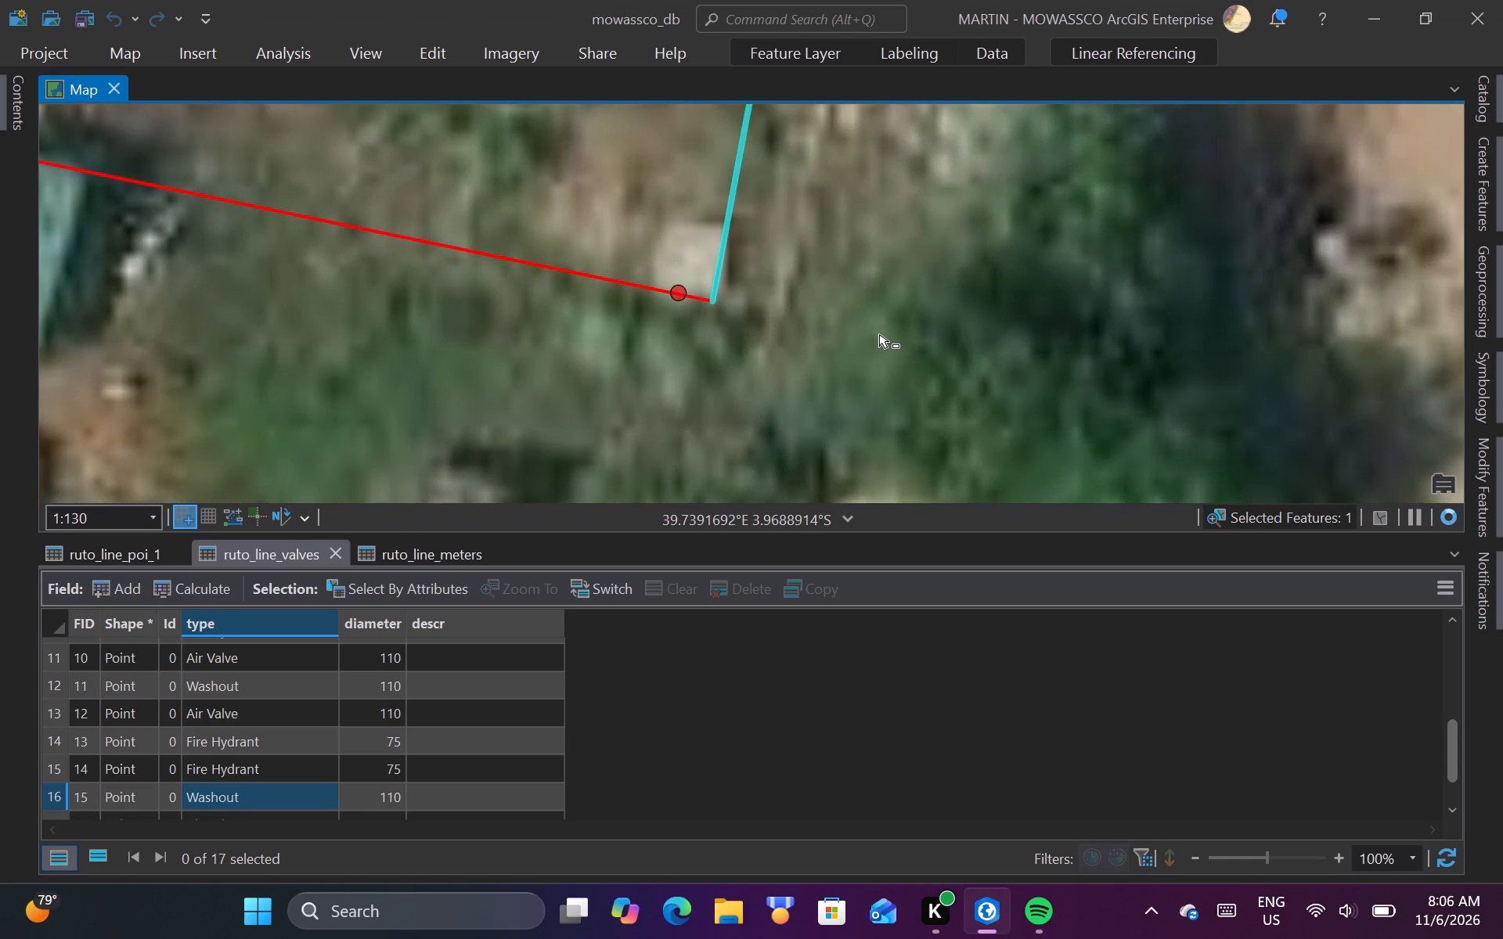
Edit the vertices of the north-running ruto_line segment, moving its corner endpoint east to about 39.73917°E, 3.96889°S, and finish the edit.
{"action": "left_click", "coordinate": [424, 47]}
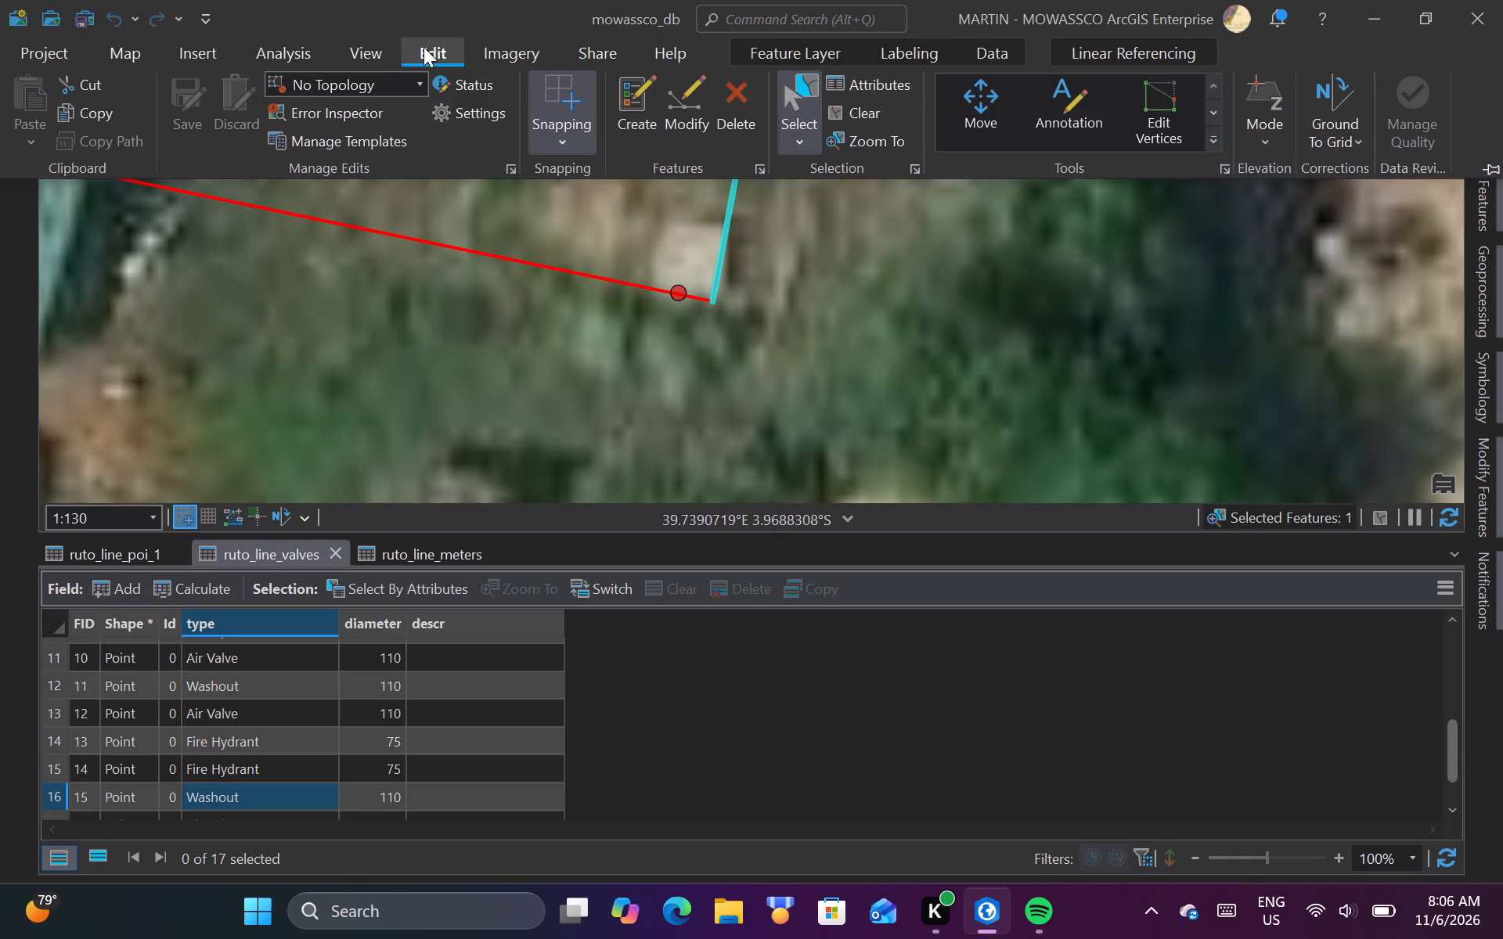
{"action": "left_click", "coordinate": [1483, 318]}
{"action": "left_click", "coordinate": [1485, 273]}
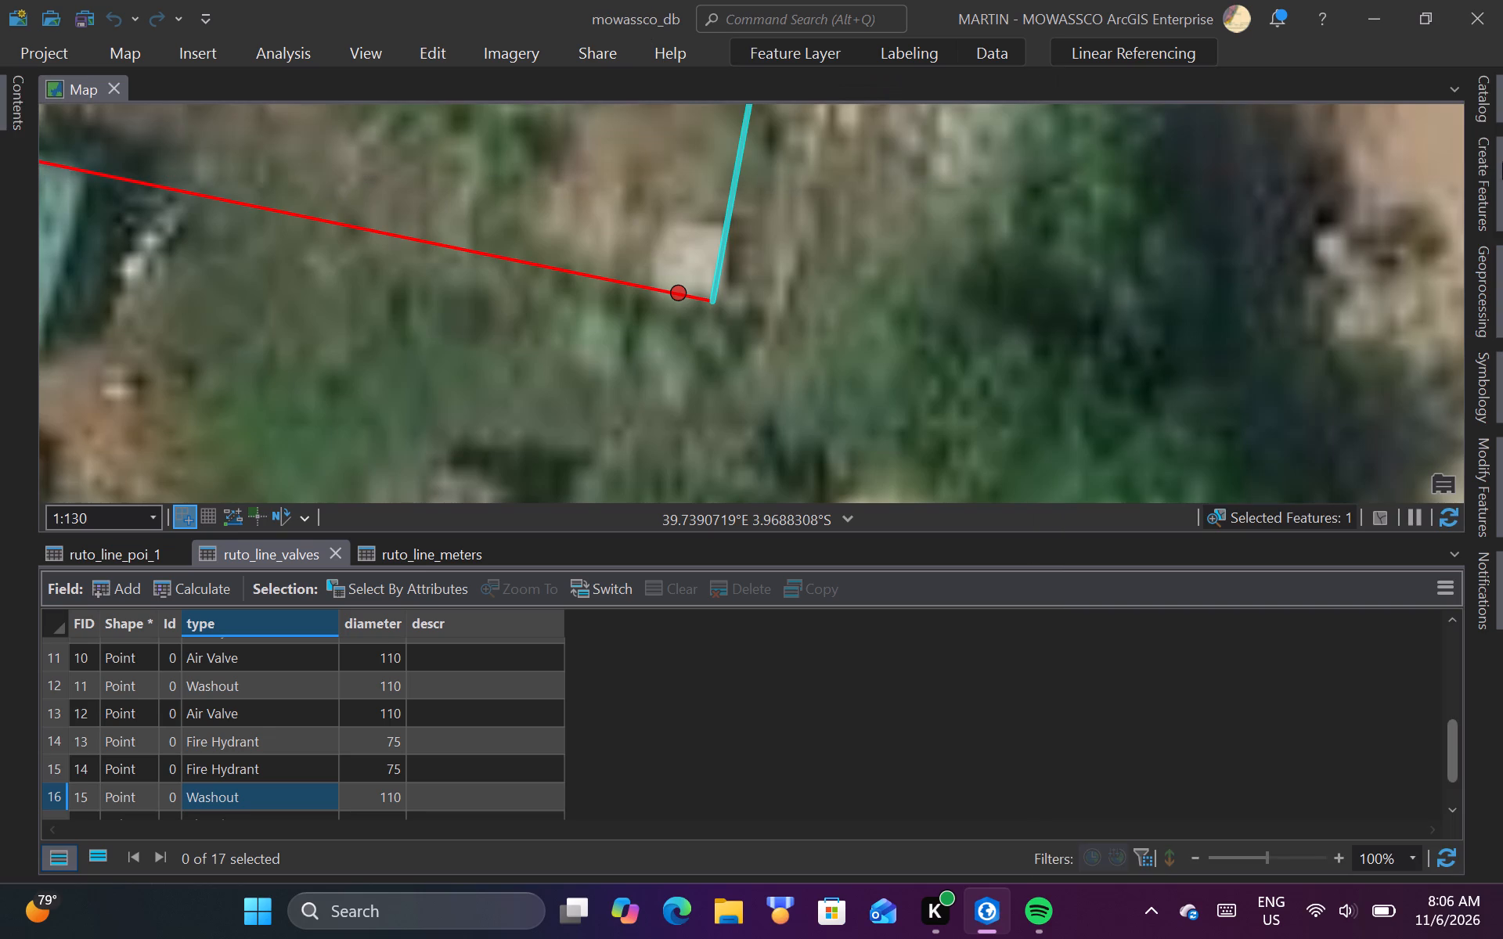
{"action": "left_click", "coordinate": [1502, 482]}
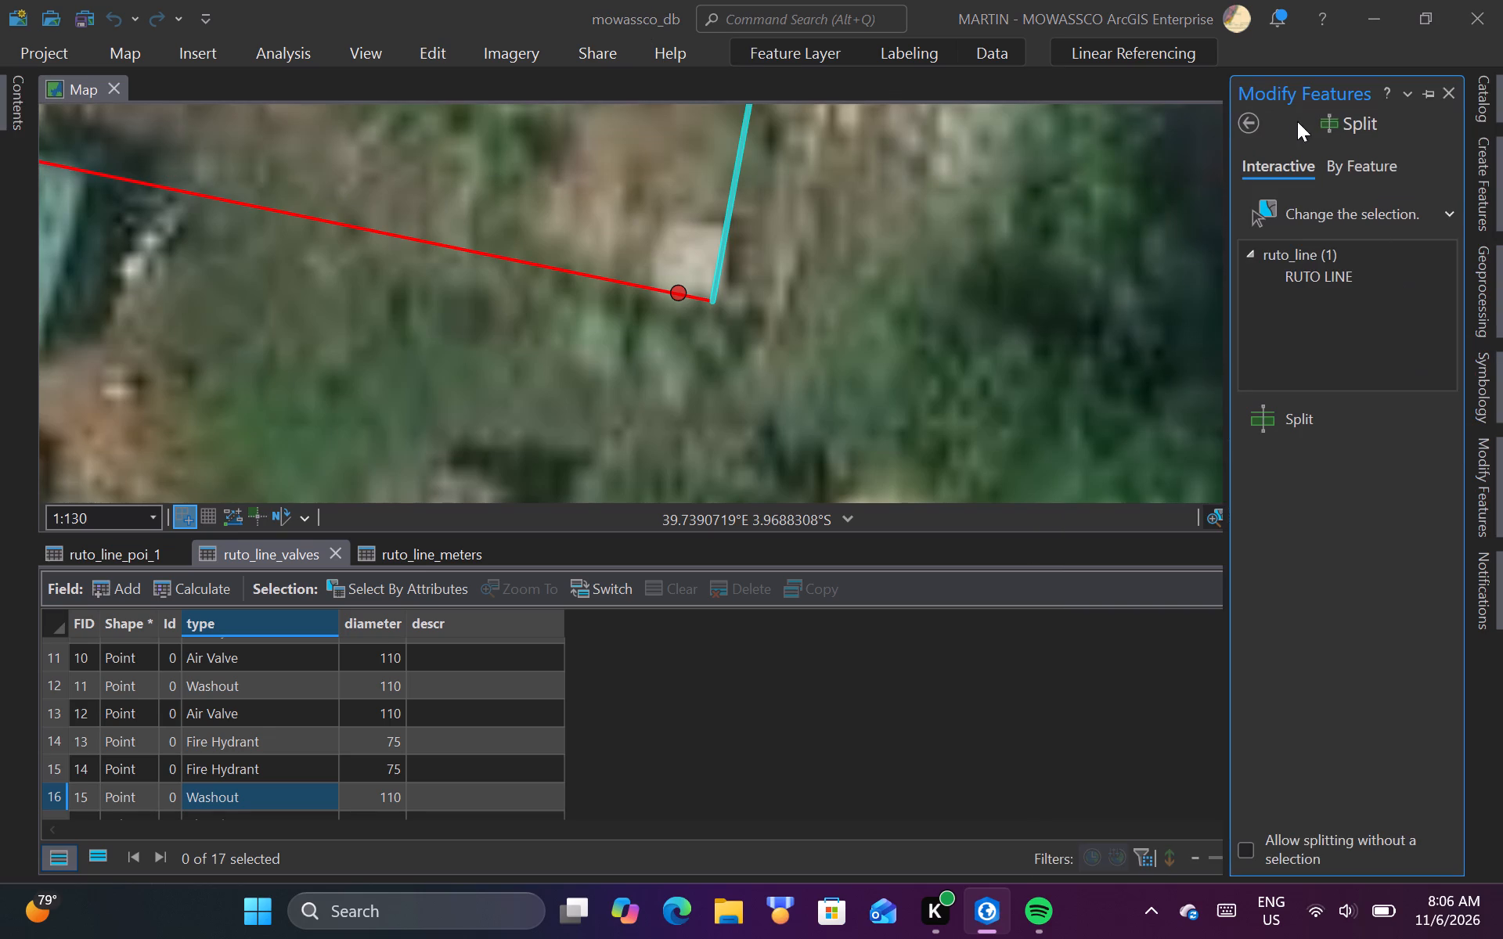
{"action": "left_click", "coordinate": [1255, 116]}
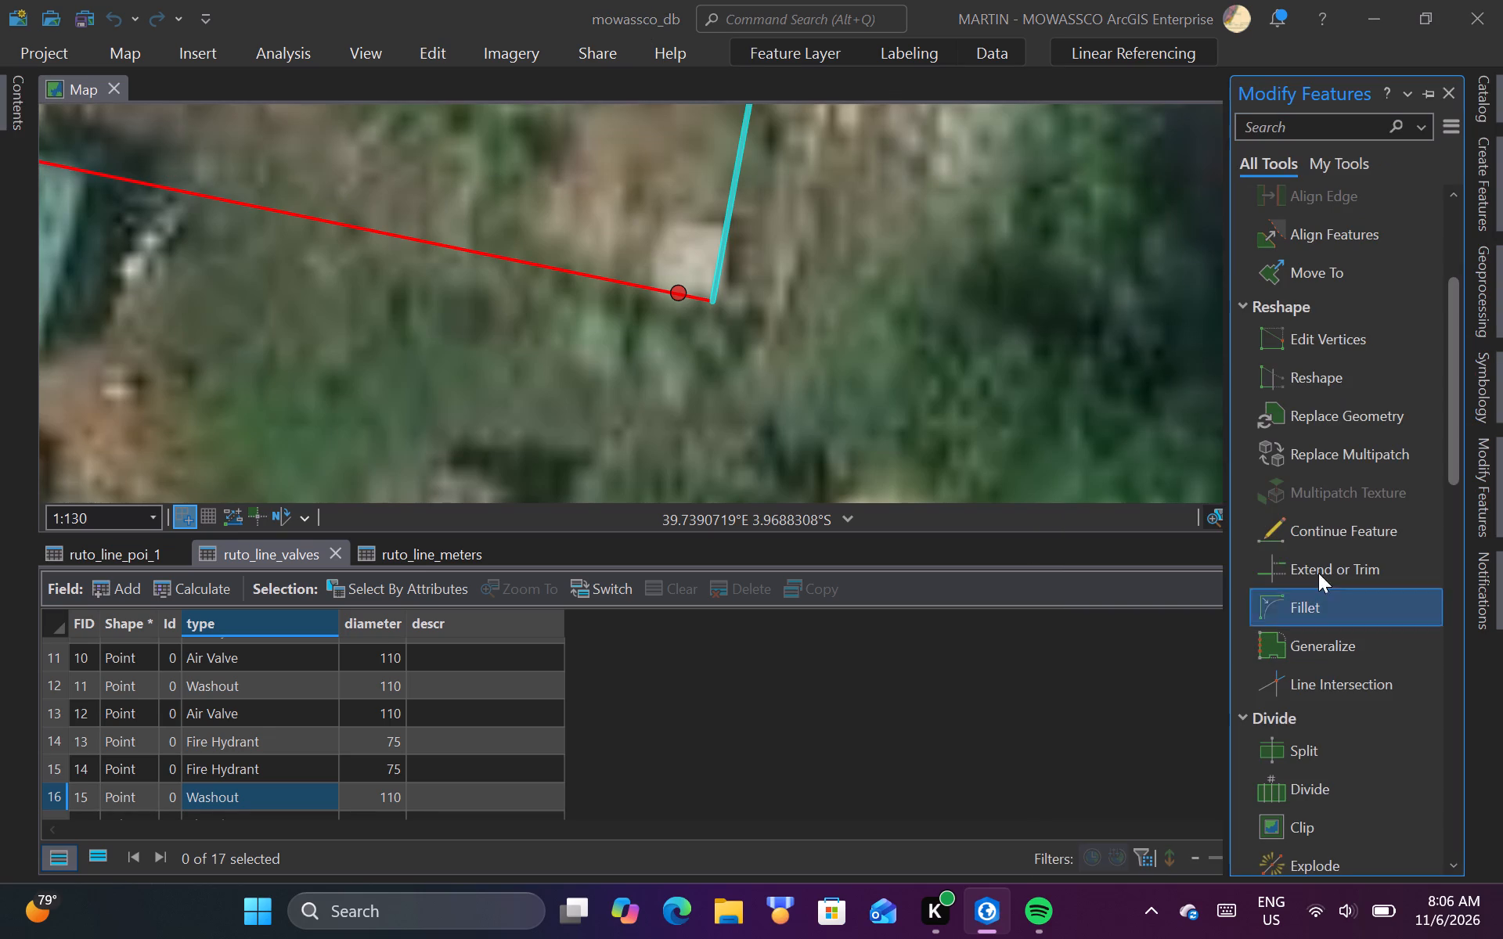
{"action": "left_click", "coordinate": [1321, 347]}
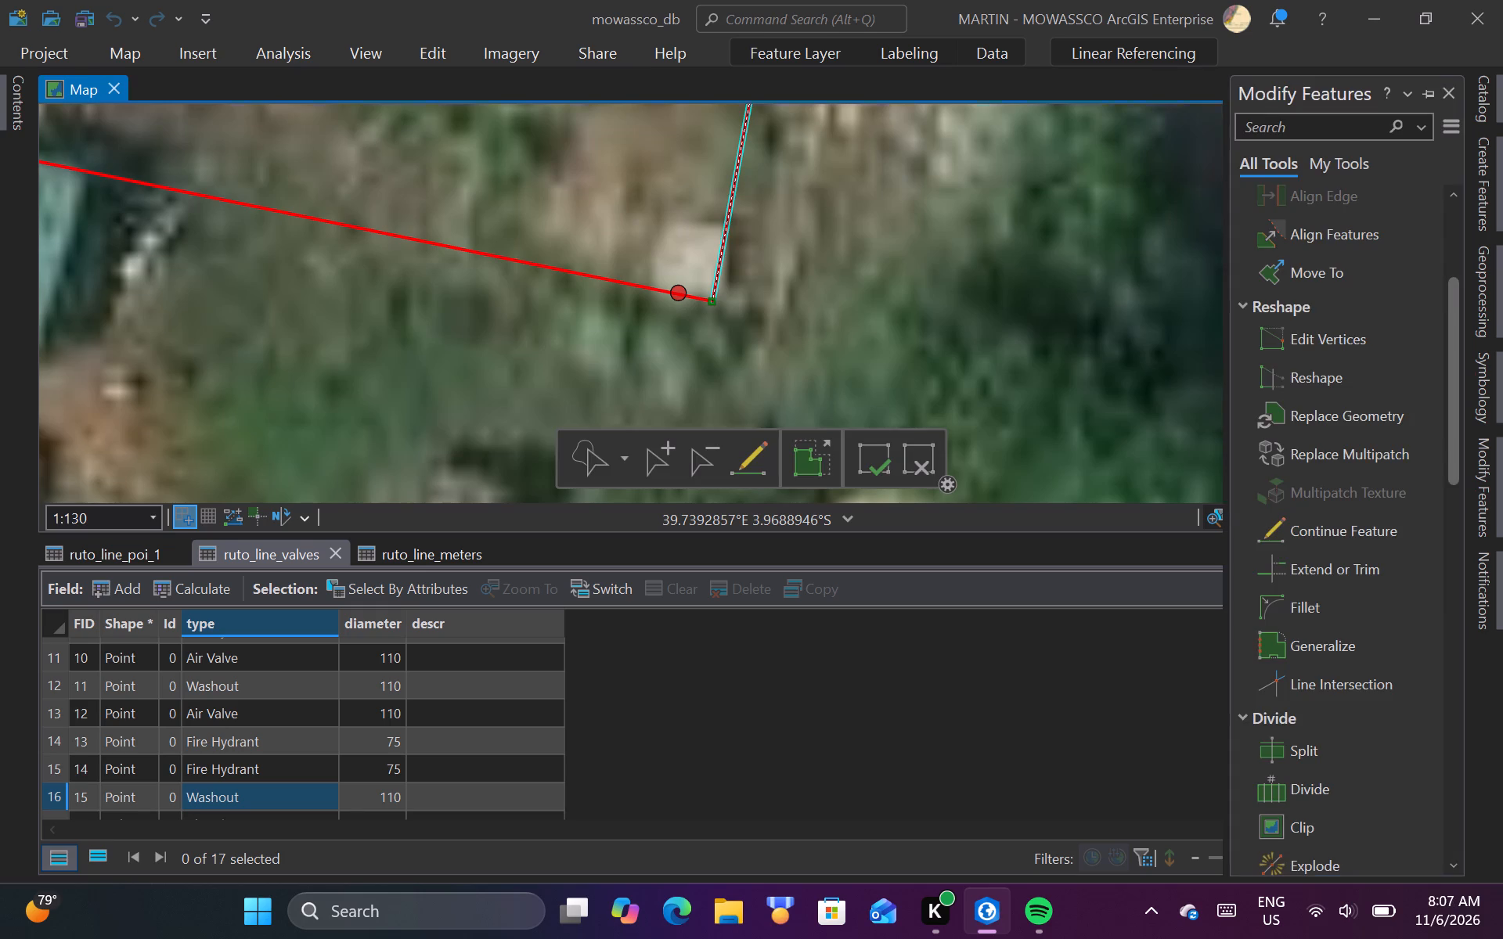
{"action": "scroll", "coordinate": [762, 386], "scroll_direction": "down", "scroll_amount": 3}
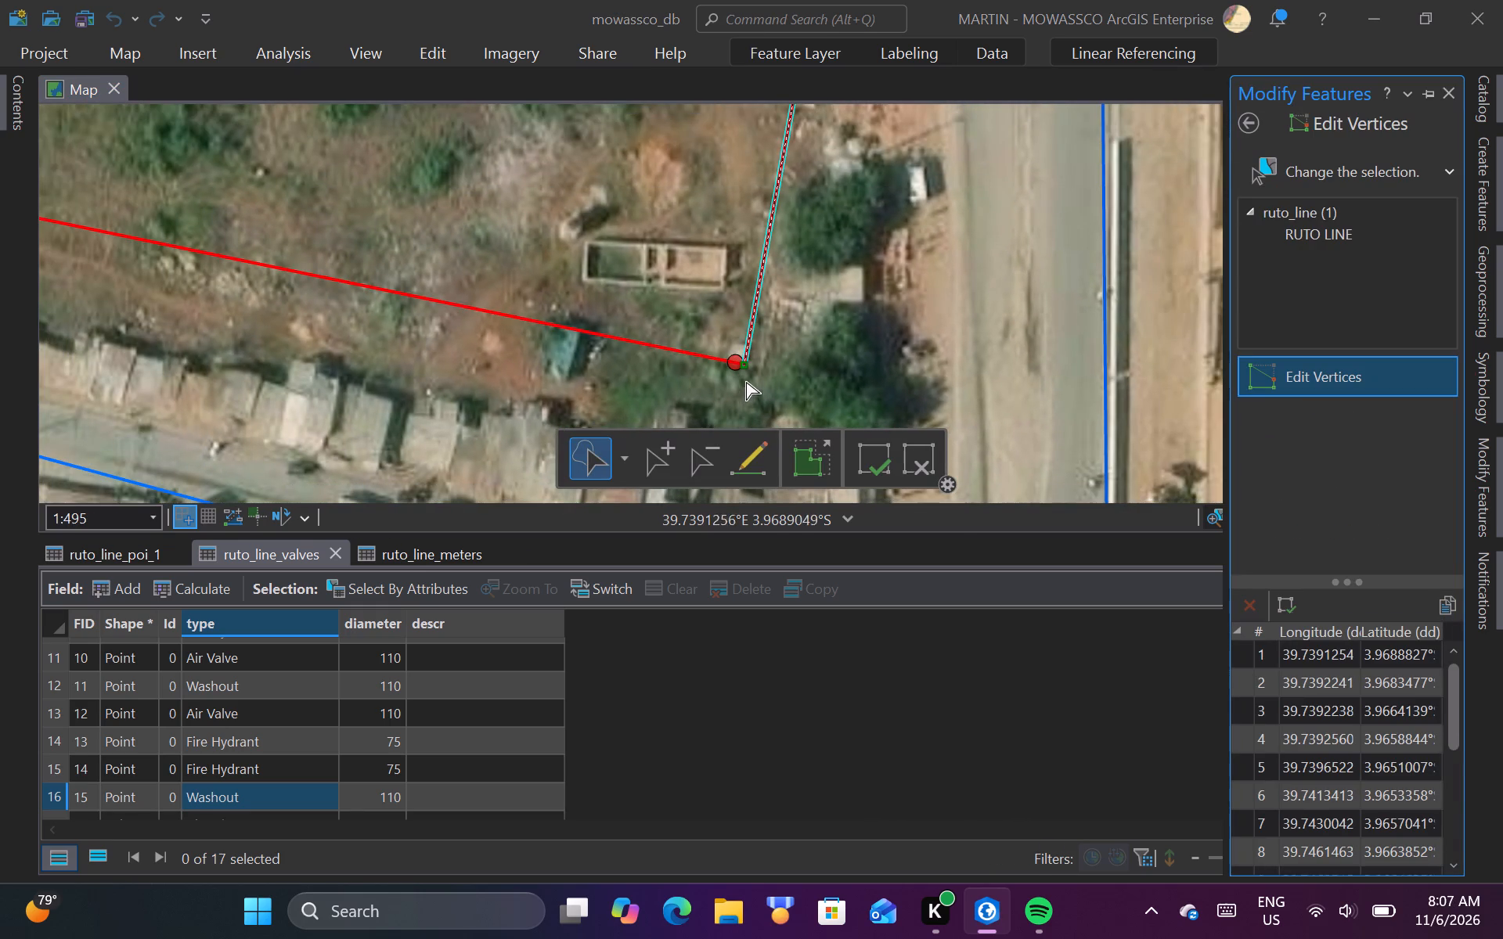
{"action": "scroll", "coordinate": [755, 364], "scroll_direction": "up", "scroll_amount": 2}
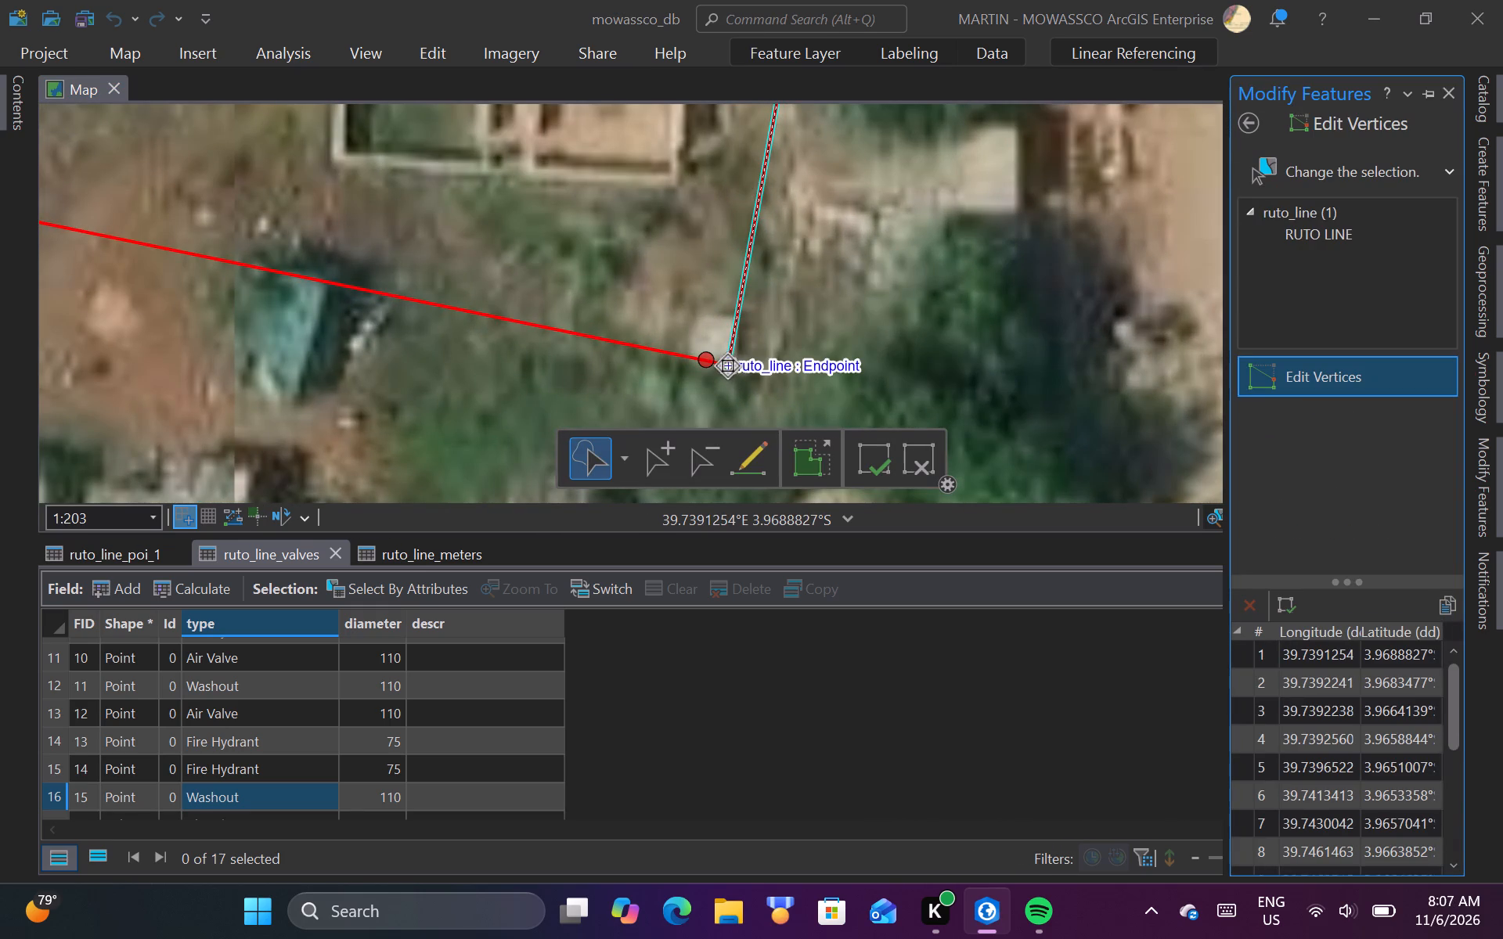
{"action": "left_click_drag", "start_coordinate": [727, 366], "coordinate": [768, 369]}
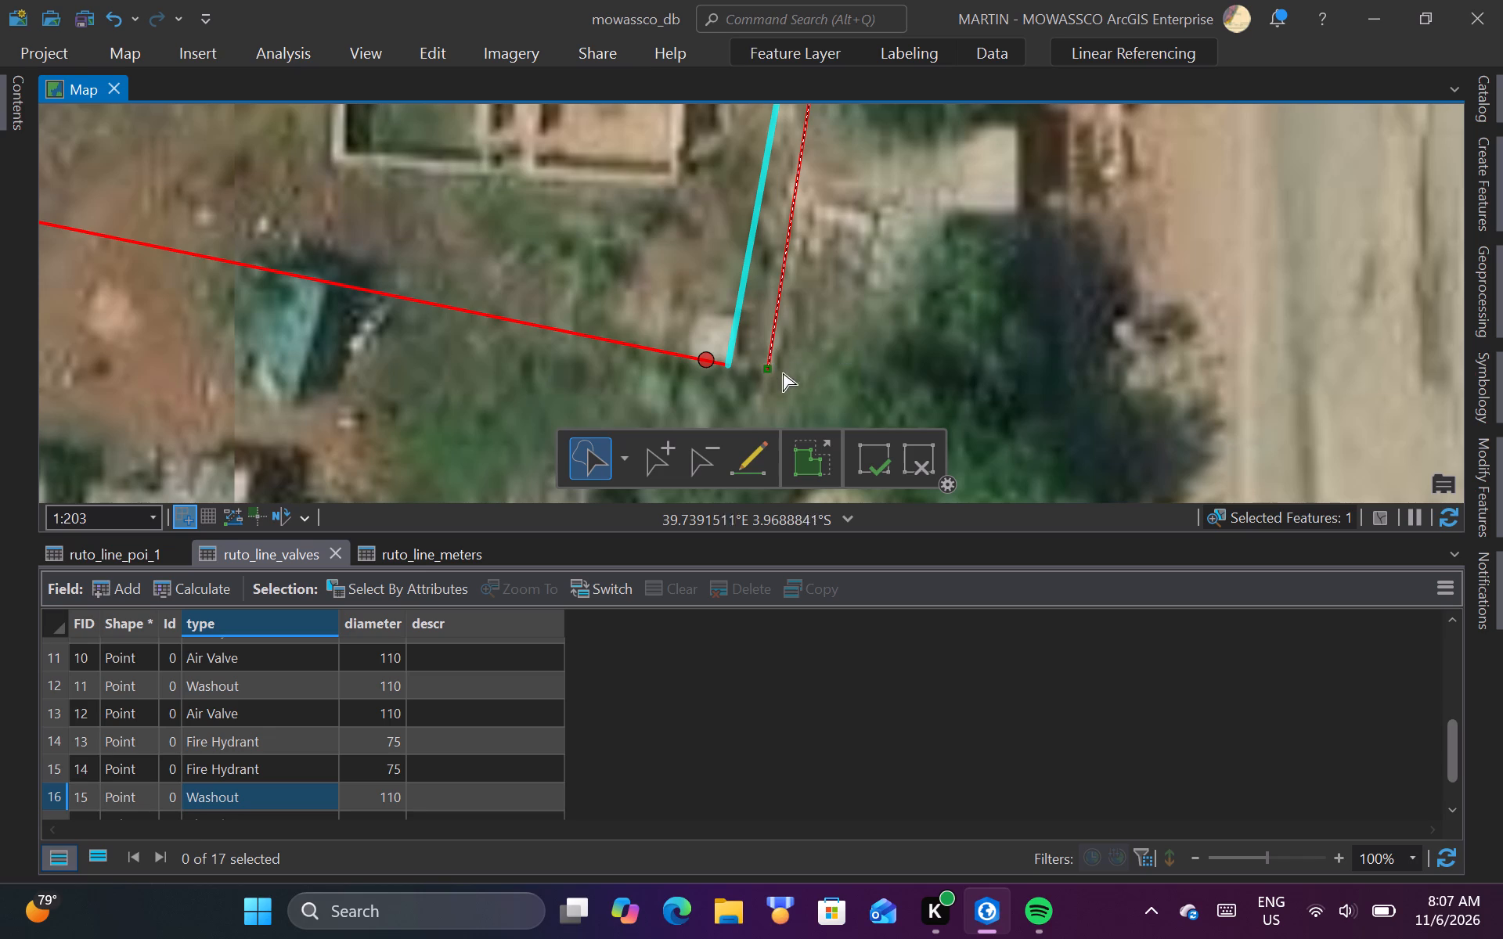
{"action": "left_click_drag", "start_coordinate": [765, 368], "coordinate": [783, 368]}
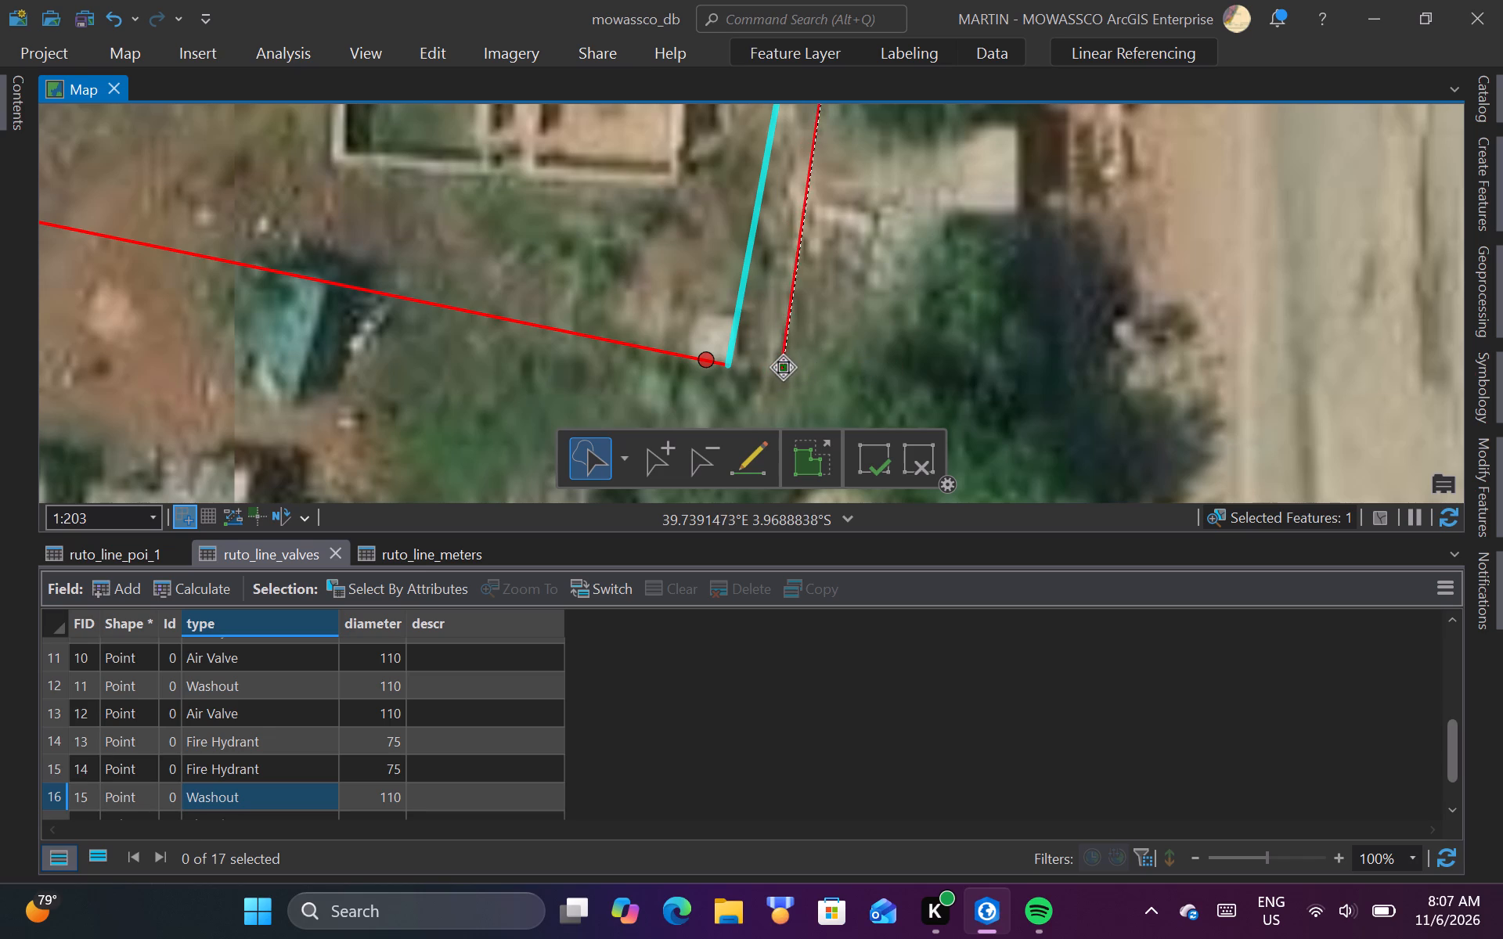
{"action": "left_click_drag", "start_coordinate": [783, 368], "coordinate": [794, 367]}
{"action": "scroll", "coordinate": [822, 441], "scroll_direction": "down", "scroll_amount": 2}
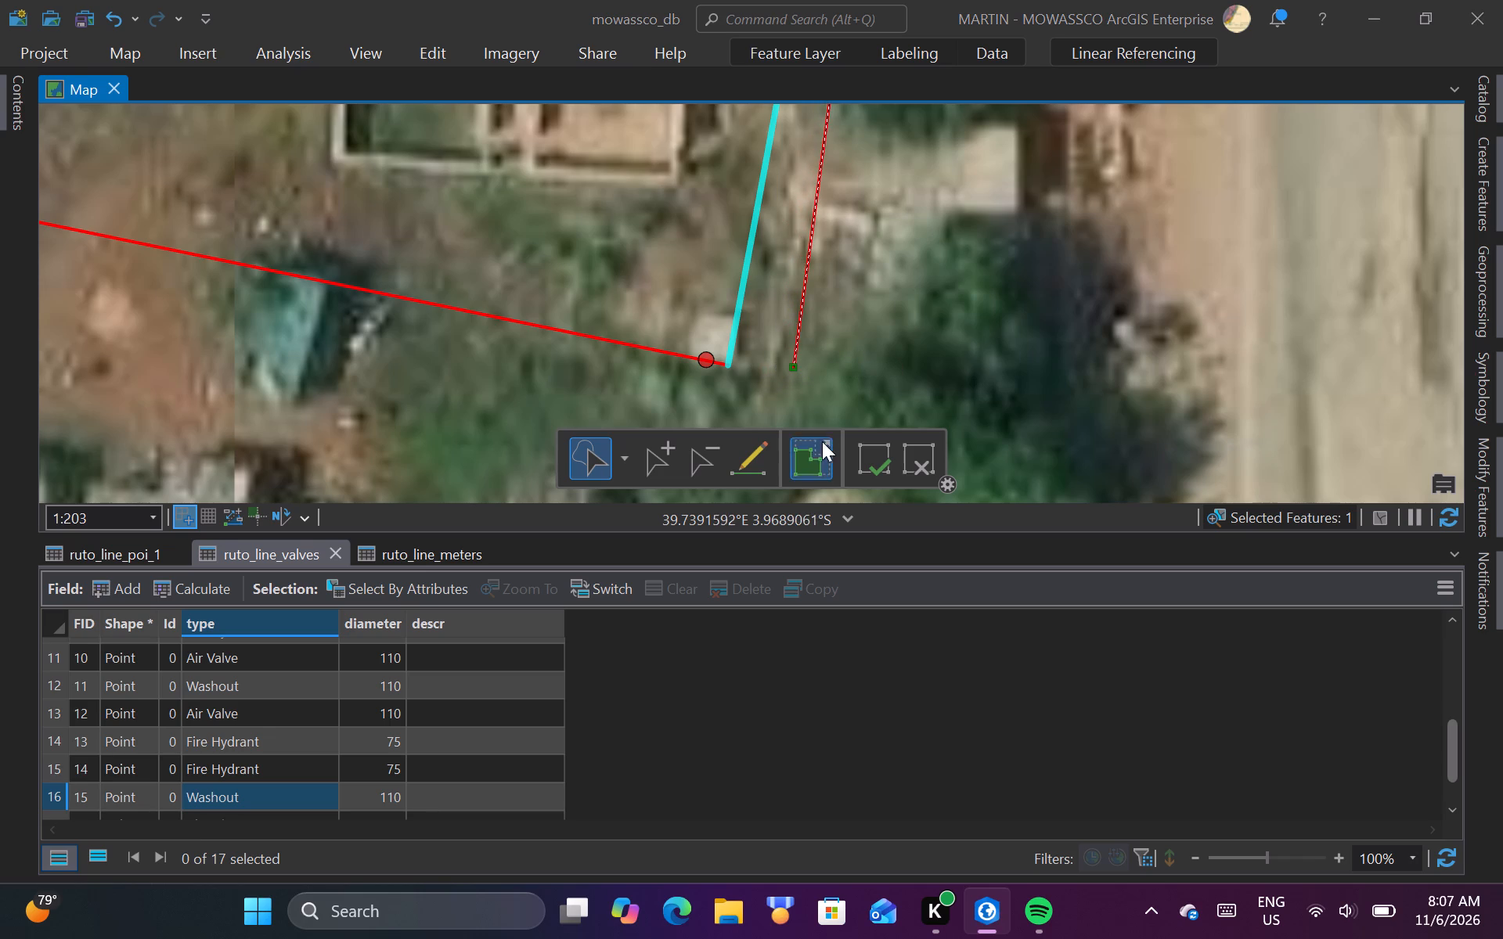
{"action": "scroll", "coordinate": [770, 354], "scroll_direction": "down", "scroll_amount": 4}
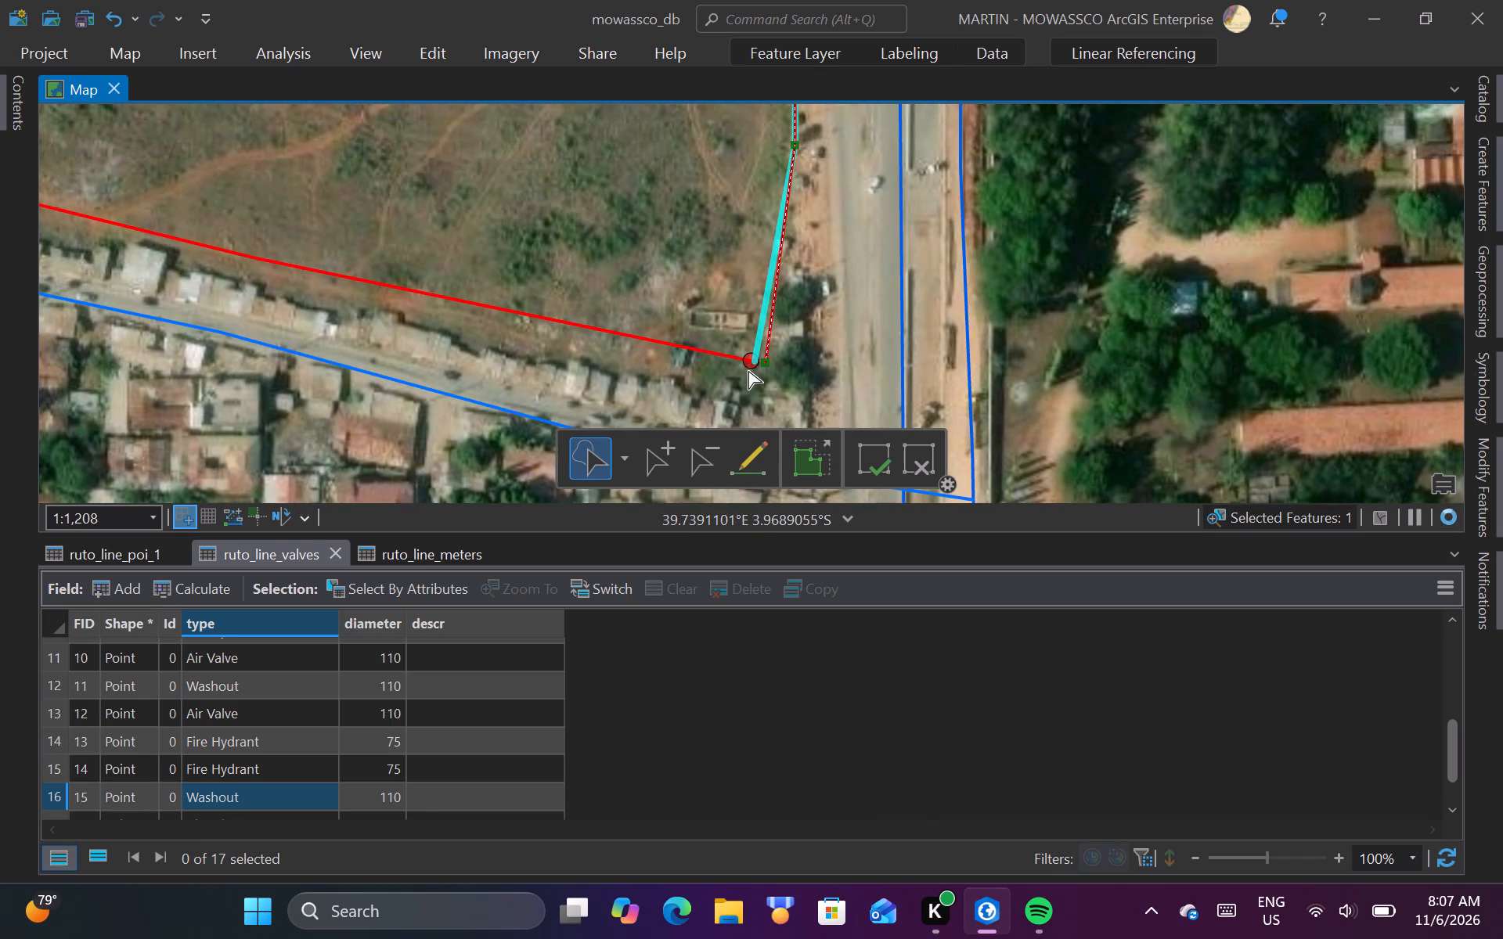
{"action": "left_click", "coordinate": [767, 362]}
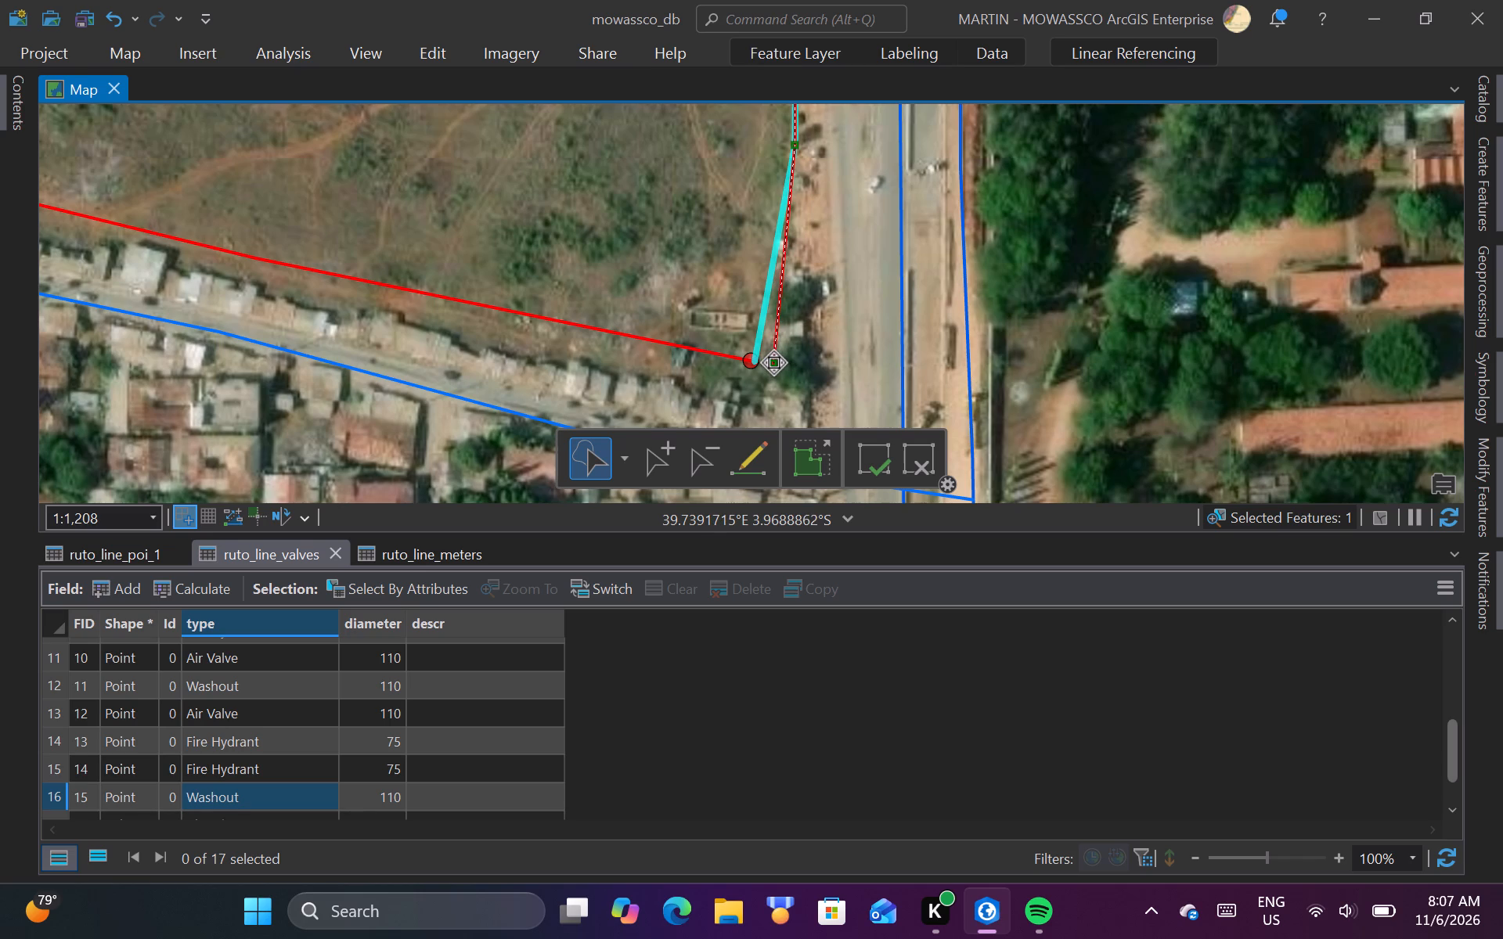
{"action": "scroll", "coordinate": [761, 365], "scroll_direction": "up", "scroll_amount": 3}
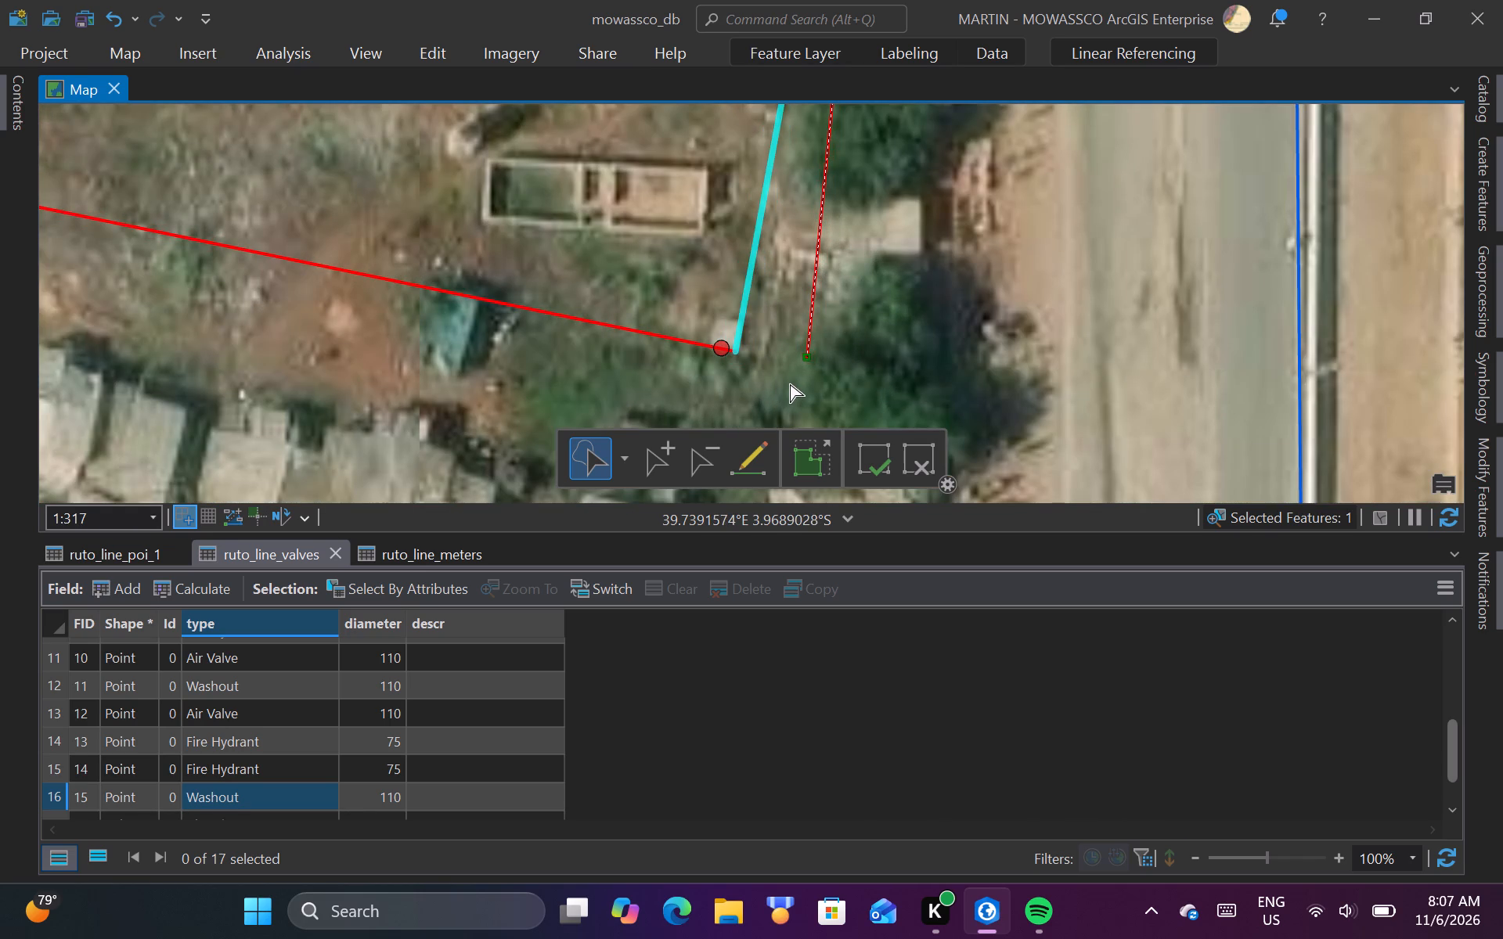
{"action": "scroll", "coordinate": [790, 384], "scroll_direction": "up", "scroll_amount": 1}
{"action": "left_click", "coordinate": [773, 360]}
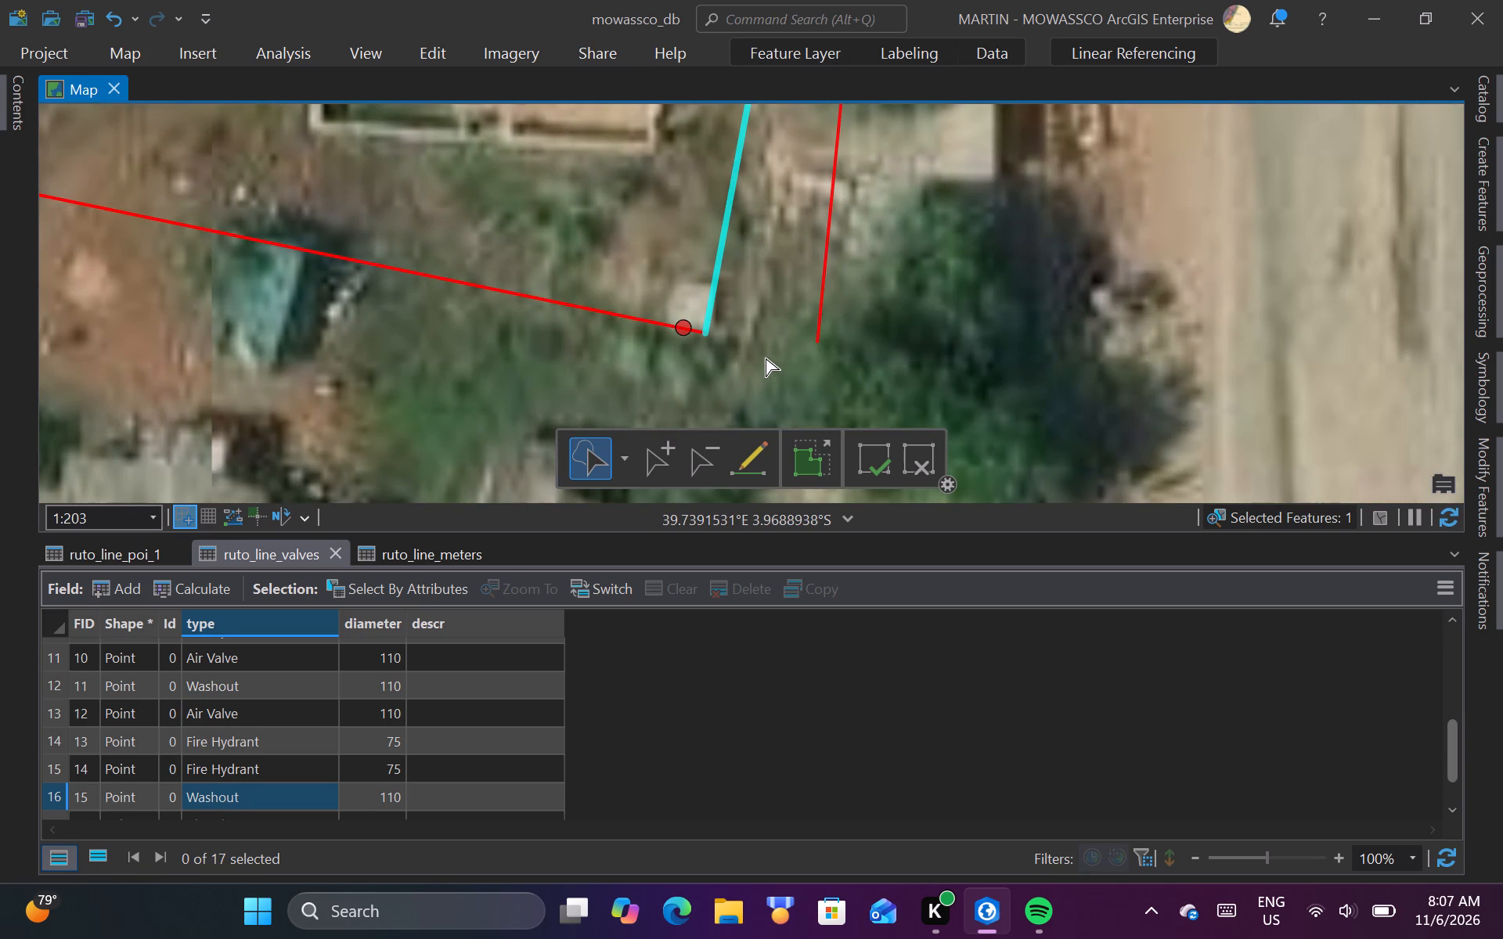
Select the west ruto_line segment and extend its east endpoint to meet the north-running segment's moved endpoint, finishing the vertex edit.
{"action": "left_click", "coordinate": [706, 335]}
{"action": "left_click_drag", "start_coordinate": [705, 339], "coordinate": [708, 339]}
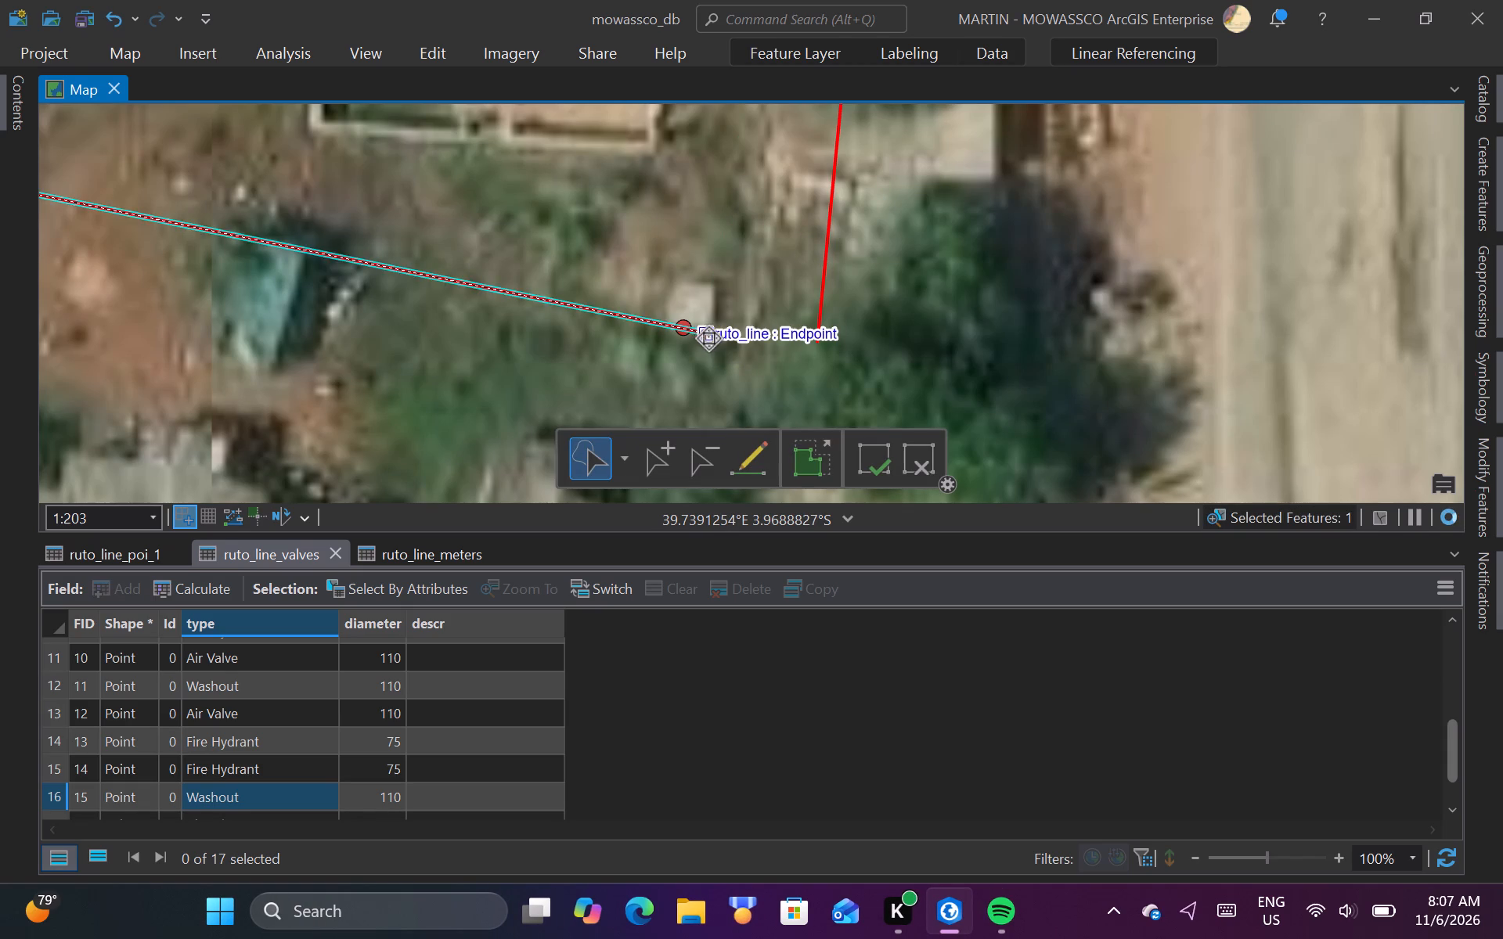
{"action": "left_click_drag", "start_coordinate": [708, 339], "coordinate": [812, 349]}
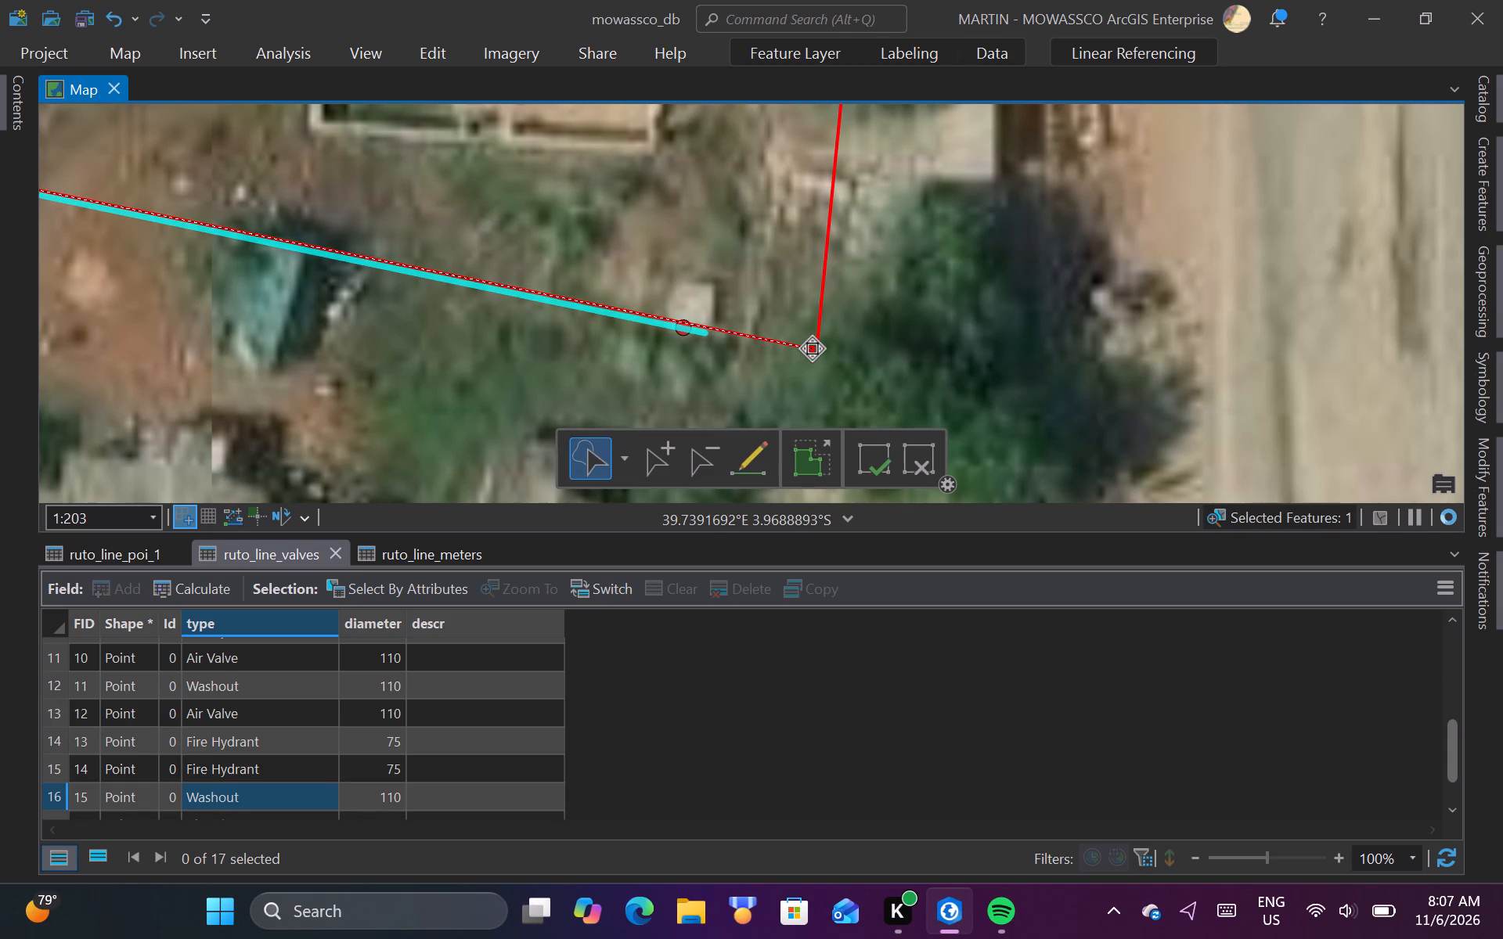
{"action": "left_click_drag", "start_coordinate": [812, 349], "coordinate": [812, 354]}
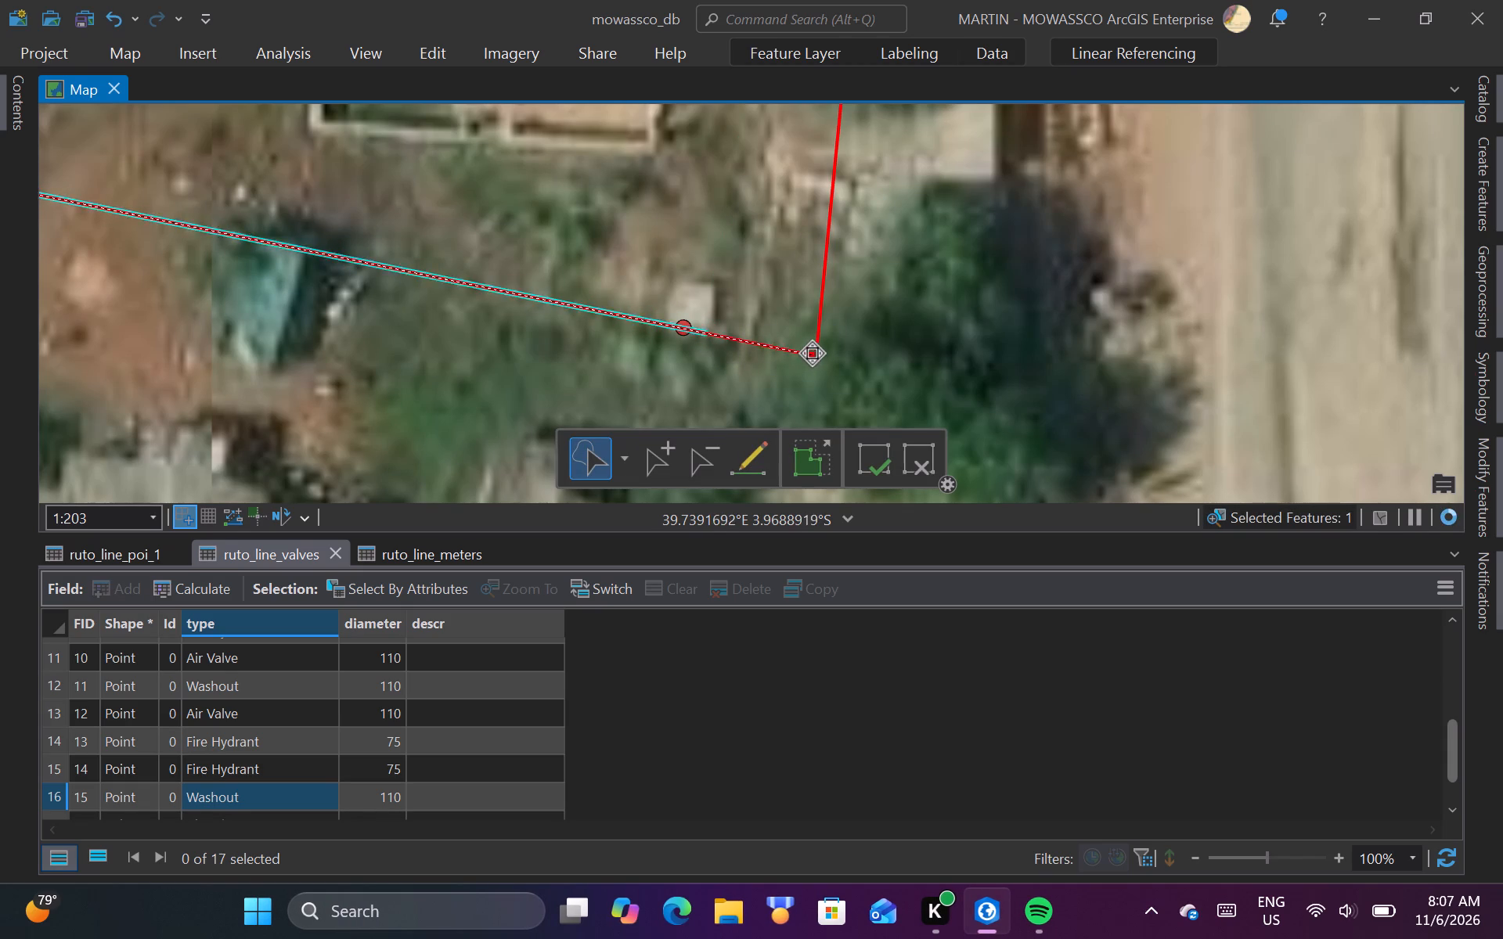
{"action": "left_click_drag", "start_coordinate": [812, 354], "coordinate": [816, 346]}
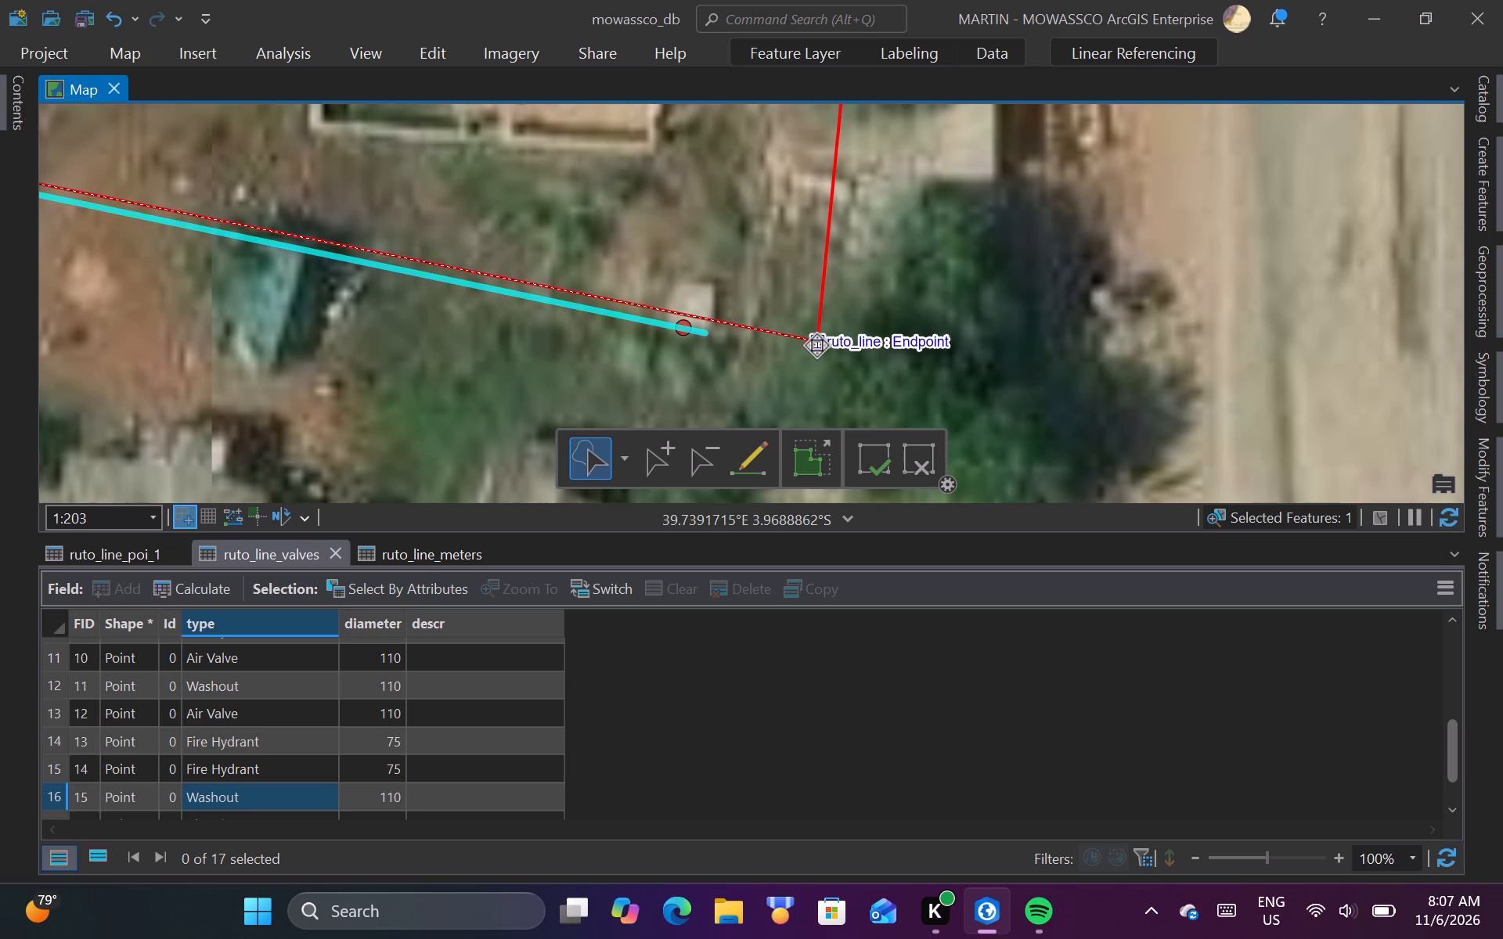
{"action": "left_click", "coordinate": [874, 464]}
Split the extended west ruto_line segment on its edge just above the roadside point, beside the small pale structure.
{"action": "scroll", "coordinate": [726, 419], "scroll_direction": "down", "scroll_amount": 2}
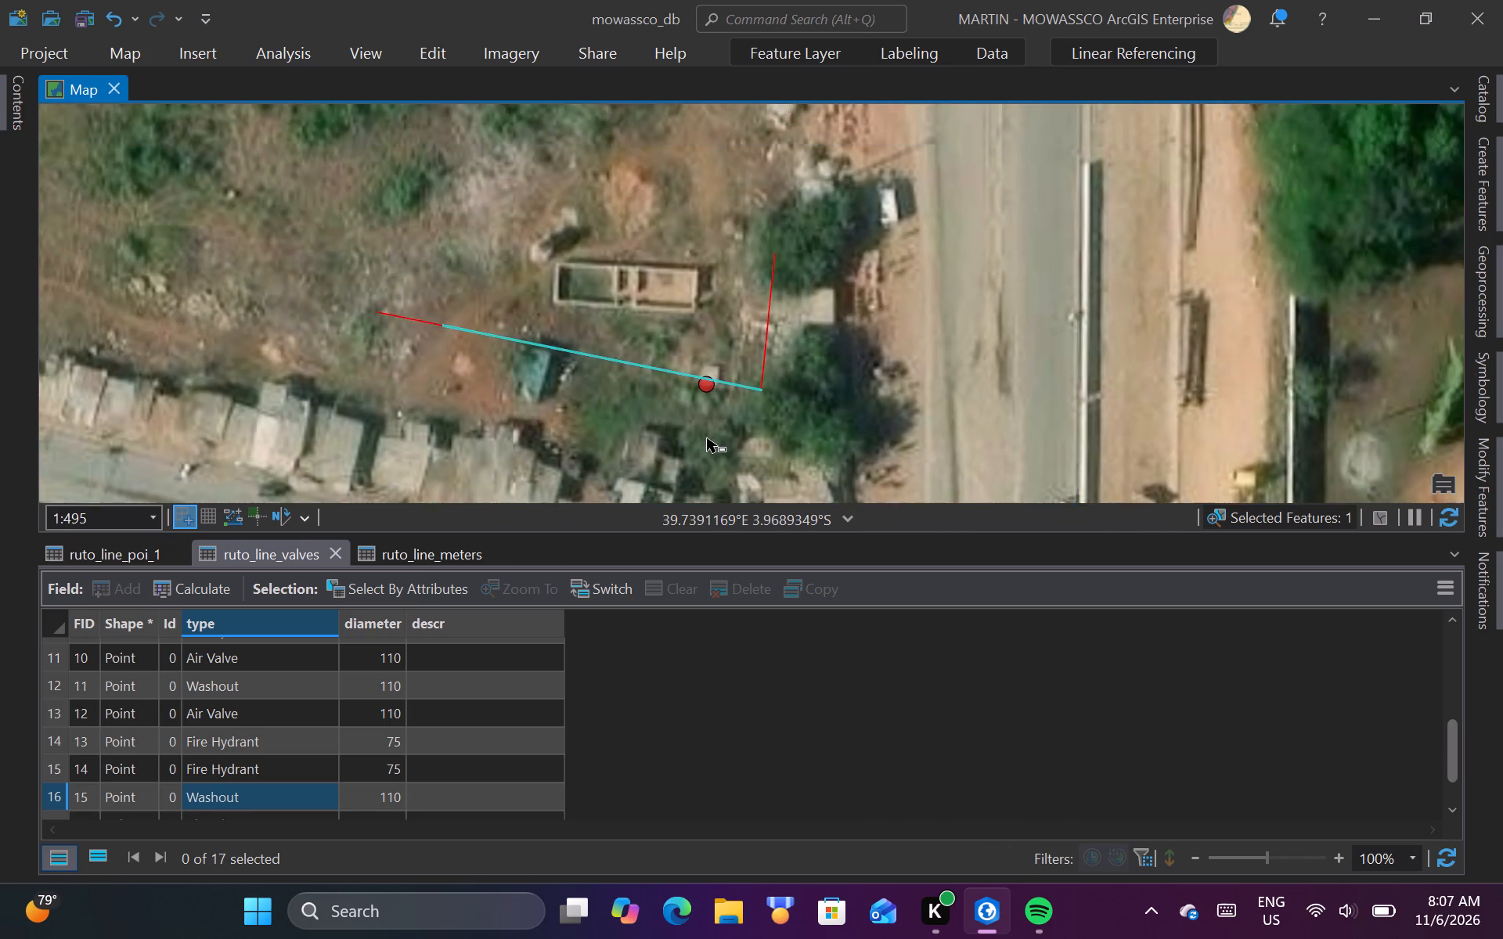
{"action": "scroll", "coordinate": [701, 443], "scroll_direction": "down", "scroll_amount": 2}
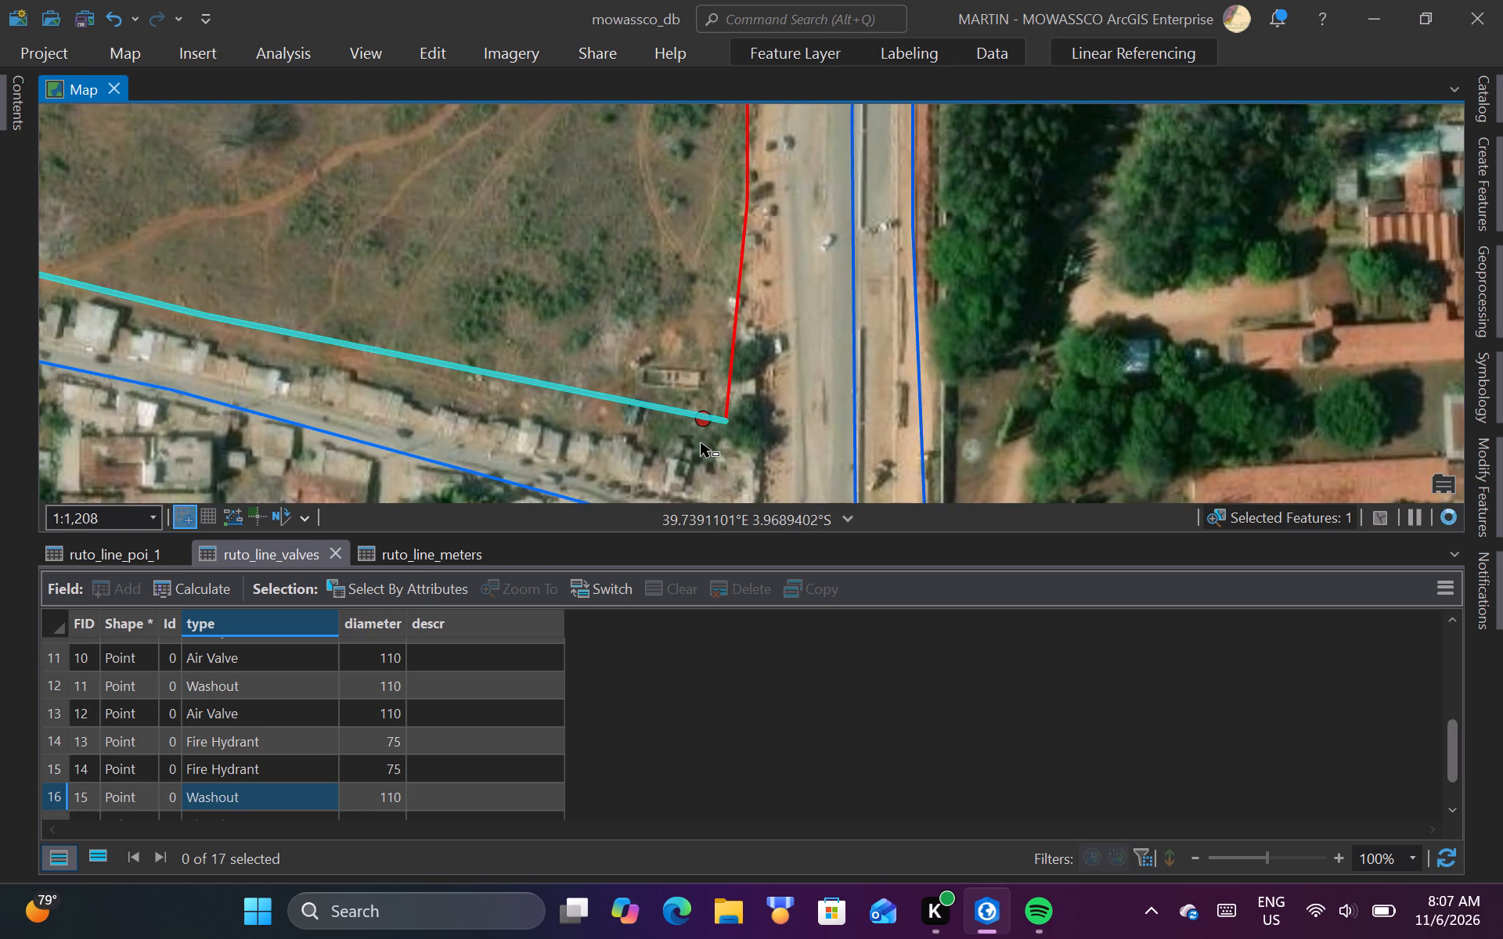
{"action": "scroll", "coordinate": [707, 459], "scroll_direction": "down", "scroll_amount": 2}
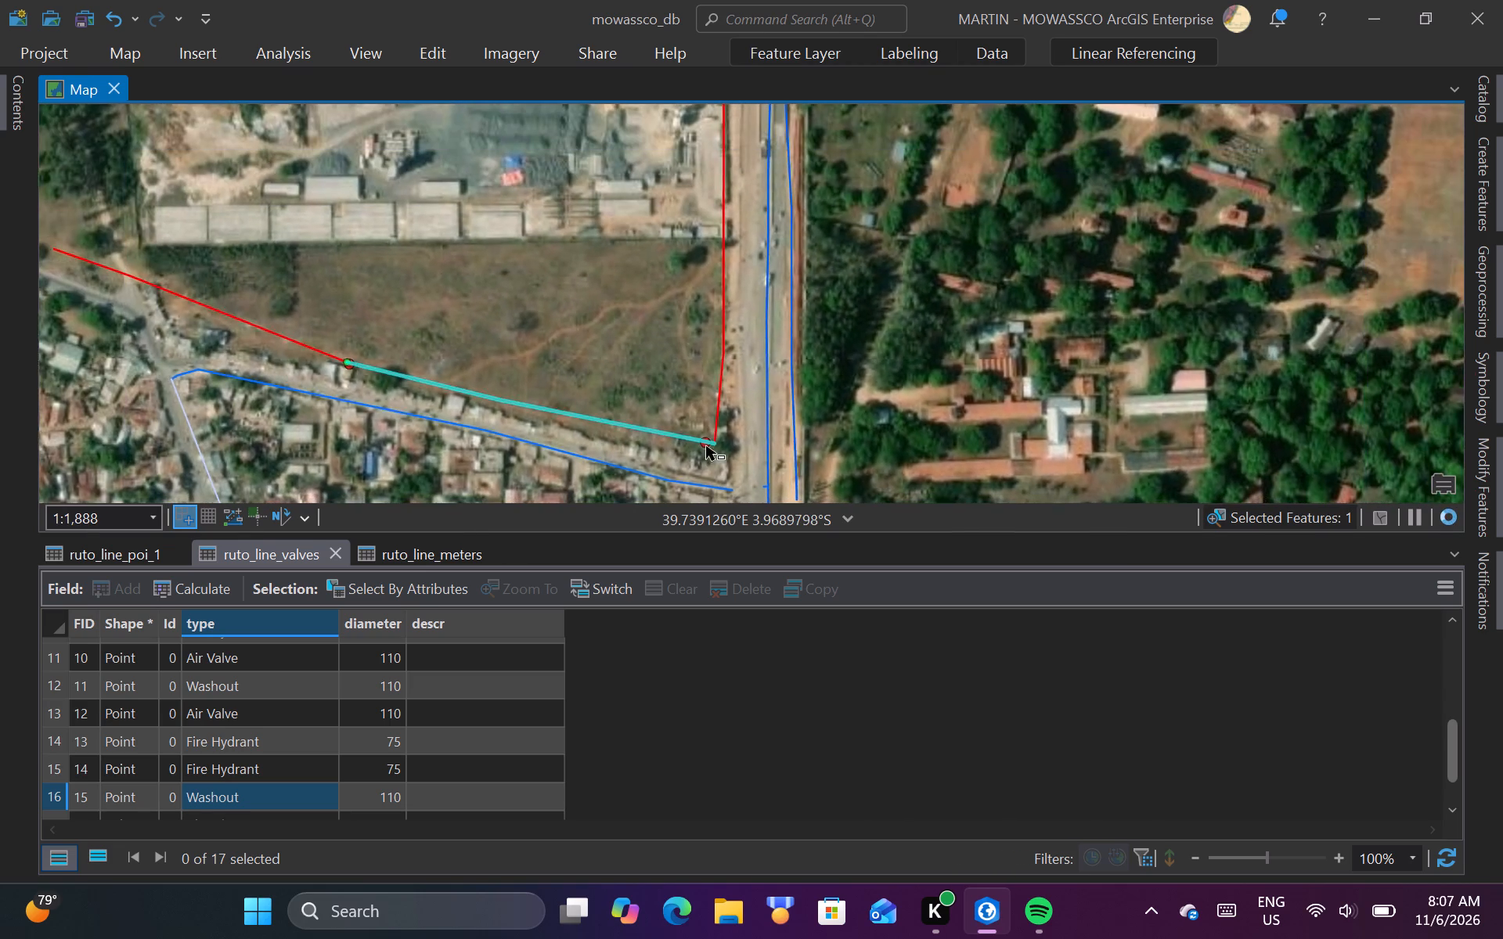
{"action": "scroll", "coordinate": [710, 437], "scroll_direction": "down", "scroll_amount": 1}
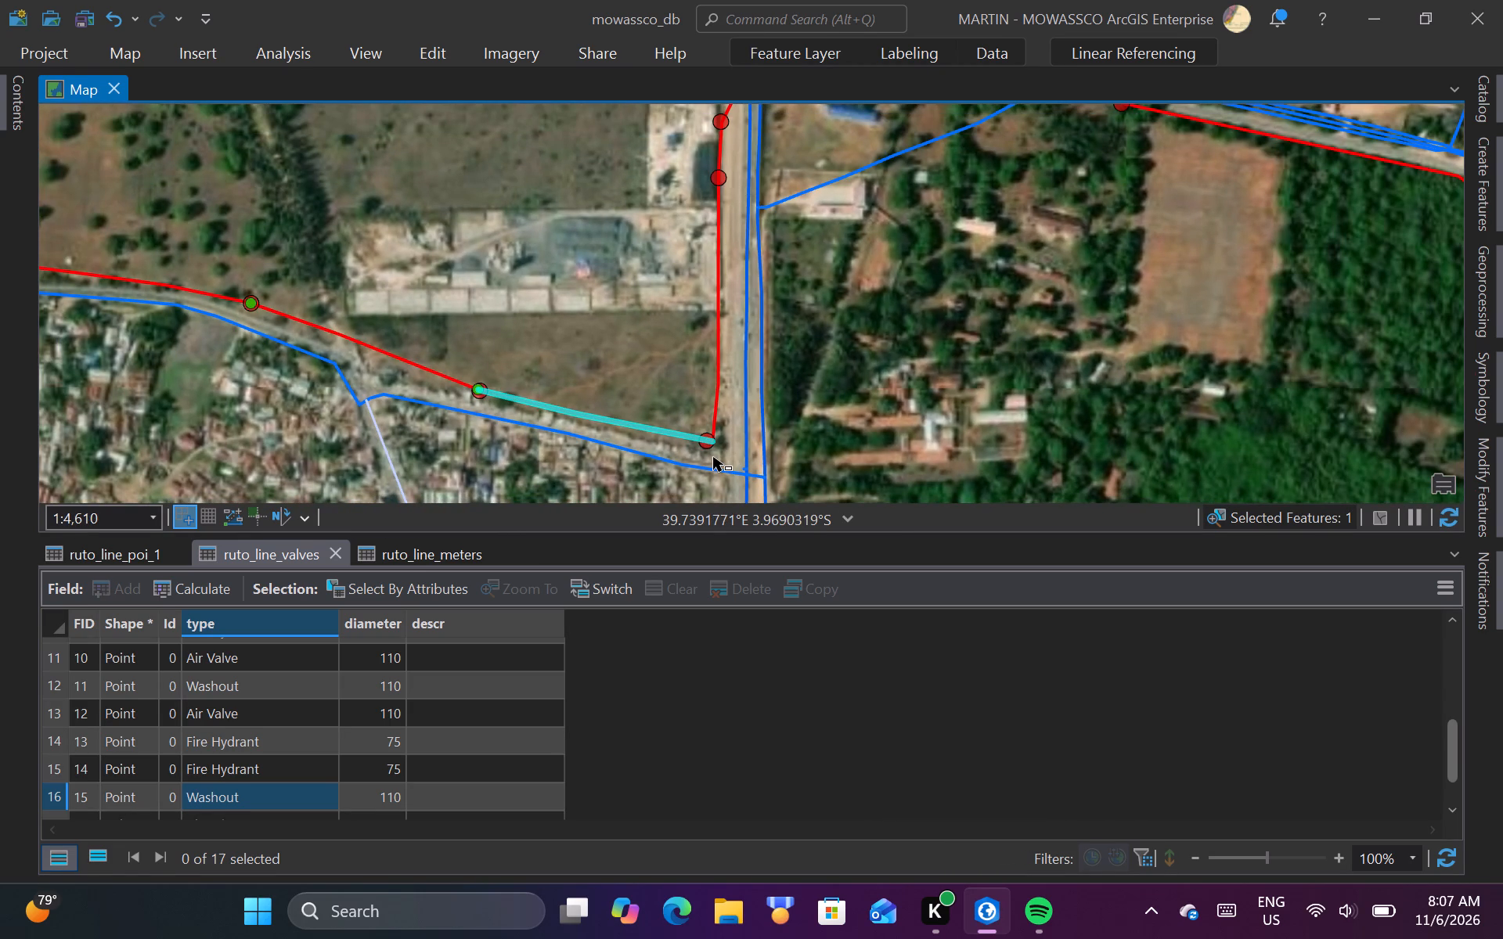
{"action": "scroll", "coordinate": [713, 457], "scroll_direction": "up", "scroll_amount": 4}
{"action": "scroll", "coordinate": [693, 369], "scroll_direction": "up", "scroll_amount": 2}
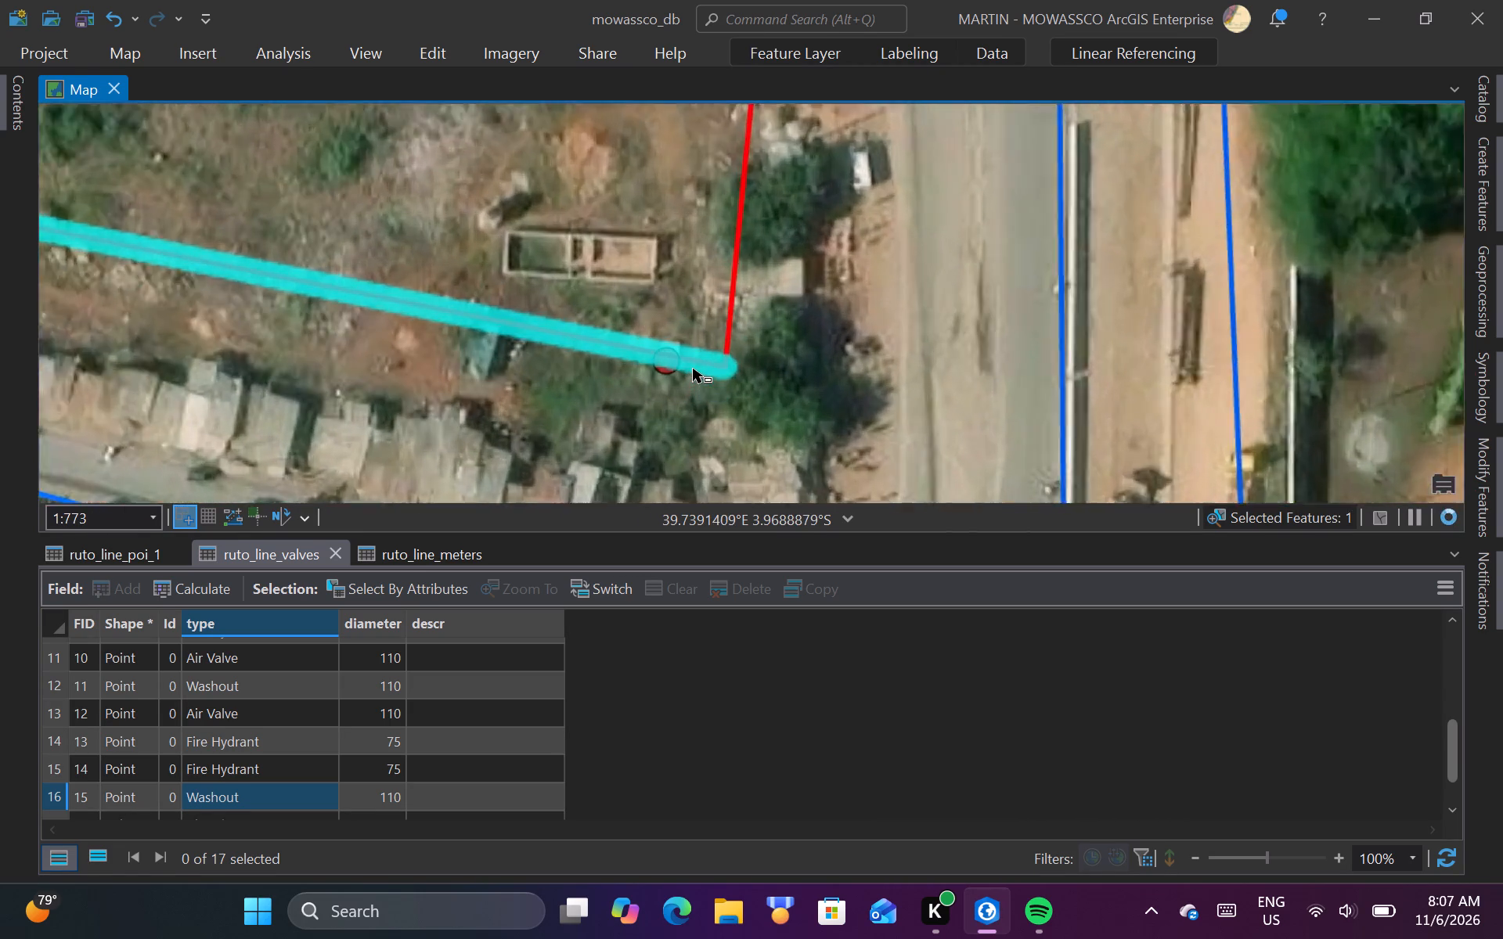
{"action": "scroll", "coordinate": [702, 369], "scroll_direction": "up", "scroll_amount": 1}
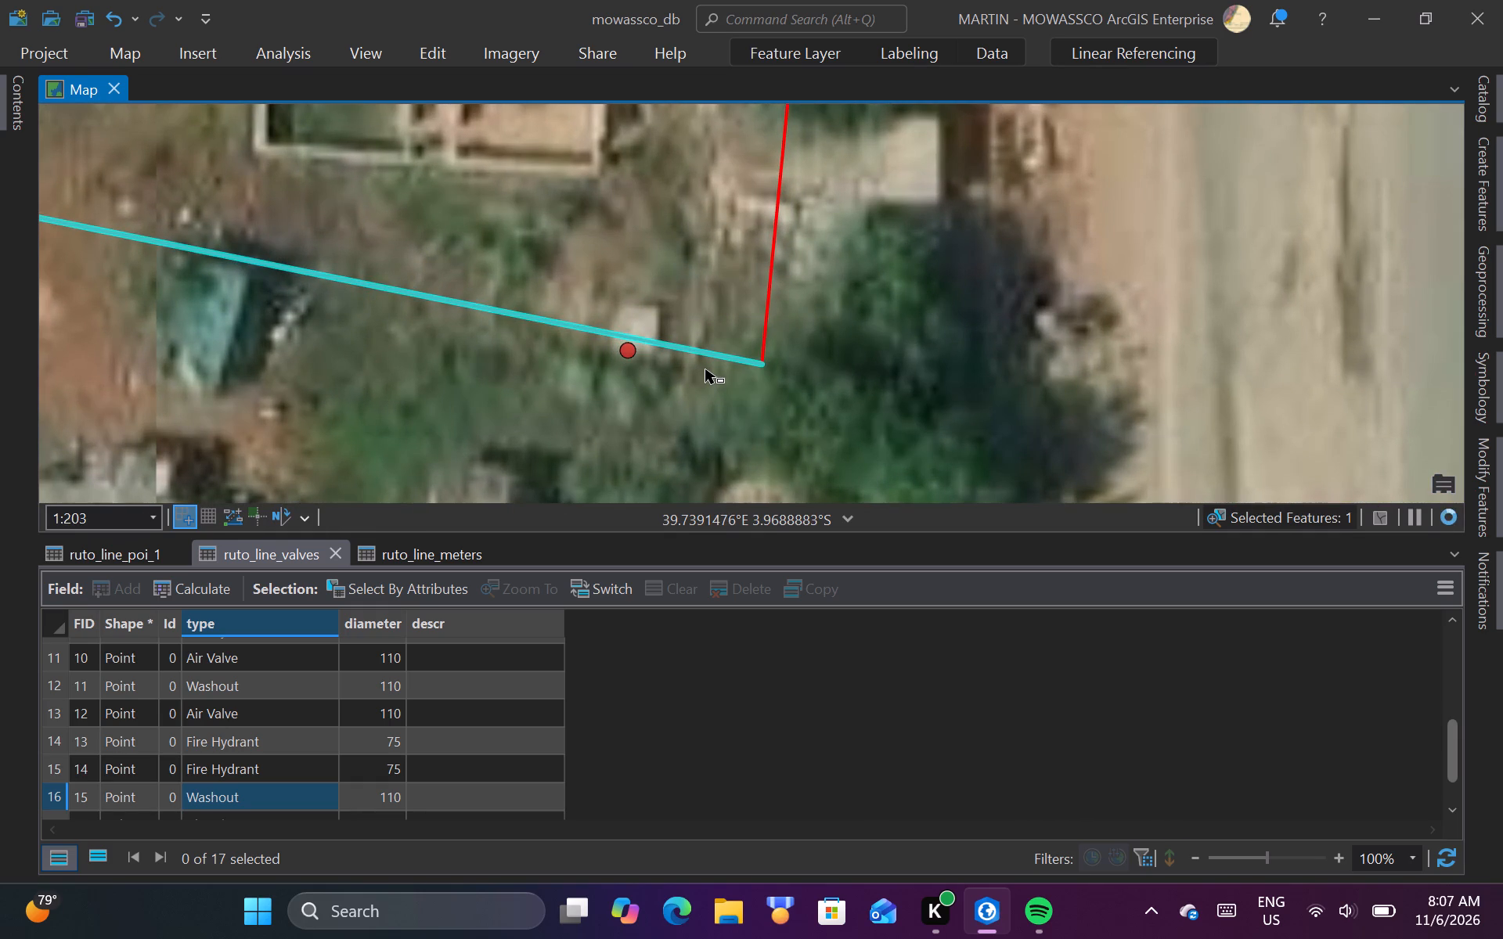
{"action": "left_click", "coordinate": [1499, 477]}
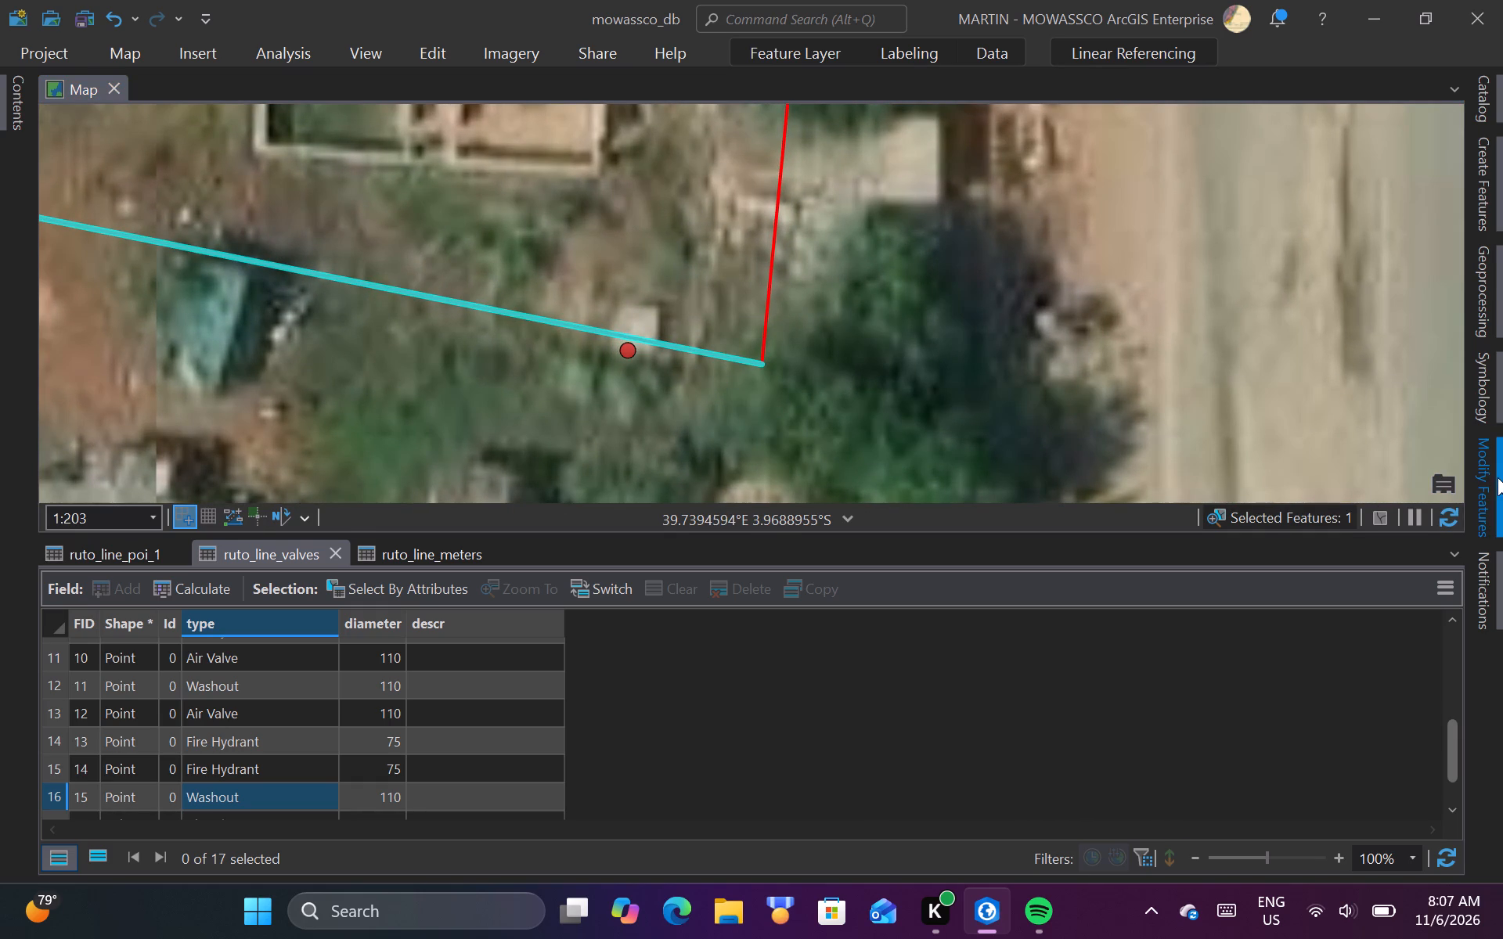
{"action": "left_click", "coordinate": [1245, 128]}
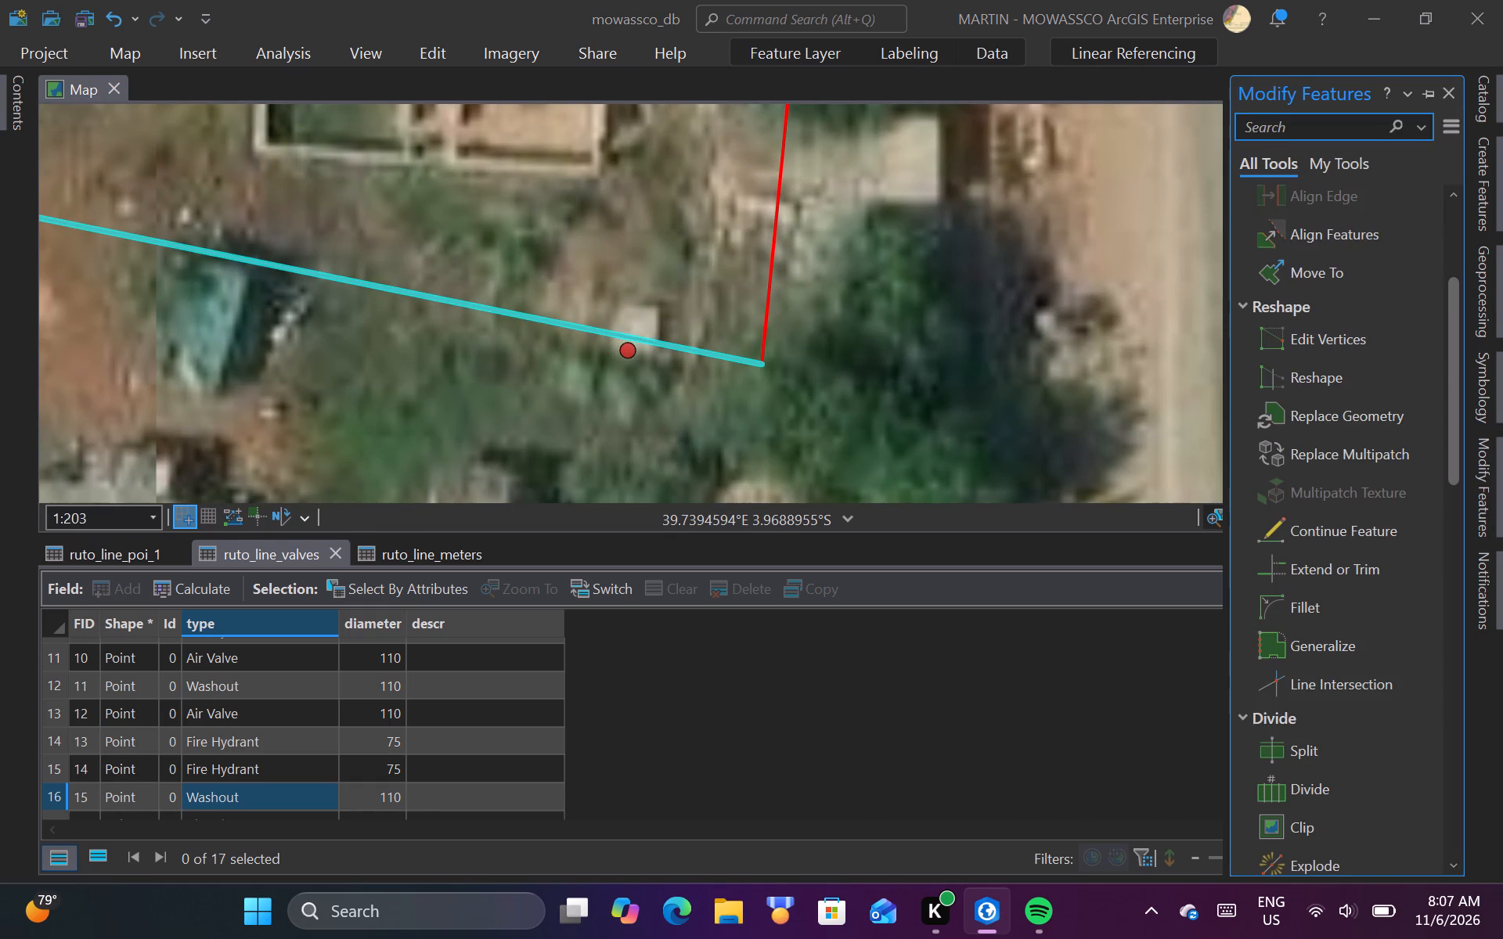
{"action": "left_click", "coordinate": [1315, 754]}
{"action": "scroll", "coordinate": [629, 348], "scroll_direction": "up", "scroll_amount": 2}
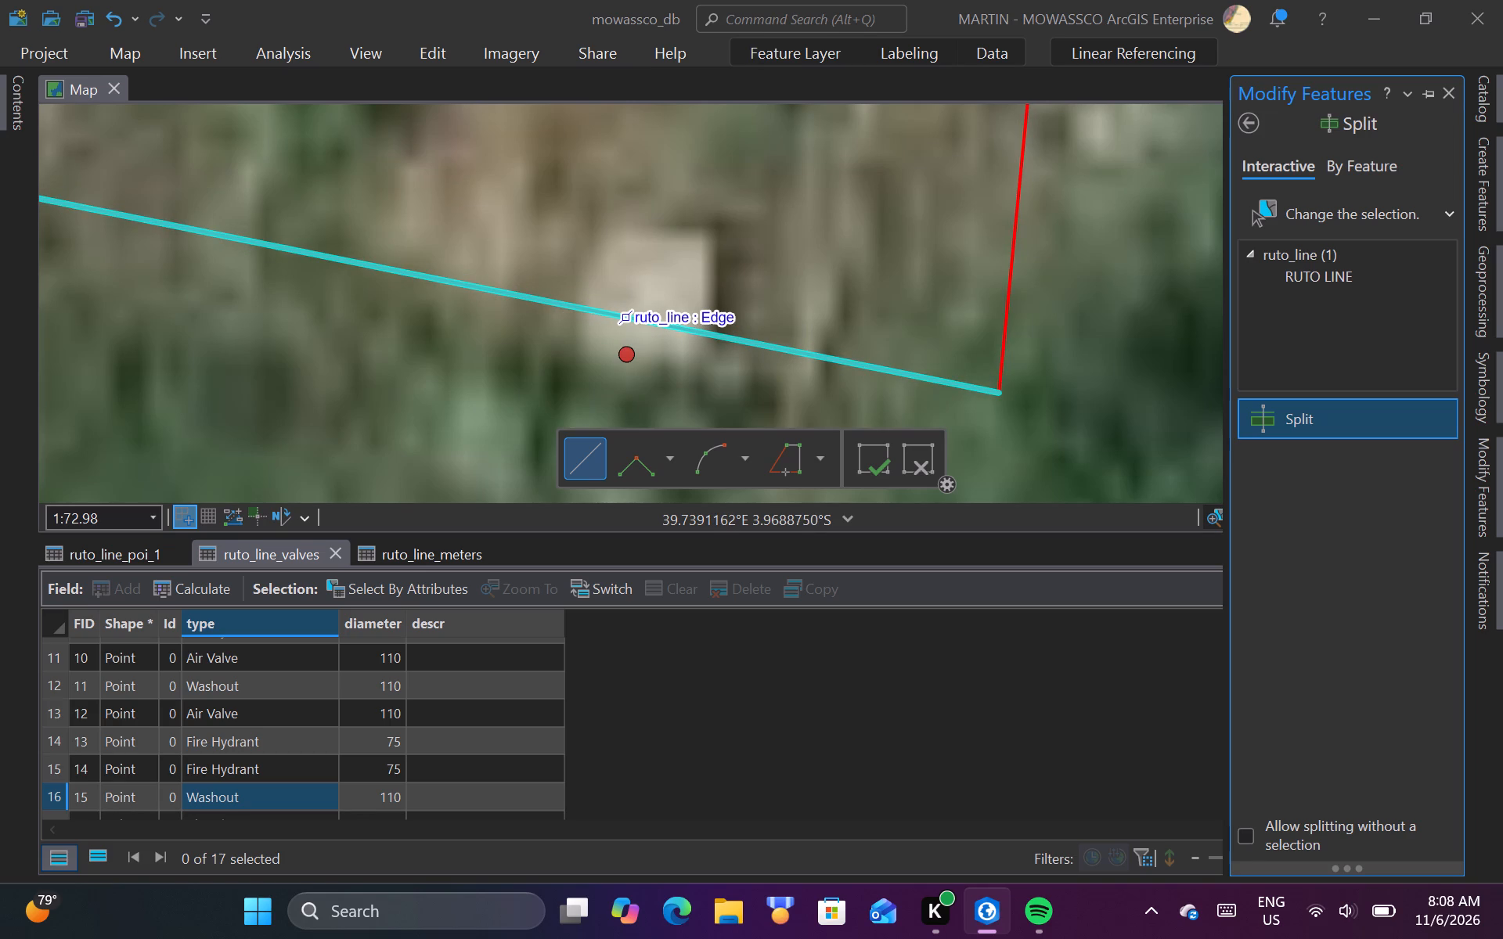
{"action": "left_click", "coordinate": [624, 318]}
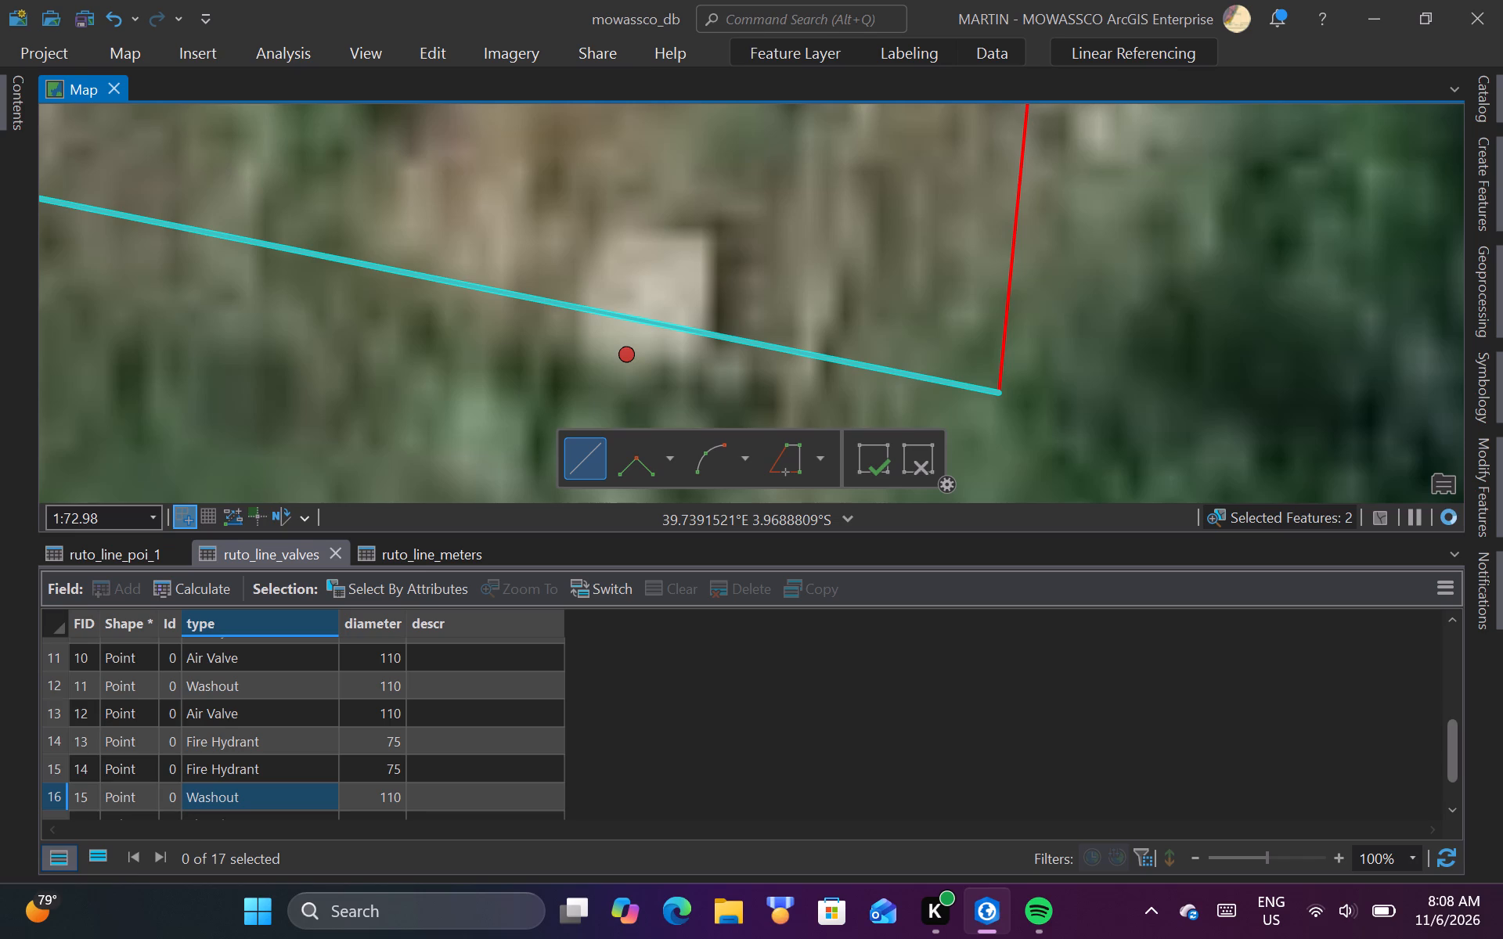
Place a new ruto_line_valves point on the ruto_line split endpoint beside the small pale structure.
{"action": "left_click", "coordinate": [1487, 163]}
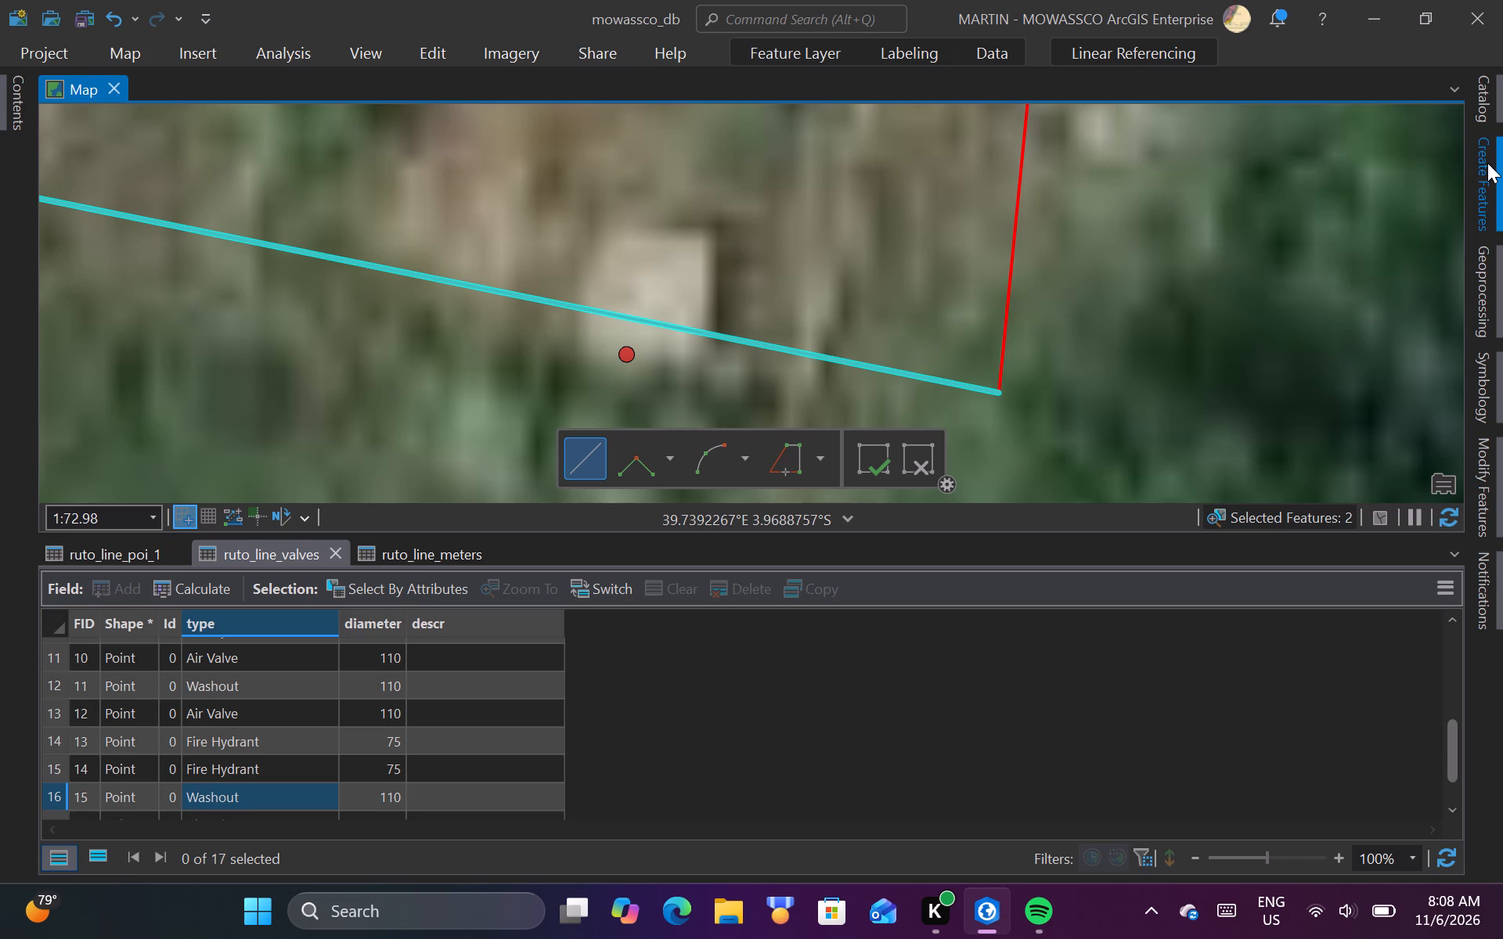
{"action": "left_click", "coordinate": [1267, 647]}
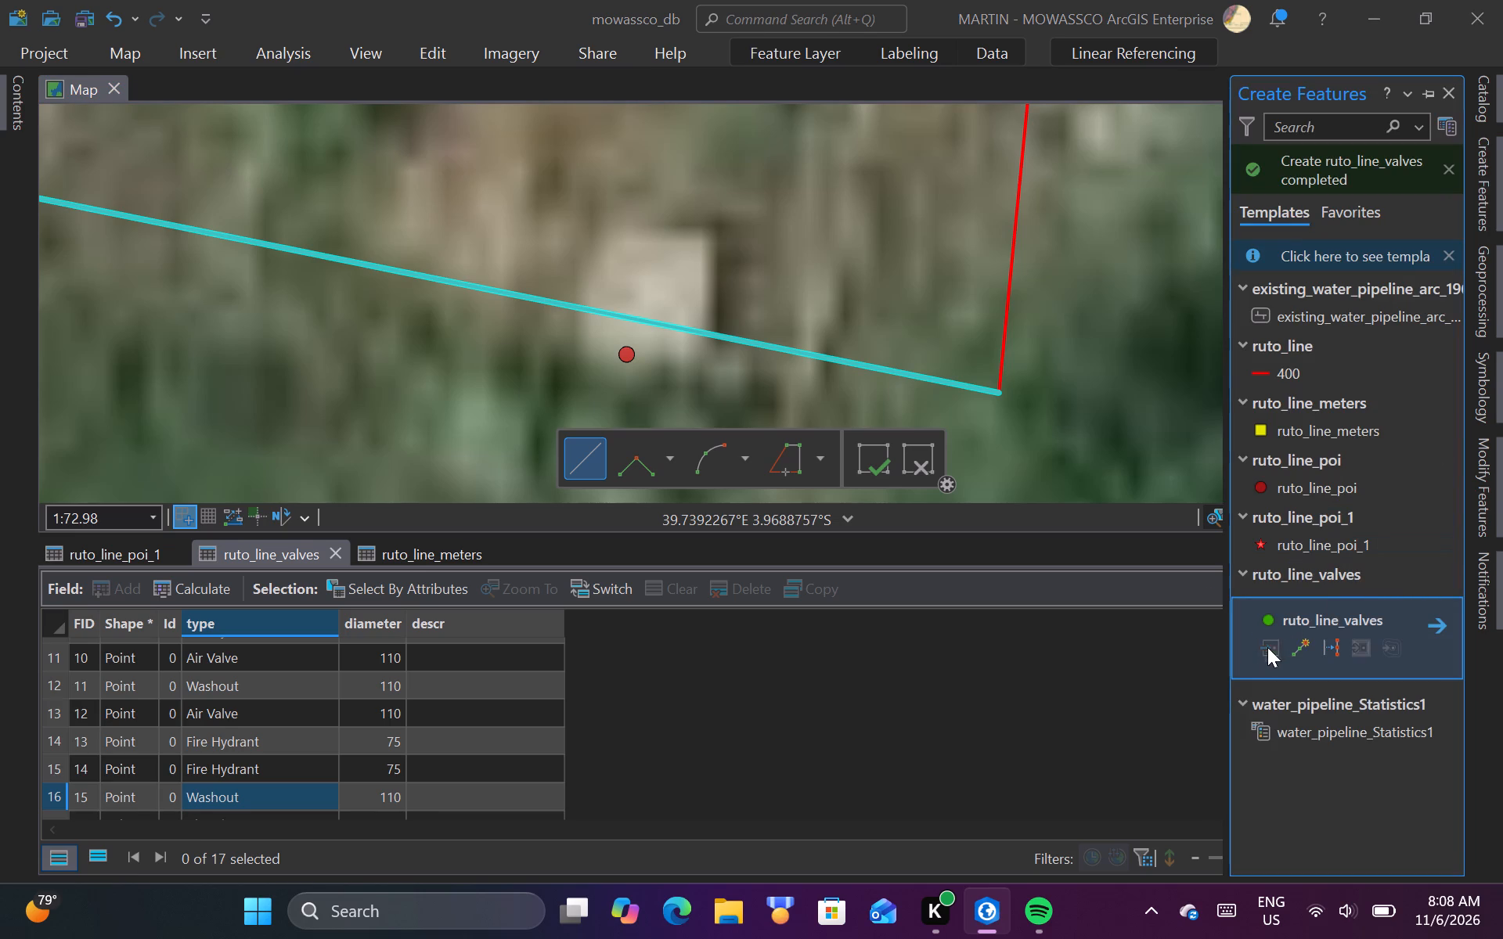
{"action": "left_click", "coordinate": [622, 315]}
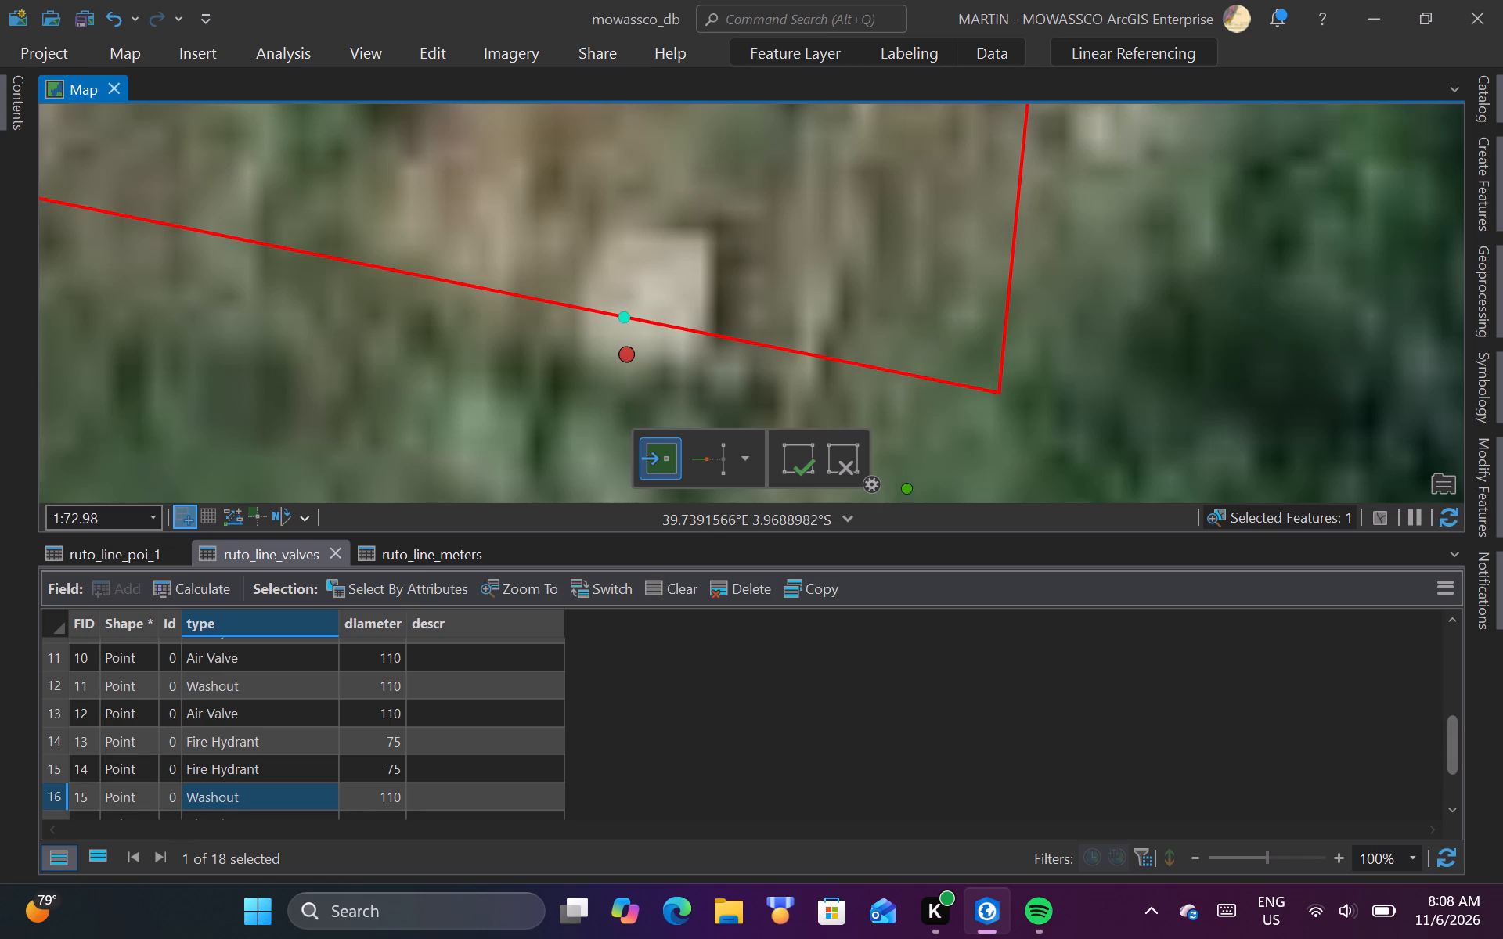
Consult the adjacent roadside point's details and set the new valve record's type to Washout and diameter to 110.
{"action": "scroll", "coordinate": [341, 714], "scroll_direction": "down", "scroll_amount": 2}
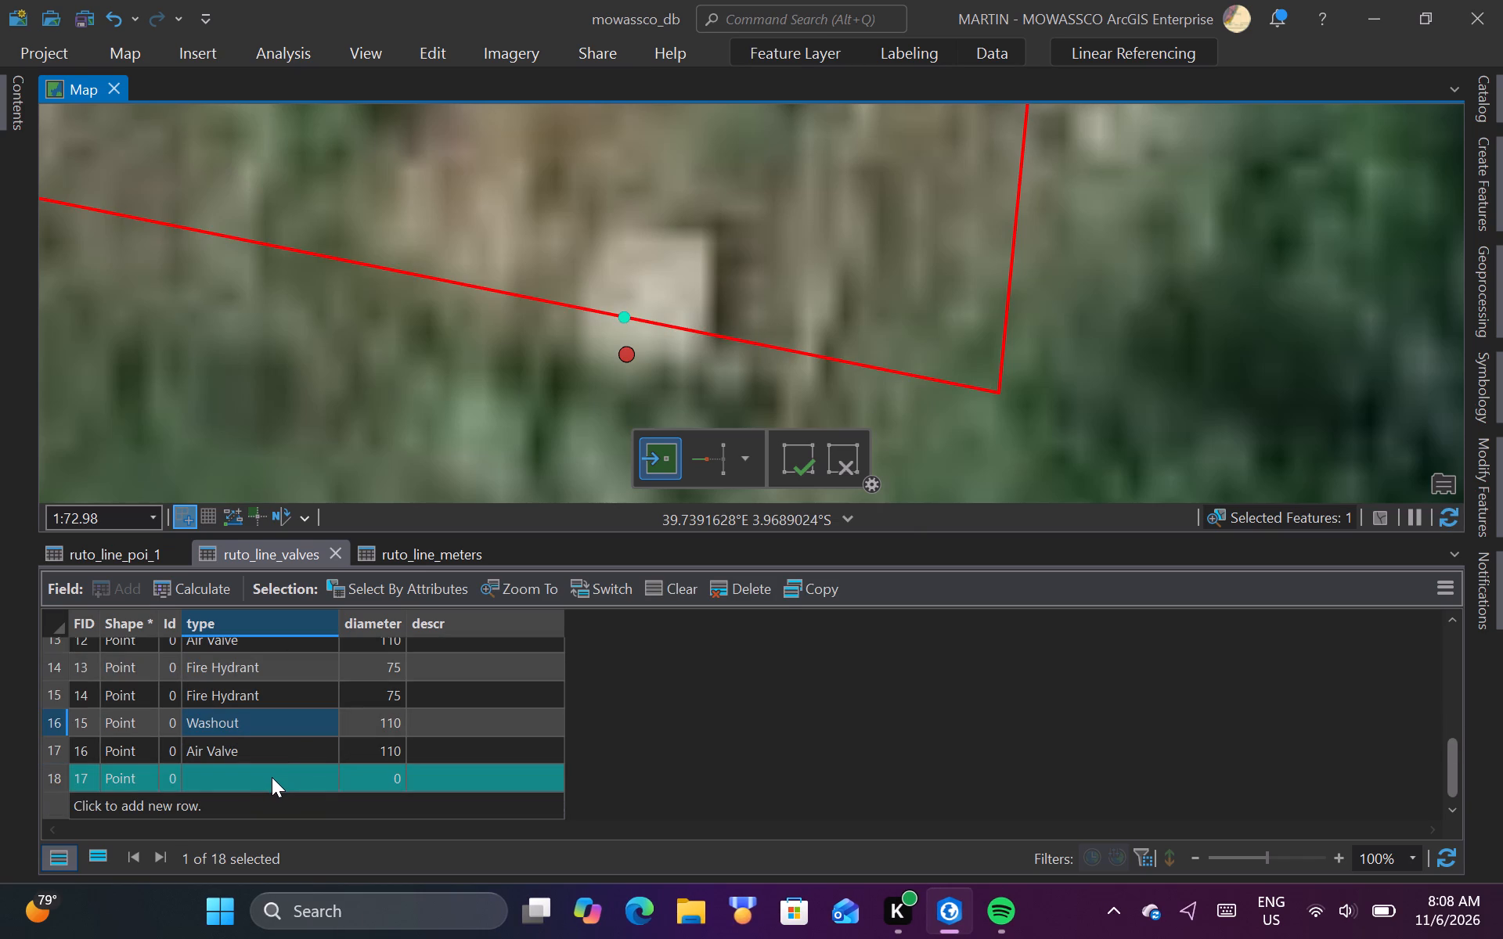
{"action": "left_click", "coordinate": [125, 57]}
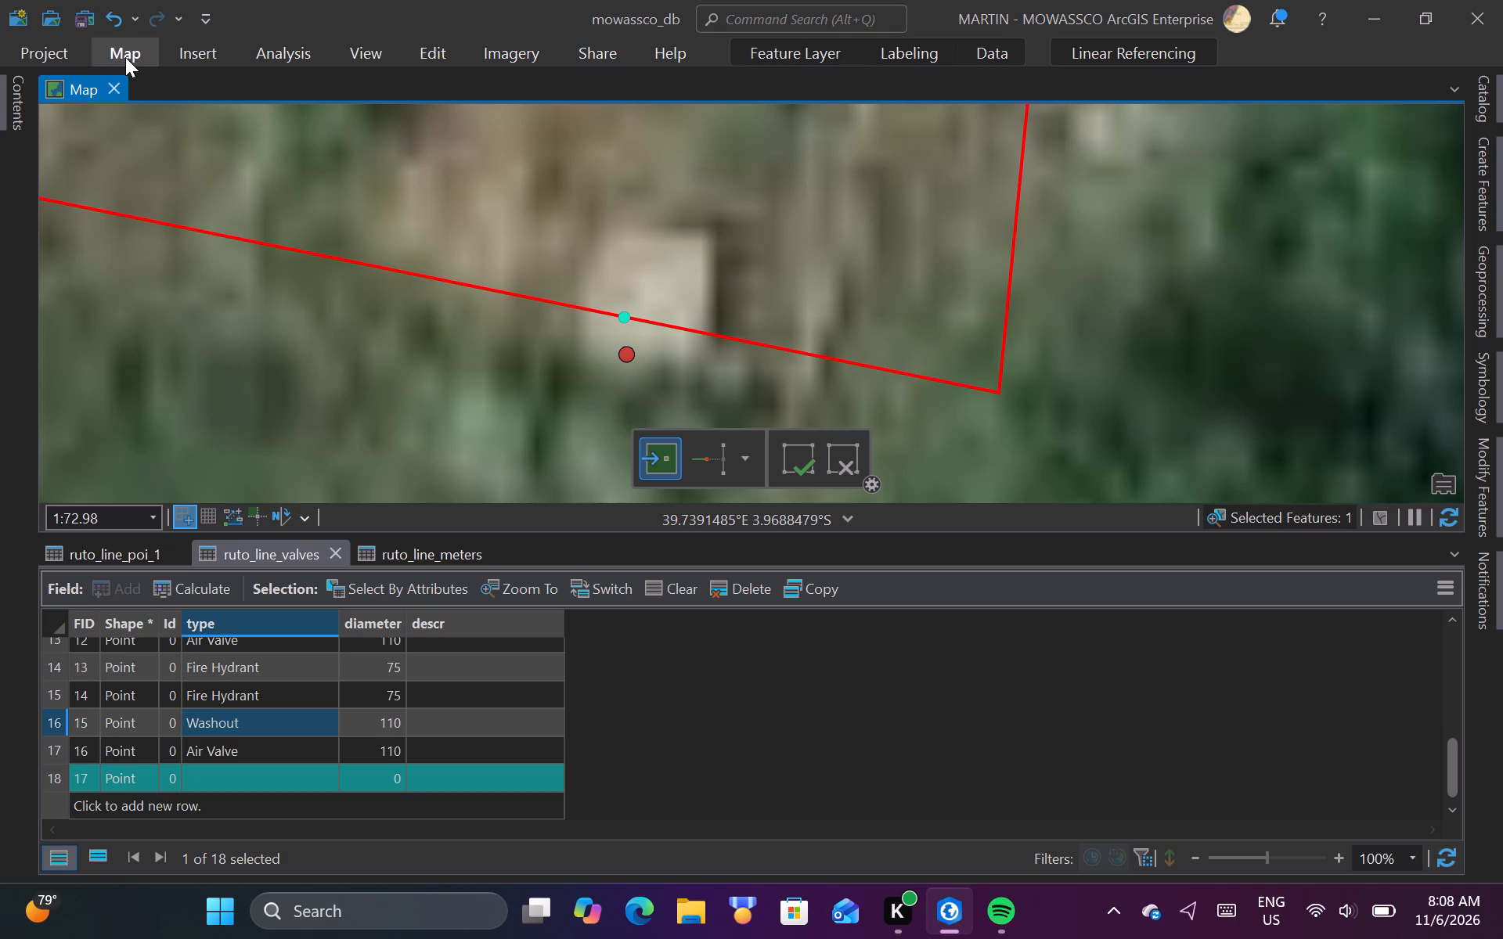
{"action": "left_click", "coordinate": [198, 94]}
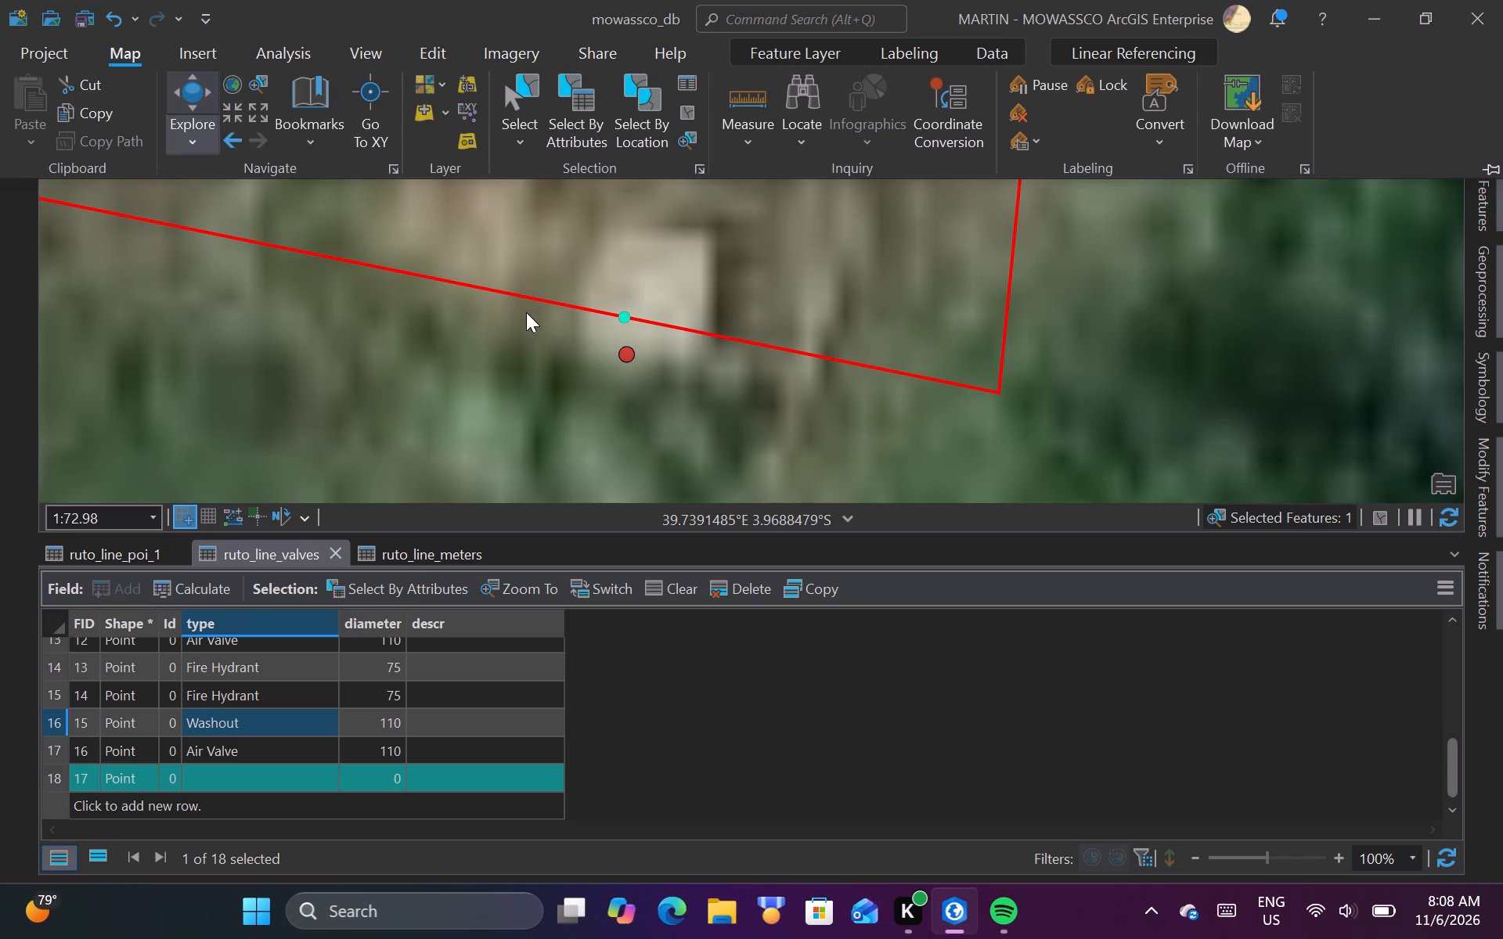
{"action": "left_click", "coordinate": [629, 351]}
{"action": "left_click", "coordinate": [627, 355]}
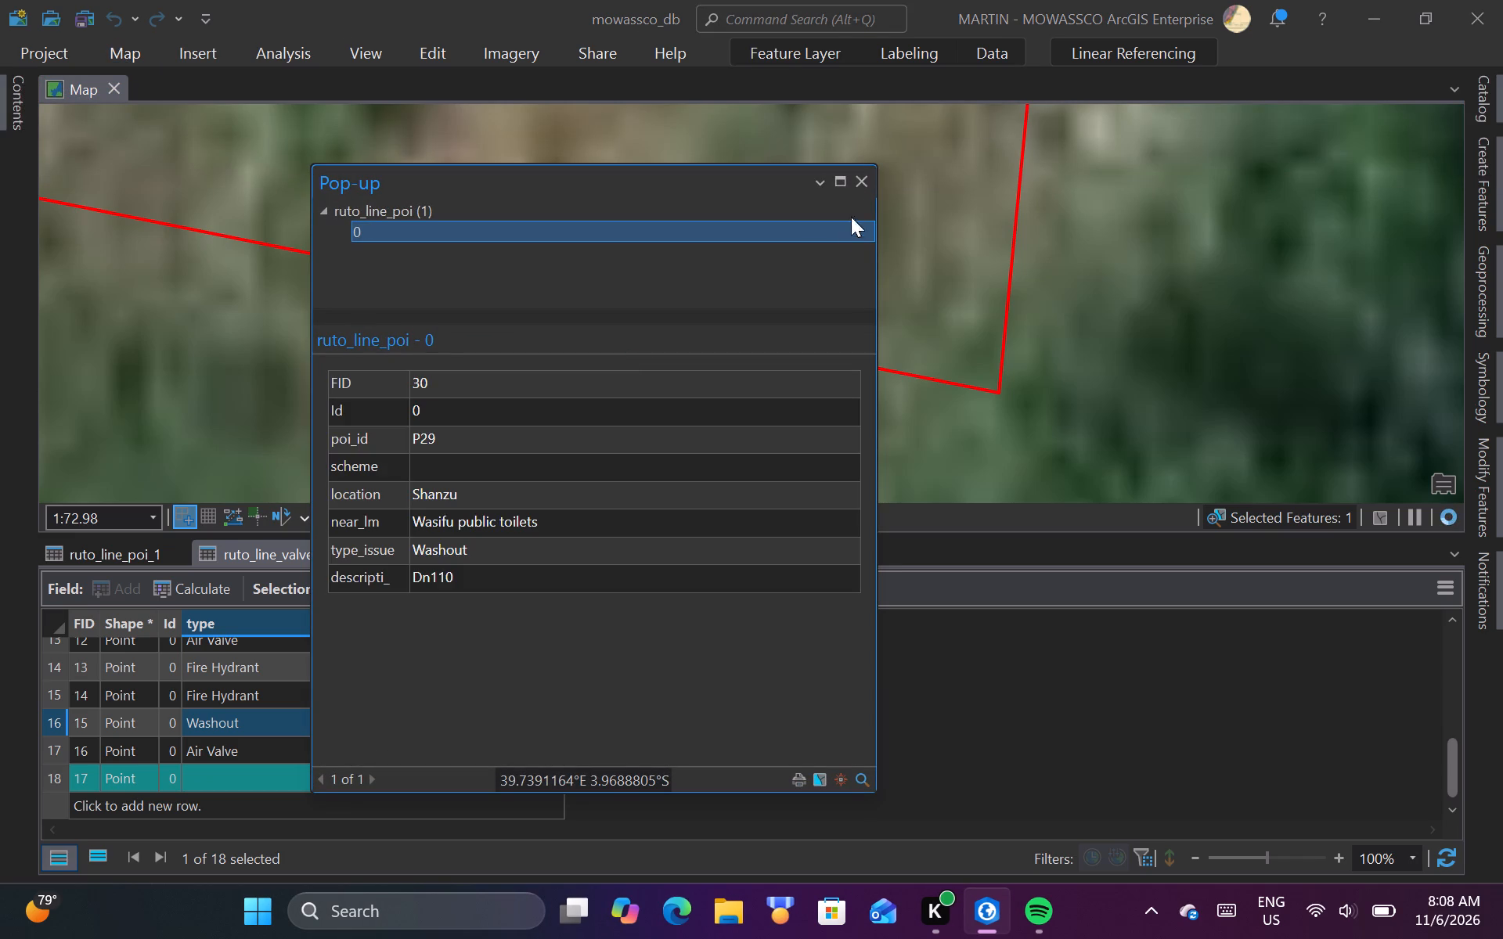
{"action": "left_click", "coordinate": [860, 175]}
{"action": "triple_click", "coordinate": [245, 782]}
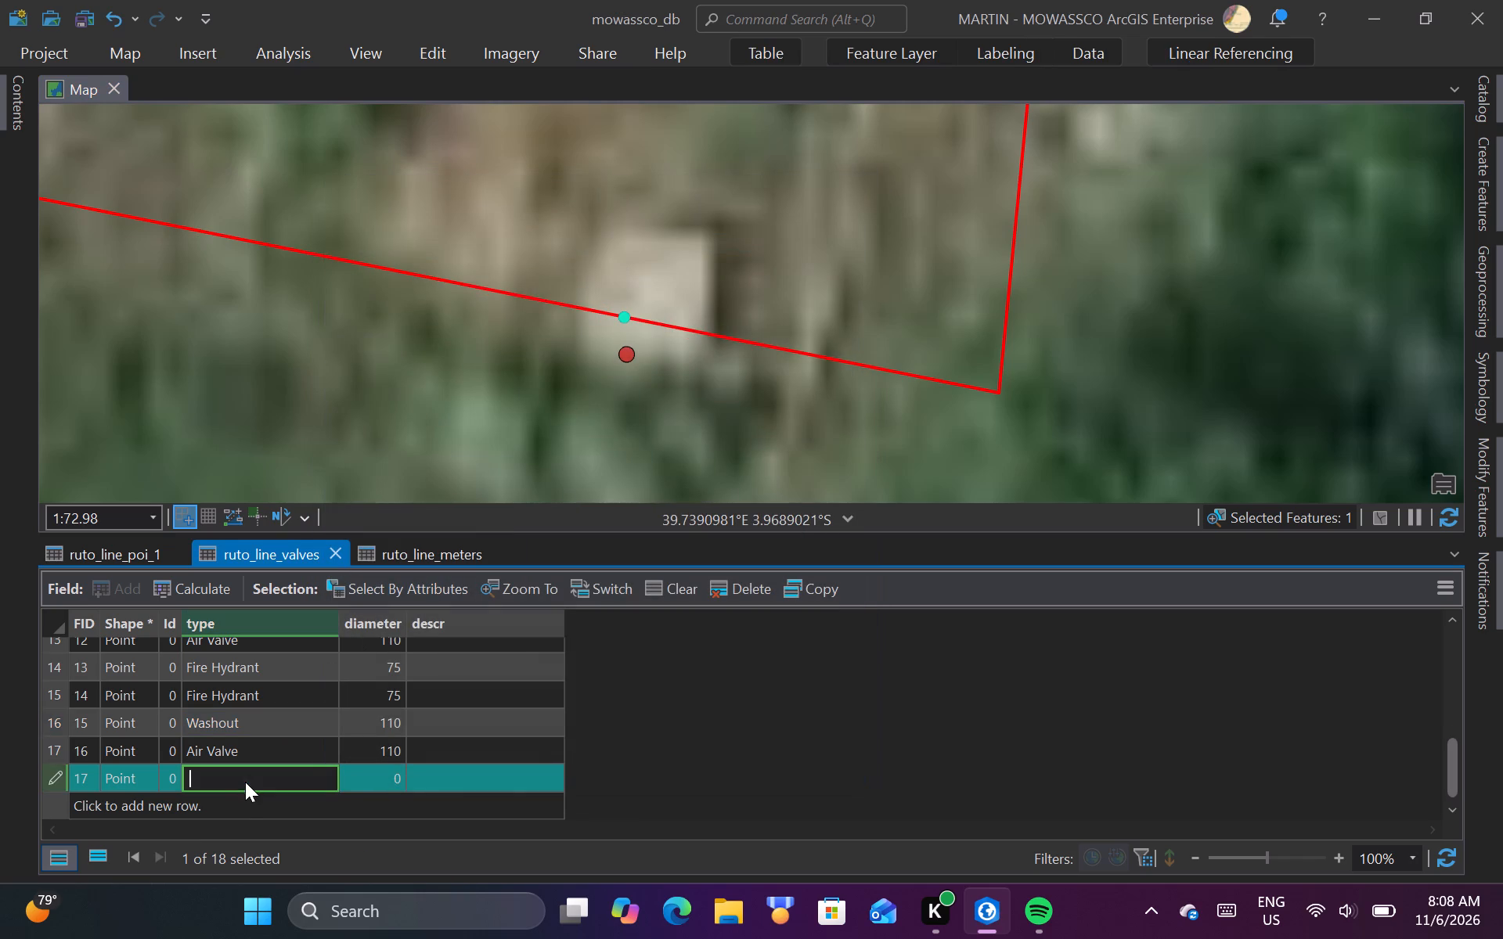
{"action": "key", "text": "BackSpace"}
{"action": "key", "text": "w"}
{"action": "key", "text": "a"}
{"action": "type", "text": "shout"}
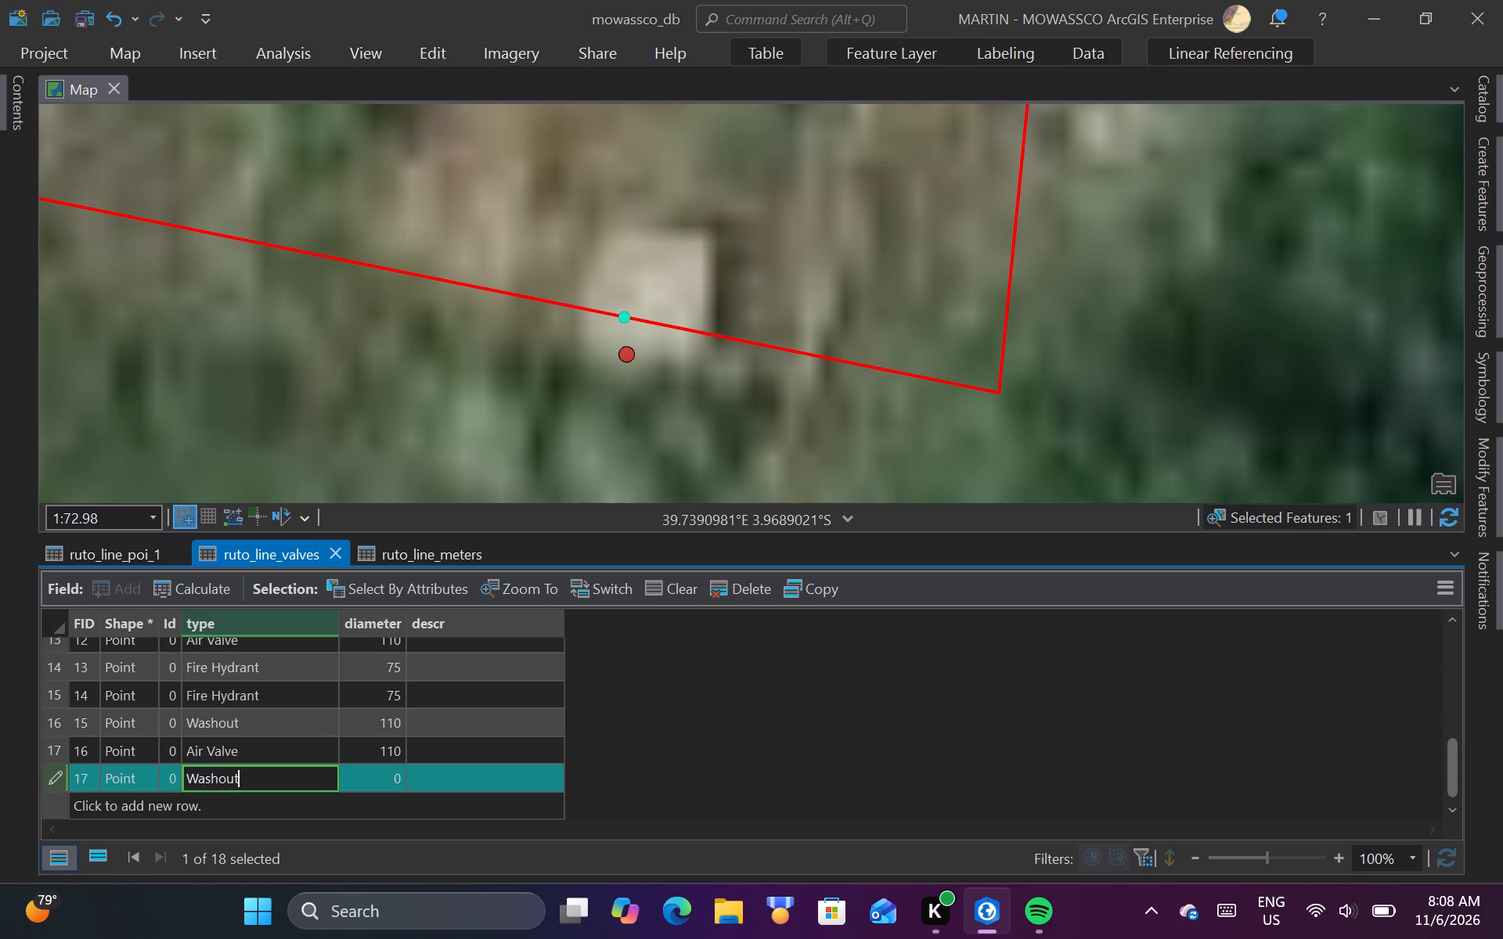
{"action": "left_click", "coordinate": [382, 777]}
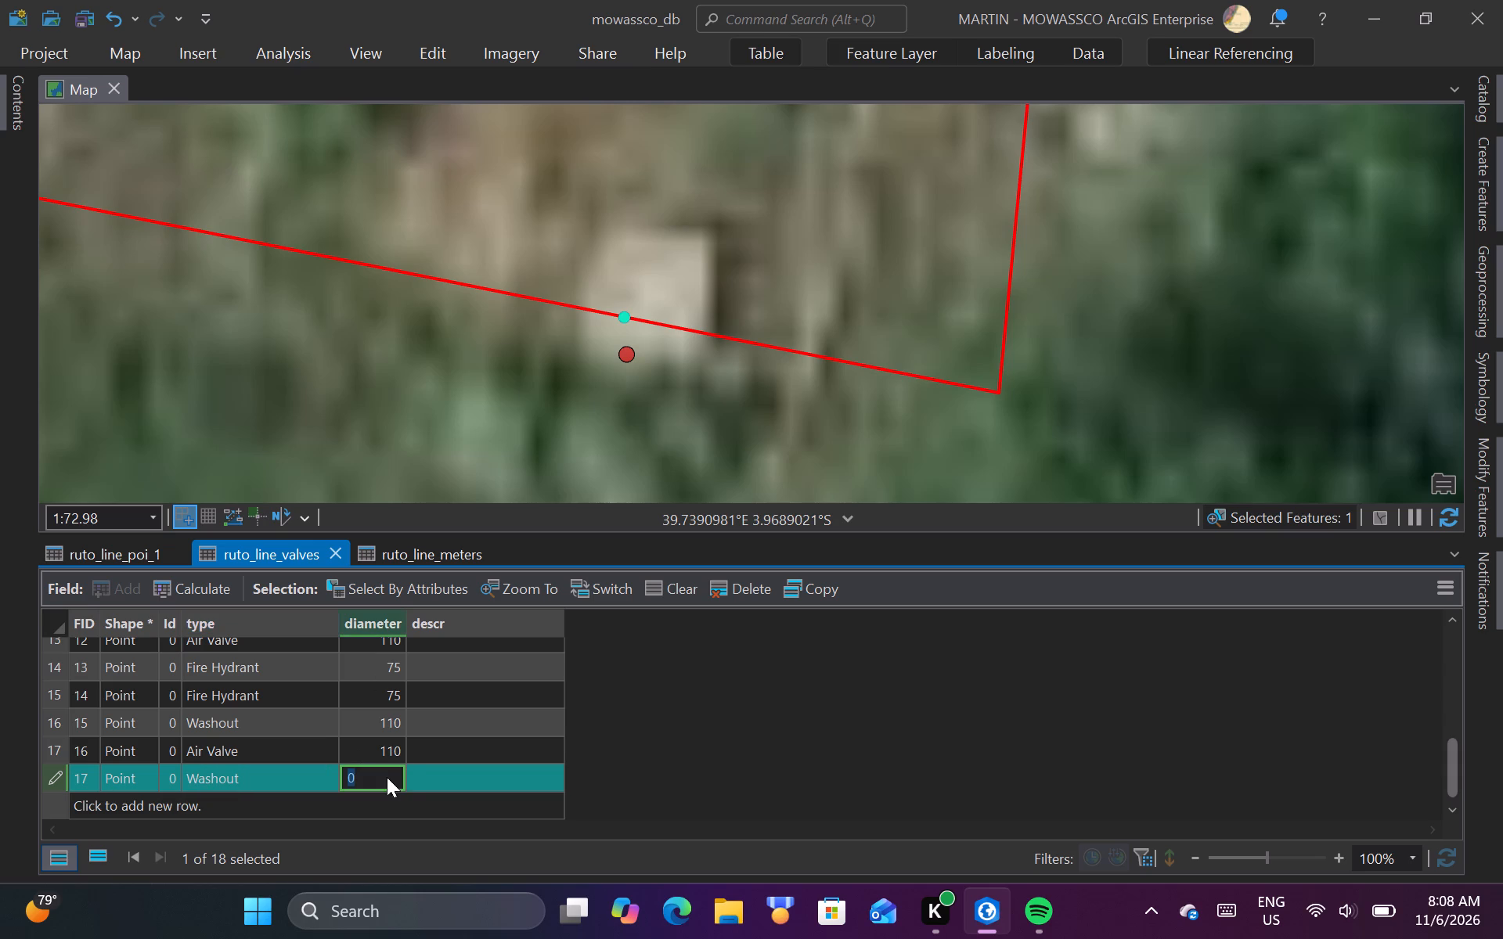
{"action": "type", "text": "110"}
{"action": "left_click", "coordinate": [442, 780]}
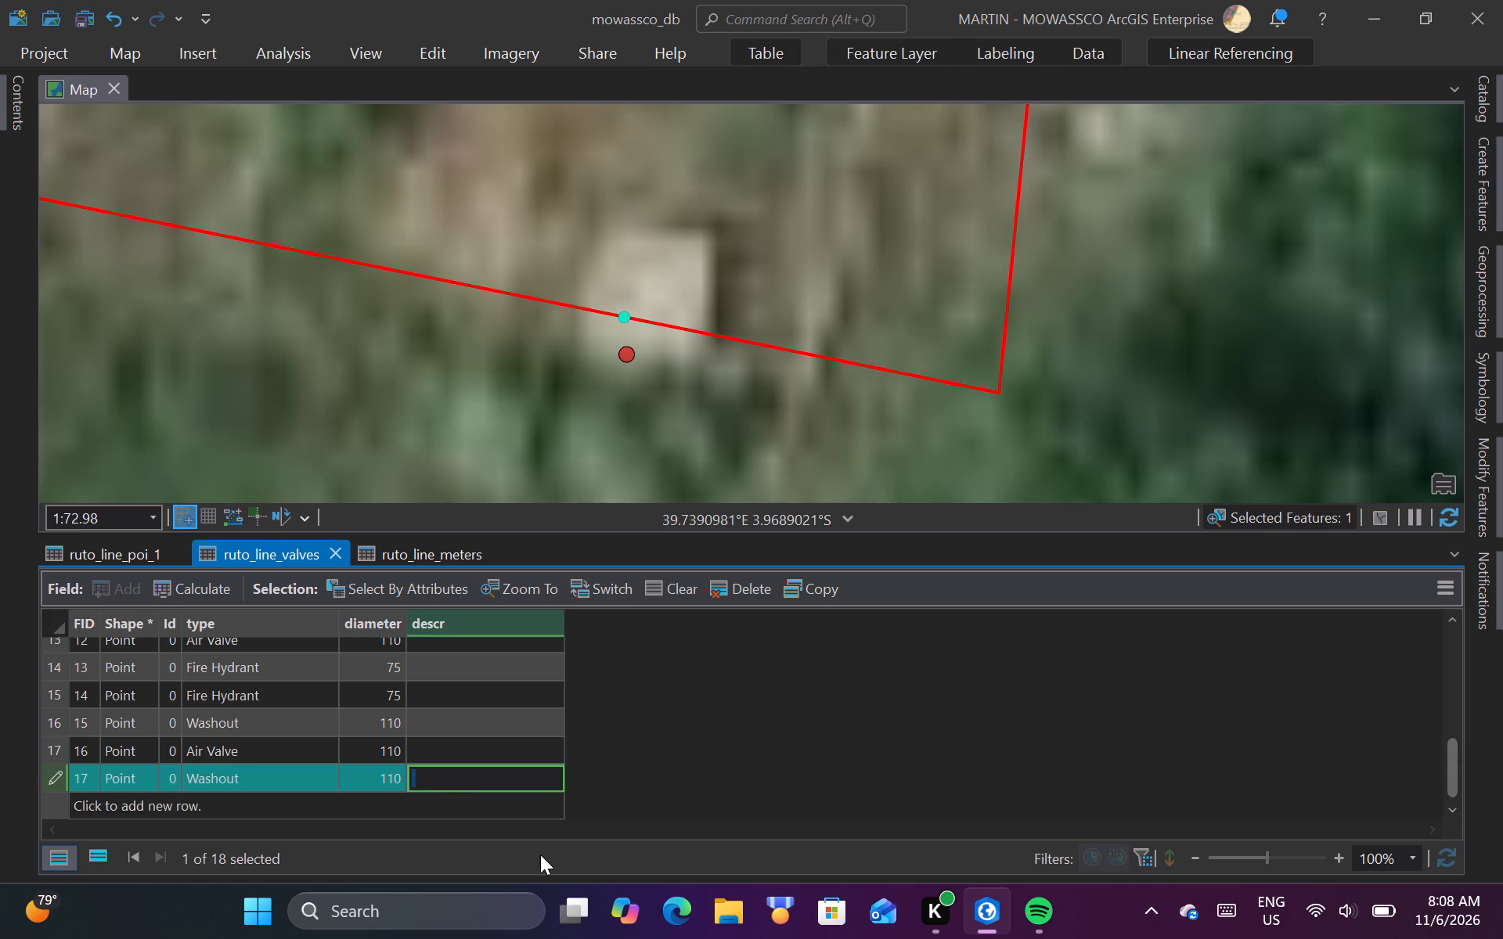
{"action": "left_click", "coordinate": [51, 747]}
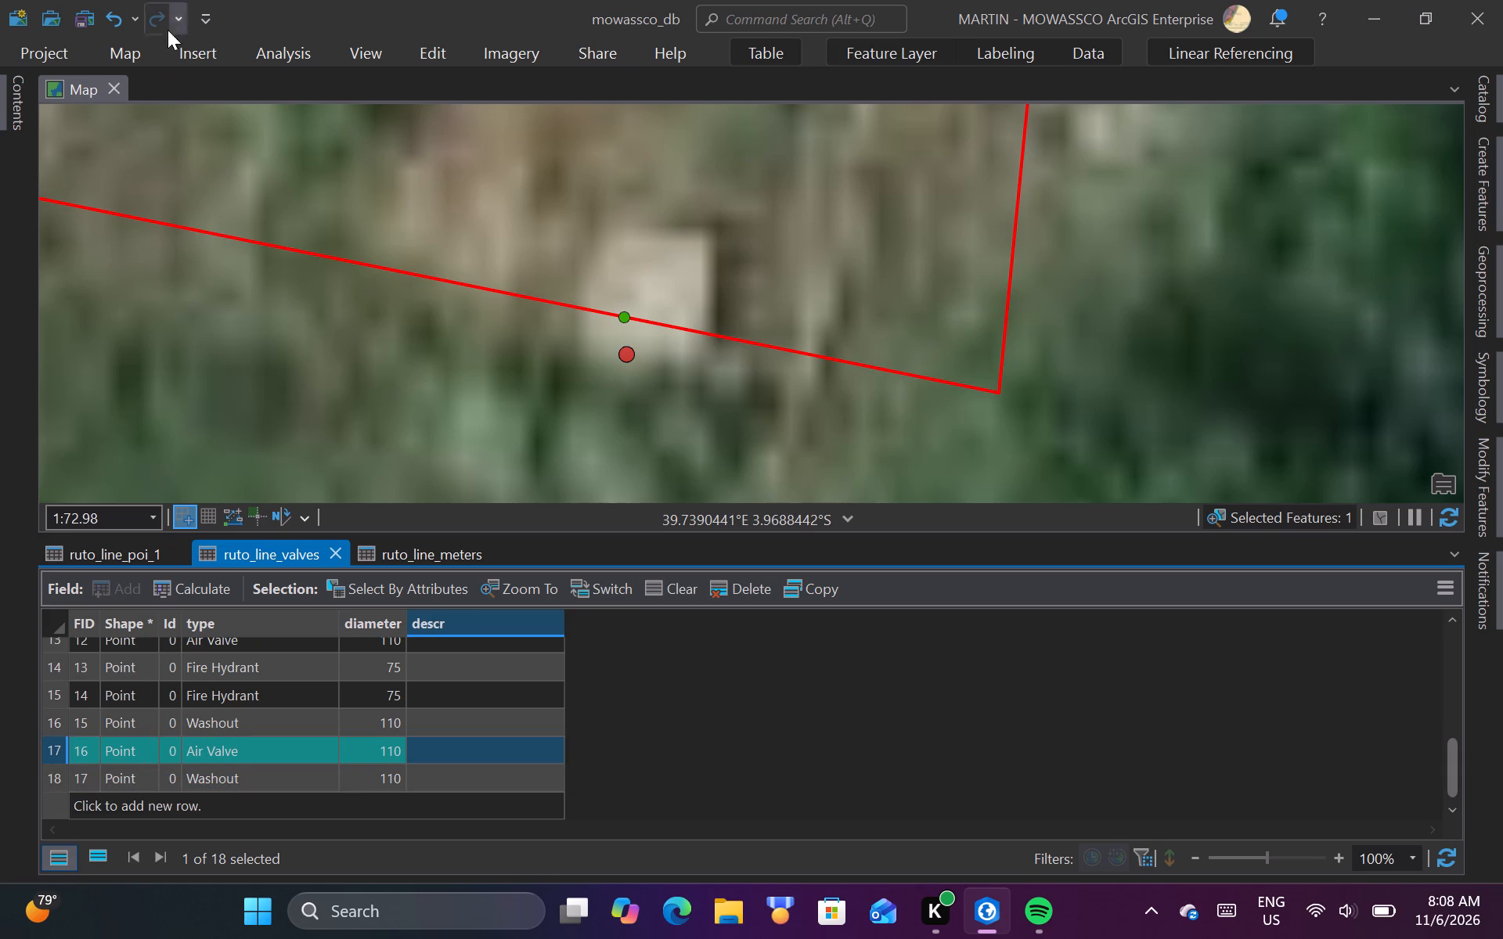
Save the pending feature edits.
{"action": "left_click", "coordinate": [416, 50]}
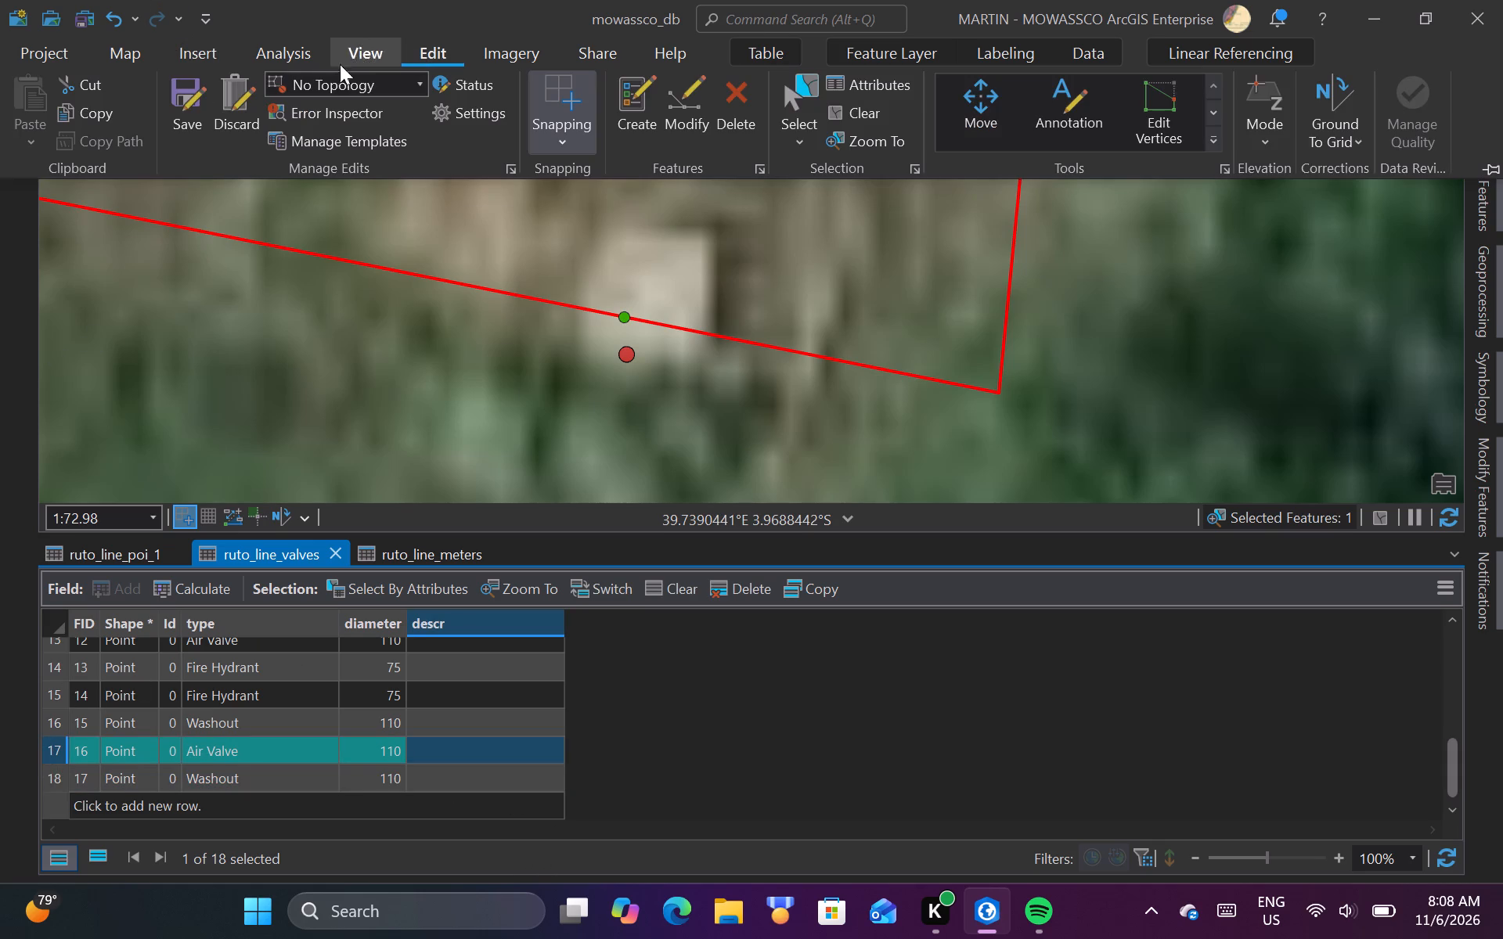
{"action": "left_click", "coordinate": [180, 95]}
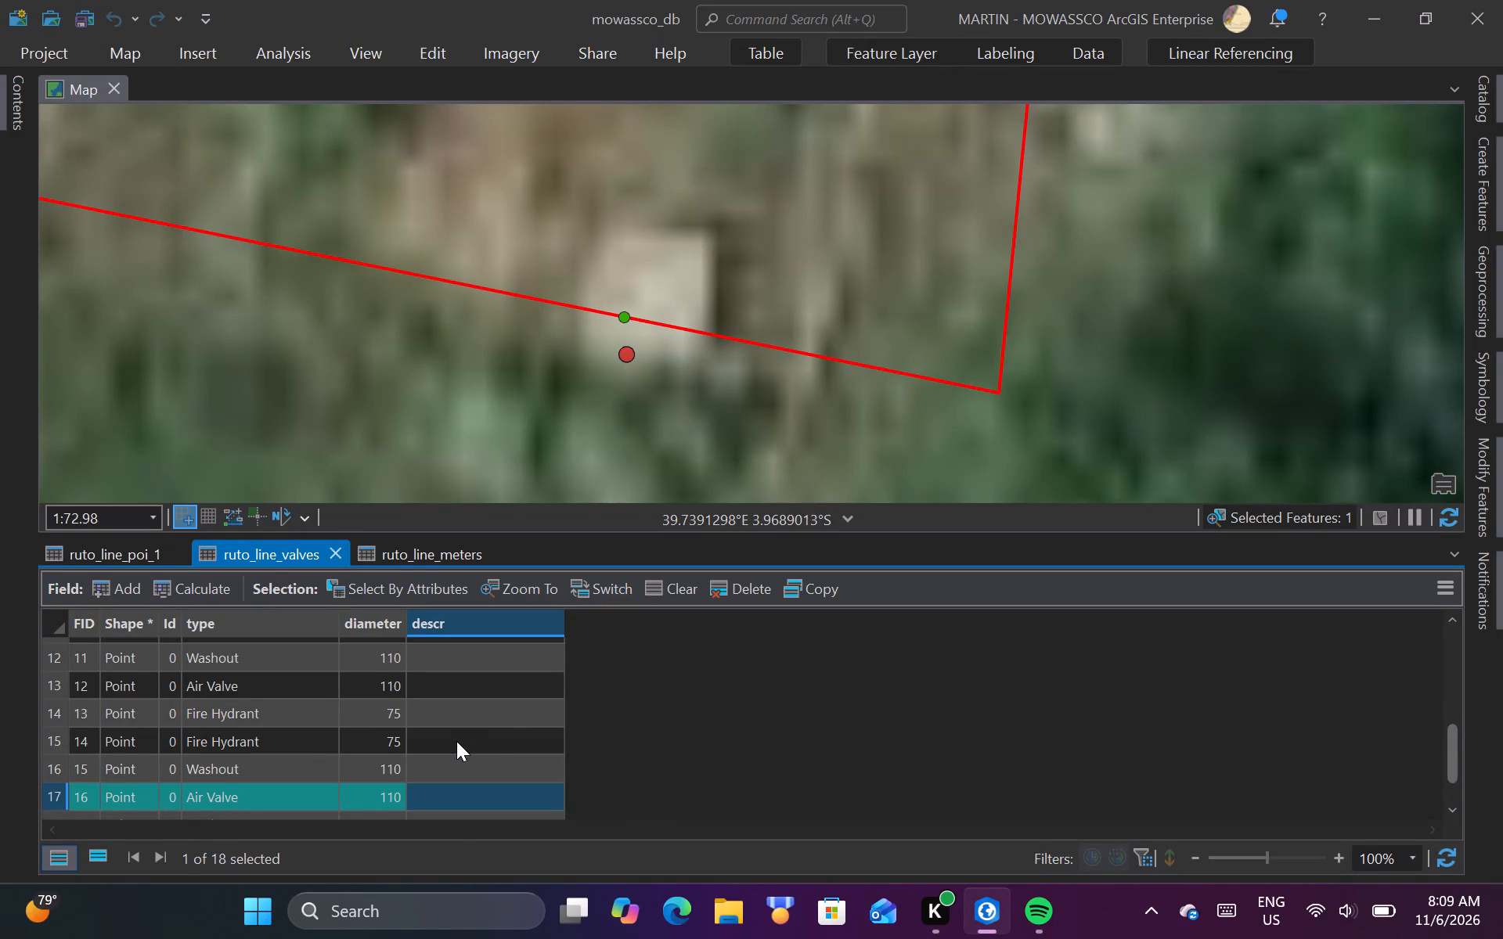
Select the ruto_line segment running north from the corner beside the new washout to inspect its extent.
{"action": "scroll", "coordinate": [456, 742], "scroll_direction": "down", "scroll_amount": 4}
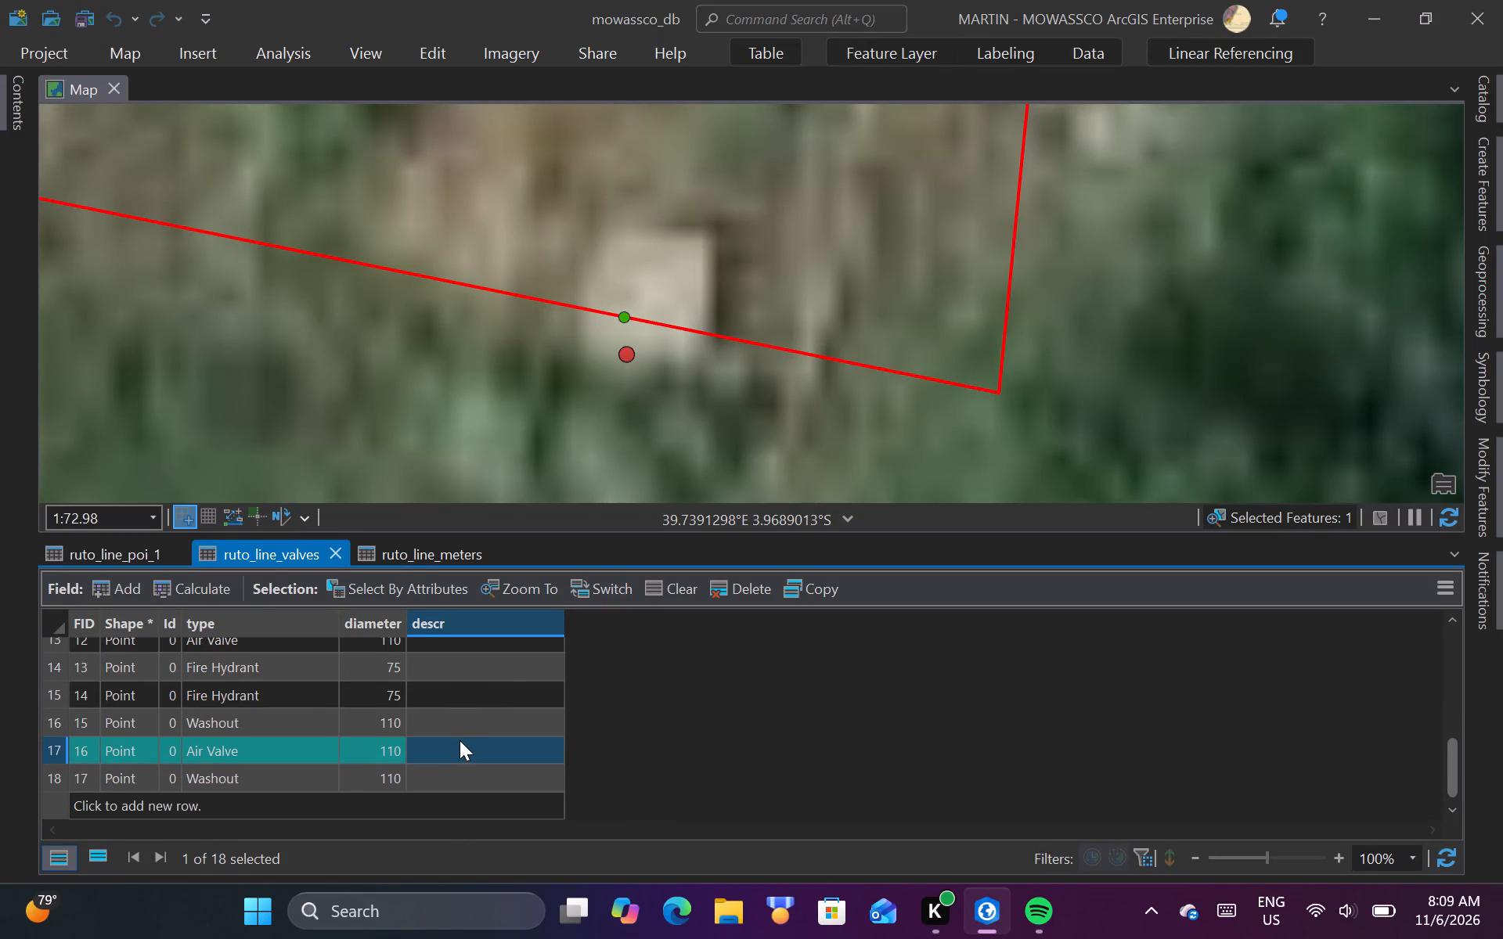
{"action": "scroll", "coordinate": [566, 350], "scroll_direction": "down", "scroll_amount": 2}
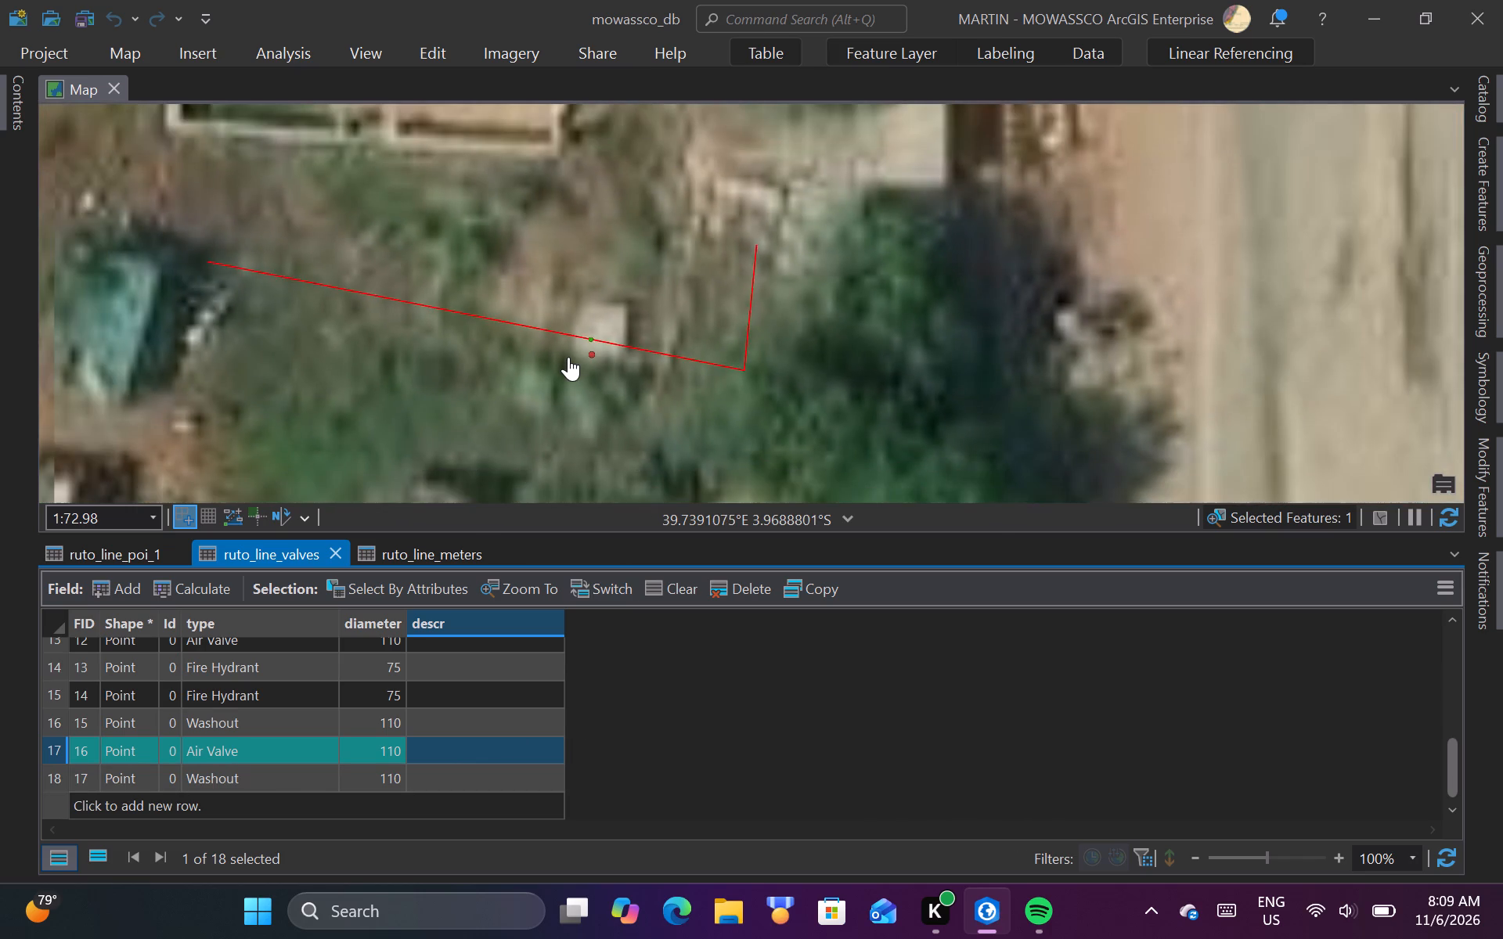
{"action": "scroll", "coordinate": [568, 357], "scroll_direction": "down", "scroll_amount": 5}
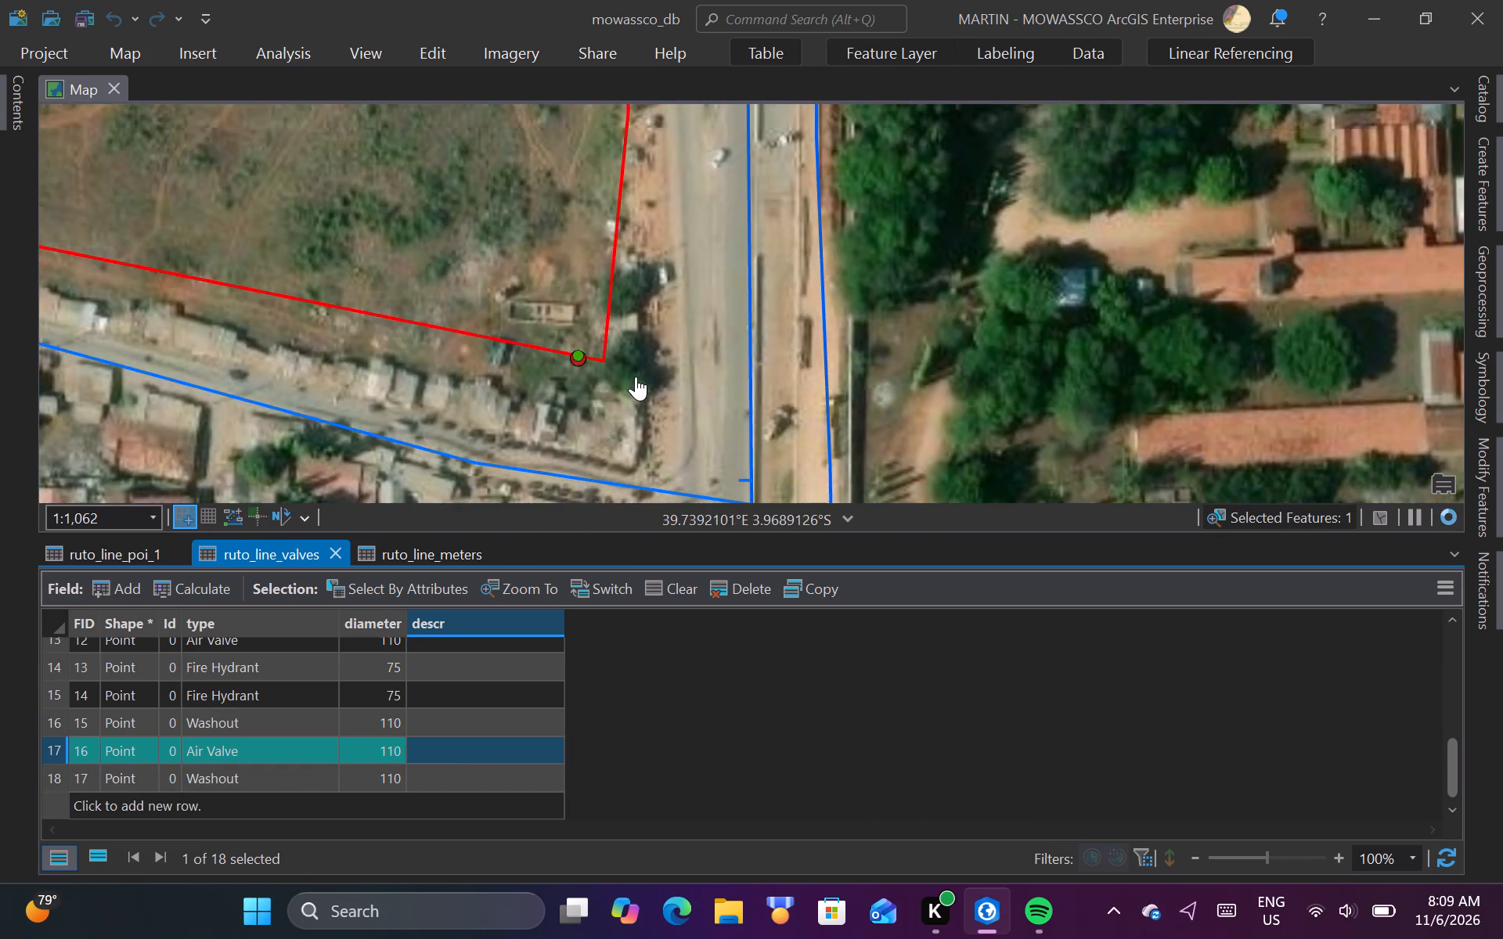
{"action": "scroll", "coordinate": [636, 376], "scroll_direction": "down", "scroll_amount": 3}
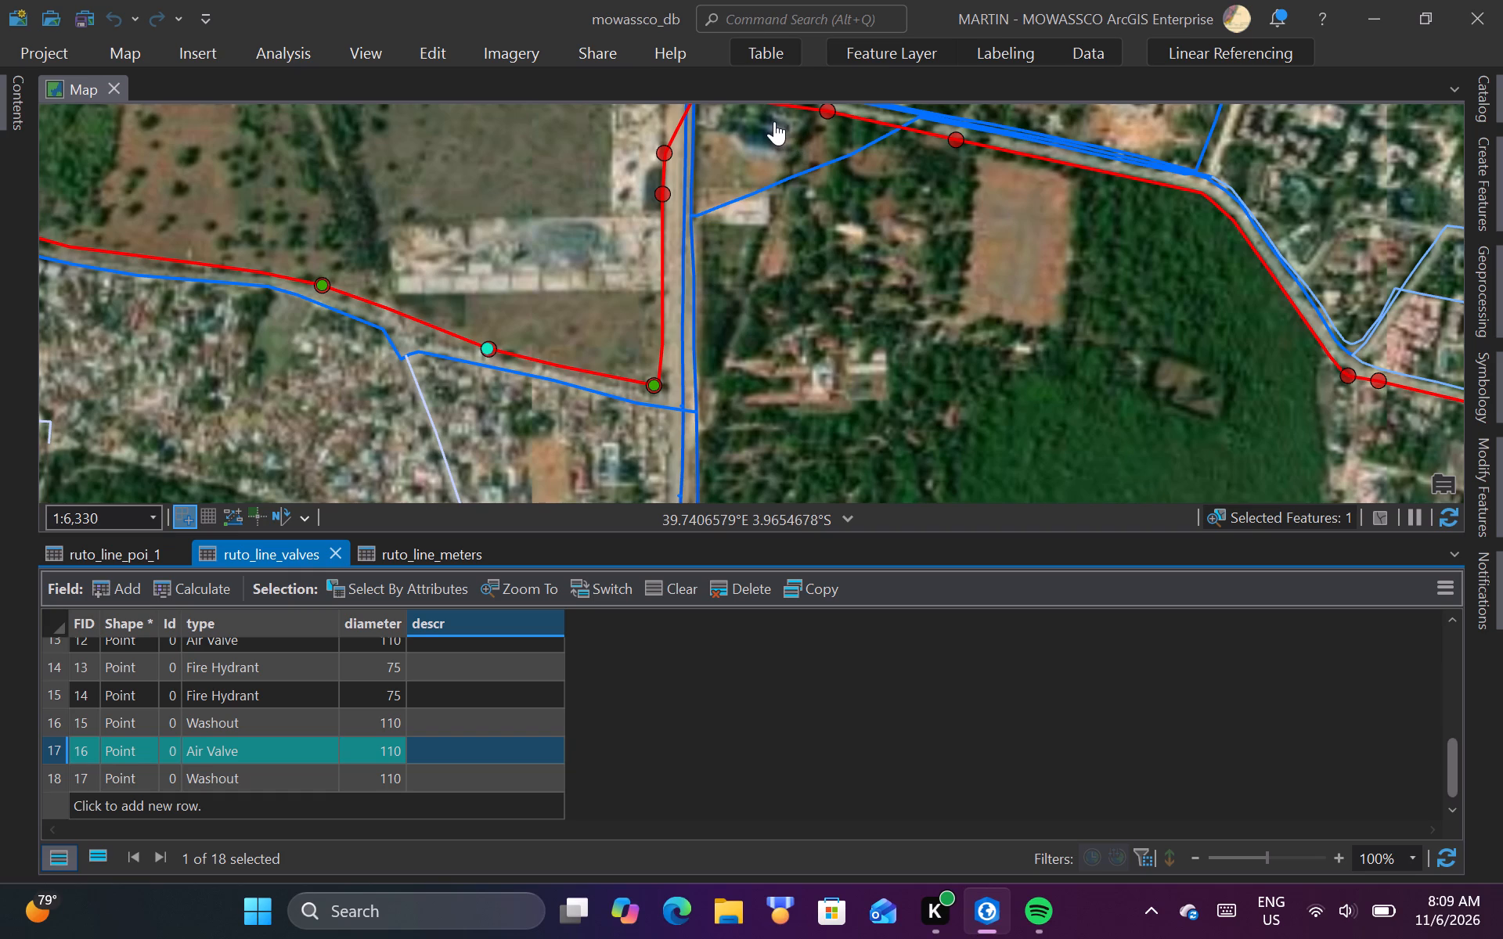
{"action": "left_click", "coordinate": [426, 42]}
{"action": "left_click", "coordinate": [802, 85]}
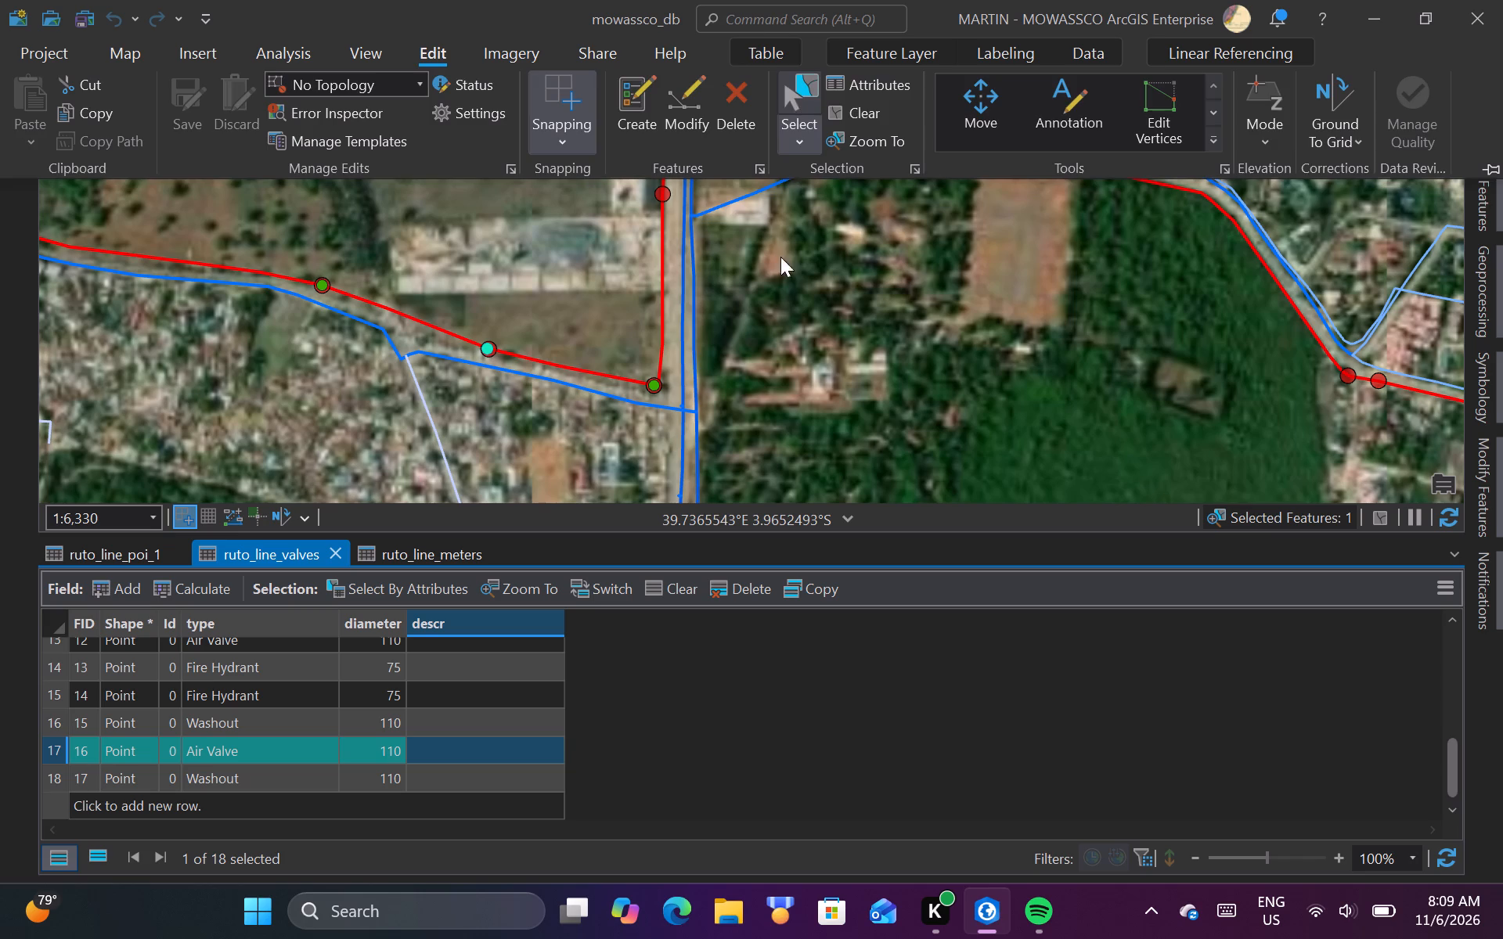
{"action": "left_click", "coordinate": [781, 274]}
{"action": "left_click", "coordinate": [646, 293]}
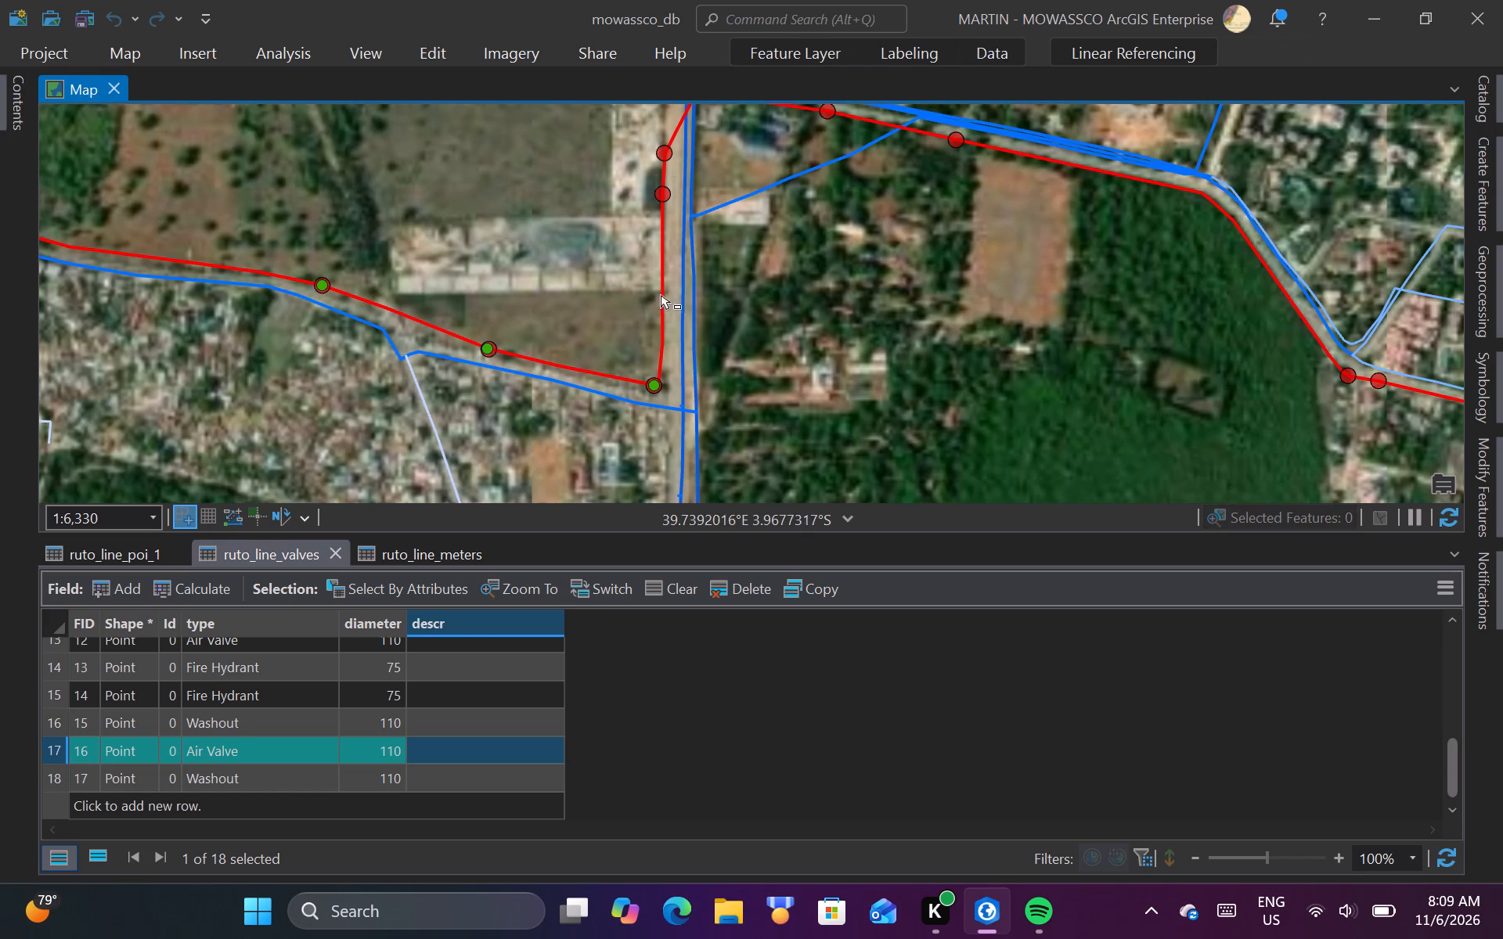
{"action": "left_click_drag", "start_coordinate": [643, 275], "coordinate": [678, 315]}
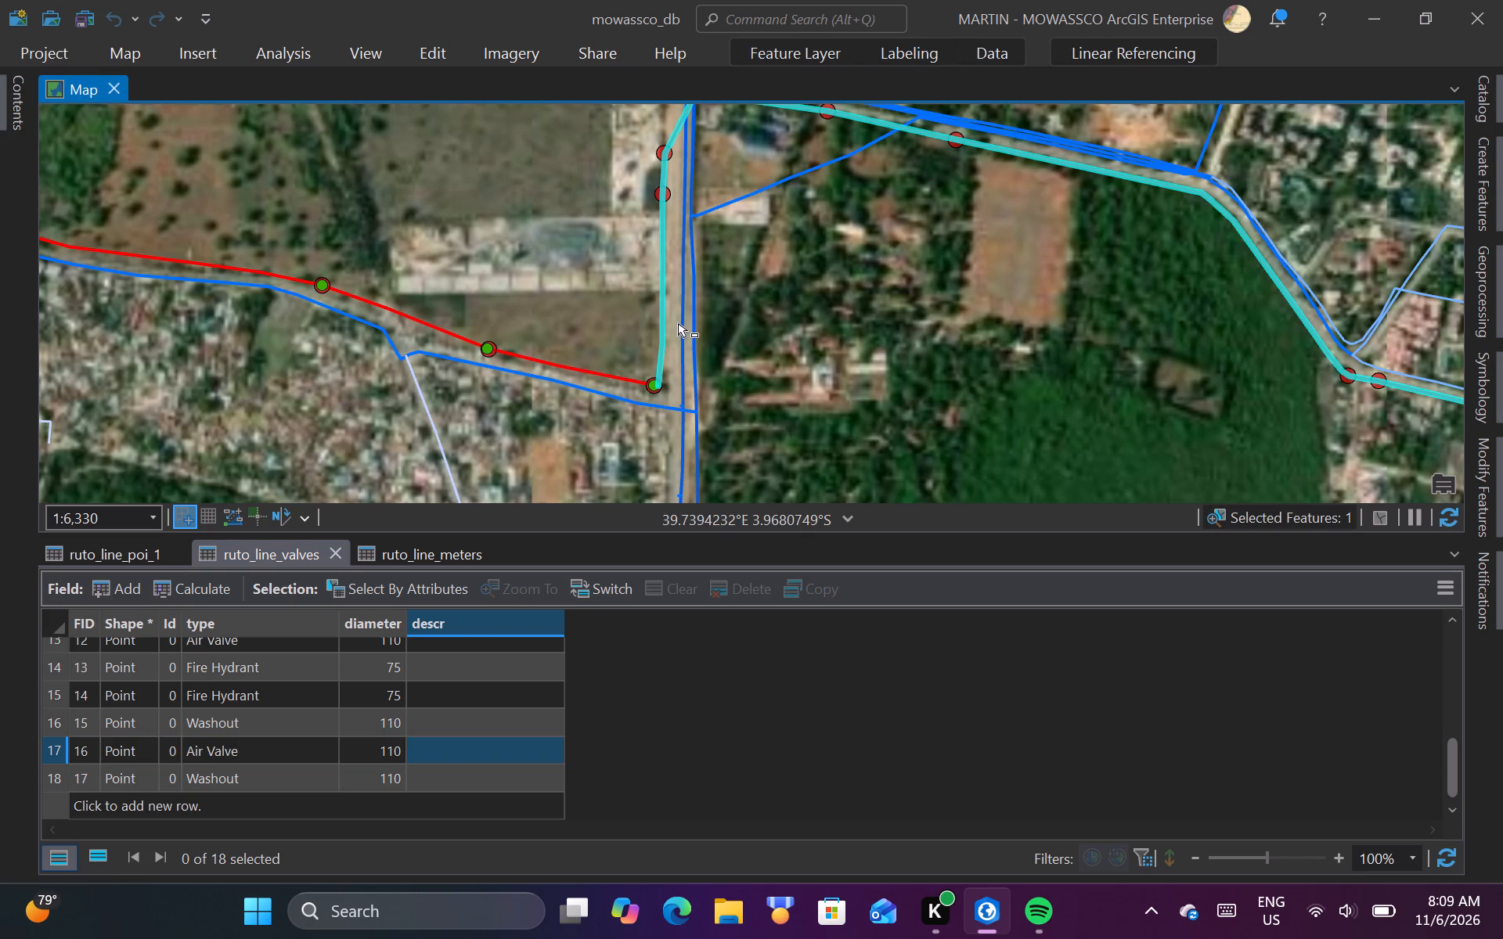
Examine the selected ruto_line's course and remaining points, including those by the roadside yard to the north, and clear the selection.
{"action": "scroll", "coordinate": [730, 318], "scroll_direction": "down", "scroll_amount": 2}
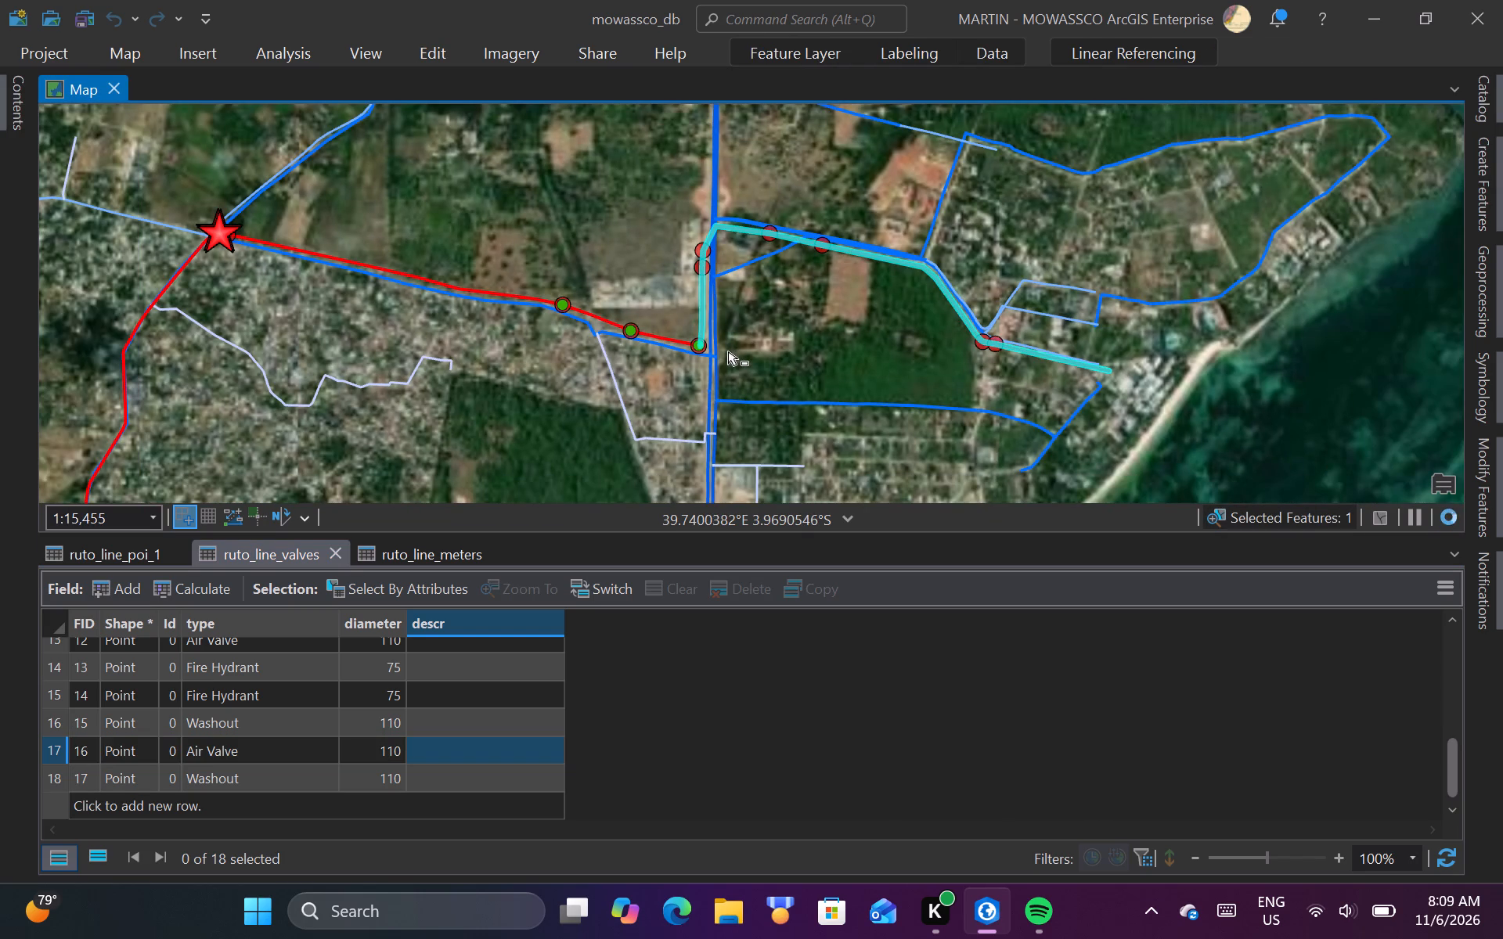
{"action": "scroll", "coordinate": [728, 351], "scroll_direction": "down", "scroll_amount": 1}
{"action": "scroll", "coordinate": [757, 234], "scroll_direction": "down", "scroll_amount": 1}
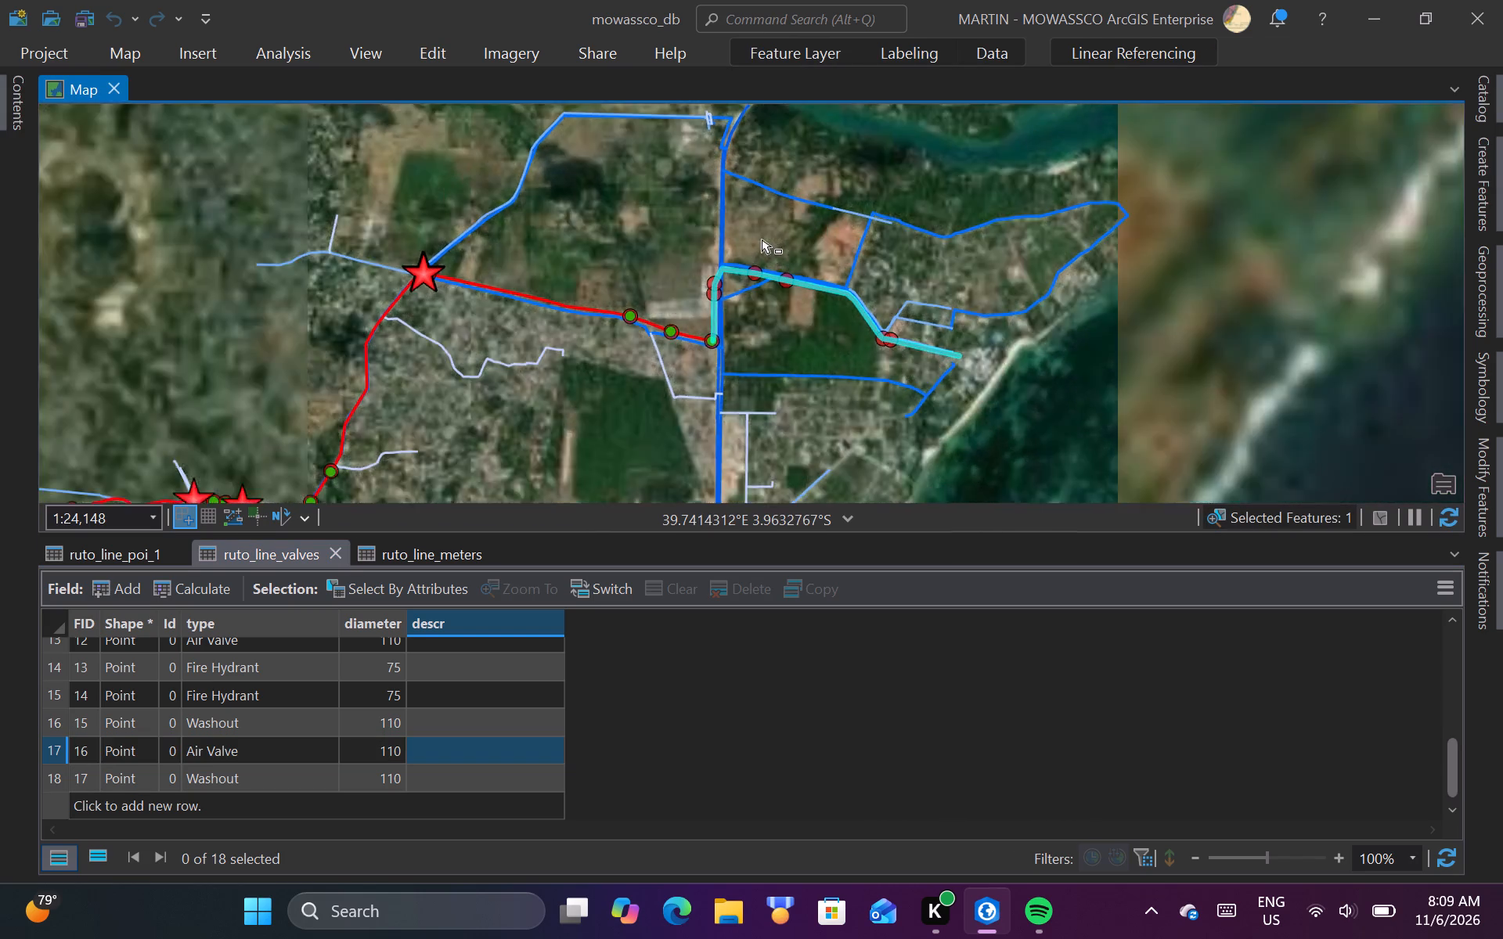
{"action": "scroll", "coordinate": [762, 239], "scroll_direction": "down", "scroll_amount": 1}
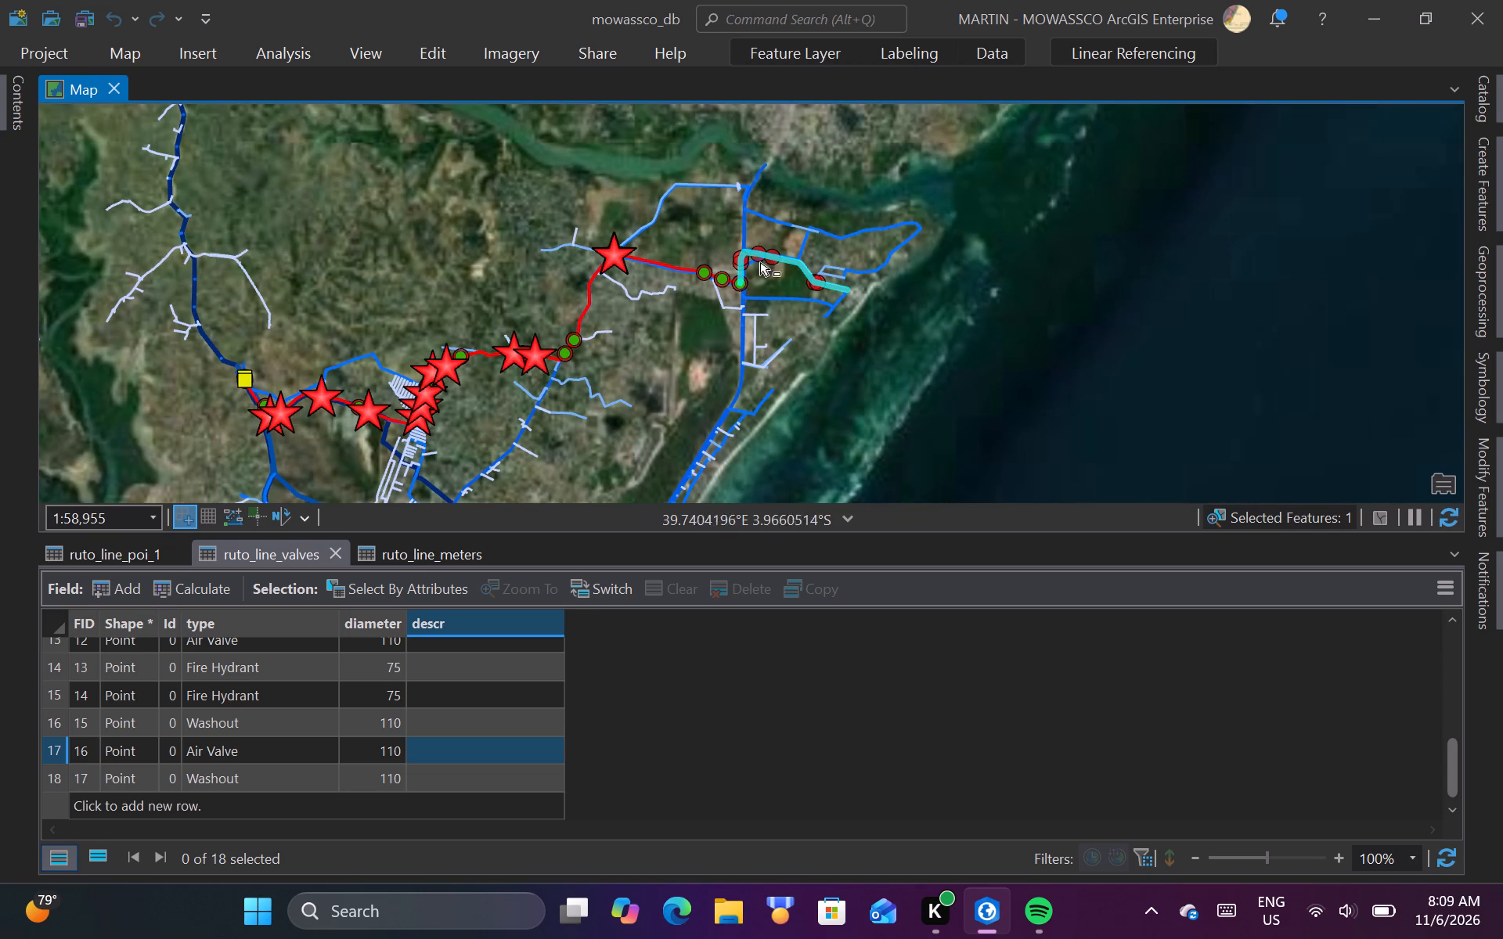
{"action": "scroll", "coordinate": [853, 292], "scroll_direction": "up", "scroll_amount": 2}
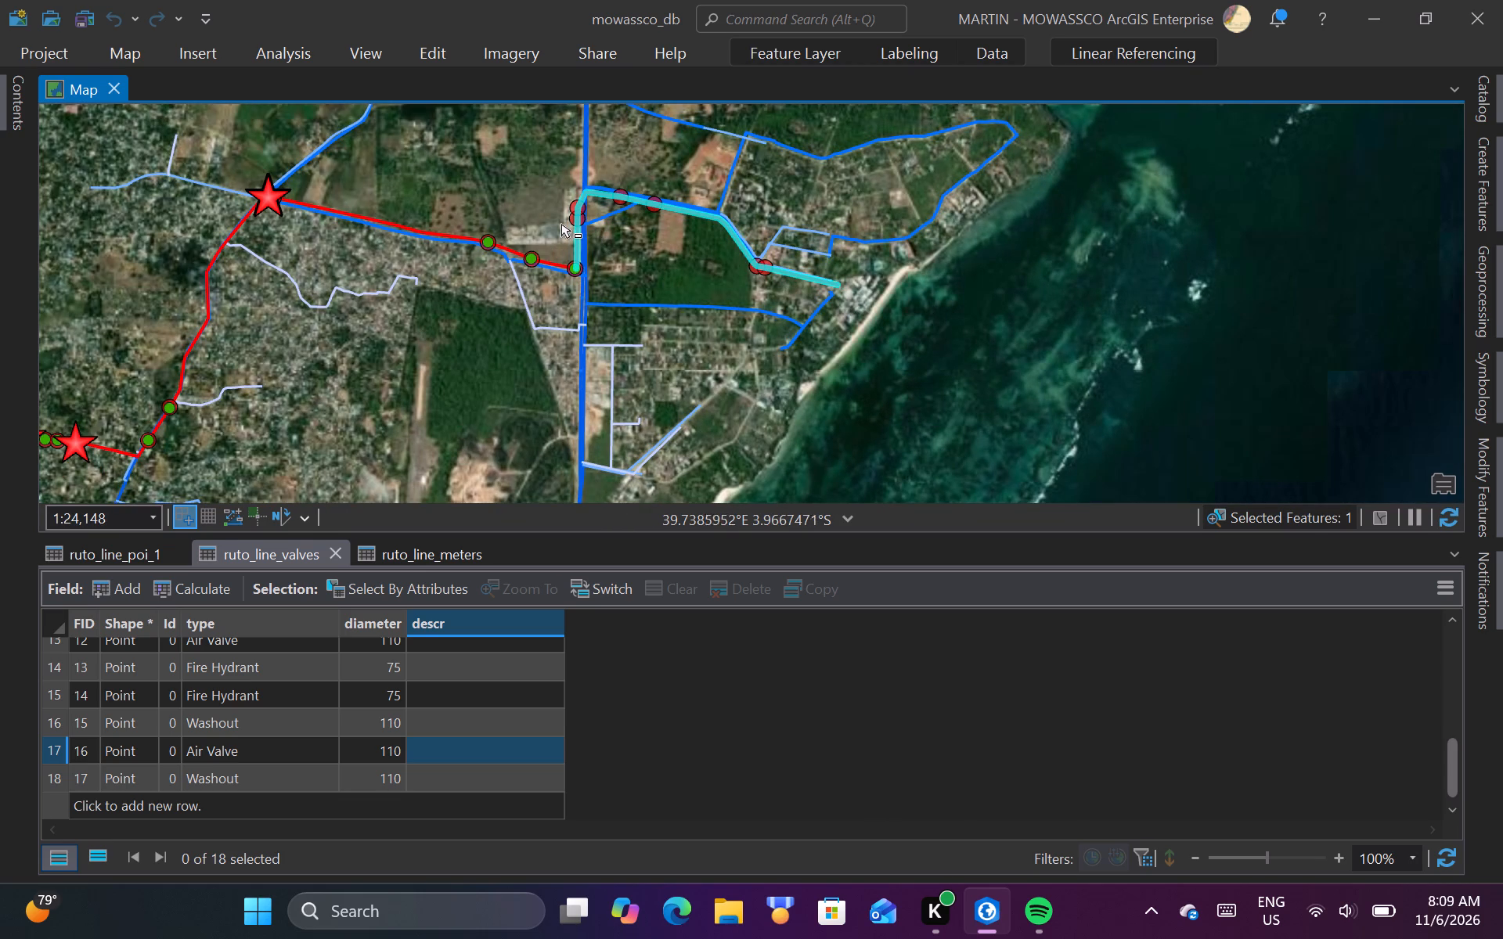
{"action": "scroll", "coordinate": [560, 224], "scroll_direction": "up", "scroll_amount": 1}
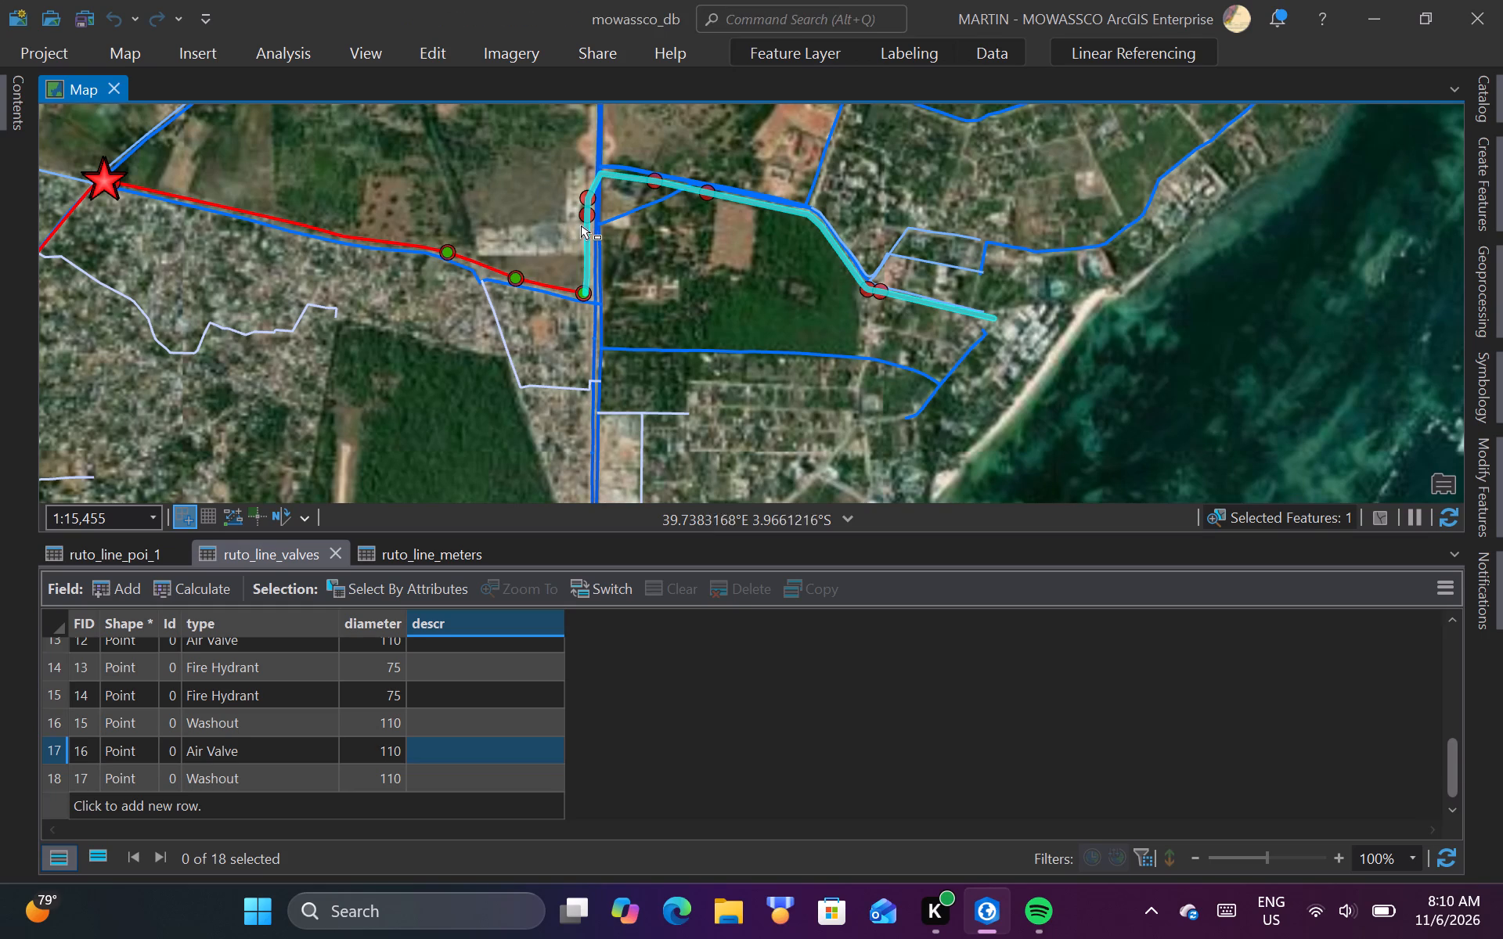
{"action": "scroll", "coordinate": [581, 225], "scroll_direction": "up", "scroll_amount": 4}
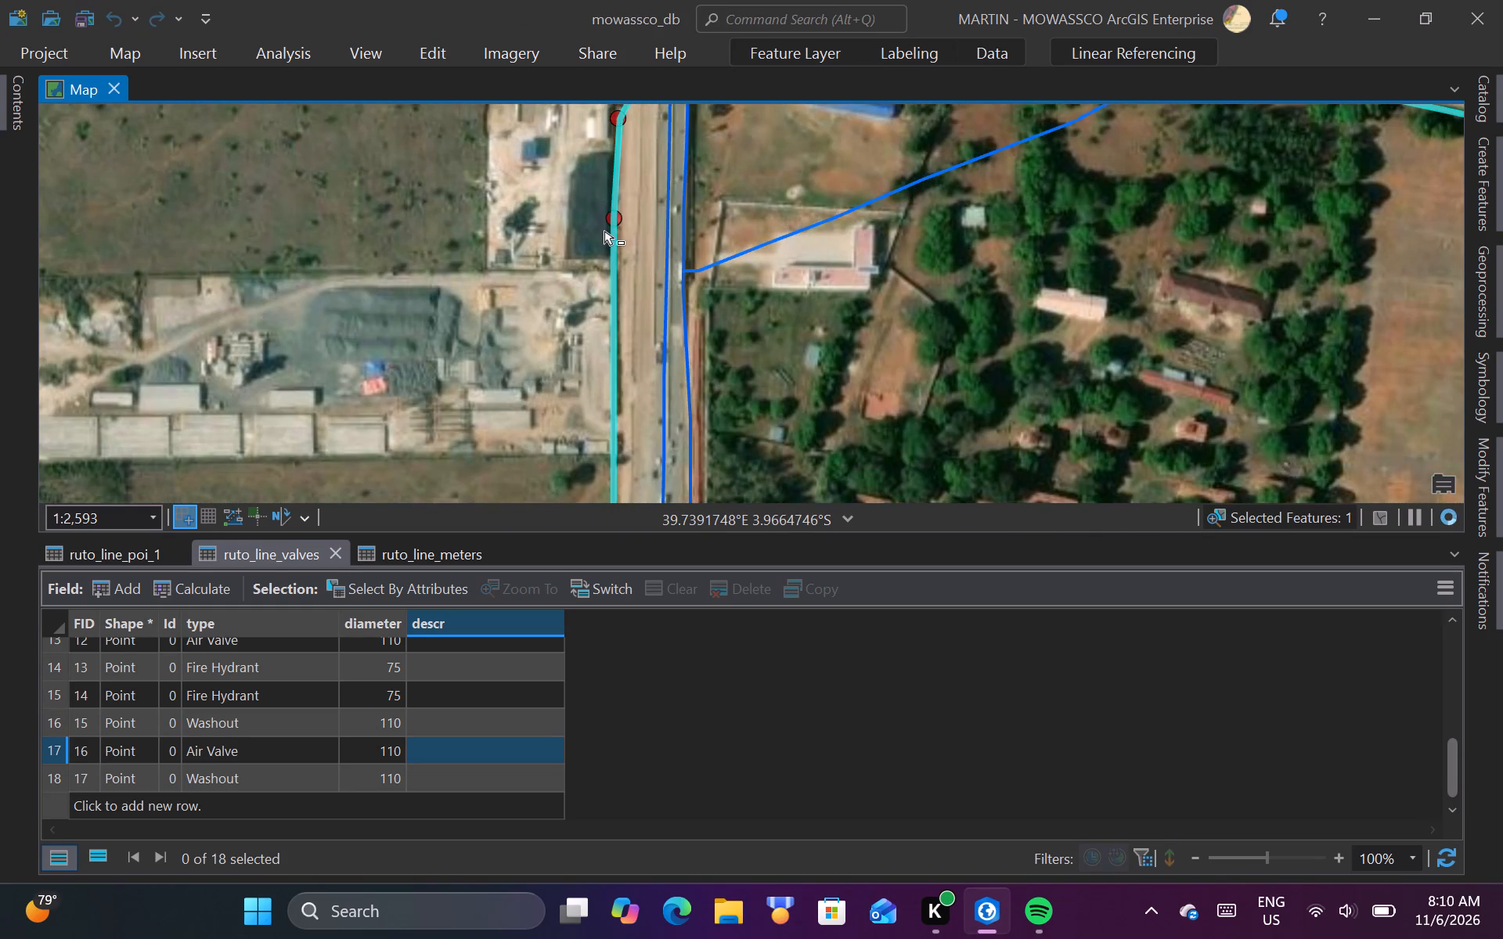
{"action": "scroll", "coordinate": [605, 230], "scroll_direction": "up", "scroll_amount": 4}
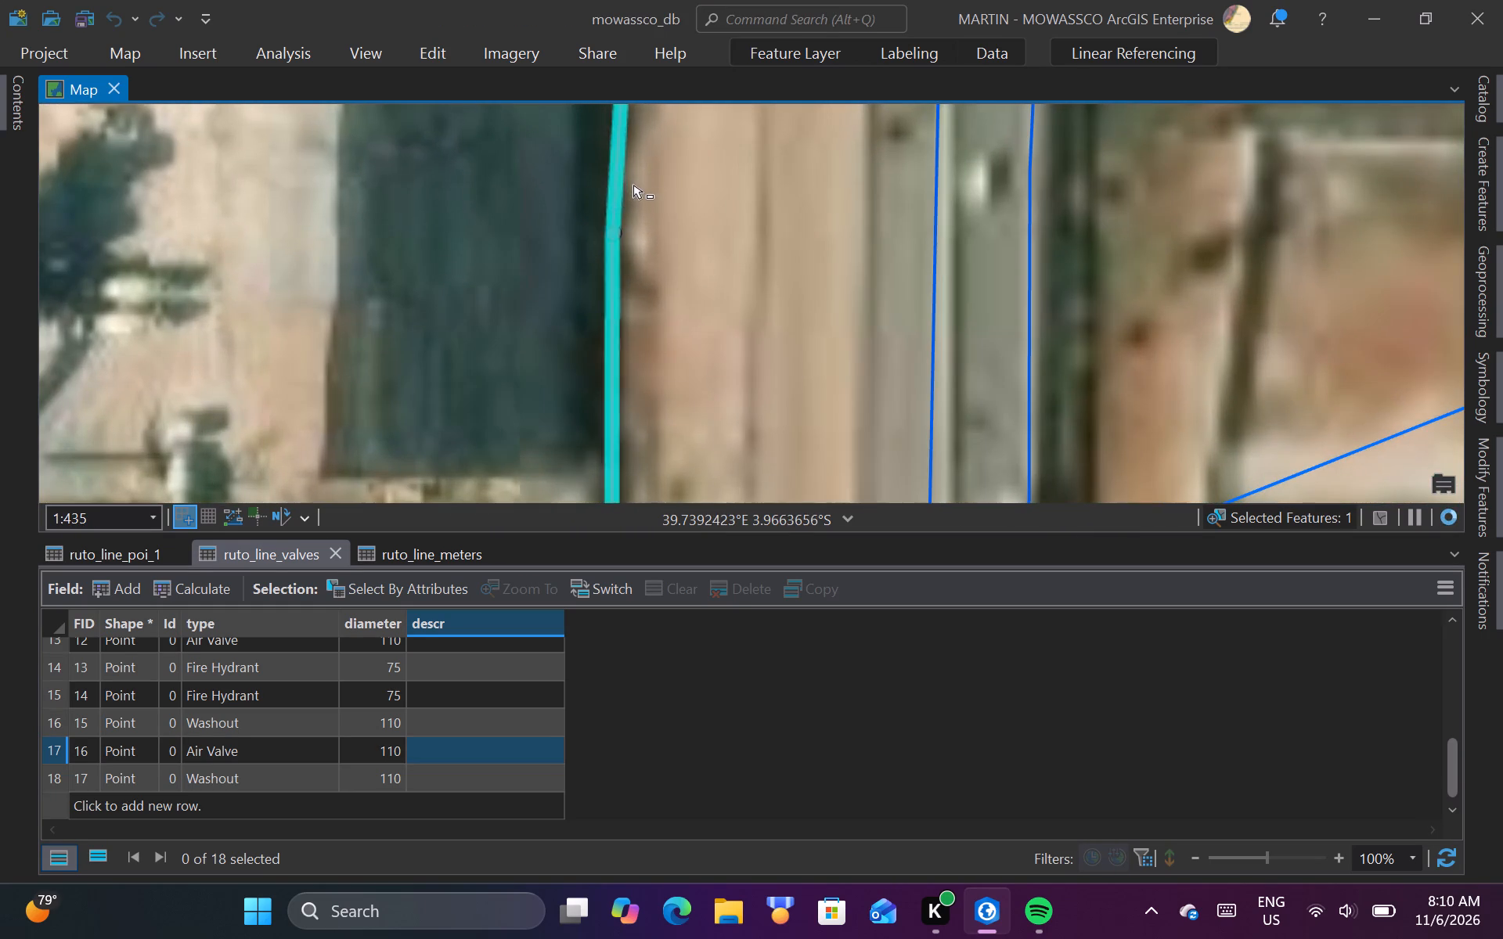
{"action": "scroll", "coordinate": [648, 234], "scroll_direction": "up", "scroll_amount": 1}
{"action": "scroll", "coordinate": [648, 234], "scroll_direction": "down", "scroll_amount": 2}
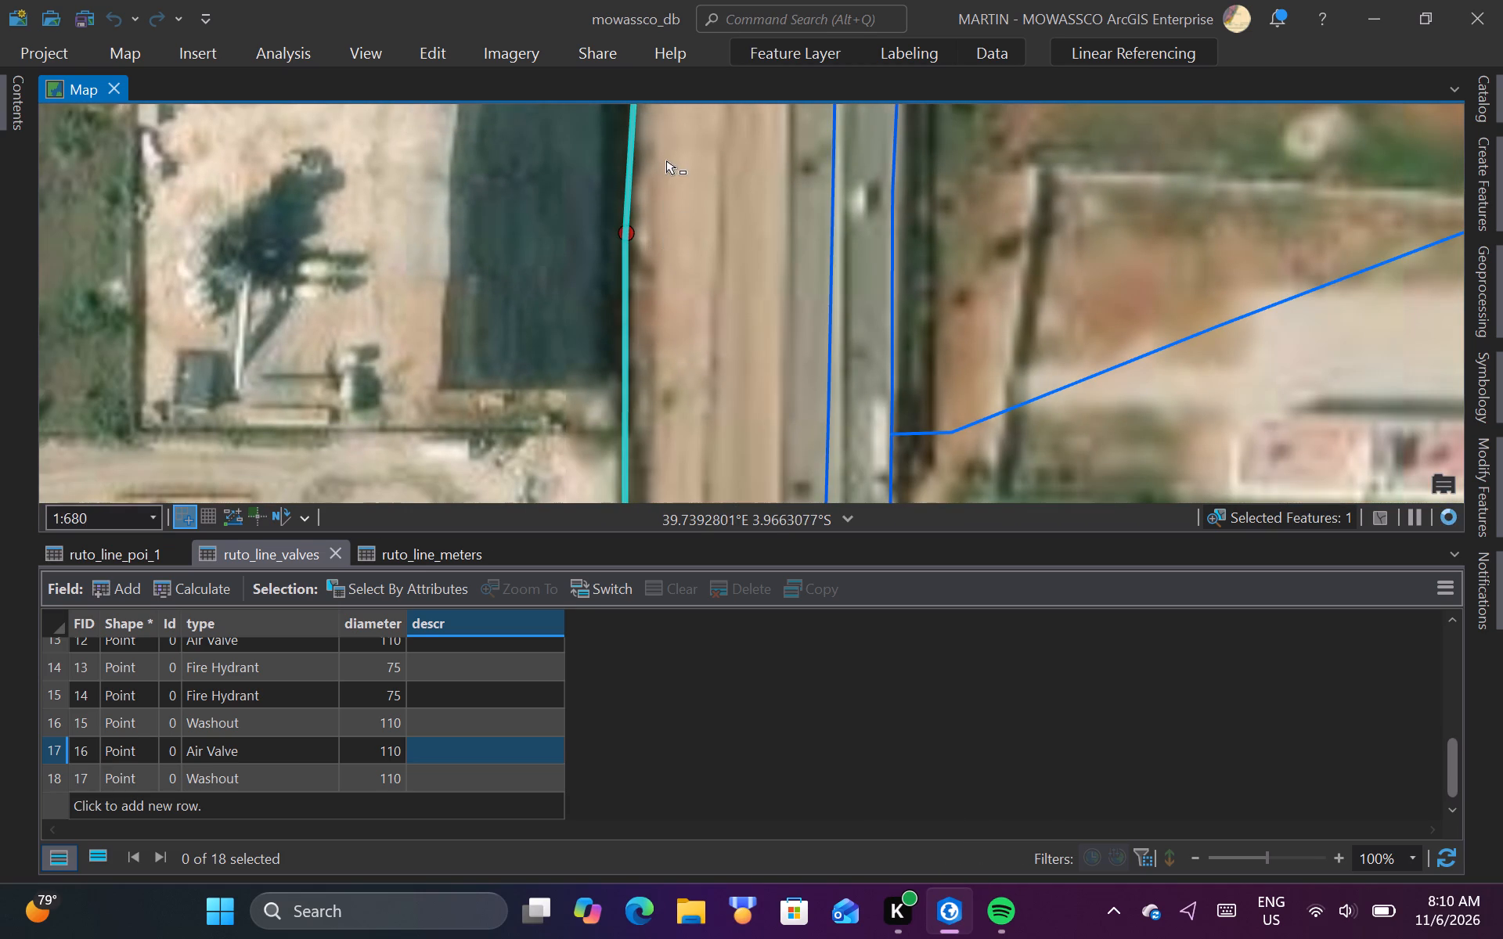
{"action": "left_click", "coordinate": [676, 185]}
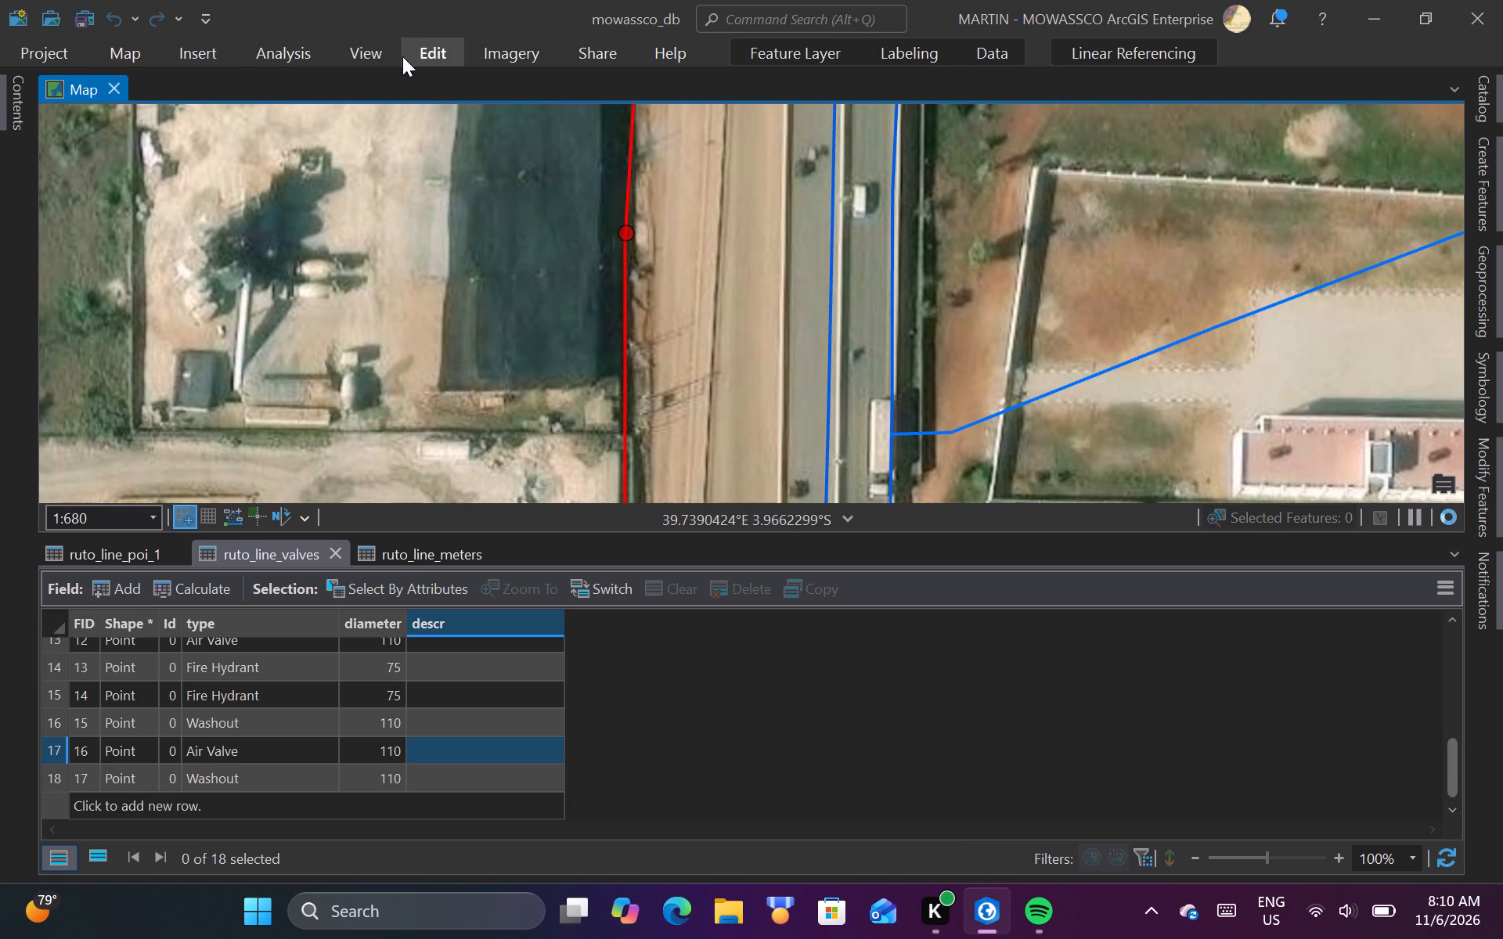
Explore the details of the roadside point on the north-running ruto_line beside the yard, near 39.73923°E, 3.96641°S.
{"action": "left_click", "coordinate": [139, 54]}
{"action": "left_click", "coordinate": [197, 85]}
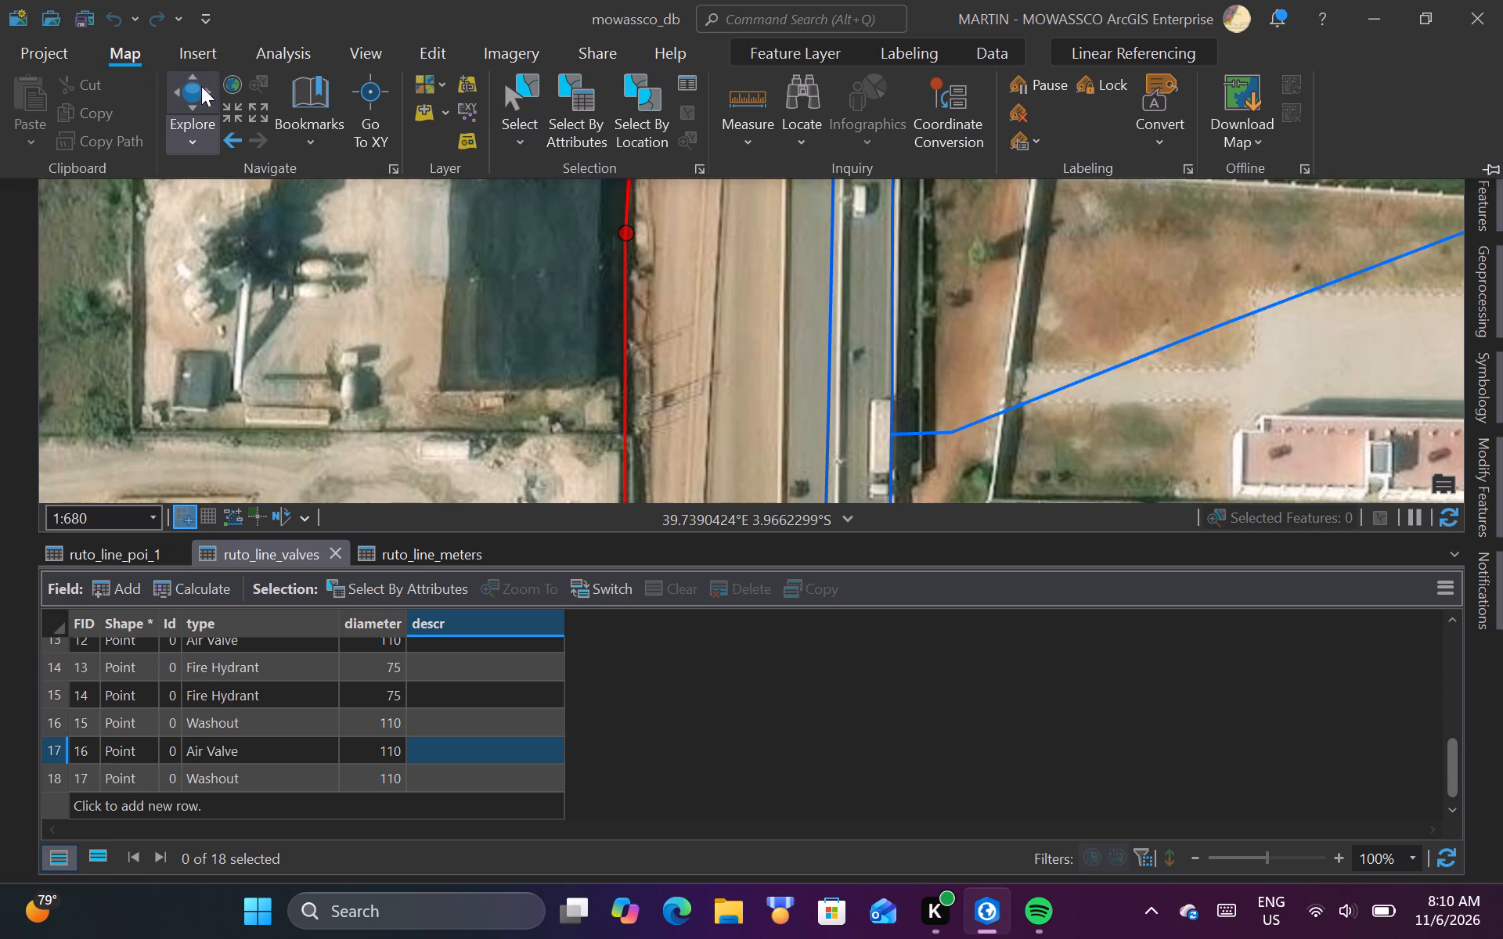
{"action": "left_click", "coordinate": [669, 280]}
{"action": "scroll", "coordinate": [633, 203], "scroll_direction": "up", "scroll_amount": 2}
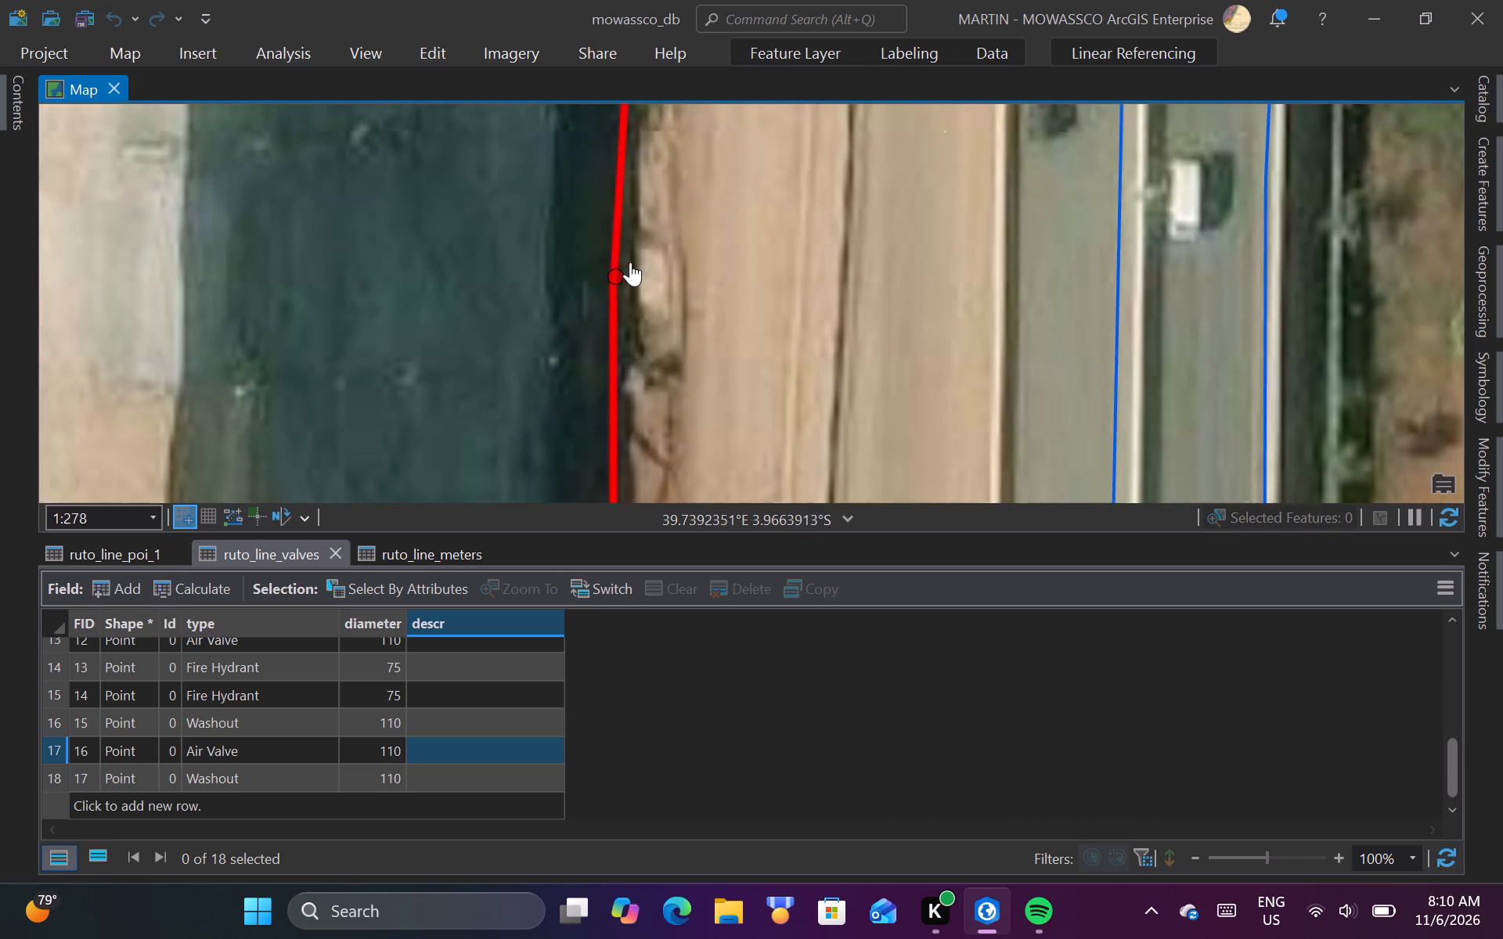
{"action": "scroll", "coordinate": [626, 286], "scroll_direction": "up", "scroll_amount": 2}
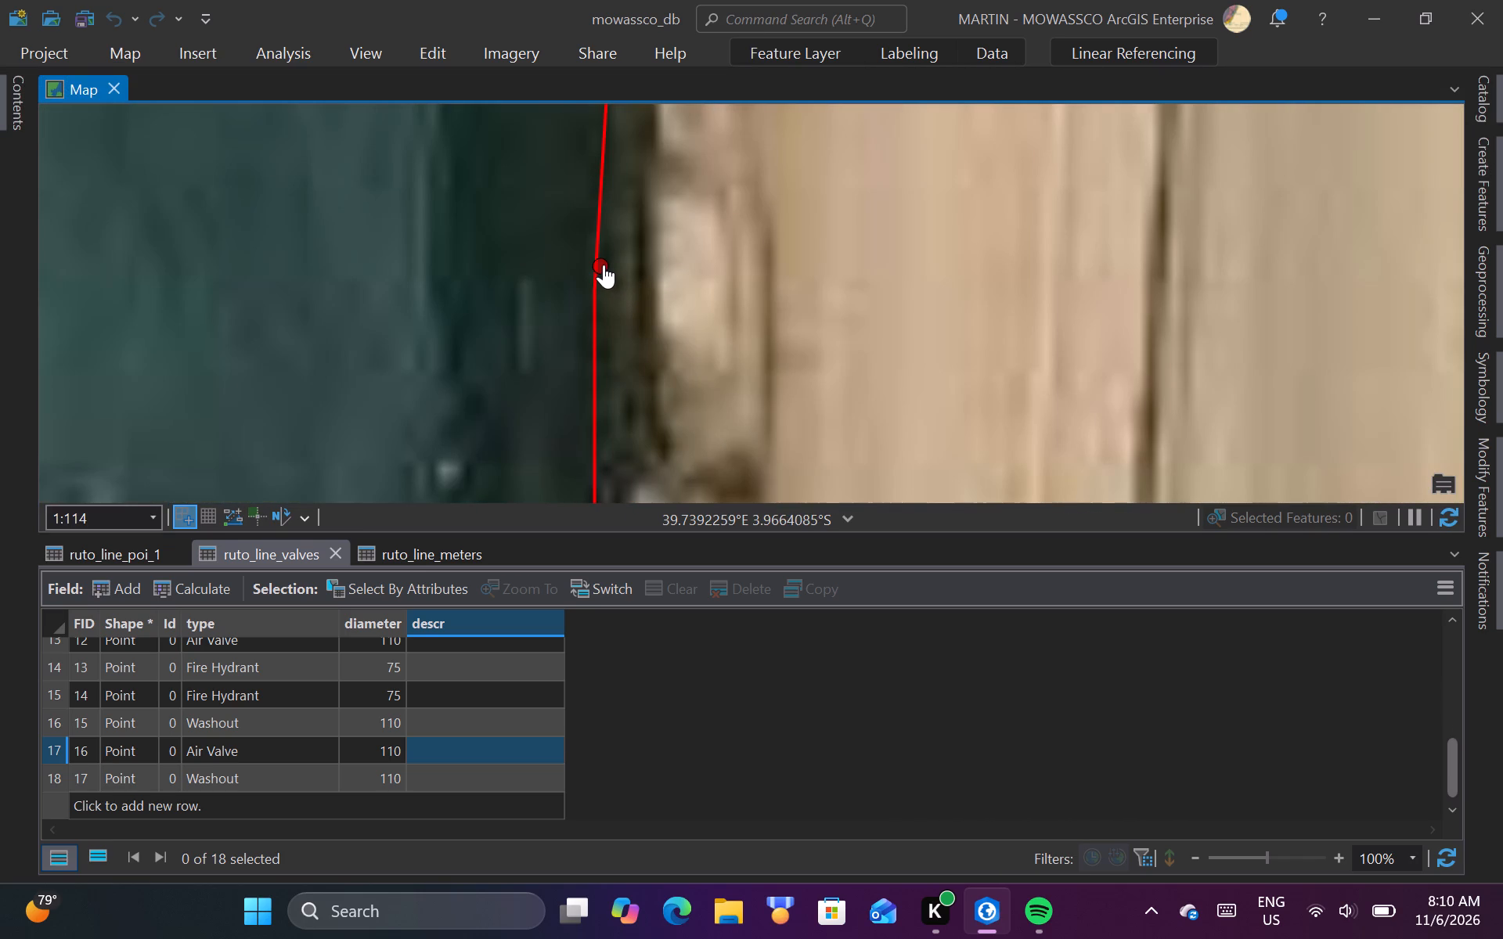
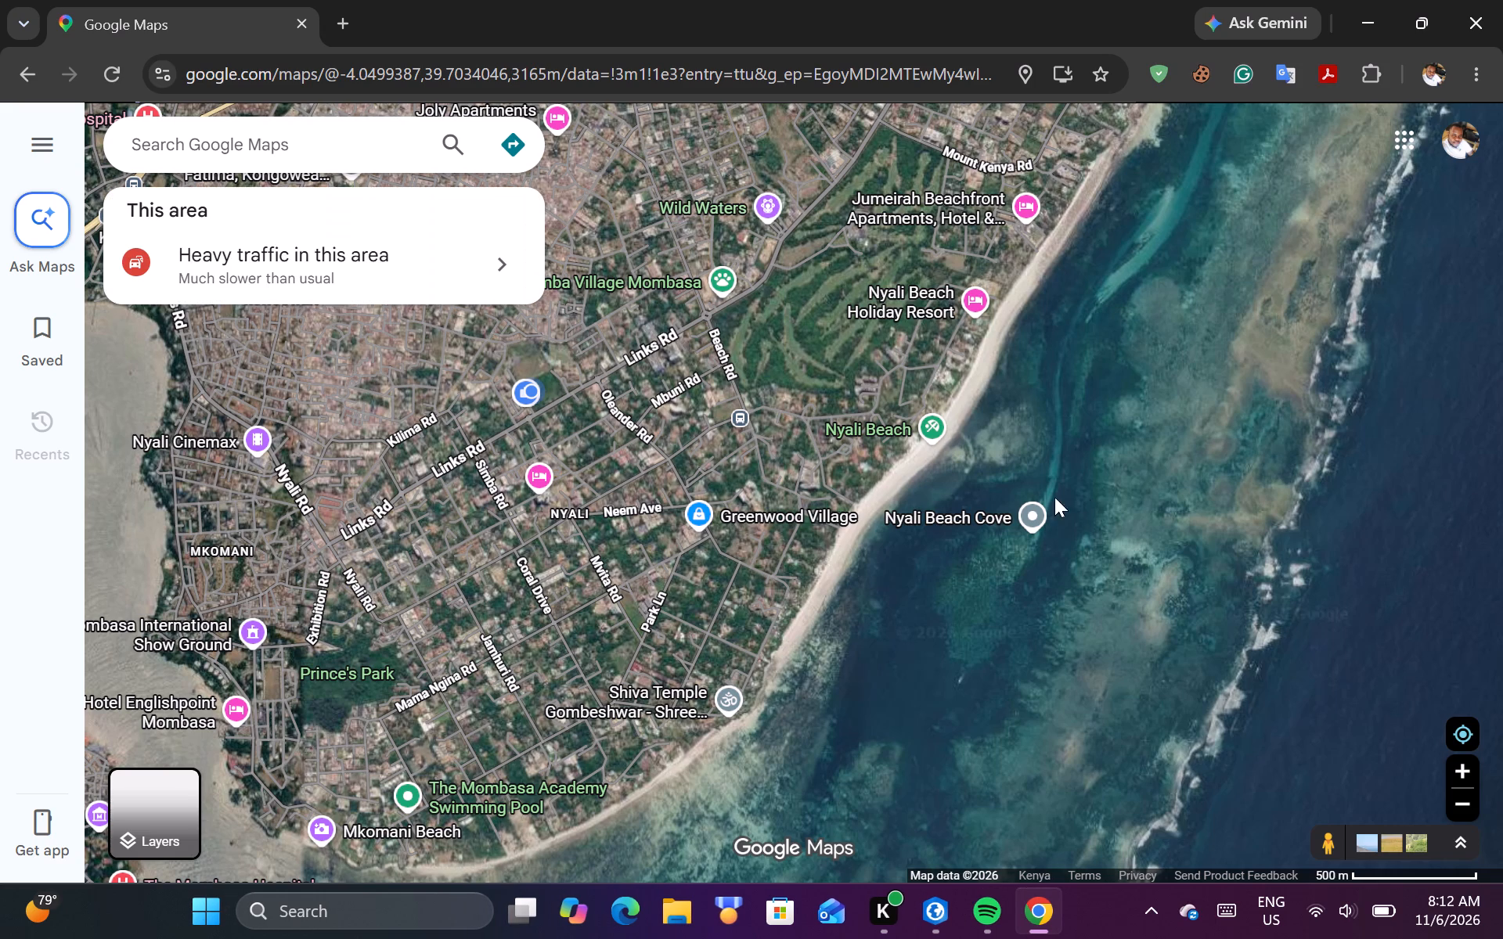
Find the roadside yards along Malindi Rd at Shimo La Tewa on Google Maps satellite imagery and check spots inside both yards.
{"action": "left_click_drag", "start_coordinate": [632, 410], "coordinate": [638, 497]}
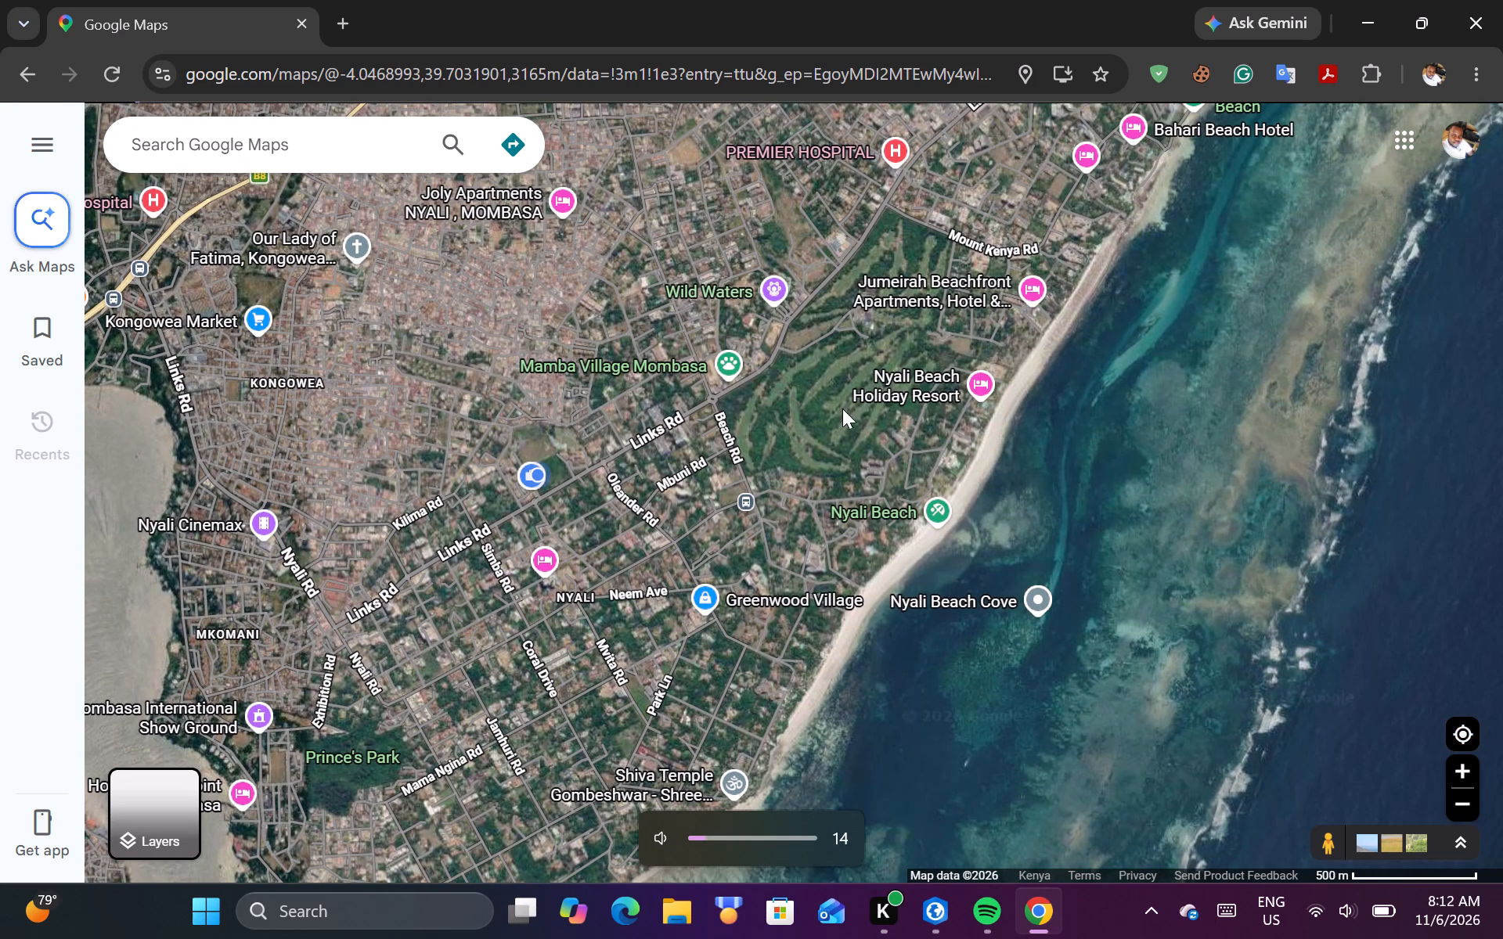
{"action": "scroll", "coordinate": [642, 469], "scroll_direction": "down", "scroll_amount": 3}
{"action": "left_click_drag", "start_coordinate": [748, 365], "coordinate": [690, 696]}
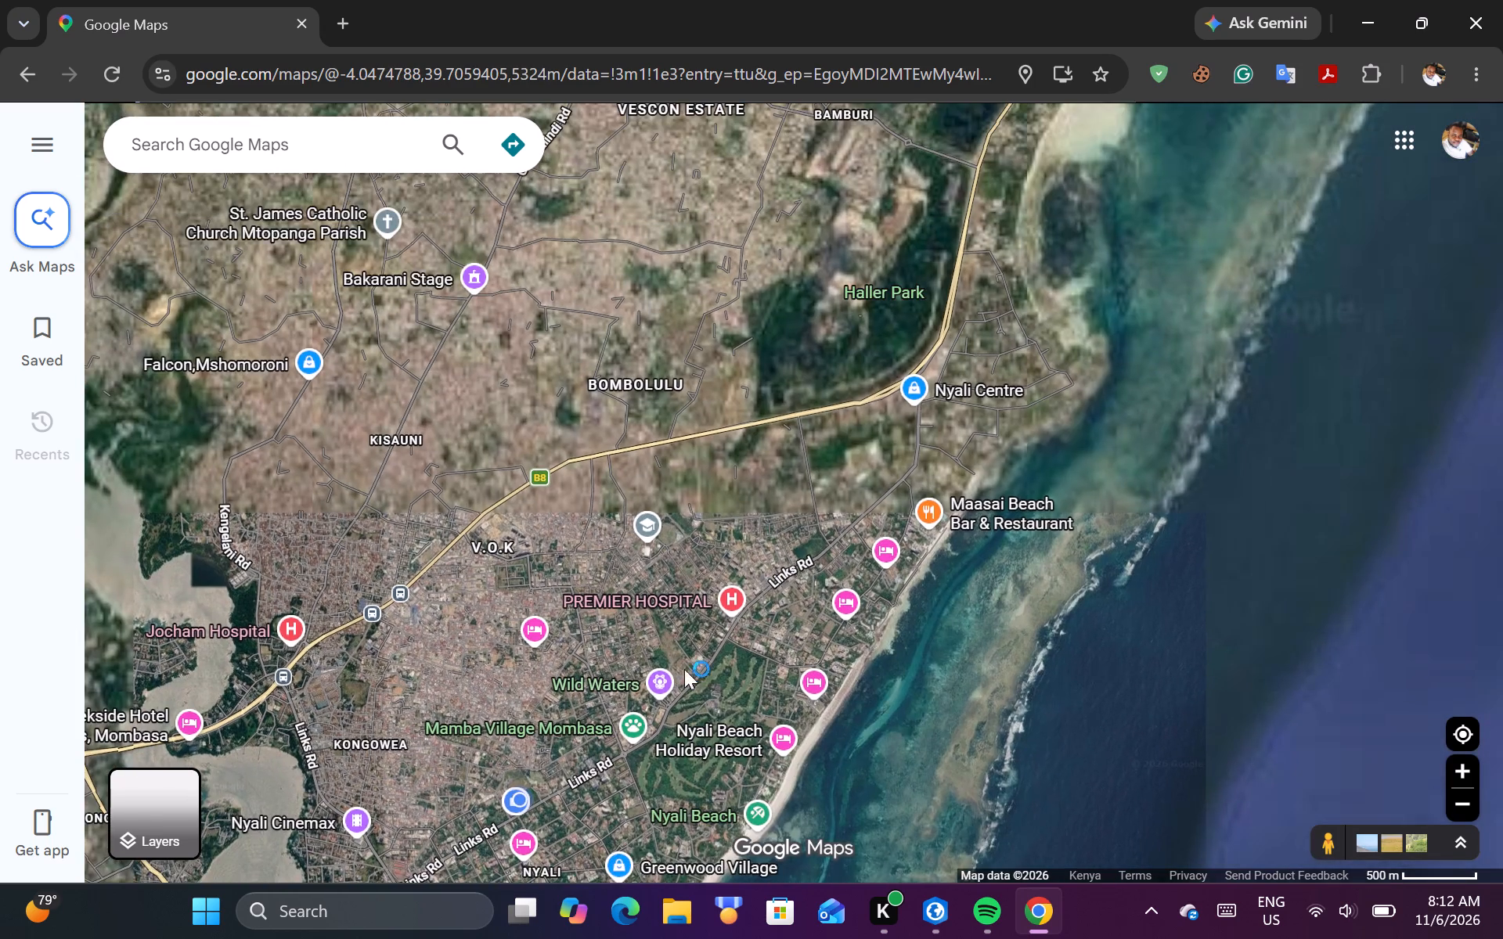
{"action": "left_click_drag", "start_coordinate": [783, 473], "coordinate": [671, 699]}
{"action": "left_click_drag", "start_coordinate": [786, 358], "coordinate": [736, 541]}
{"action": "left_click_drag", "start_coordinate": [902, 372], "coordinate": [868, 477]}
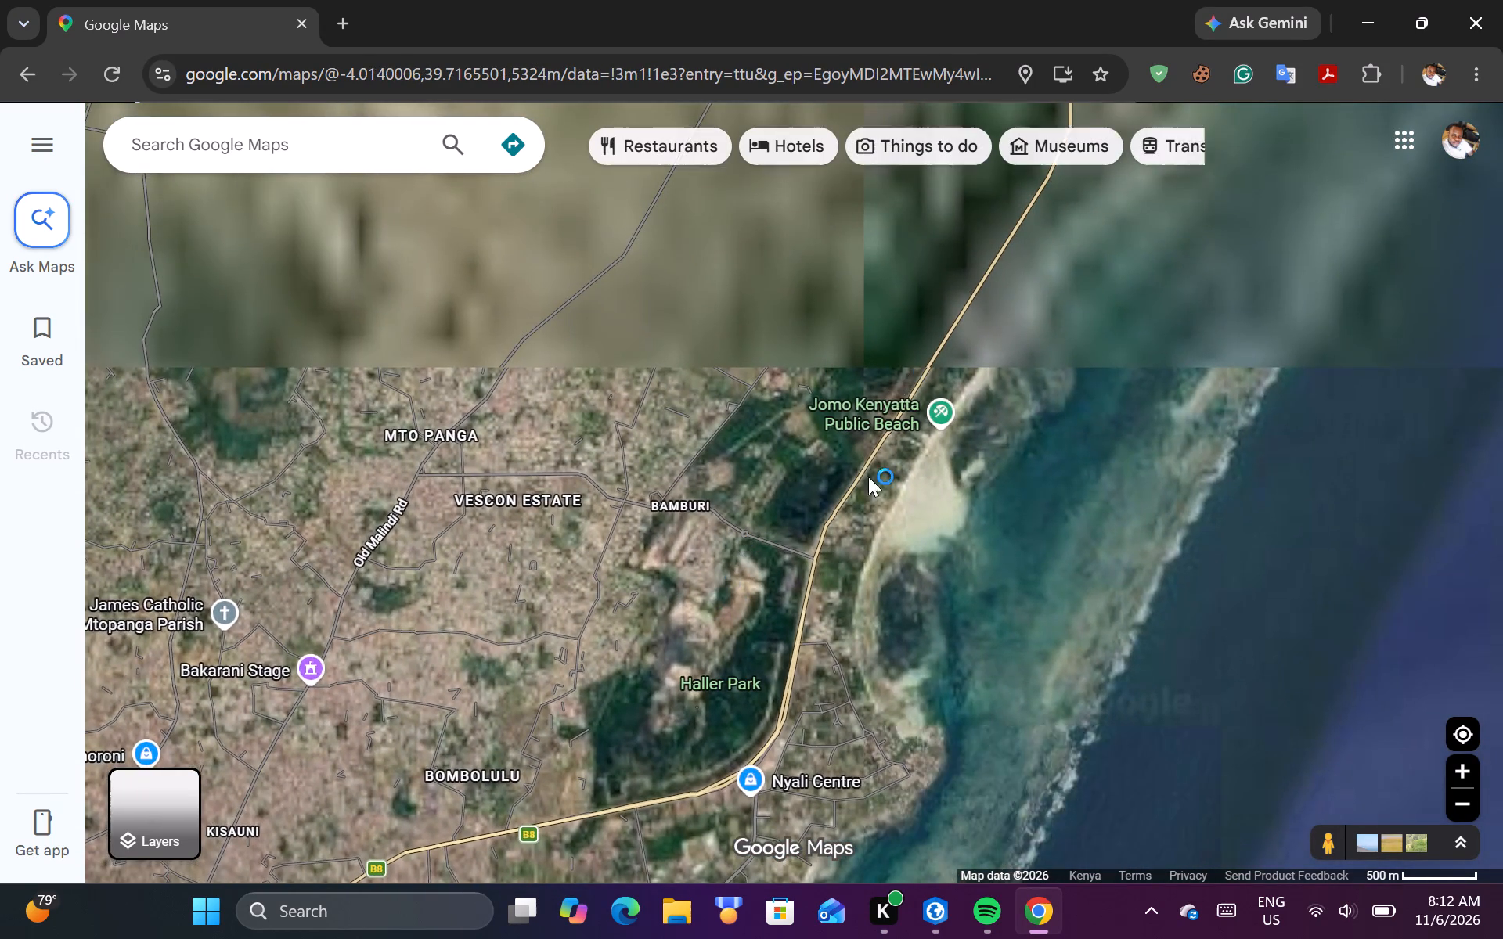
{"action": "left_click_drag", "start_coordinate": [868, 477], "coordinate": [769, 646]}
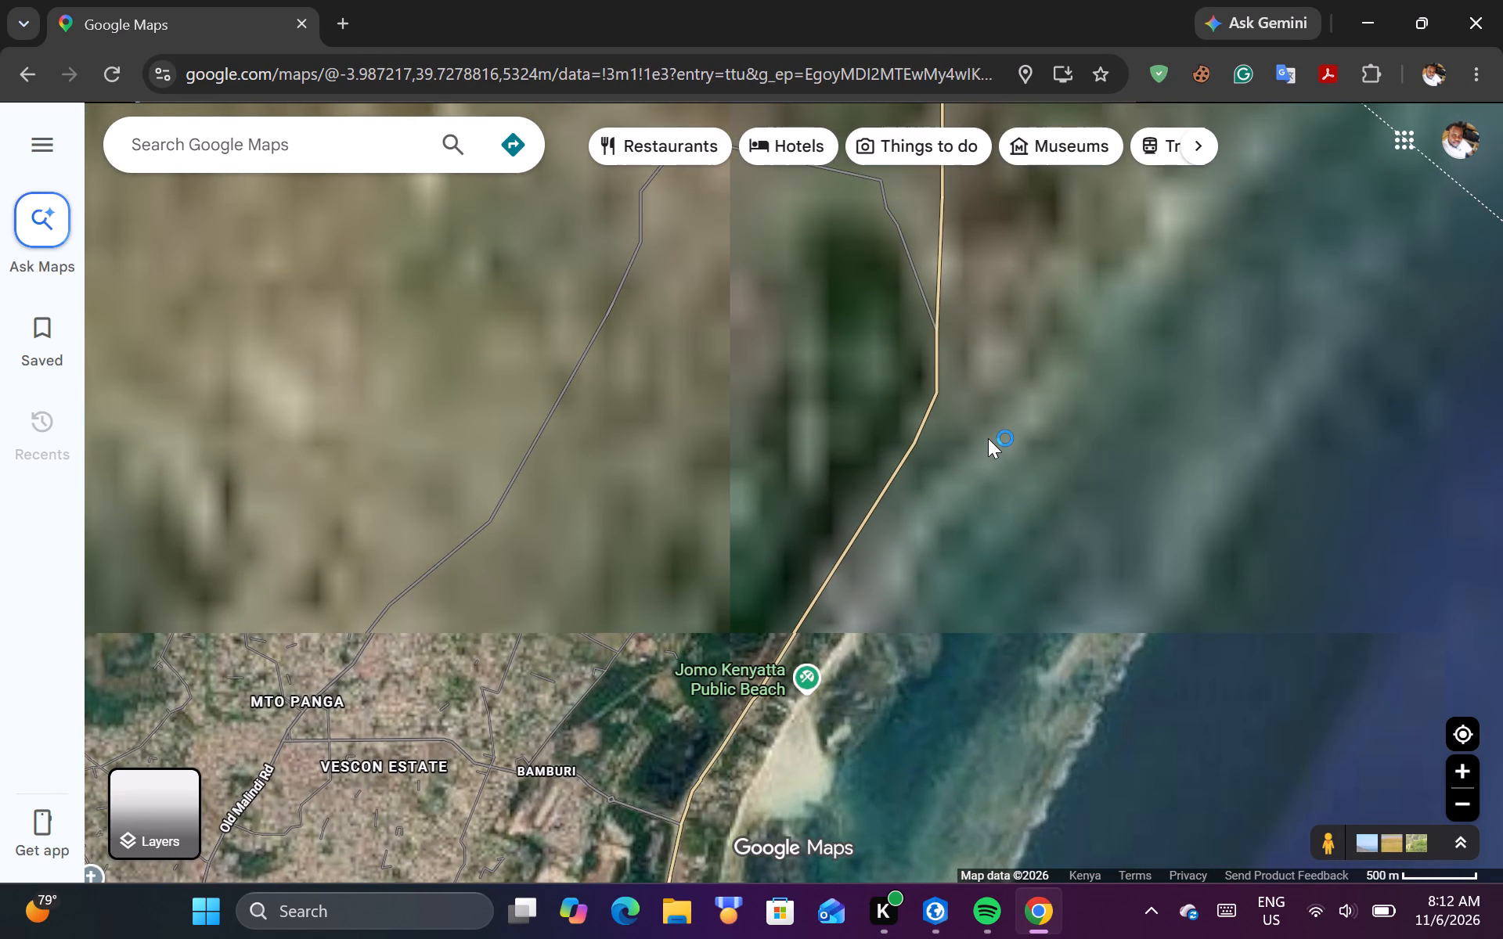
{"action": "left_click_drag", "start_coordinate": [986, 367], "coordinate": [872, 631]}
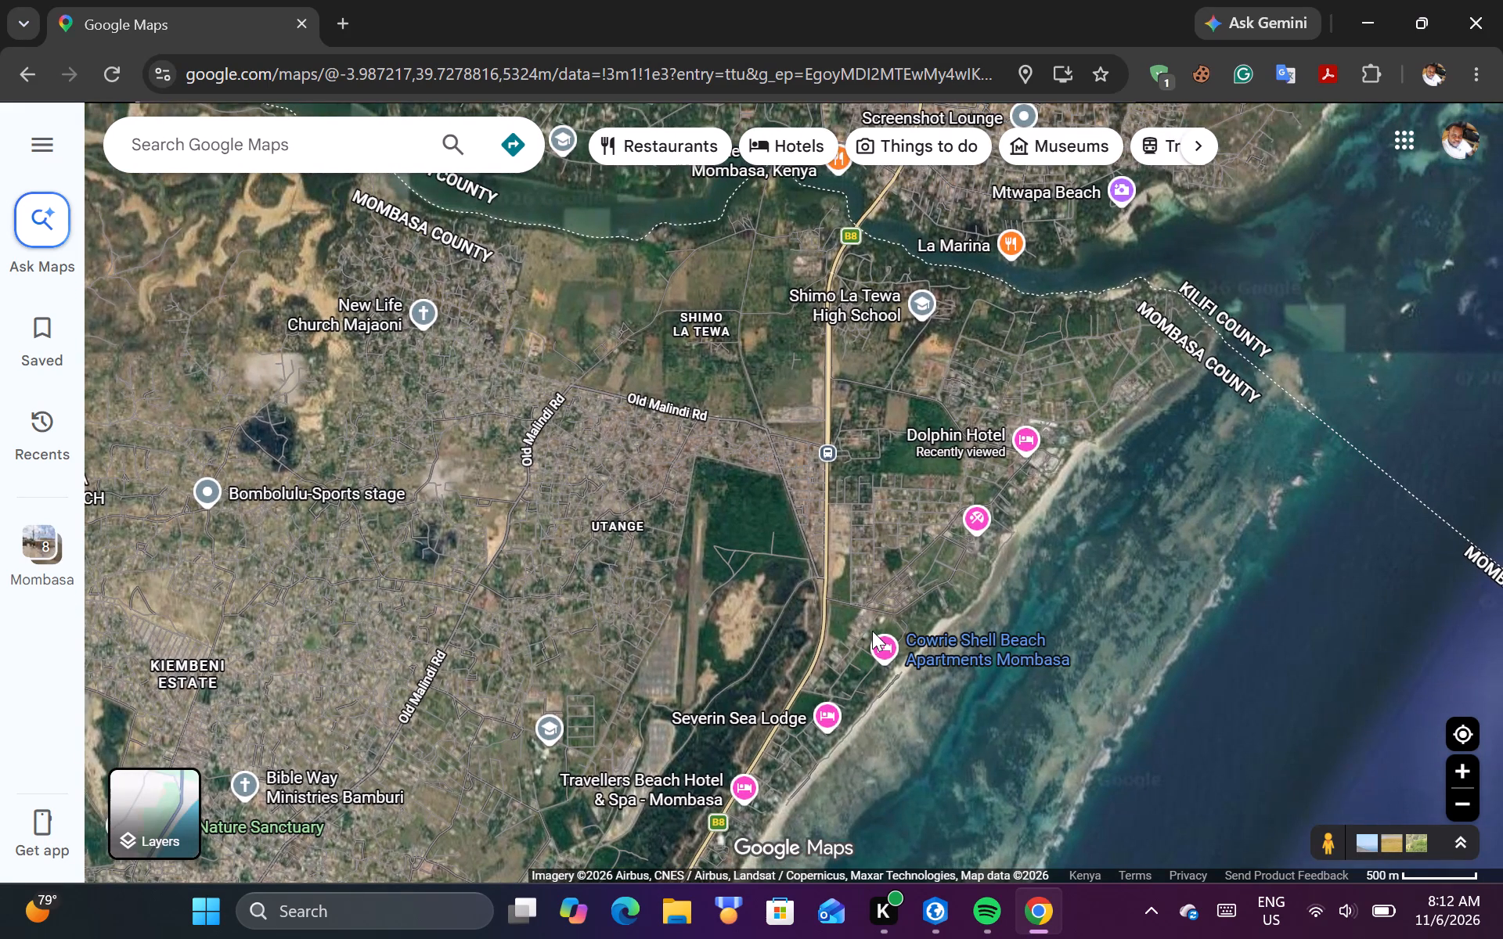
{"action": "left_click_drag", "start_coordinate": [872, 631], "coordinate": [863, 651]}
{"action": "scroll", "coordinate": [807, 416], "scroll_direction": "up", "scroll_amount": 5}
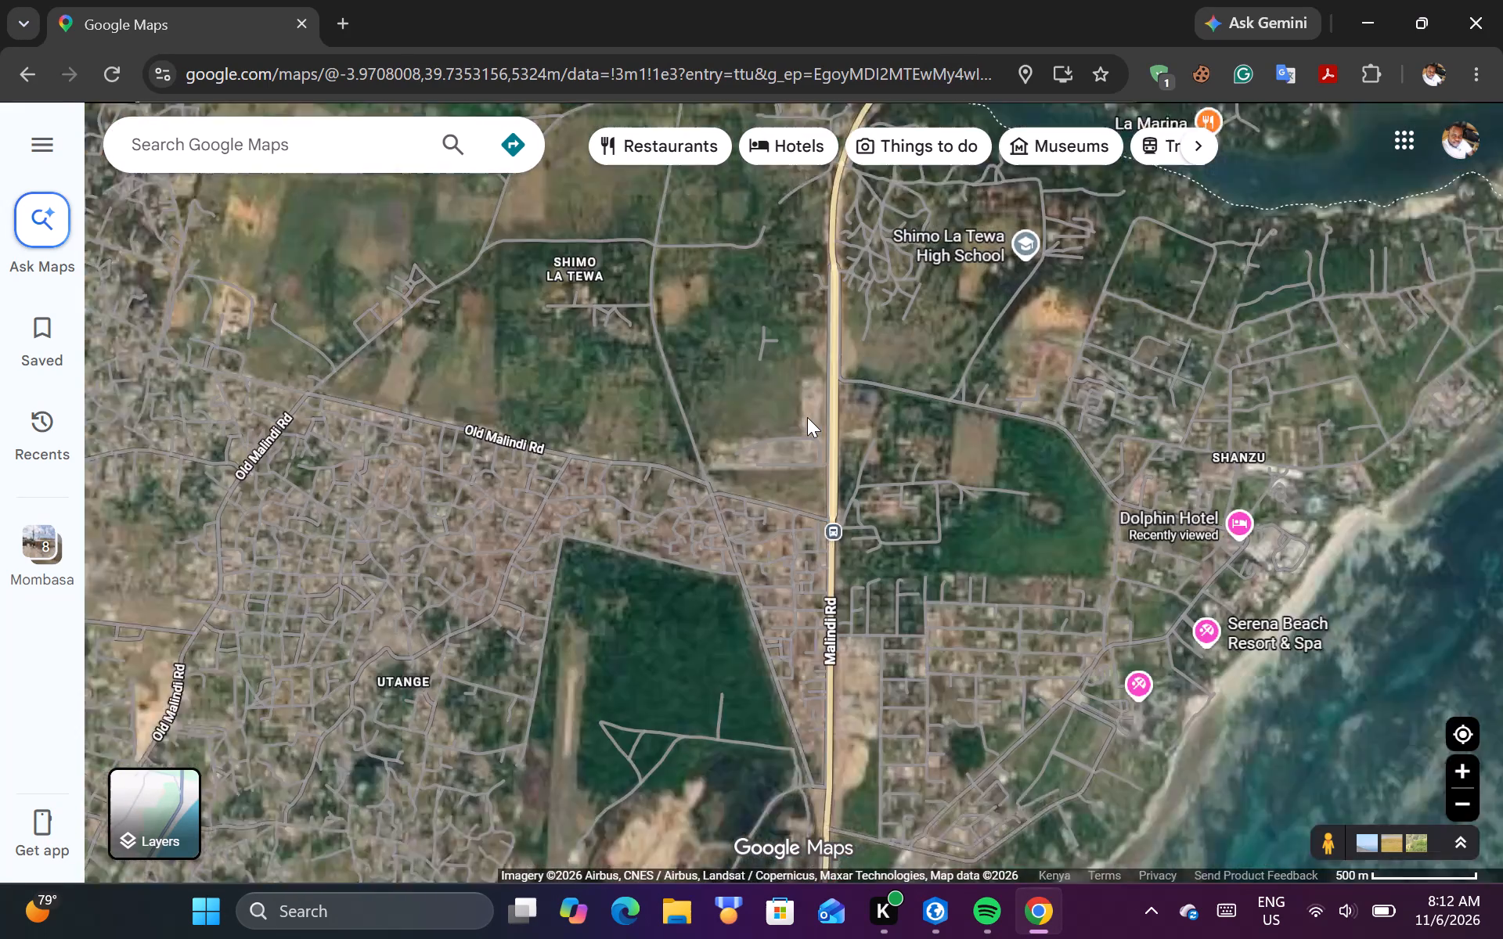
{"action": "scroll", "coordinate": [807, 417], "scroll_direction": "up", "scroll_amount": 5}
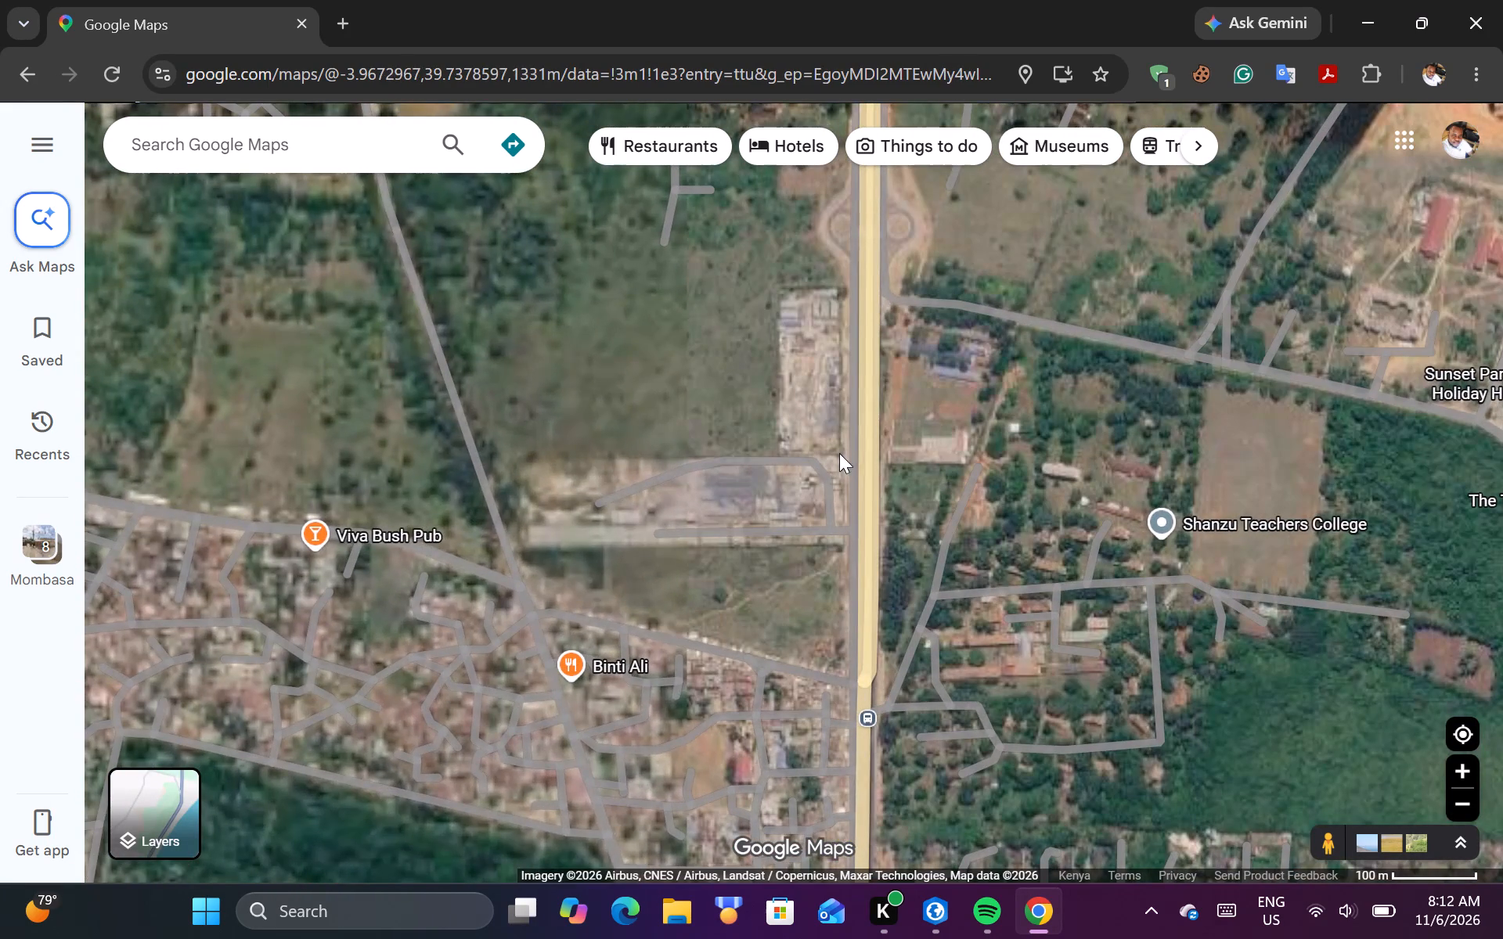
{"action": "scroll", "coordinate": [849, 455], "scroll_direction": "up", "scroll_amount": 3}
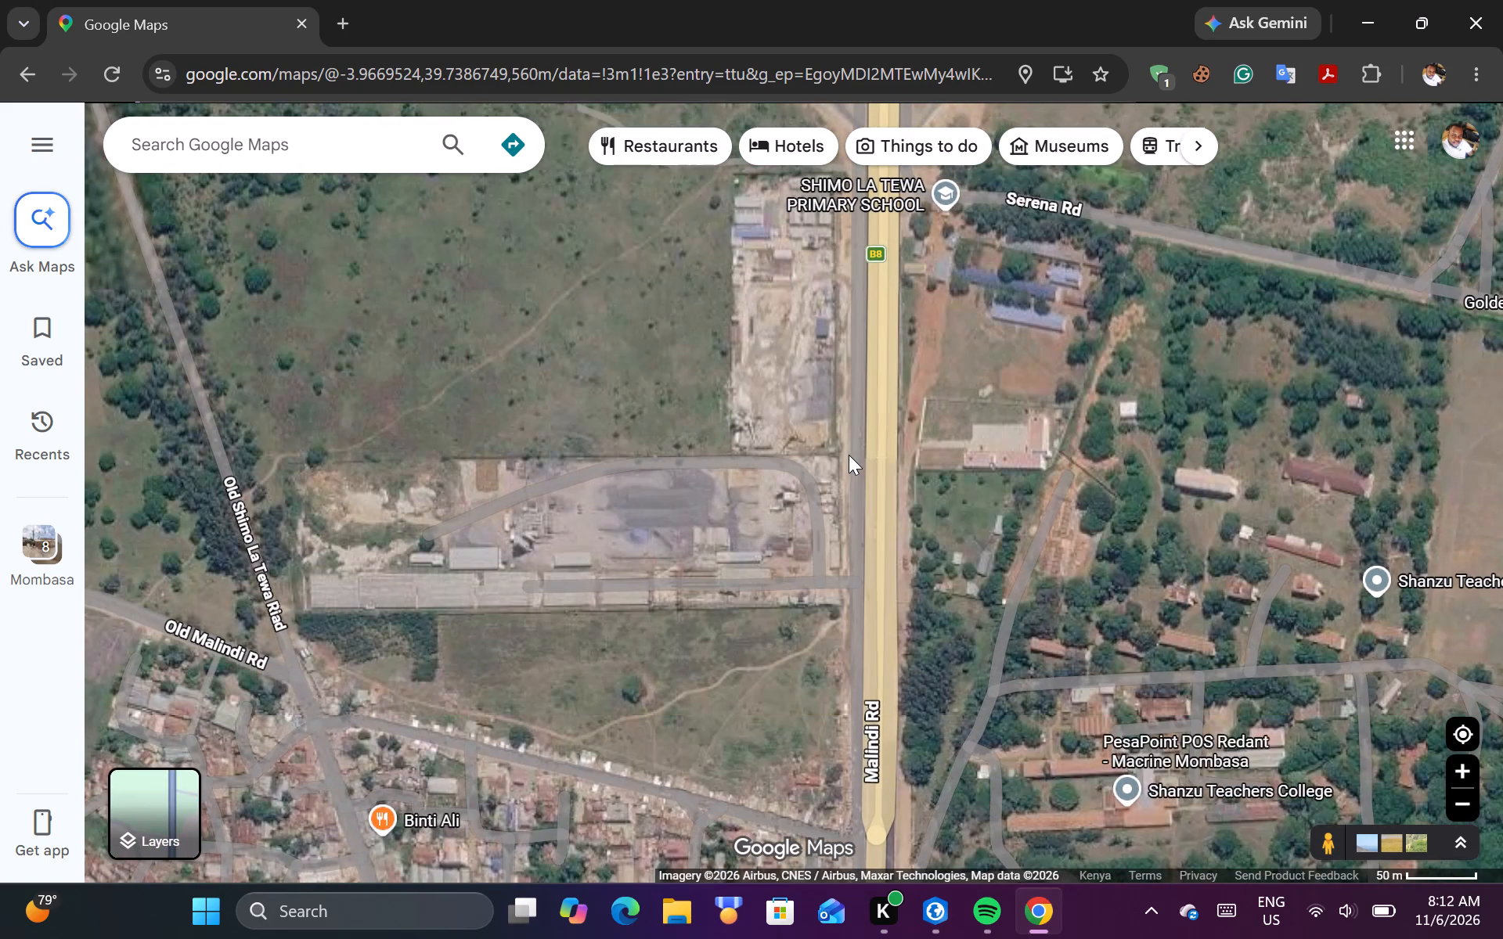
{"action": "scroll", "coordinate": [849, 455], "scroll_direction": "up", "scroll_amount": 1}
{"action": "left_click", "coordinate": [758, 519]}
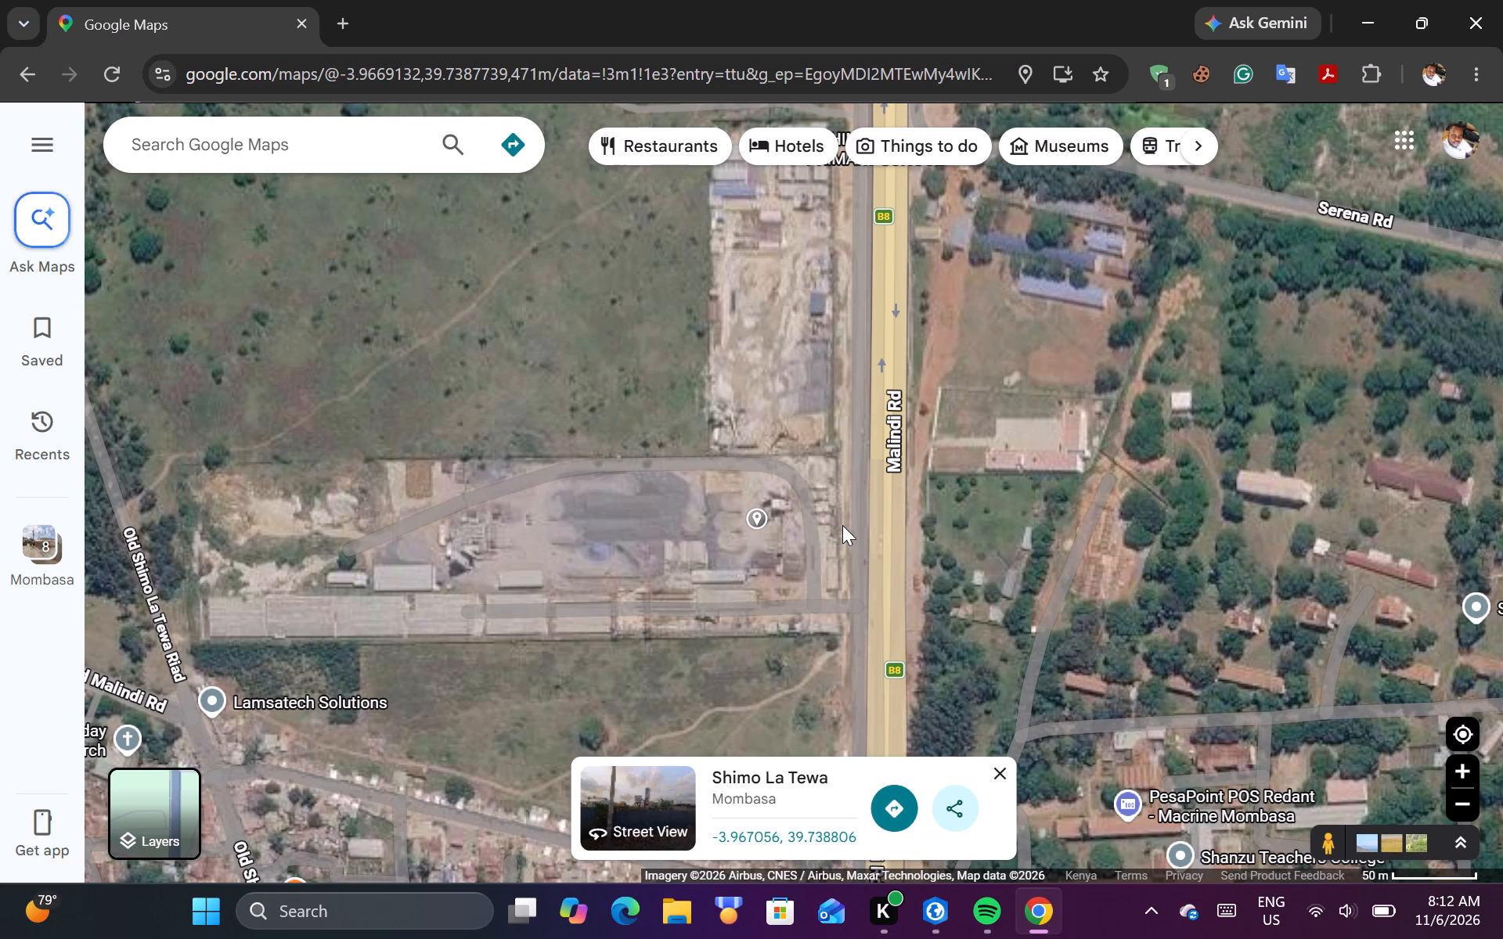
{"action": "left_click", "coordinate": [758, 264]}
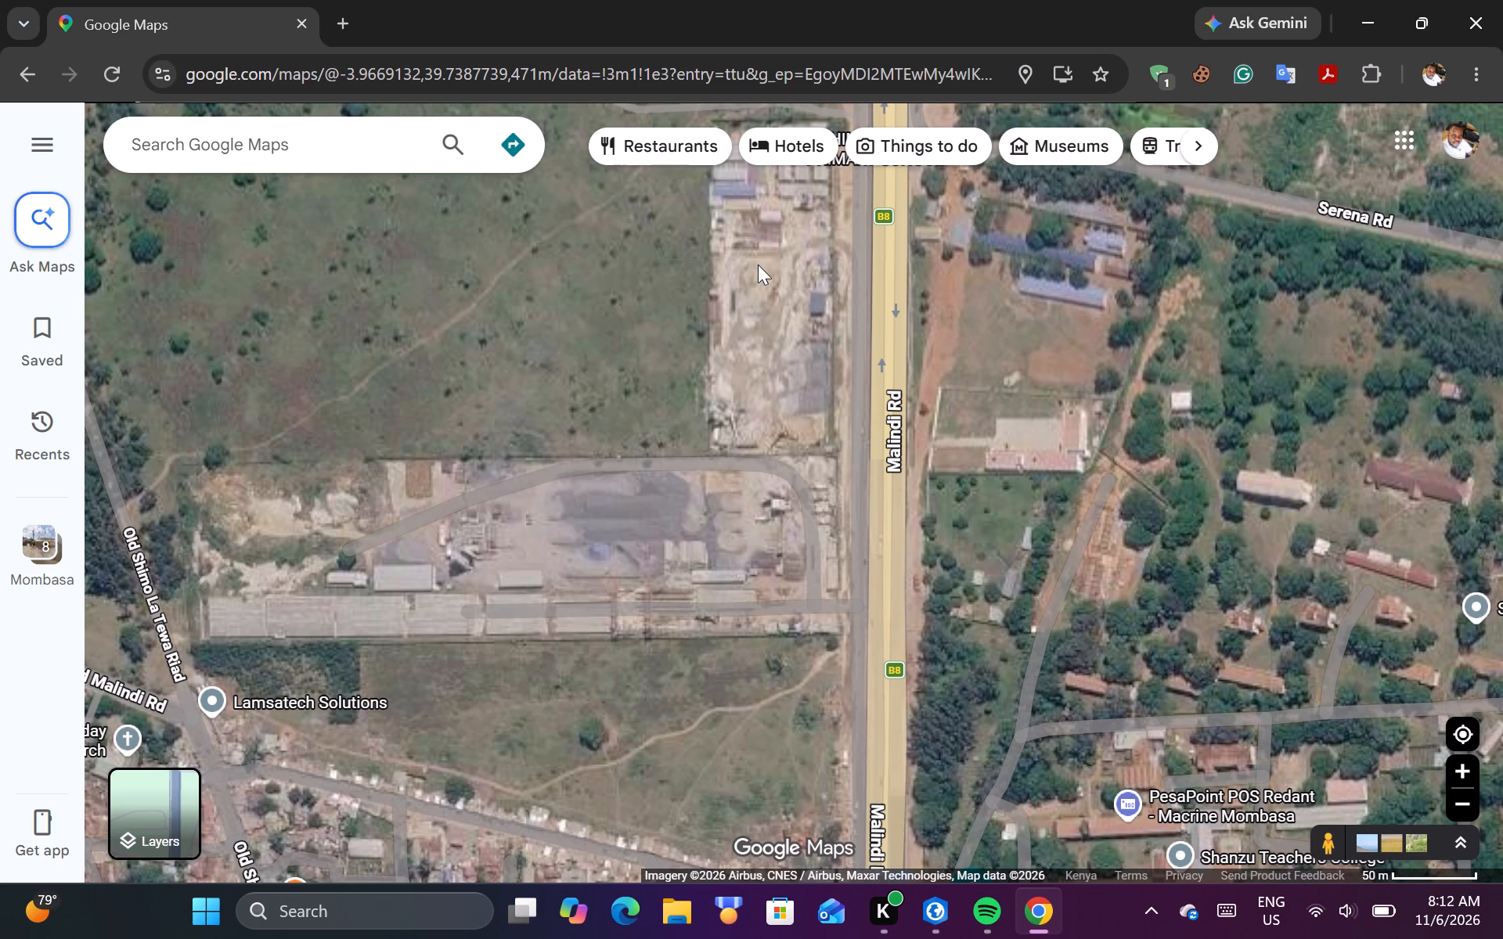
{"action": "left_click", "coordinate": [793, 318]}
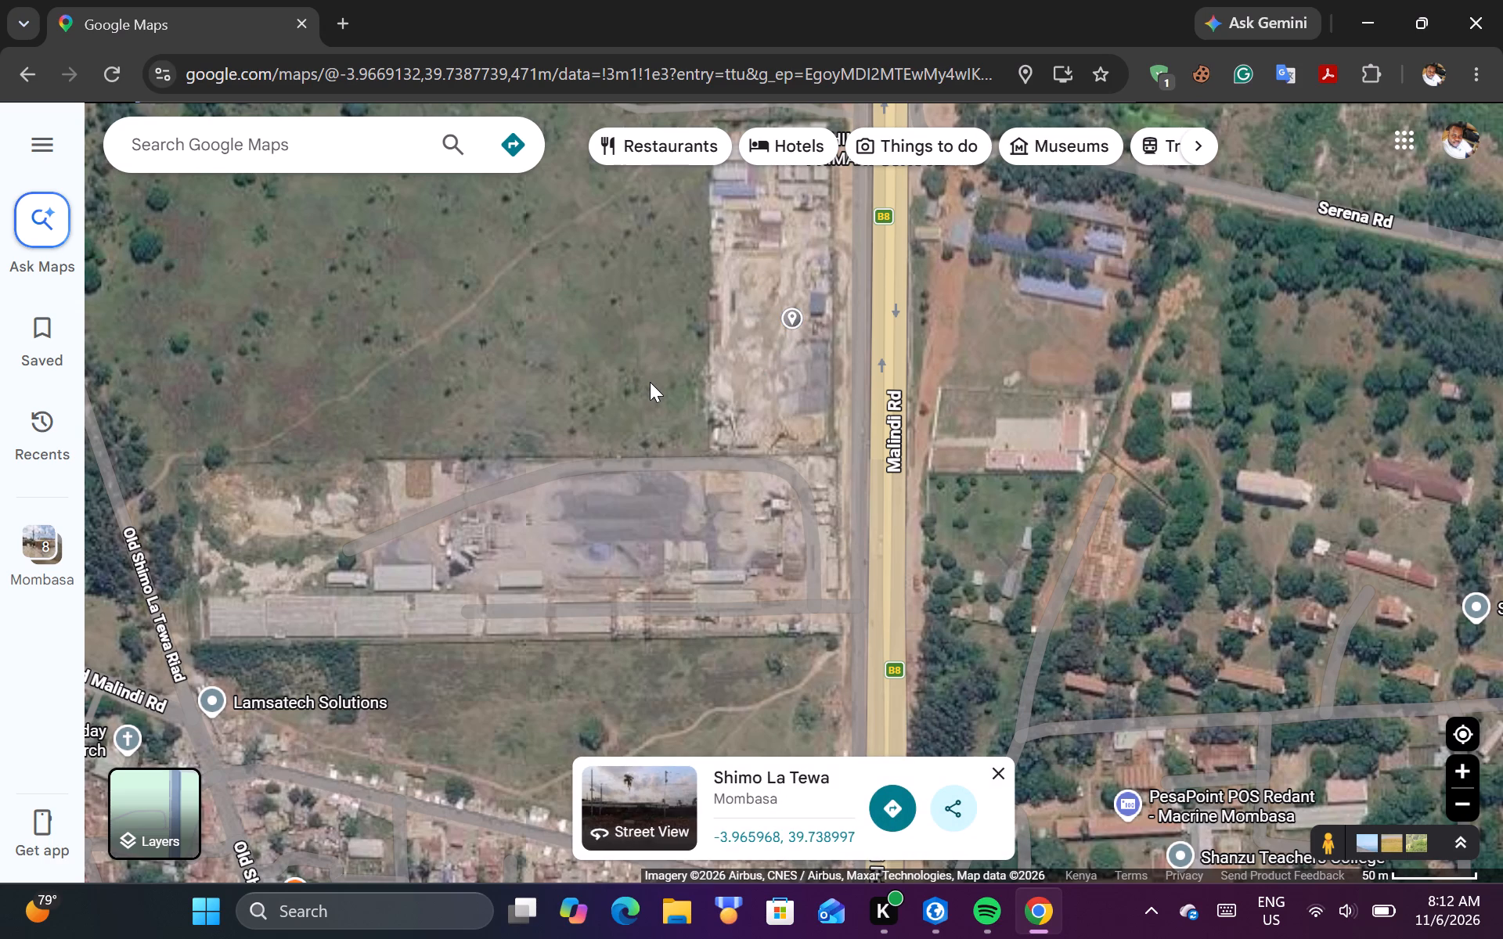
{"action": "left_click", "coordinate": [754, 477]}
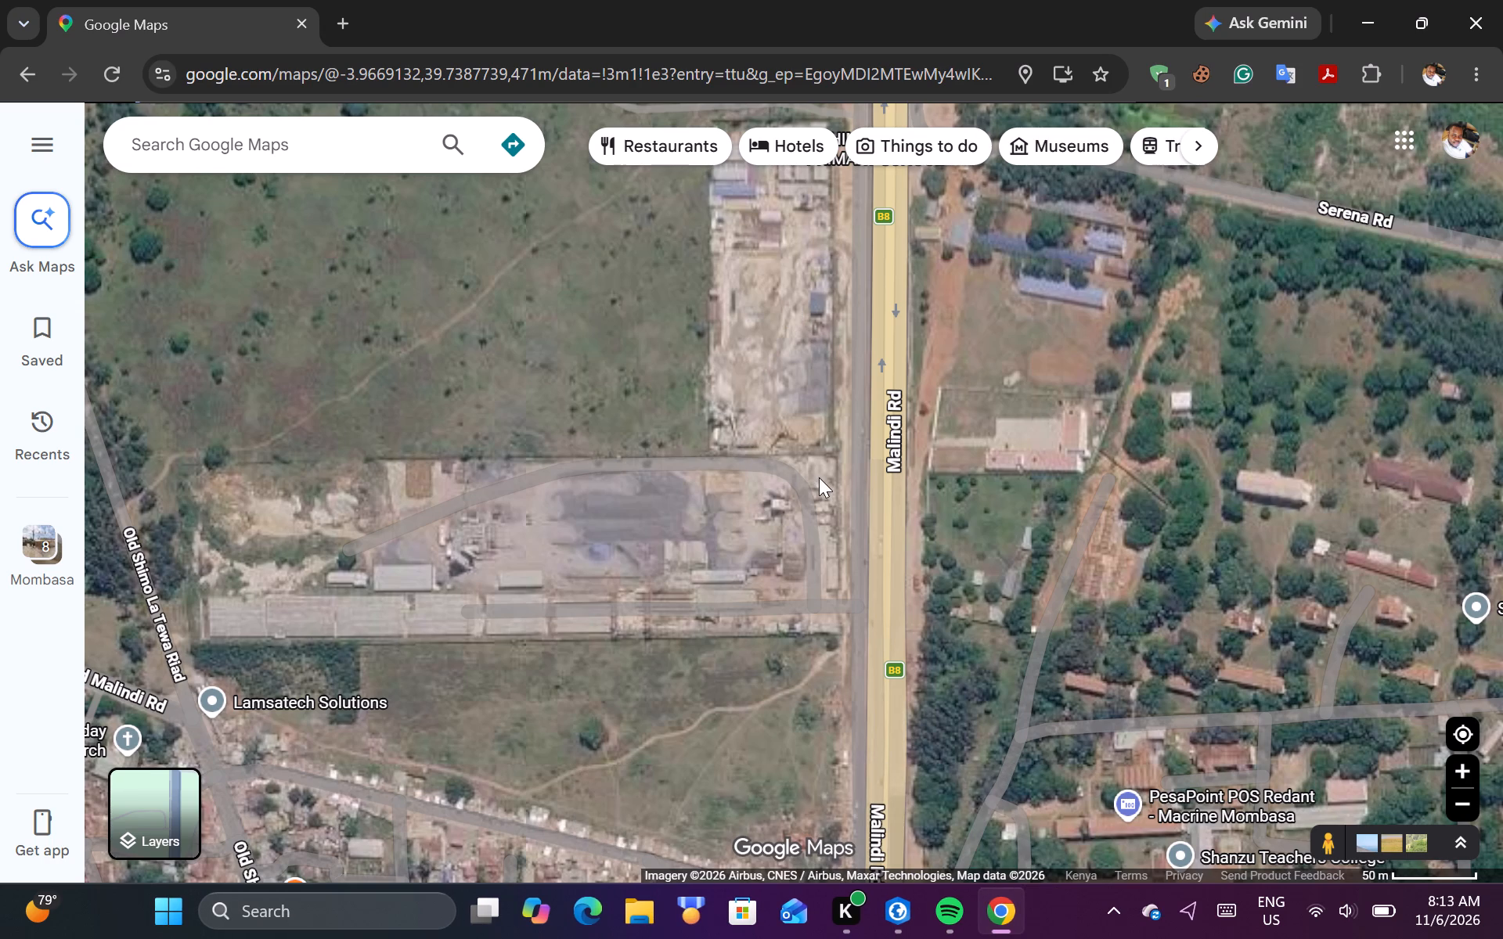
Check the location of the tree line east of Malindi Rd, between the roundabouts and Serena Rd near Shimo La Tewa Primary School.
{"action": "left_click_drag", "start_coordinate": [839, 383], "coordinate": [683, 713]}
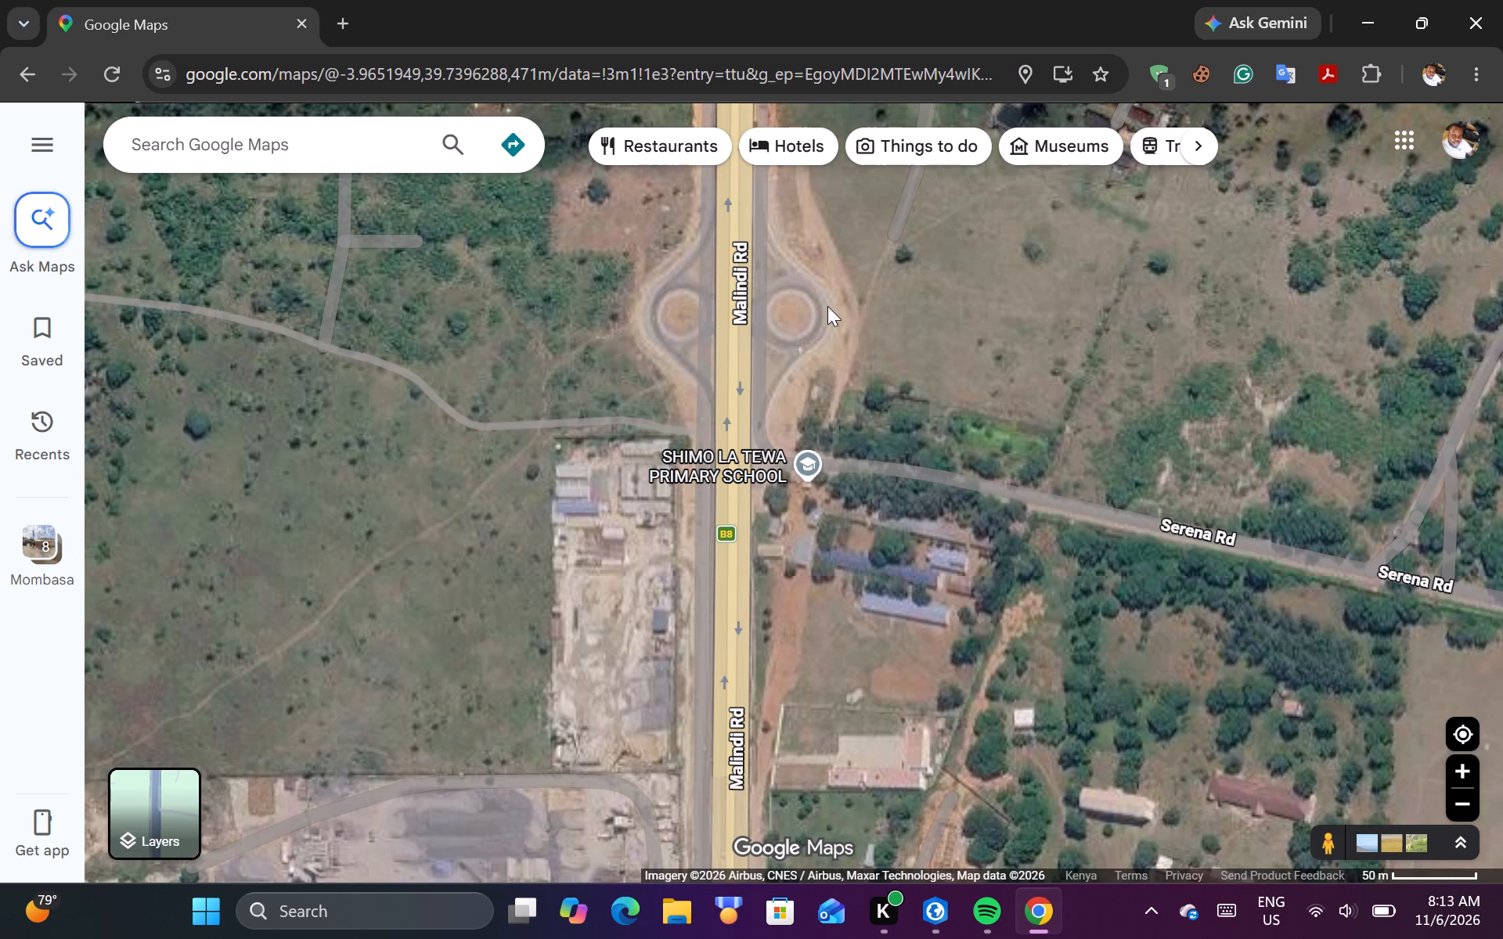
{"action": "left_click", "coordinate": [852, 419]}
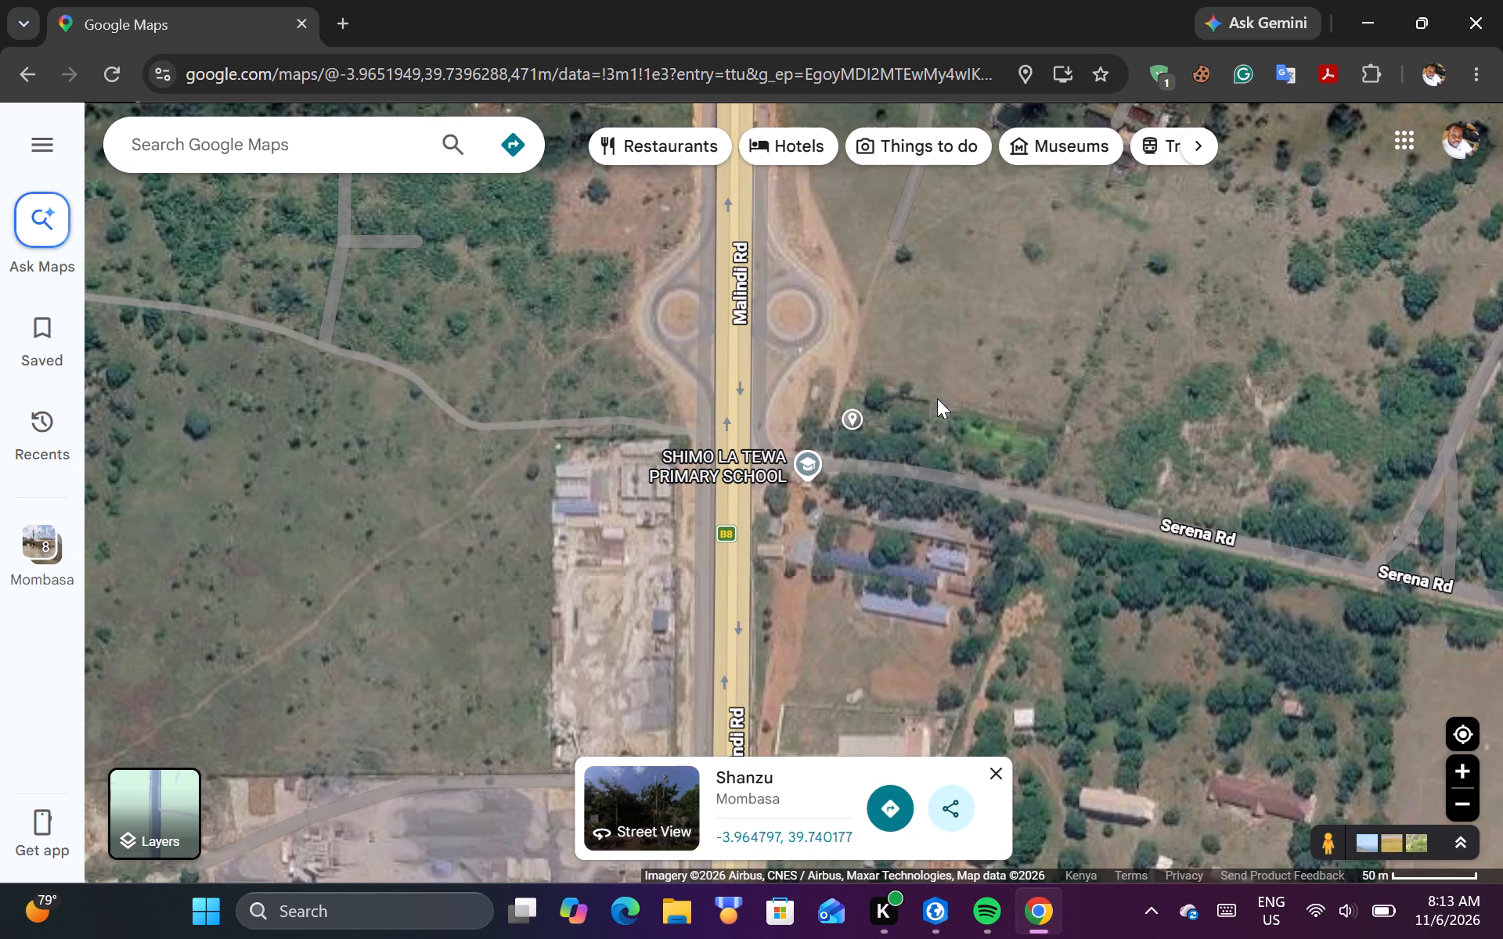
{"action": "left_click", "coordinate": [937, 398]}
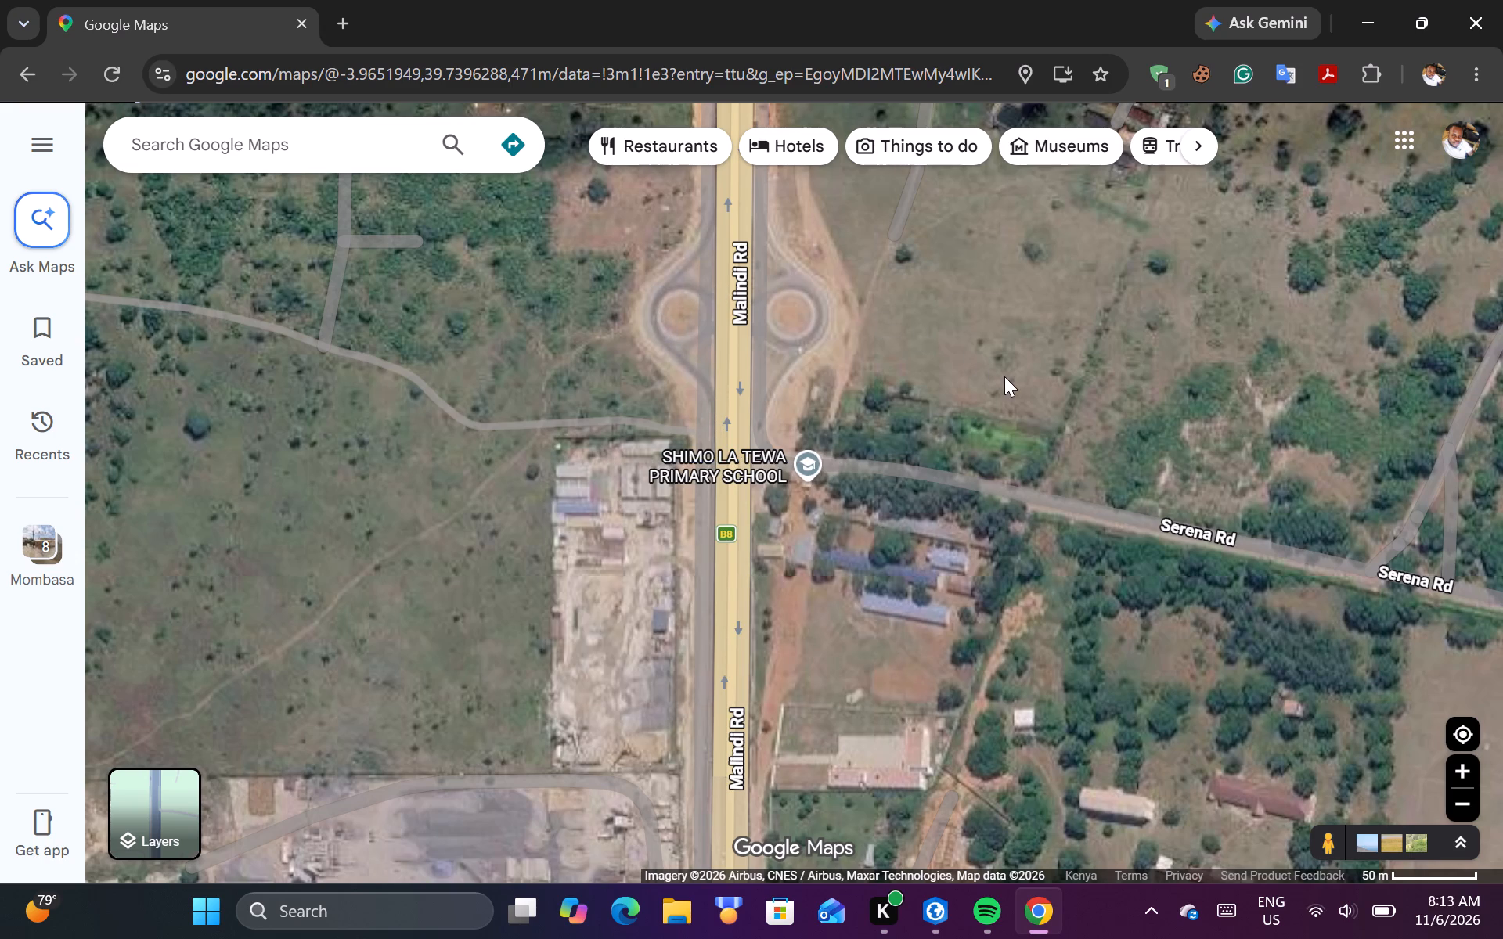
Examine the course of Malindi Rd north from Shimo La Tewa Primary School across Mtwapa Bridge into Mtwapa.
{"action": "scroll", "coordinate": [740, 605], "scroll_direction": "down", "scroll_amount": 4}
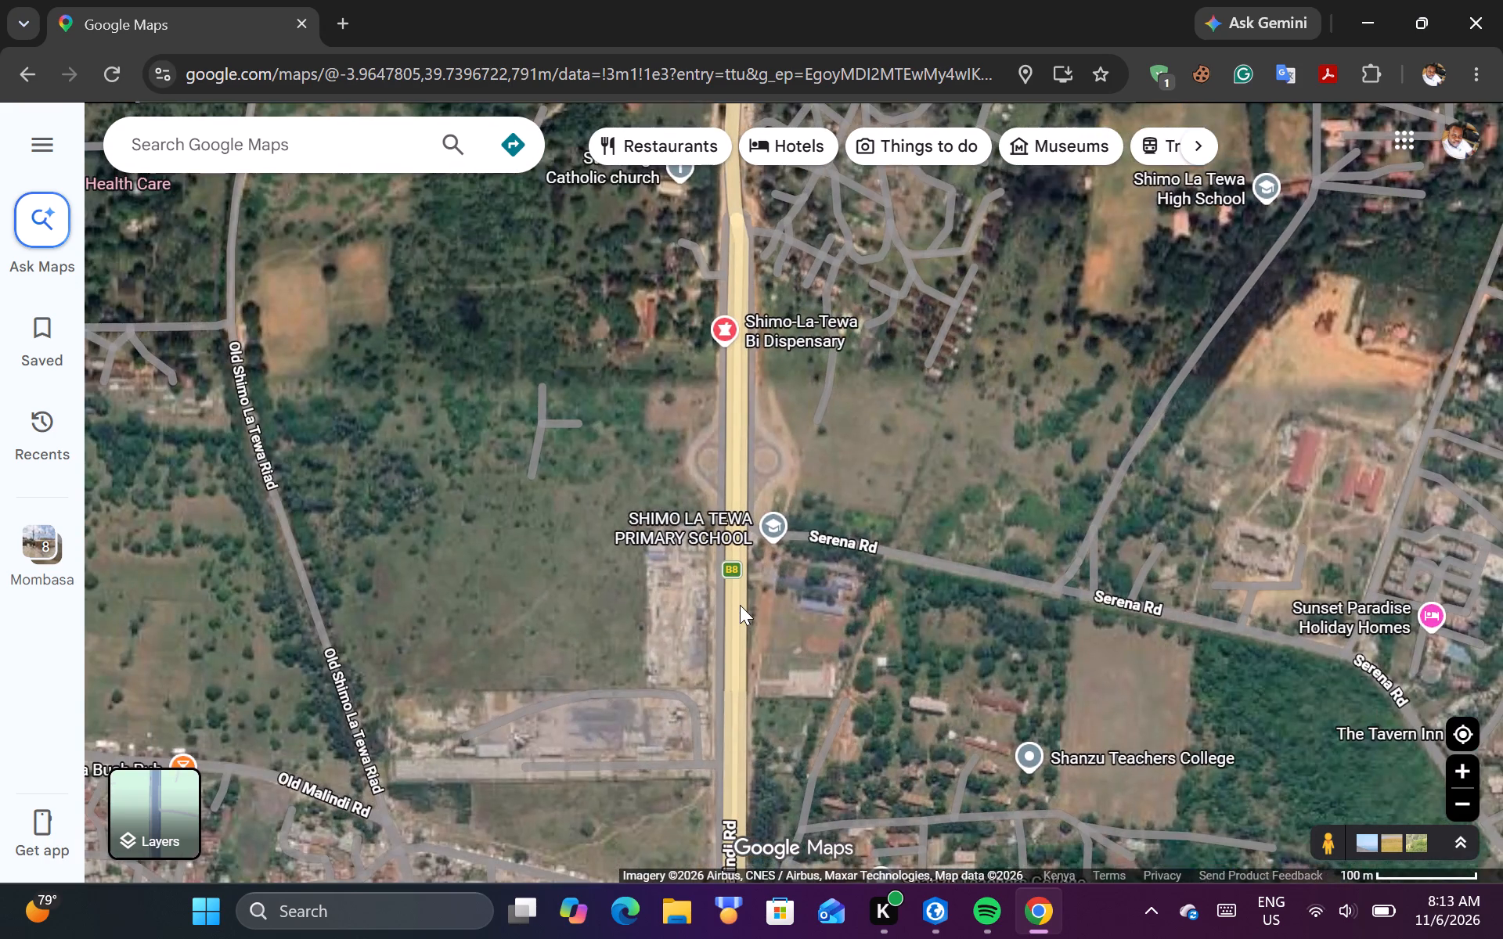
{"action": "scroll", "coordinate": [740, 605], "scroll_direction": "down", "scroll_amount": 1}
{"action": "left_click_drag", "start_coordinate": [741, 412], "coordinate": [744, 680]}
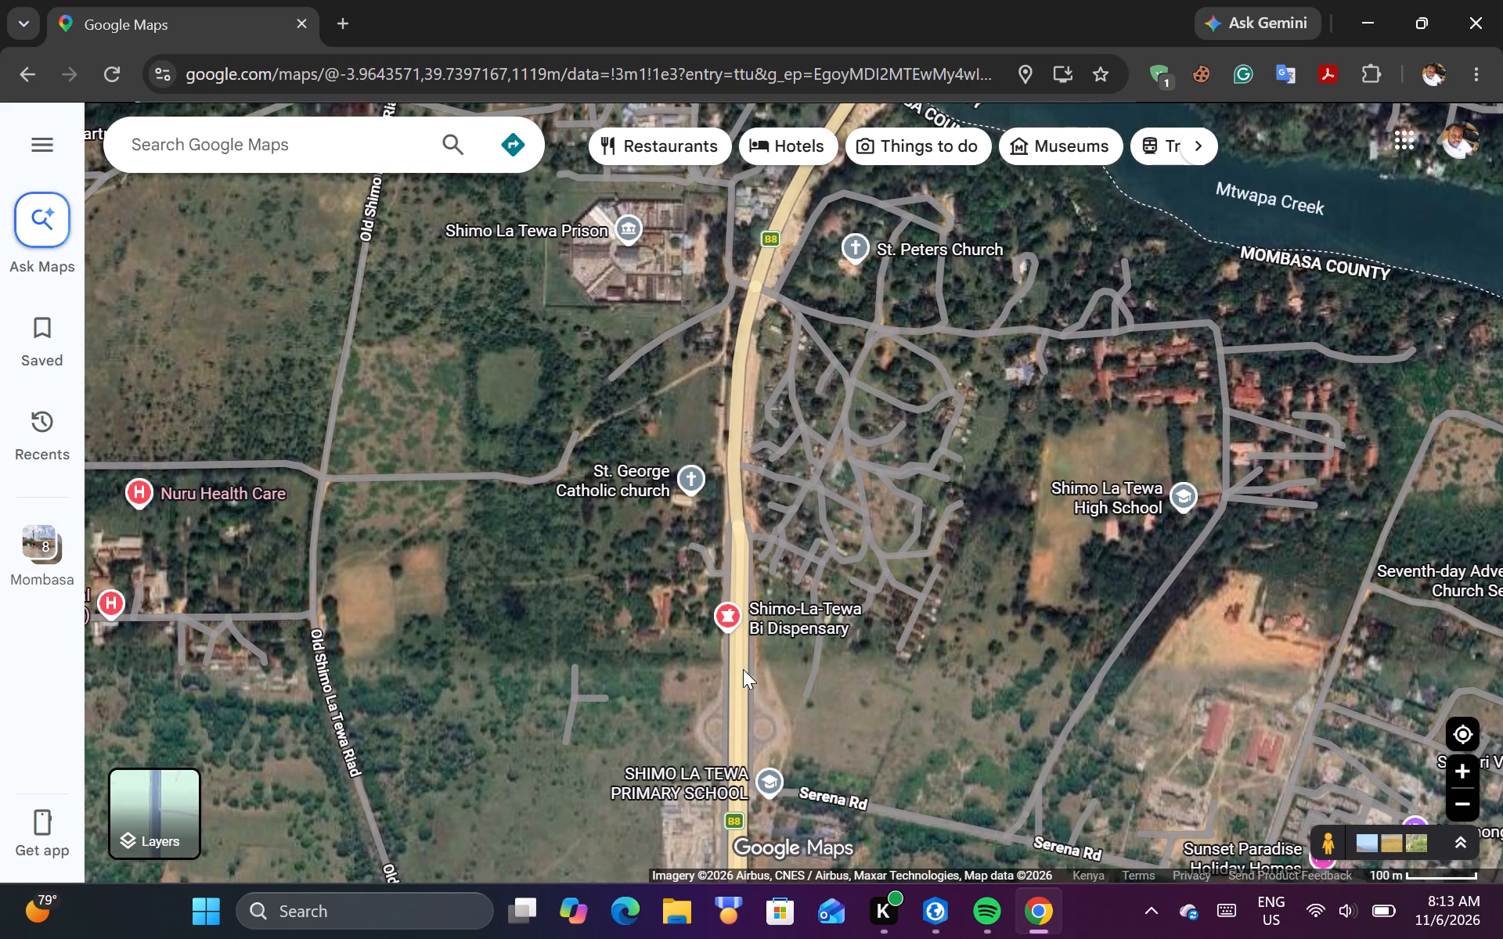
{"action": "left_click_drag", "start_coordinate": [767, 479], "coordinate": [681, 722]}
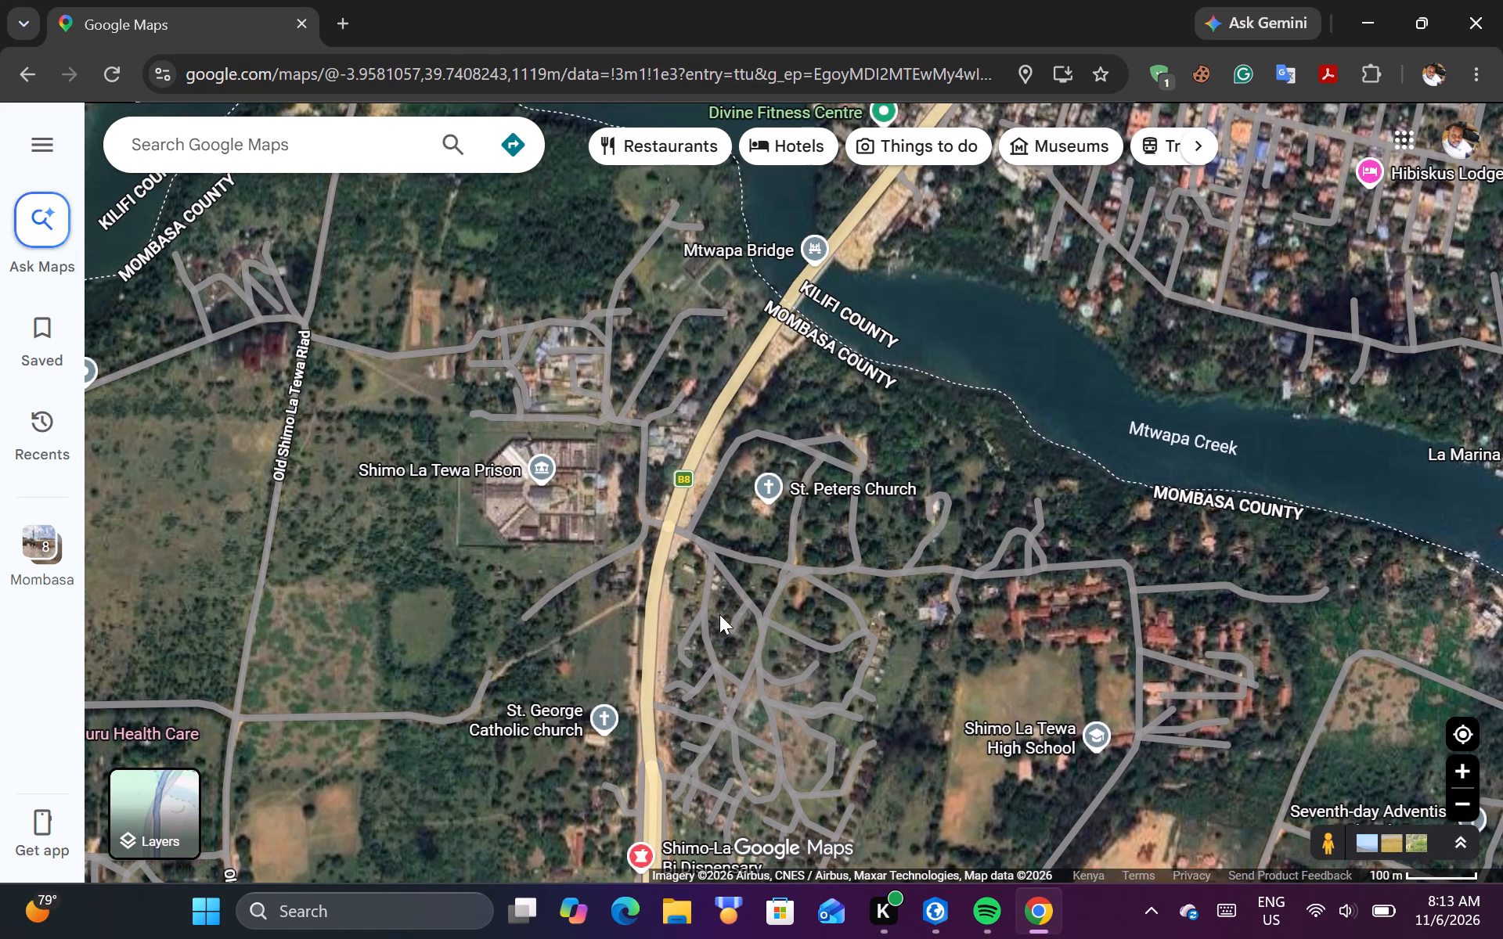
{"action": "left_click_drag", "start_coordinate": [731, 513], "coordinate": [666, 654]}
{"action": "left_click_drag", "start_coordinate": [739, 540], "coordinate": [654, 682]}
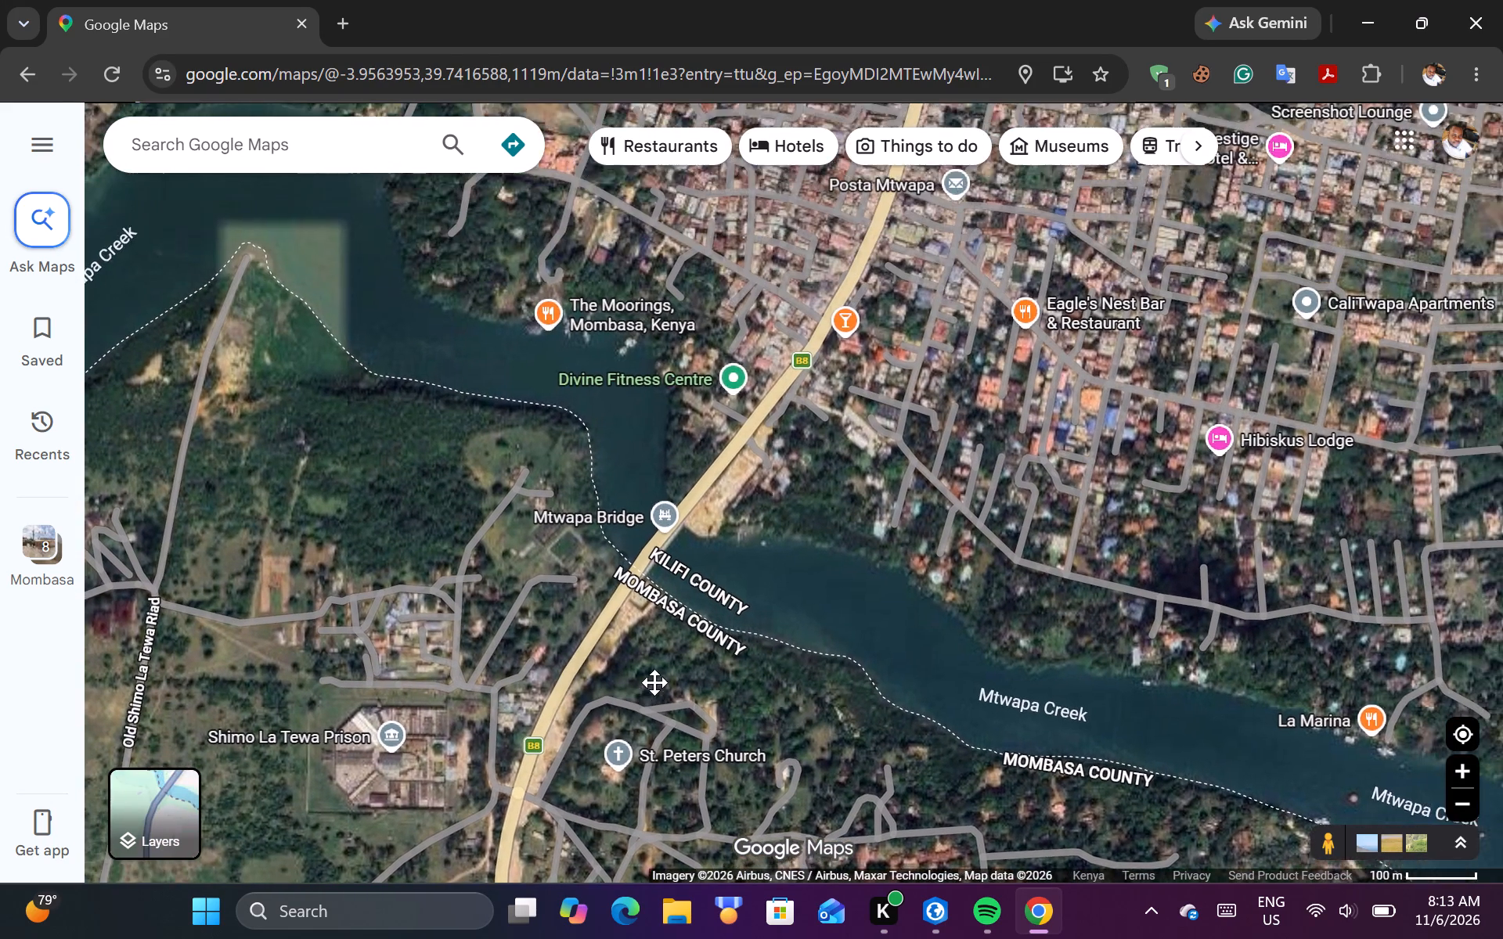
Examine the area back south of Mtwapa Creek and along Serena Rd past The Tavern Inn towards the Shanzu hotels.
{"action": "left_click_drag", "start_coordinate": [654, 682], "coordinate": [793, 338]}
{"action": "left_click_drag", "start_coordinate": [669, 559], "coordinate": [750, 395]}
{"action": "left_click_drag", "start_coordinate": [697, 585], "coordinate": [724, 413]}
{"action": "left_click_drag", "start_coordinate": [1007, 428], "coordinate": [815, 482]}
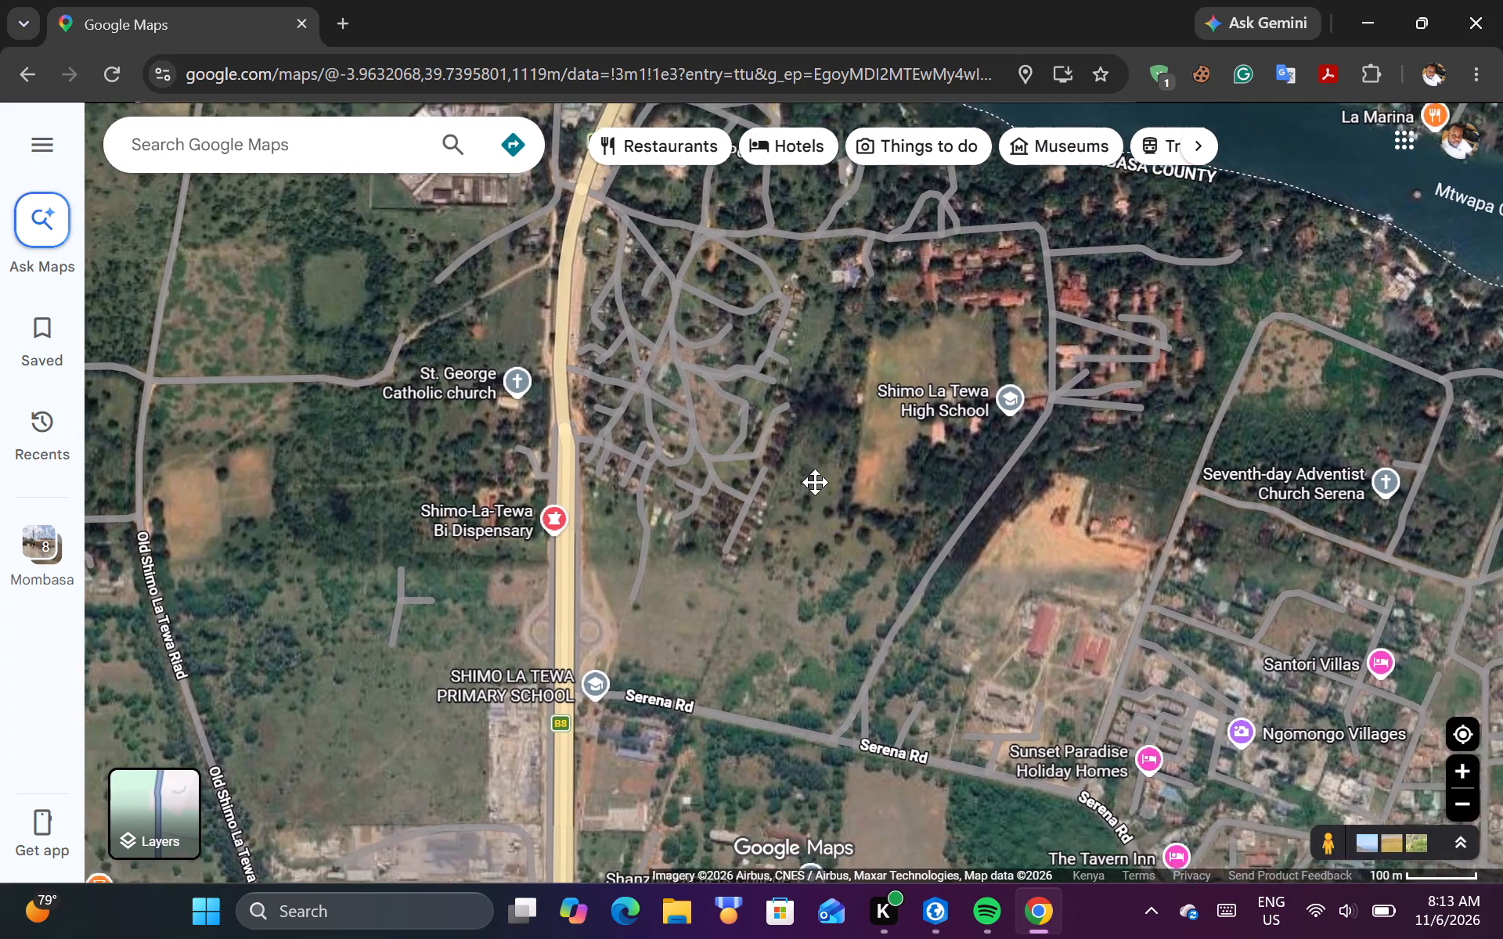
{"action": "left_click_drag", "start_coordinate": [815, 482], "coordinate": [813, 480]}
{"action": "left_click_drag", "start_coordinate": [922, 611], "coordinate": [813, 451]}
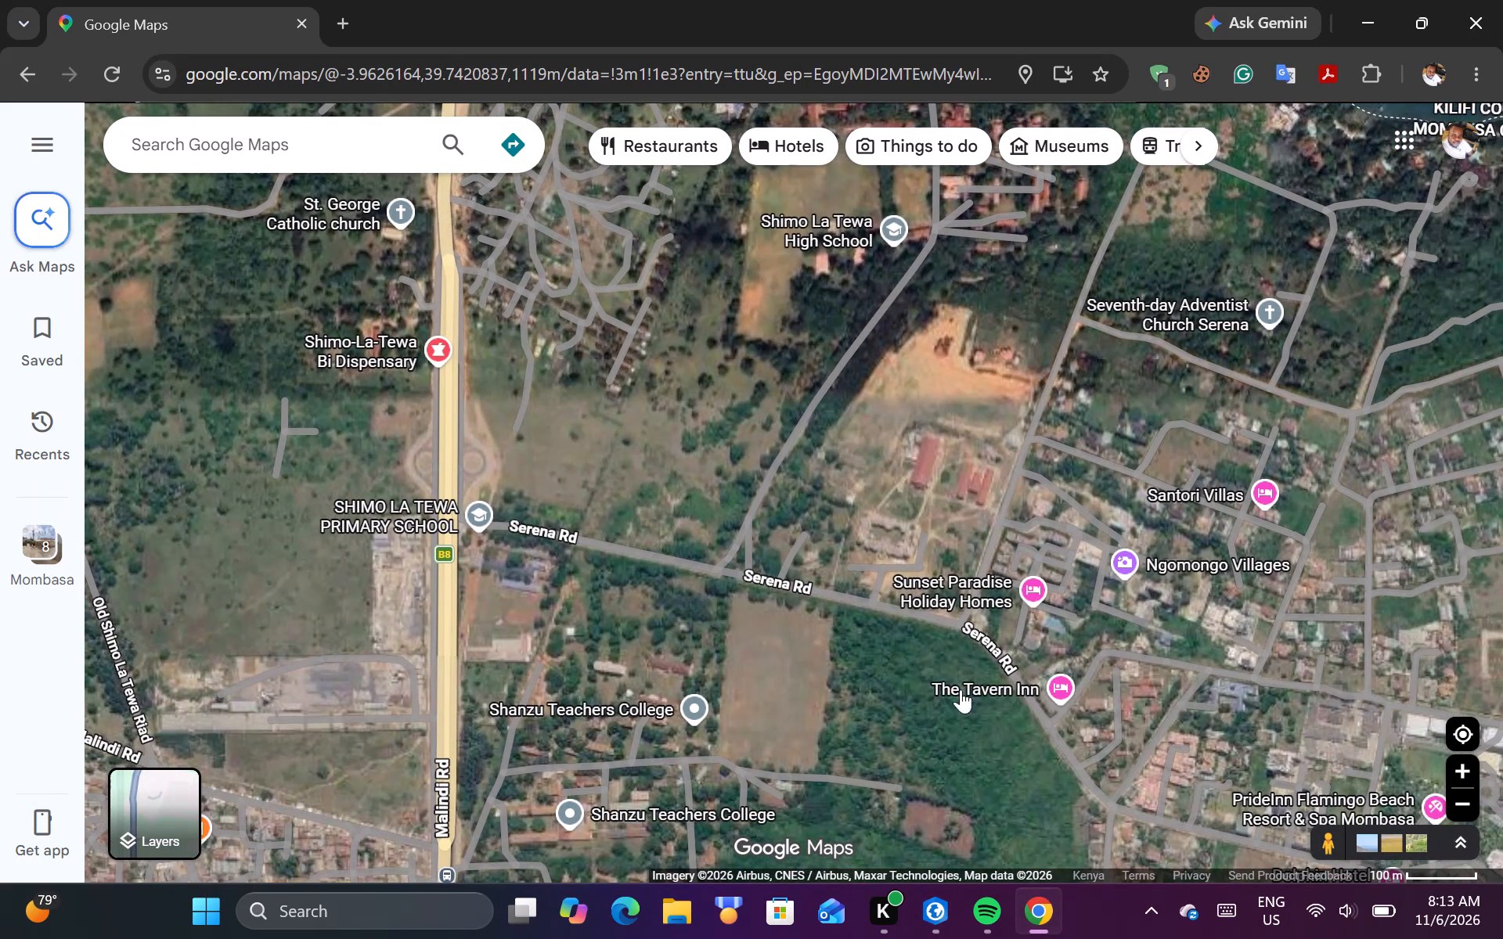
{"action": "left_click_drag", "start_coordinate": [961, 689], "coordinate": [772, 371]}
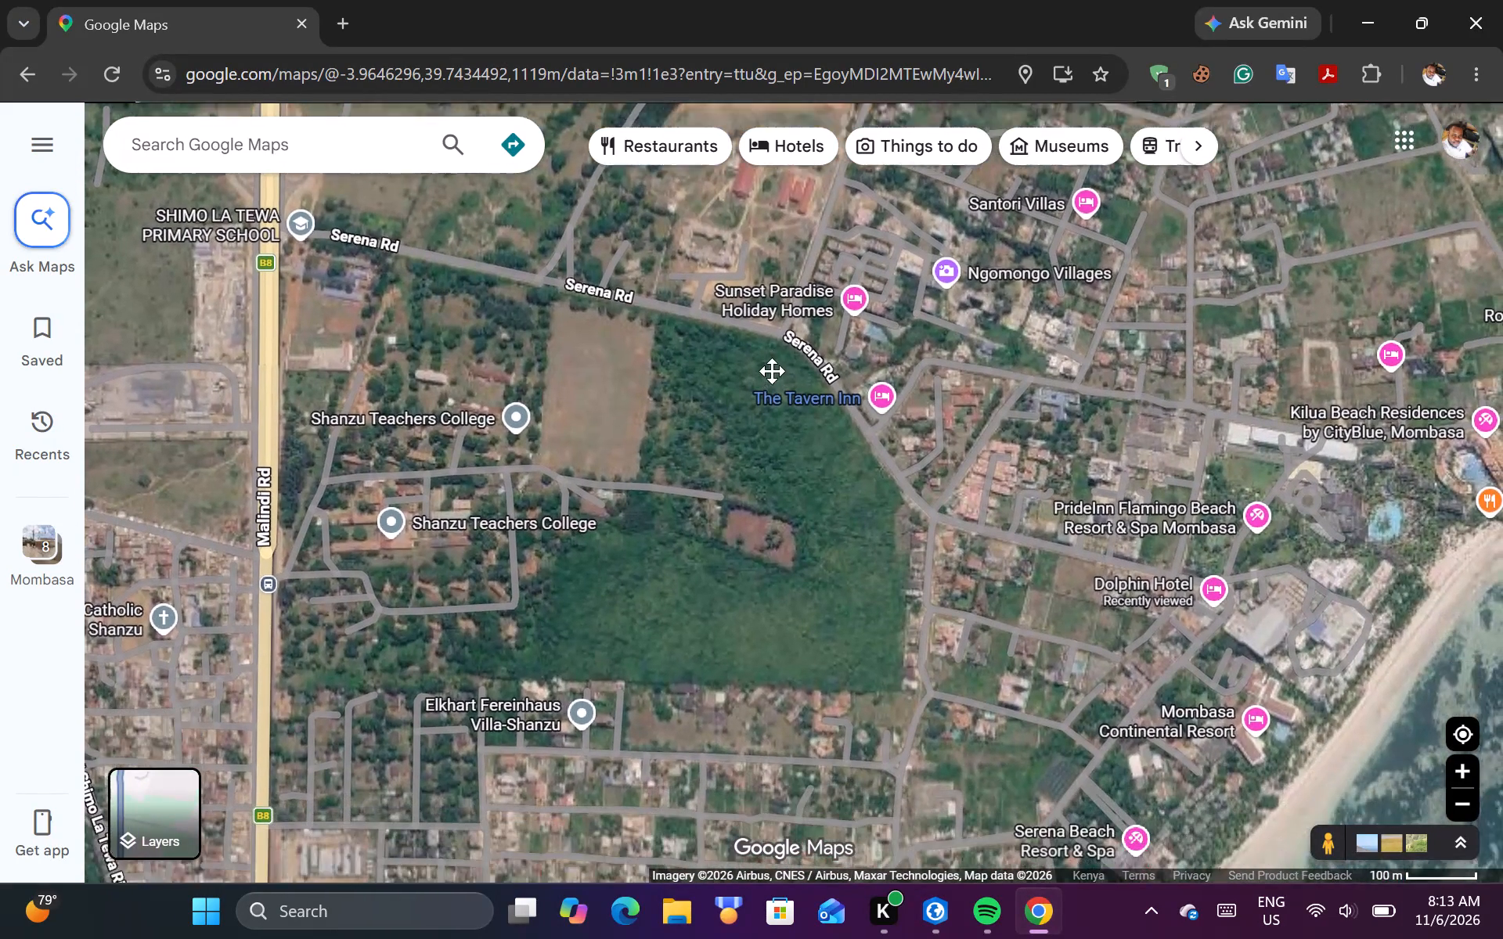
{"action": "left_click_drag", "start_coordinate": [772, 371], "coordinate": [772, 365]}
{"action": "left_click_drag", "start_coordinate": [787, 678], "coordinate": [813, 441]}
{"action": "left_click_drag", "start_coordinate": [857, 444], "coordinate": [777, 580]}
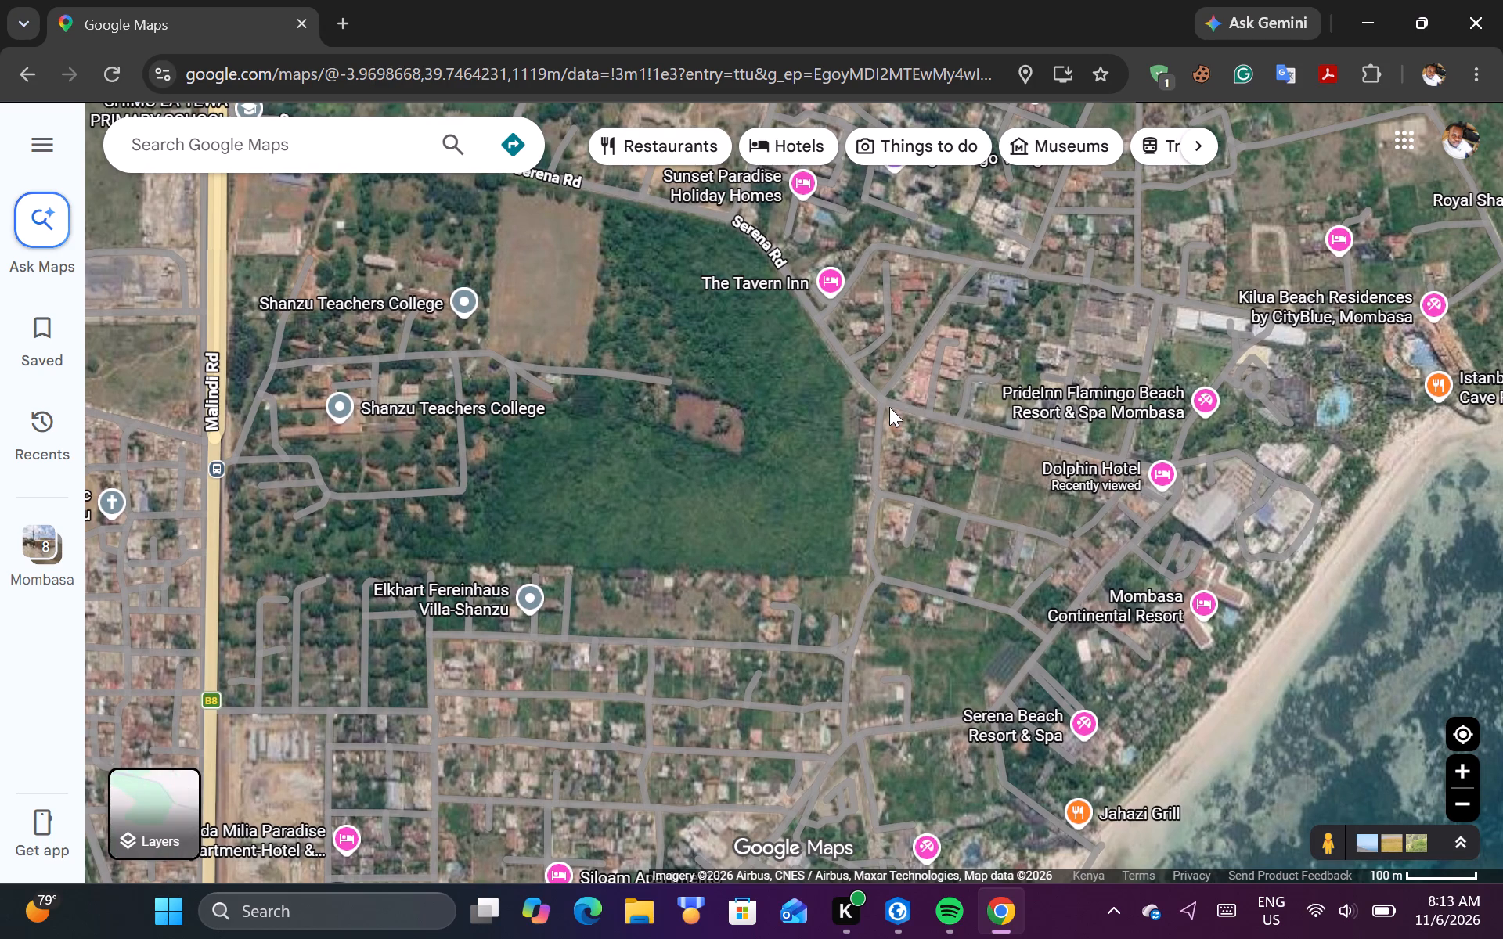
Examine the Serena Rd bend by Lessy Stays Airbnbs and the side road running south past pearl House.
{"action": "scroll", "coordinate": [889, 407], "scroll_direction": "up", "scroll_amount": 7}
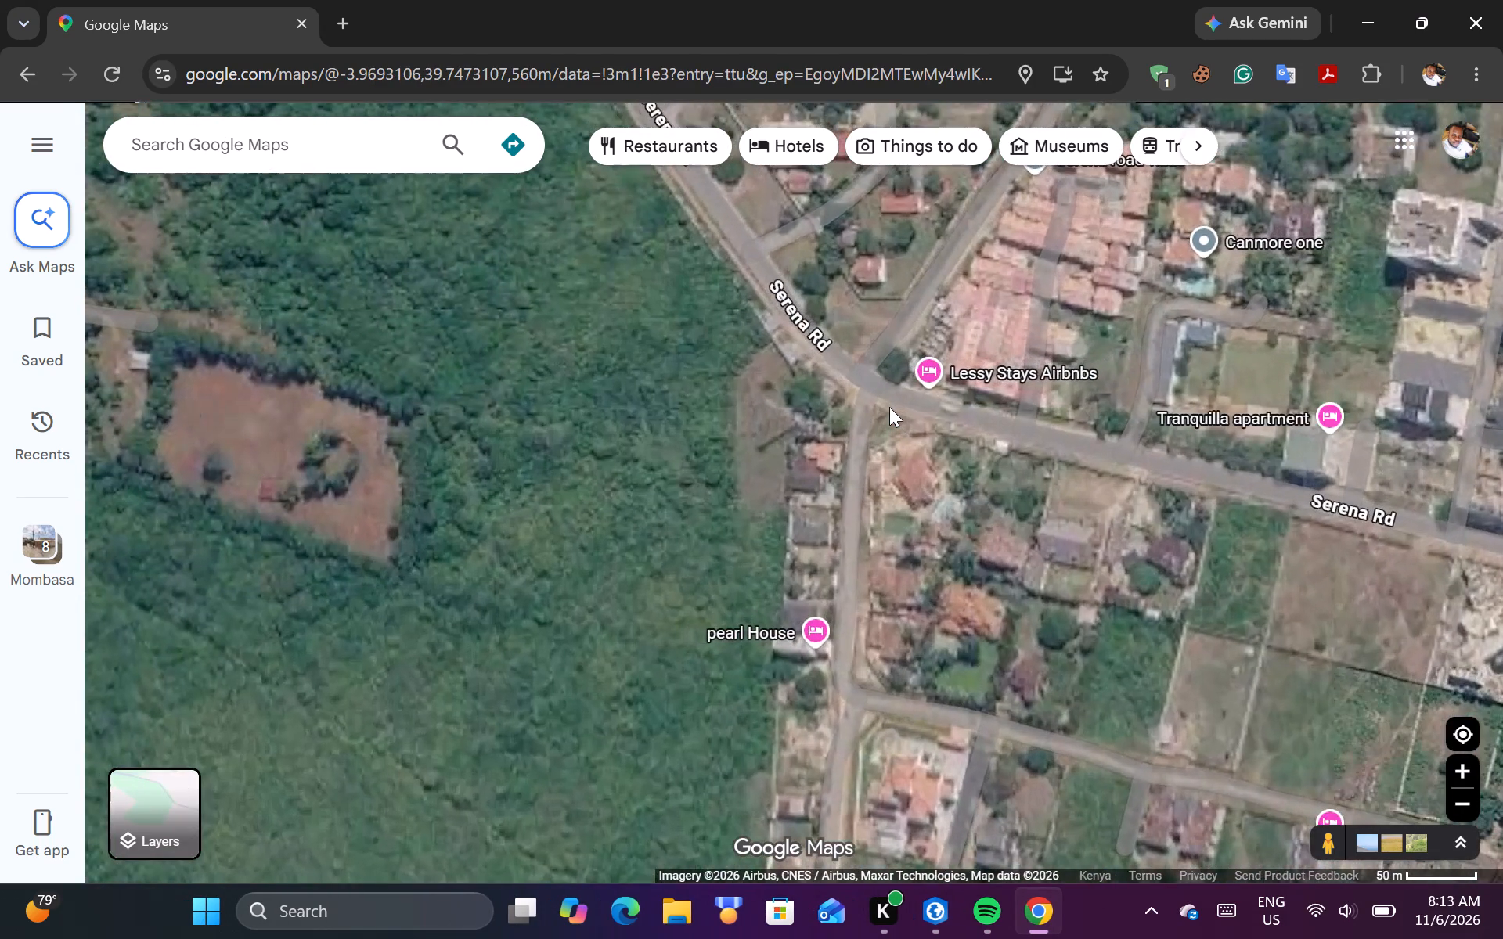
{"action": "scroll", "coordinate": [889, 408], "scroll_direction": "up", "scroll_amount": 1}
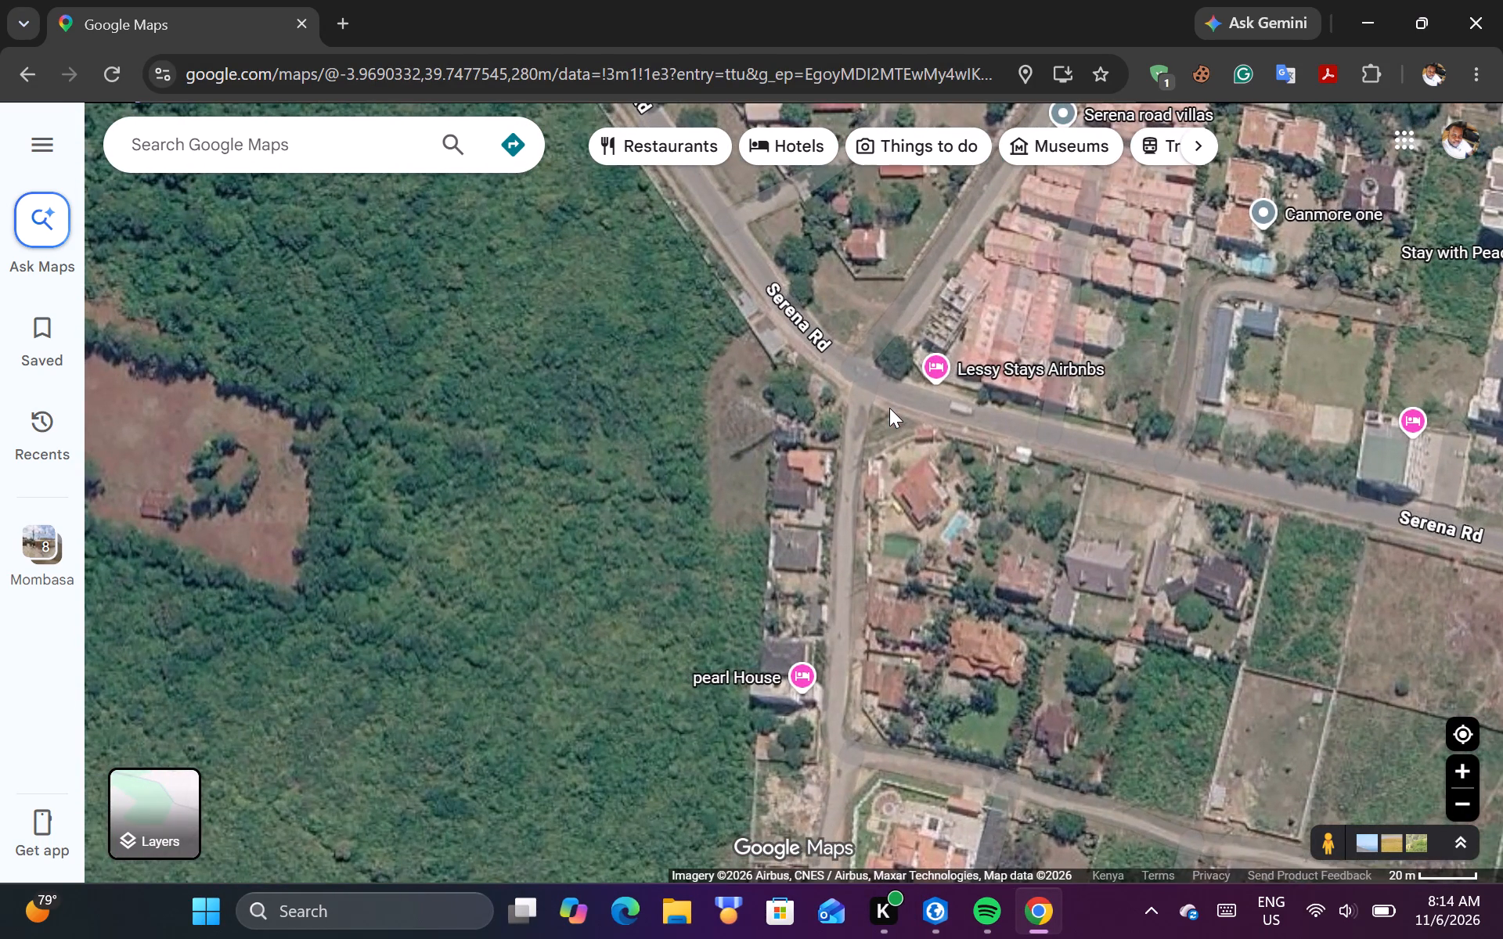
{"action": "scroll", "coordinate": [889, 408], "scroll_direction": "up", "scroll_amount": 2}
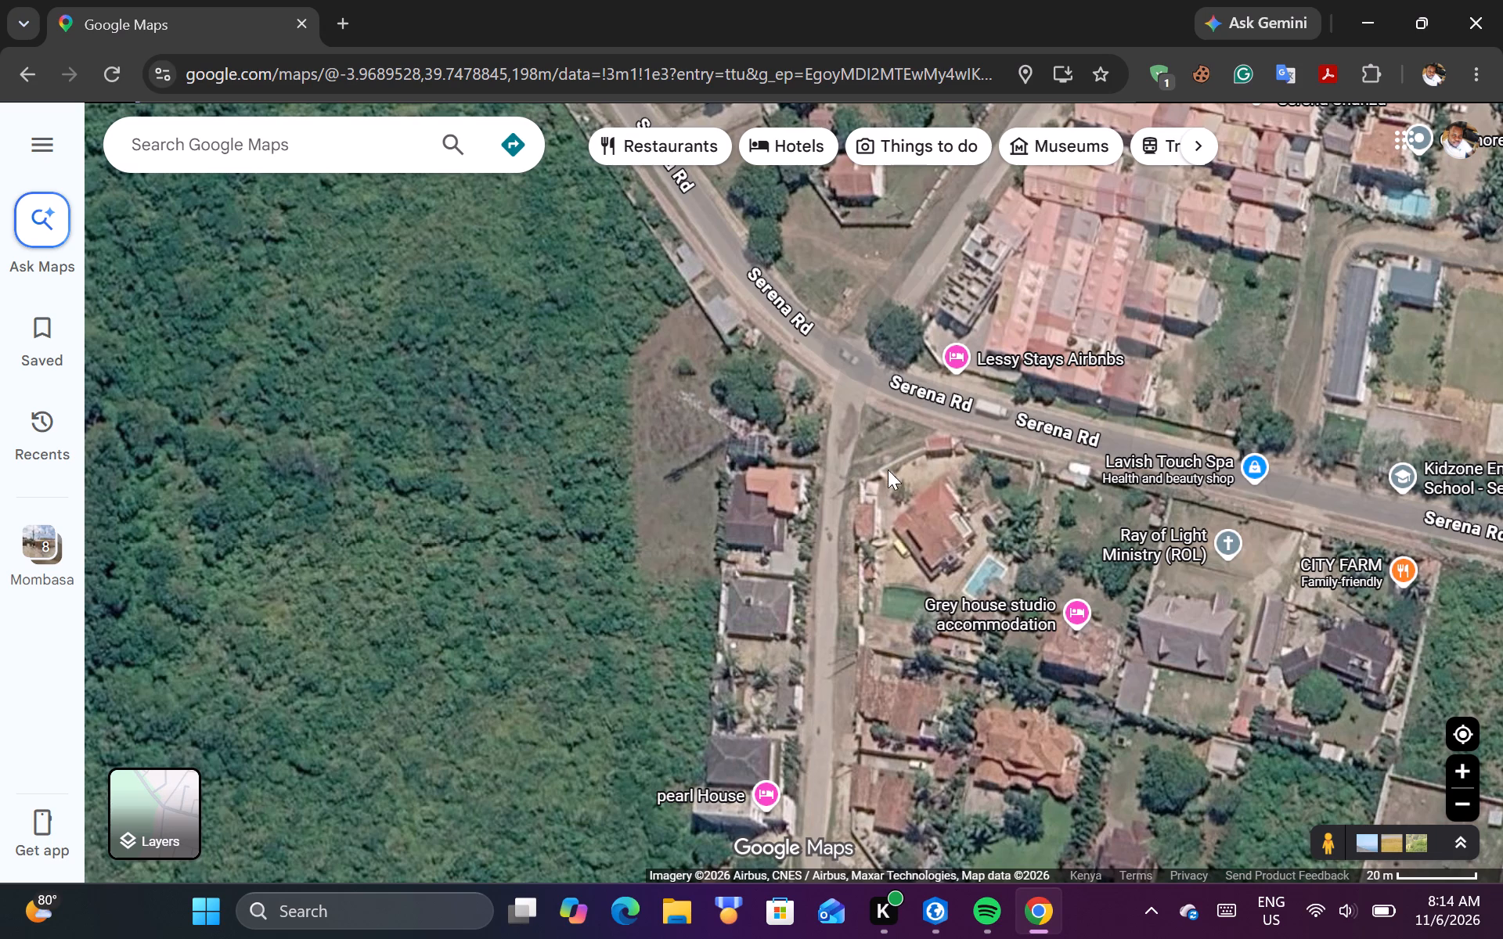
{"action": "left_click_drag", "start_coordinate": [861, 677], "coordinate": [814, 380]}
{"action": "scroll", "coordinate": [814, 380], "scroll_direction": "down", "scroll_amount": 3}
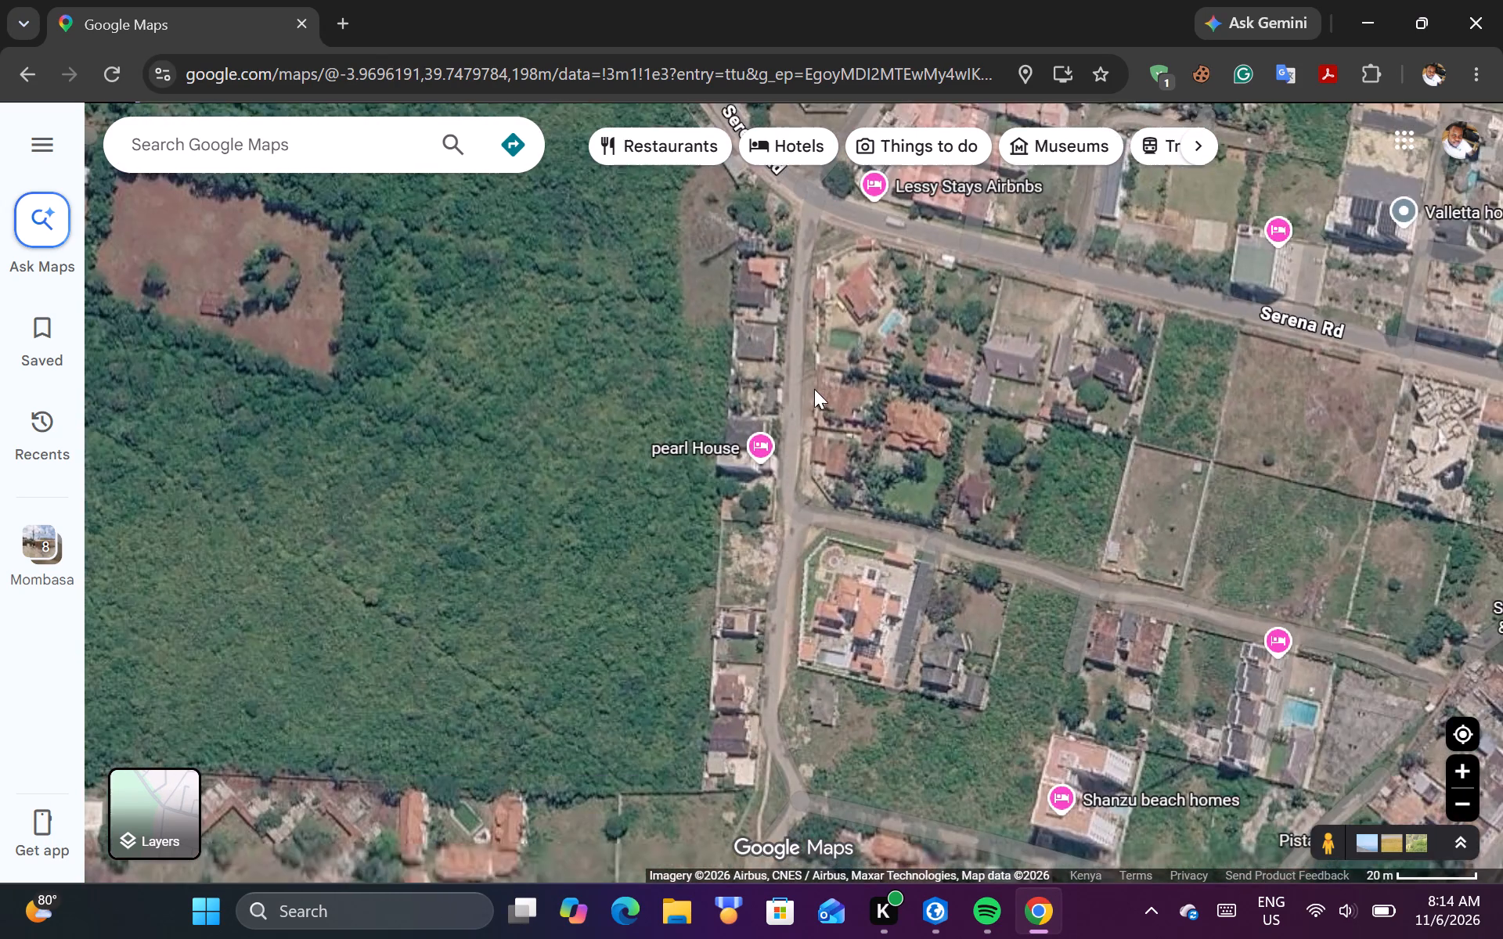
{"action": "scroll", "coordinate": [811, 439], "scroll_direction": "down", "scroll_amount": 2}
{"action": "left_click_drag", "start_coordinate": [794, 752], "coordinate": [845, 339]}
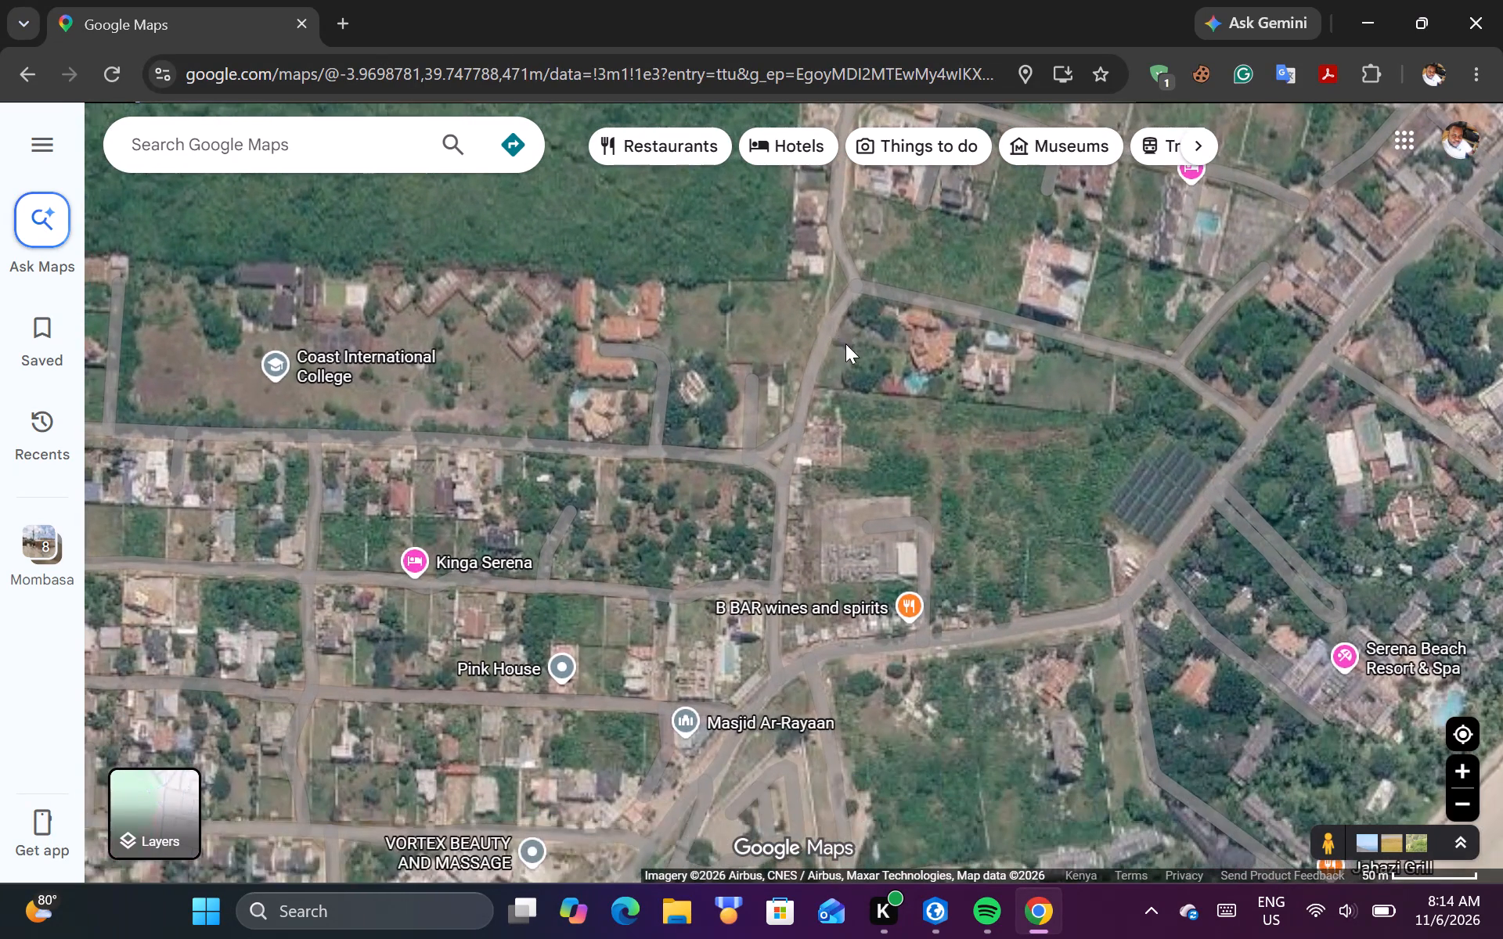
Examine Shanzu's street network between Malindi Rd and the beach hotels, from Masjid Ar-Rayaan and Siloam Apartments up to Serena Rd.
{"action": "scroll", "coordinate": [777, 474], "scroll_direction": "down", "scroll_amount": 2}
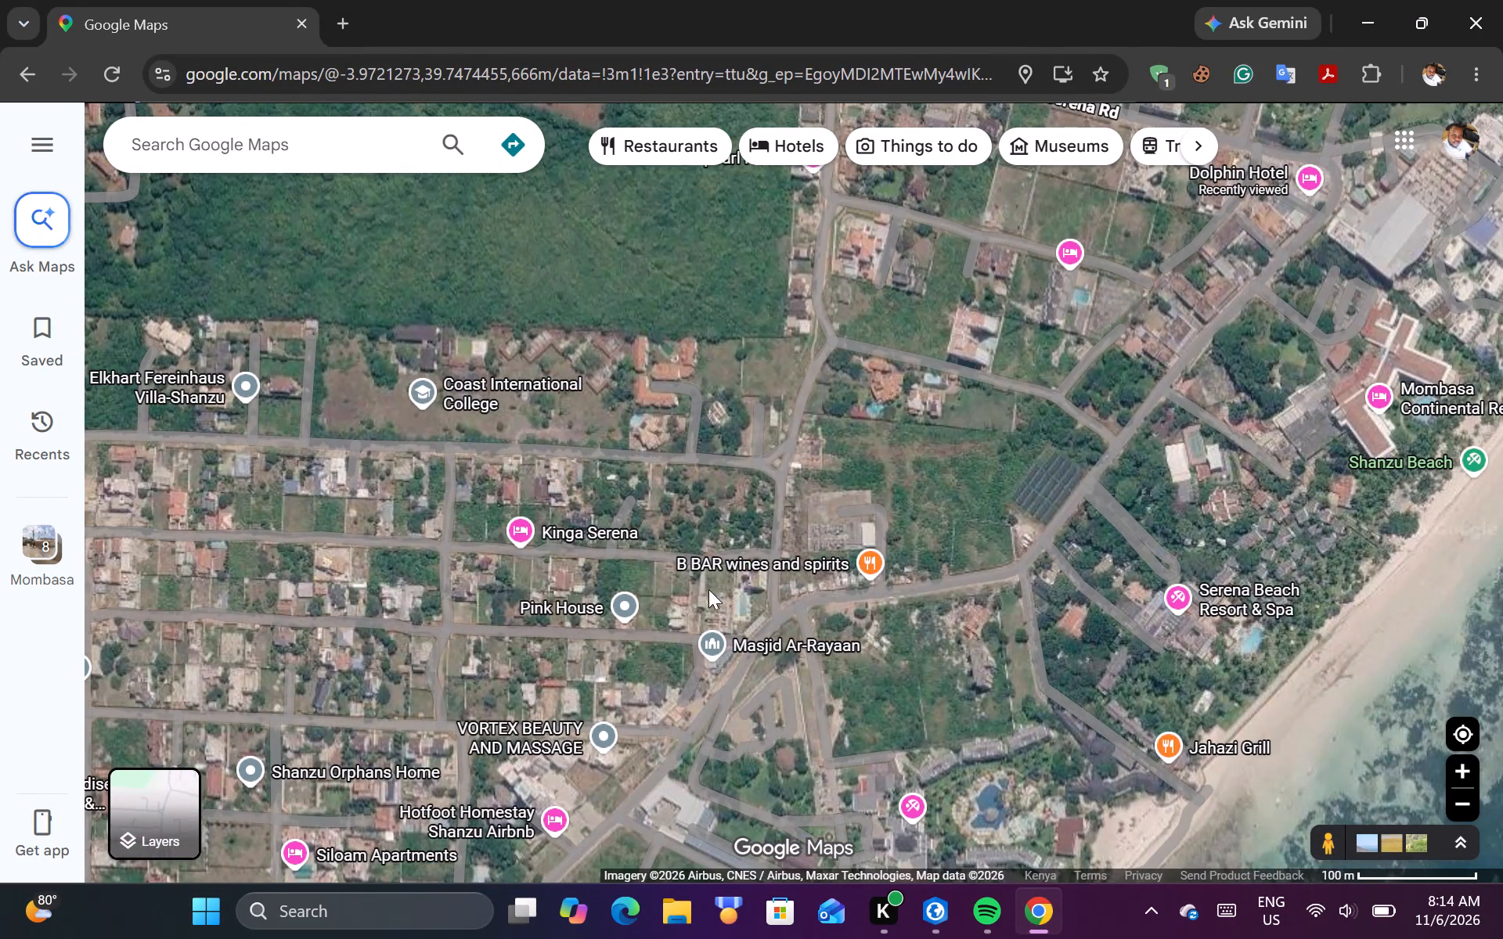
{"action": "left_click_drag", "start_coordinate": [708, 589], "coordinate": [987, 353]}
{"action": "scroll", "coordinate": [1048, 453], "scroll_direction": "down", "scroll_amount": 1}
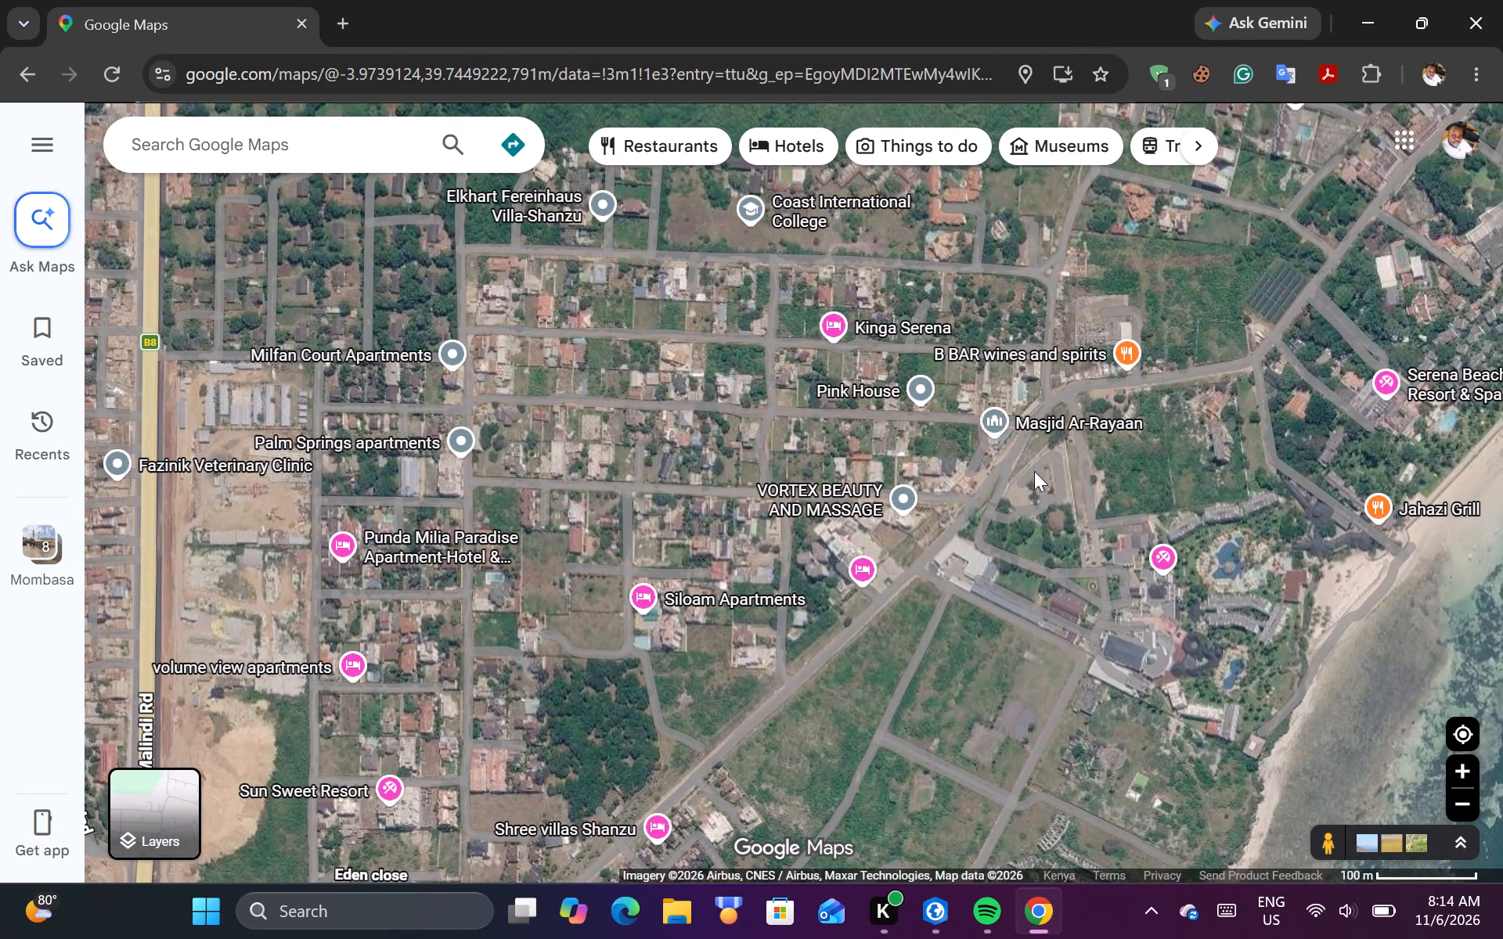
{"action": "left_click_drag", "start_coordinate": [759, 526], "coordinate": [925, 348]}
{"action": "scroll", "coordinate": [907, 471], "scroll_direction": "down", "scroll_amount": 1}
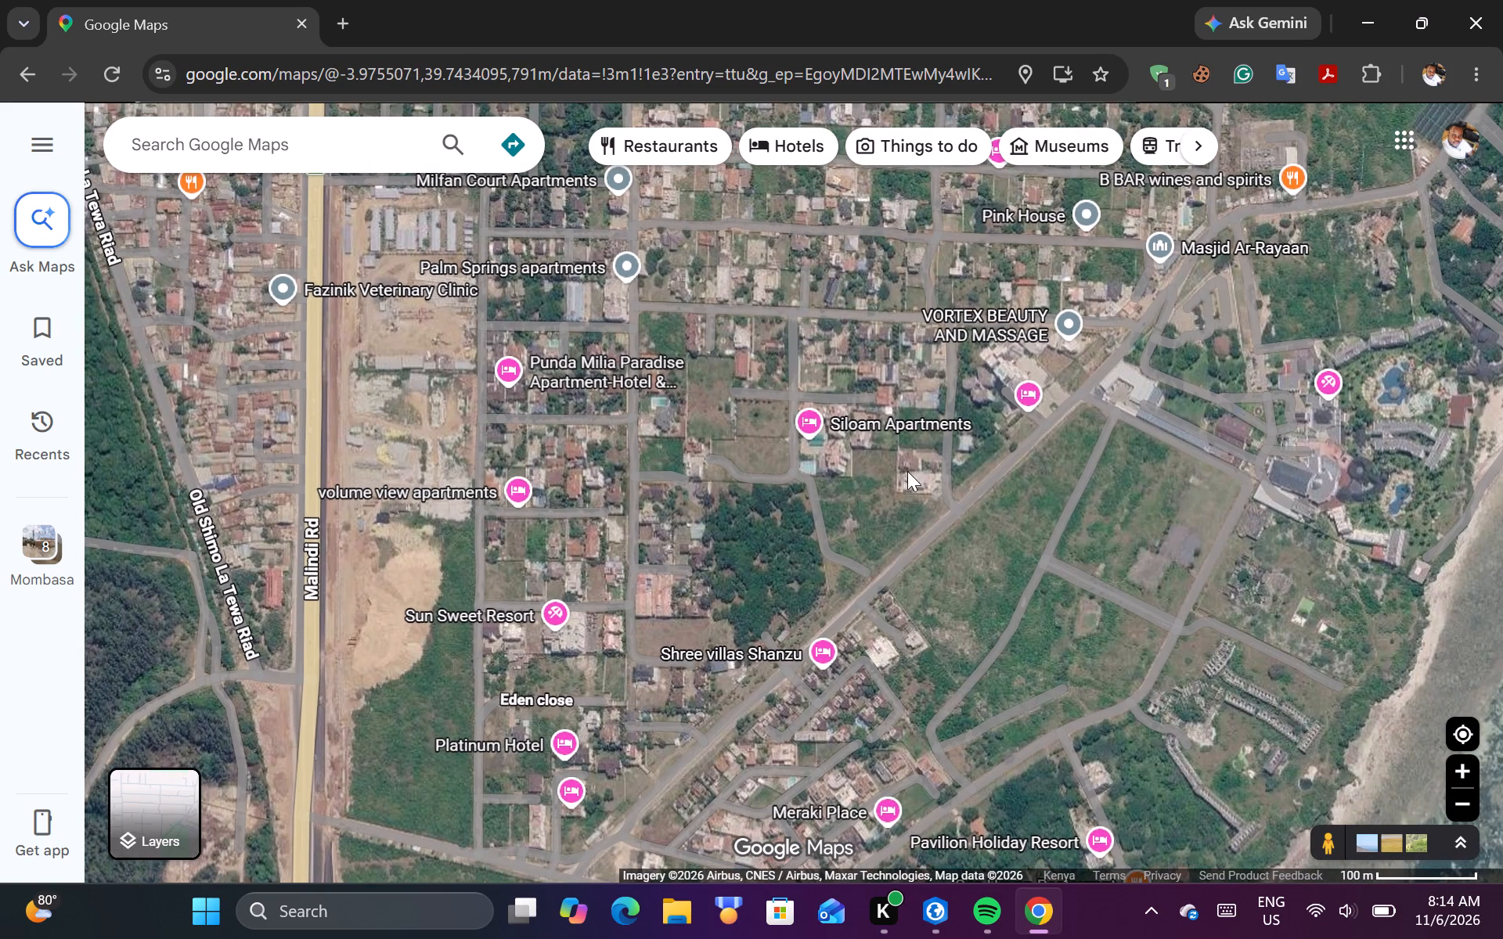
{"action": "left_click_drag", "start_coordinate": [517, 466], "coordinate": [553, 706]}
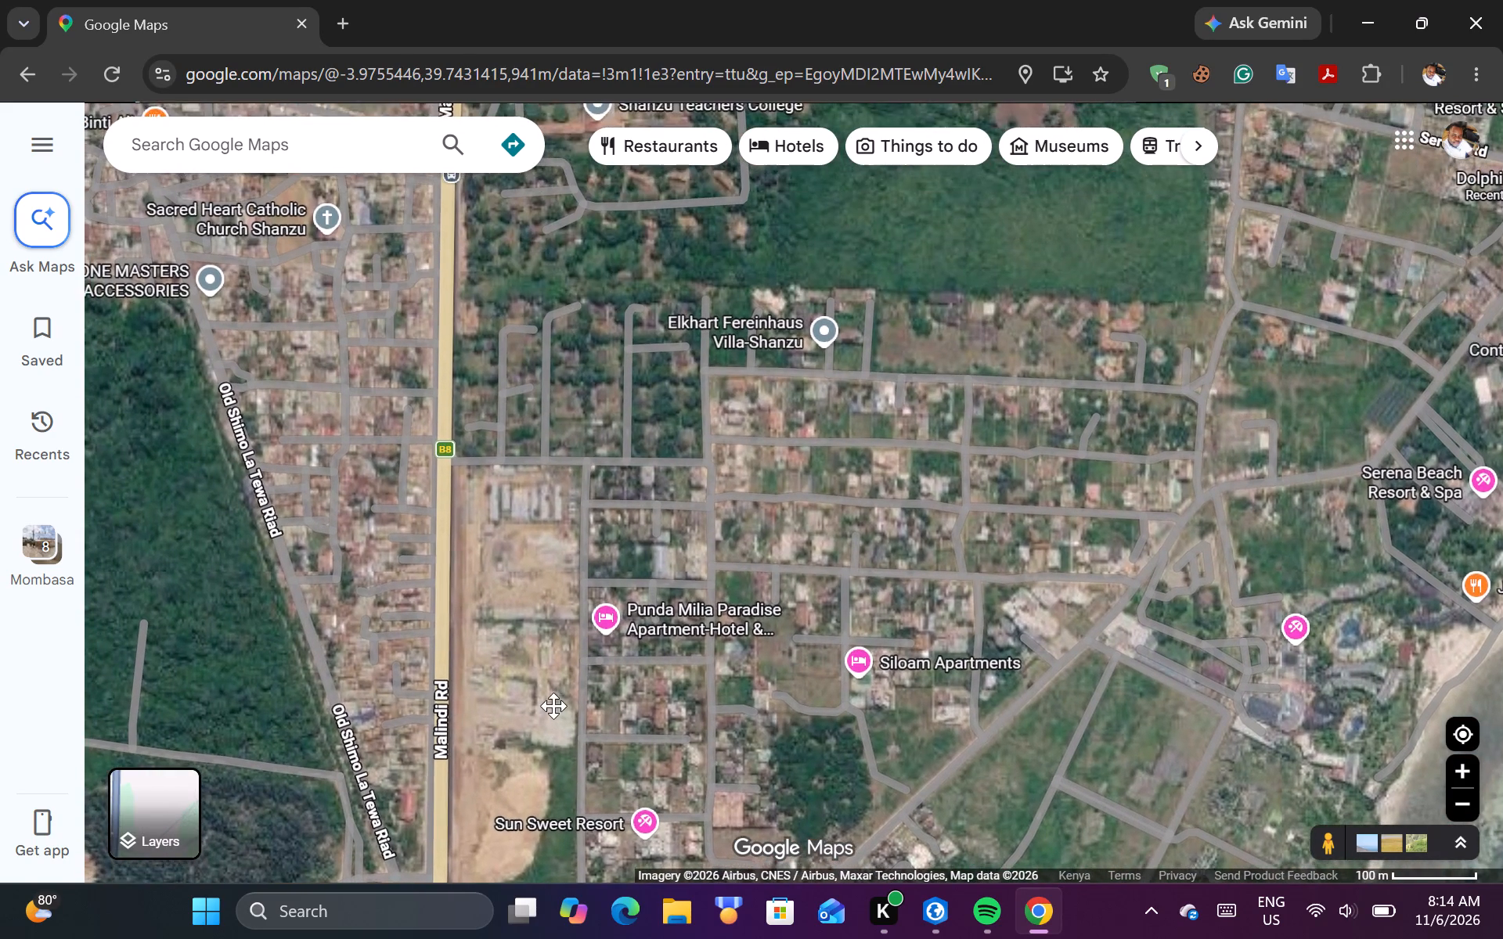
{"action": "left_click_drag", "start_coordinate": [553, 706], "coordinate": [558, 712]}
{"action": "left_click_drag", "start_coordinate": [609, 417], "coordinate": [615, 608]}
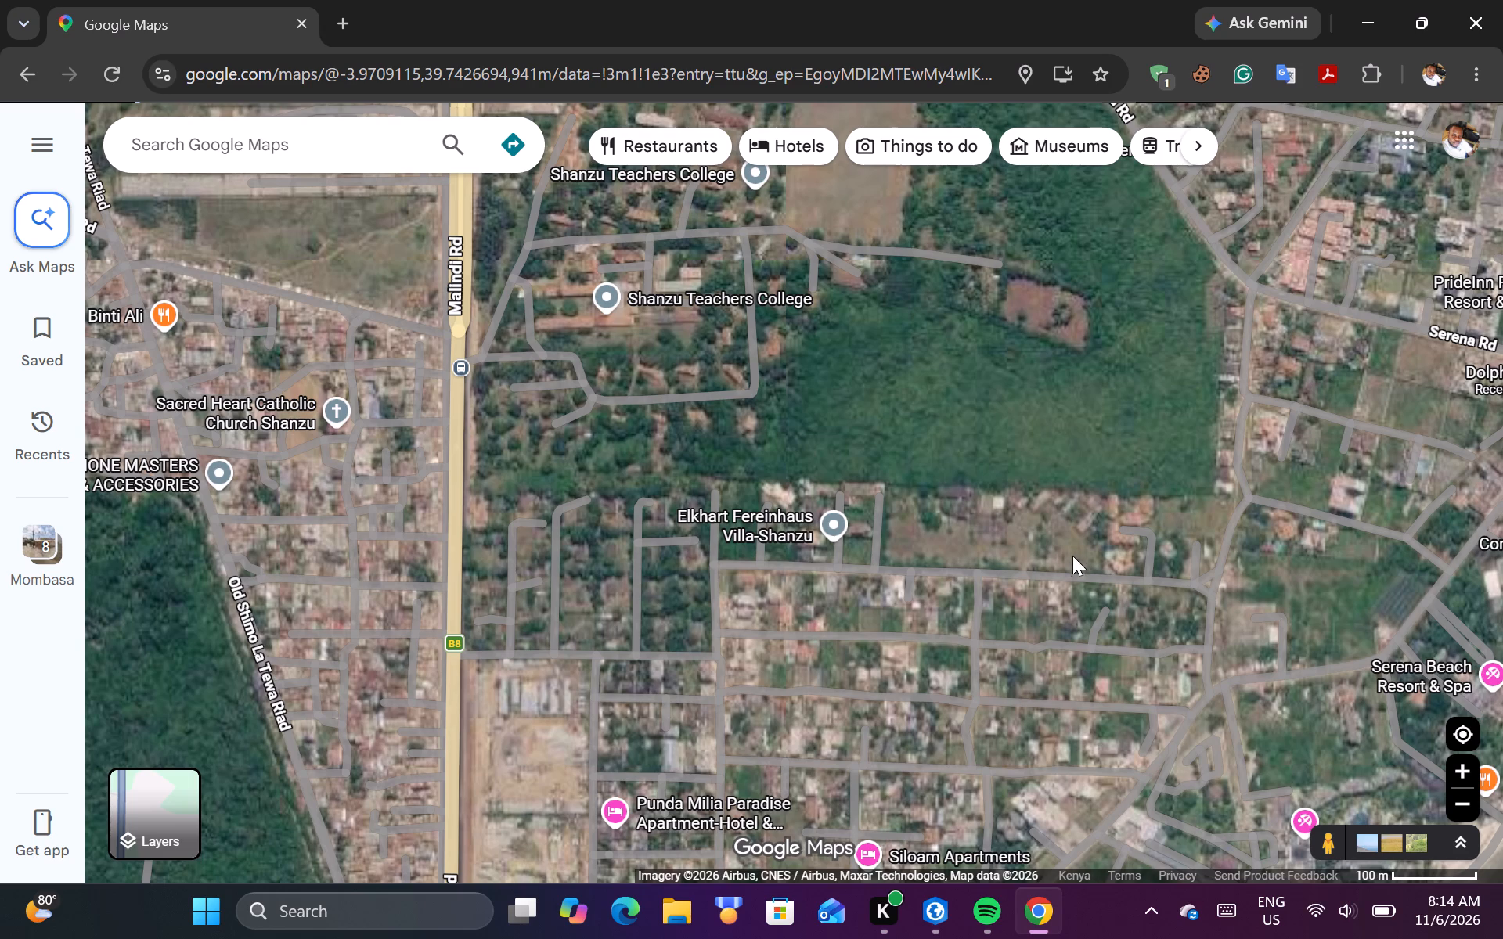
{"action": "scroll", "coordinate": [639, 638], "scroll_direction": "down", "scroll_amount": 1}
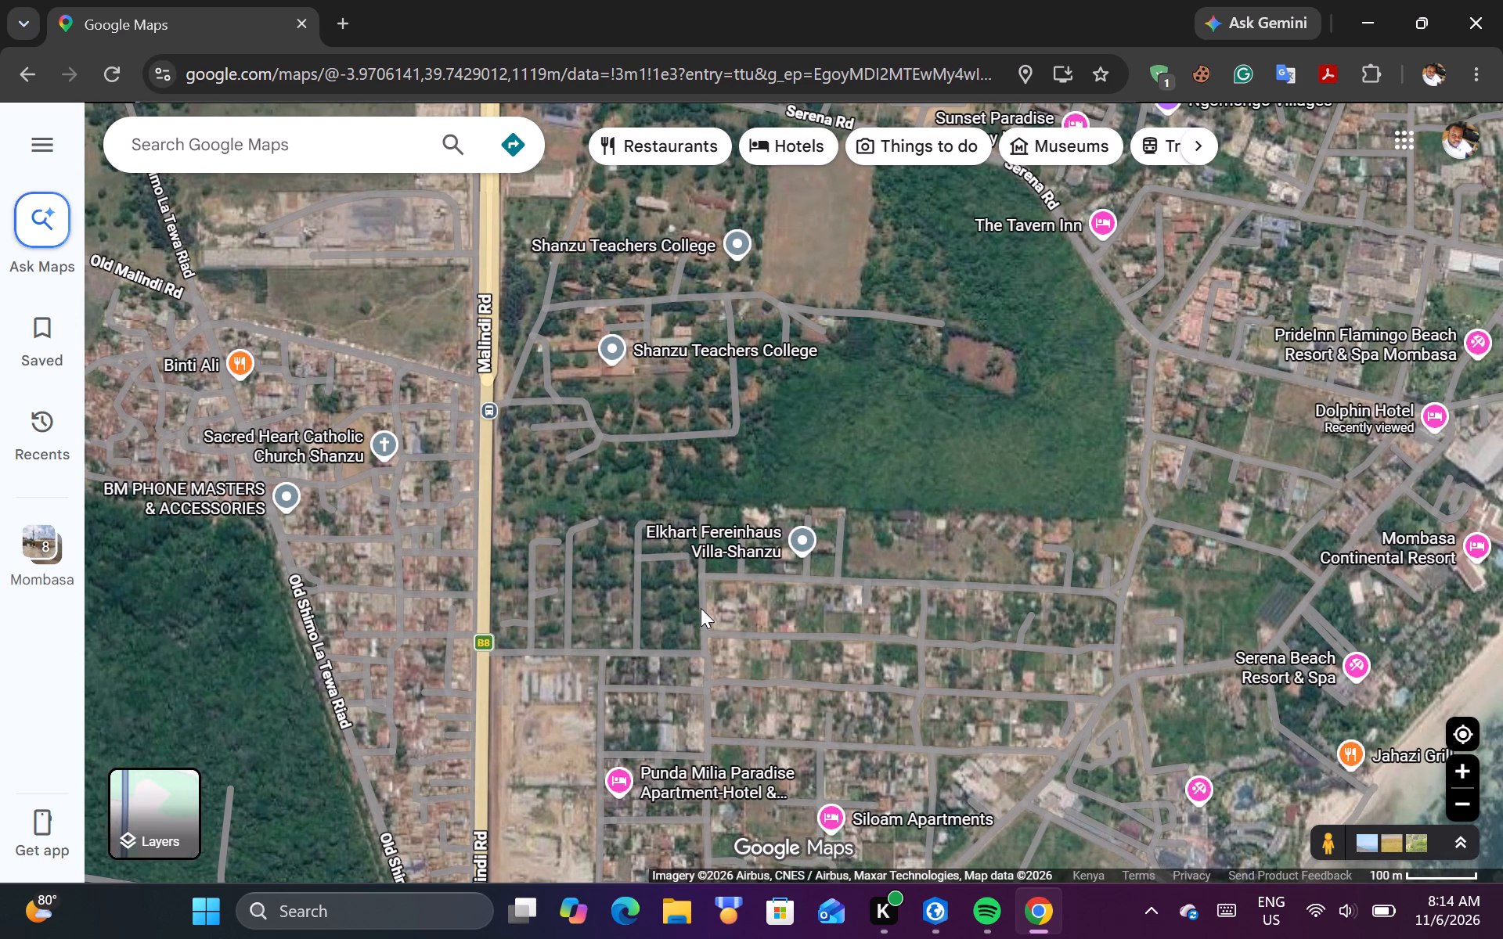
{"action": "left_click_drag", "start_coordinate": [1219, 497], "coordinate": [840, 567]}
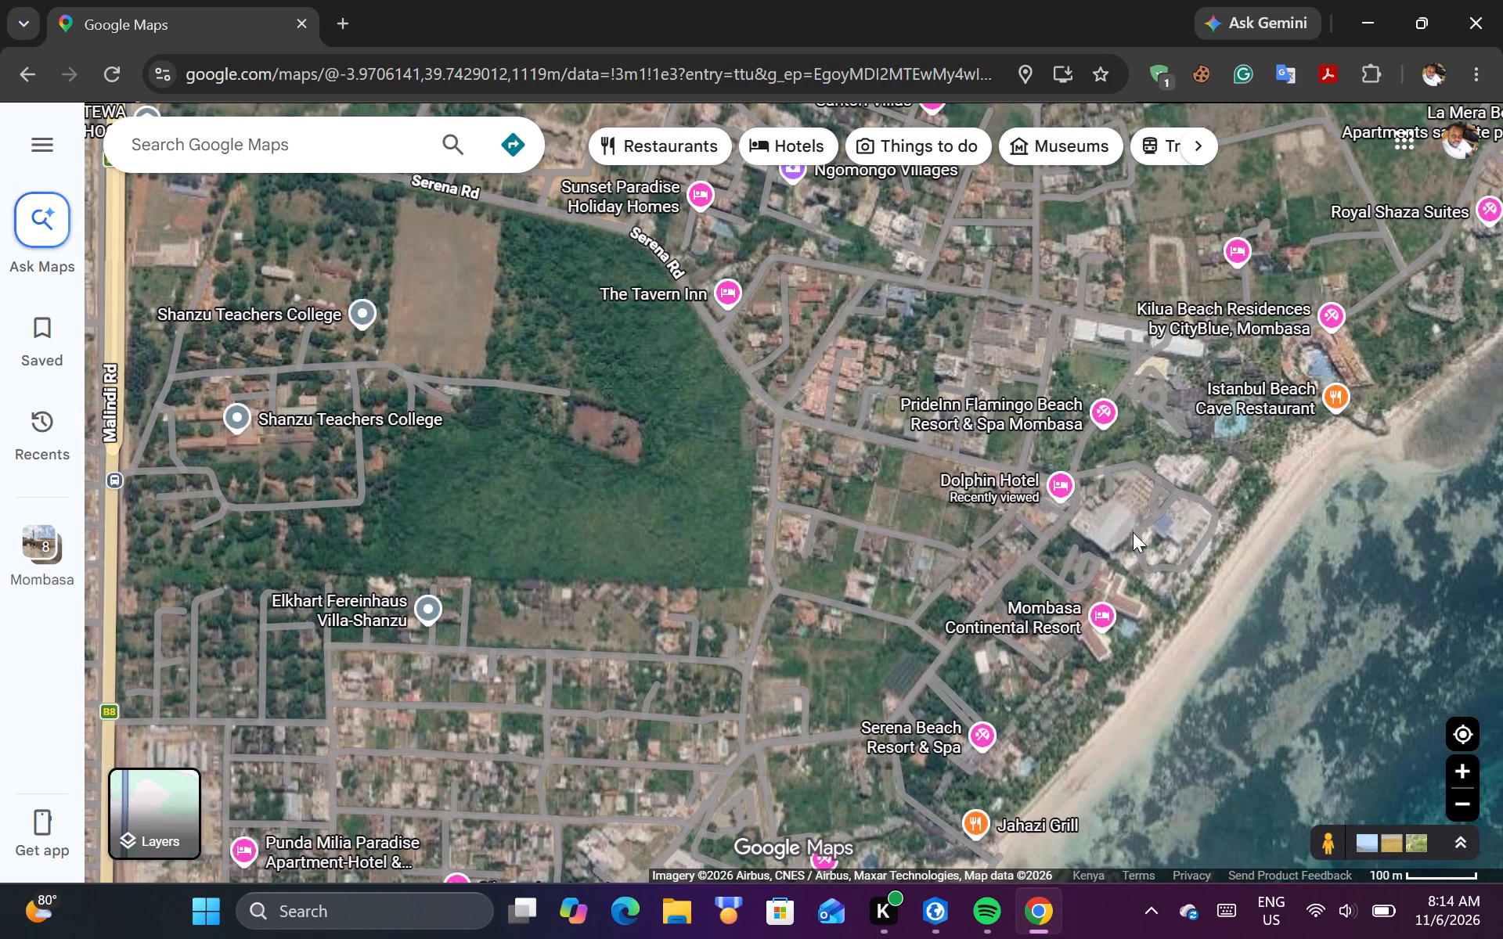
Examine the end of Serena Rd around Dolphin Hotel, PrideInn Flamingo and Emerald Beach Resort, and its surrounding street network.
{"action": "scroll", "coordinate": [1111, 524], "scroll_direction": "up", "scroll_amount": 4}
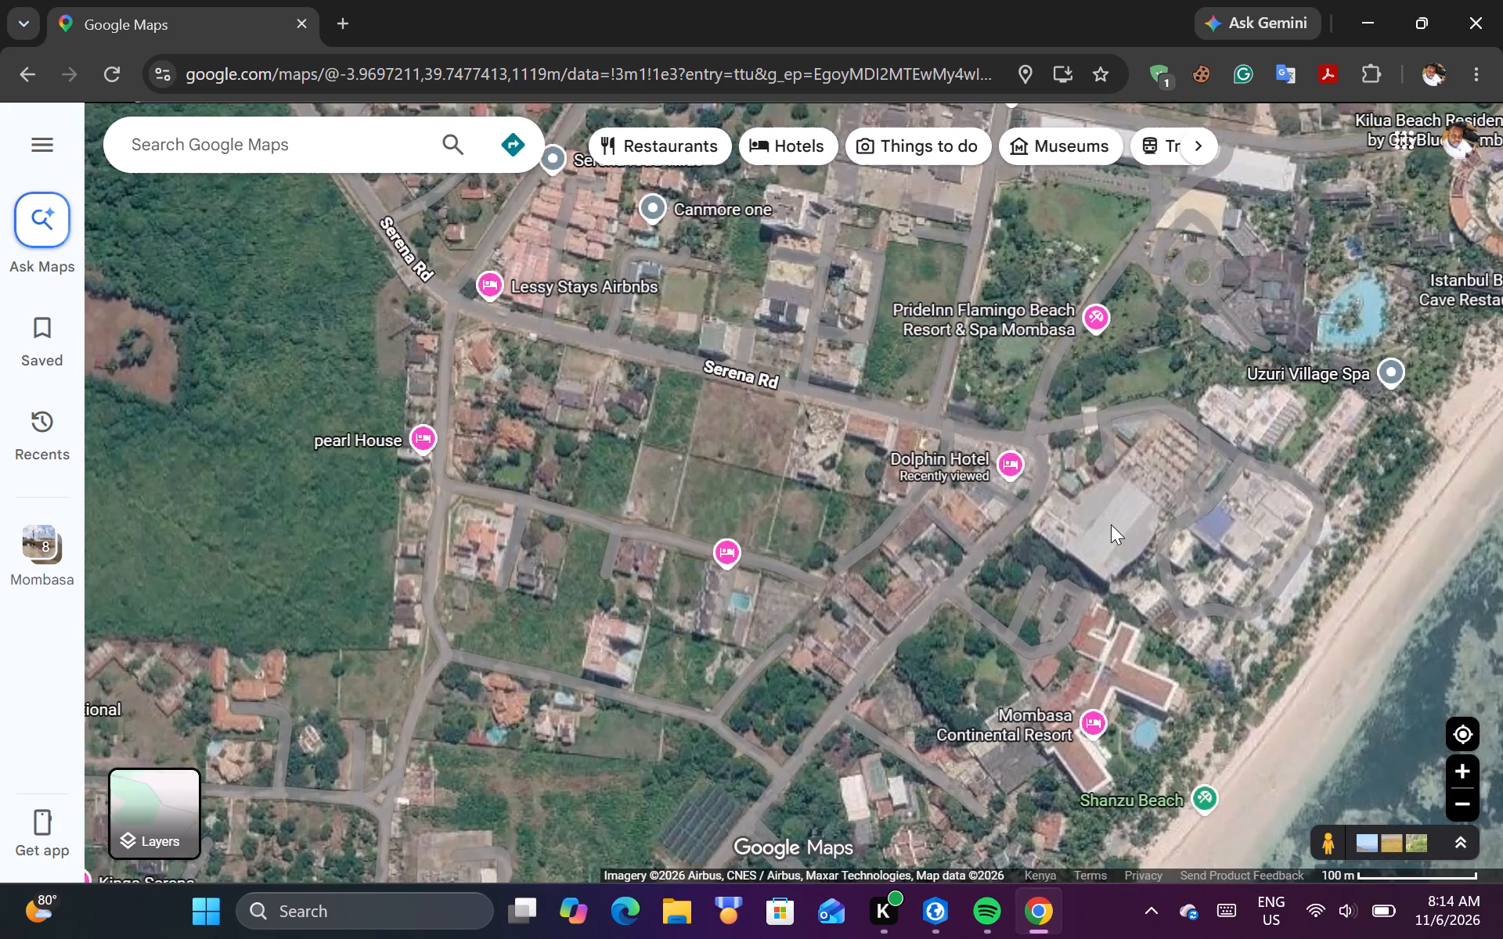
{"action": "scroll", "coordinate": [1111, 524], "scroll_direction": "up", "scroll_amount": 2}
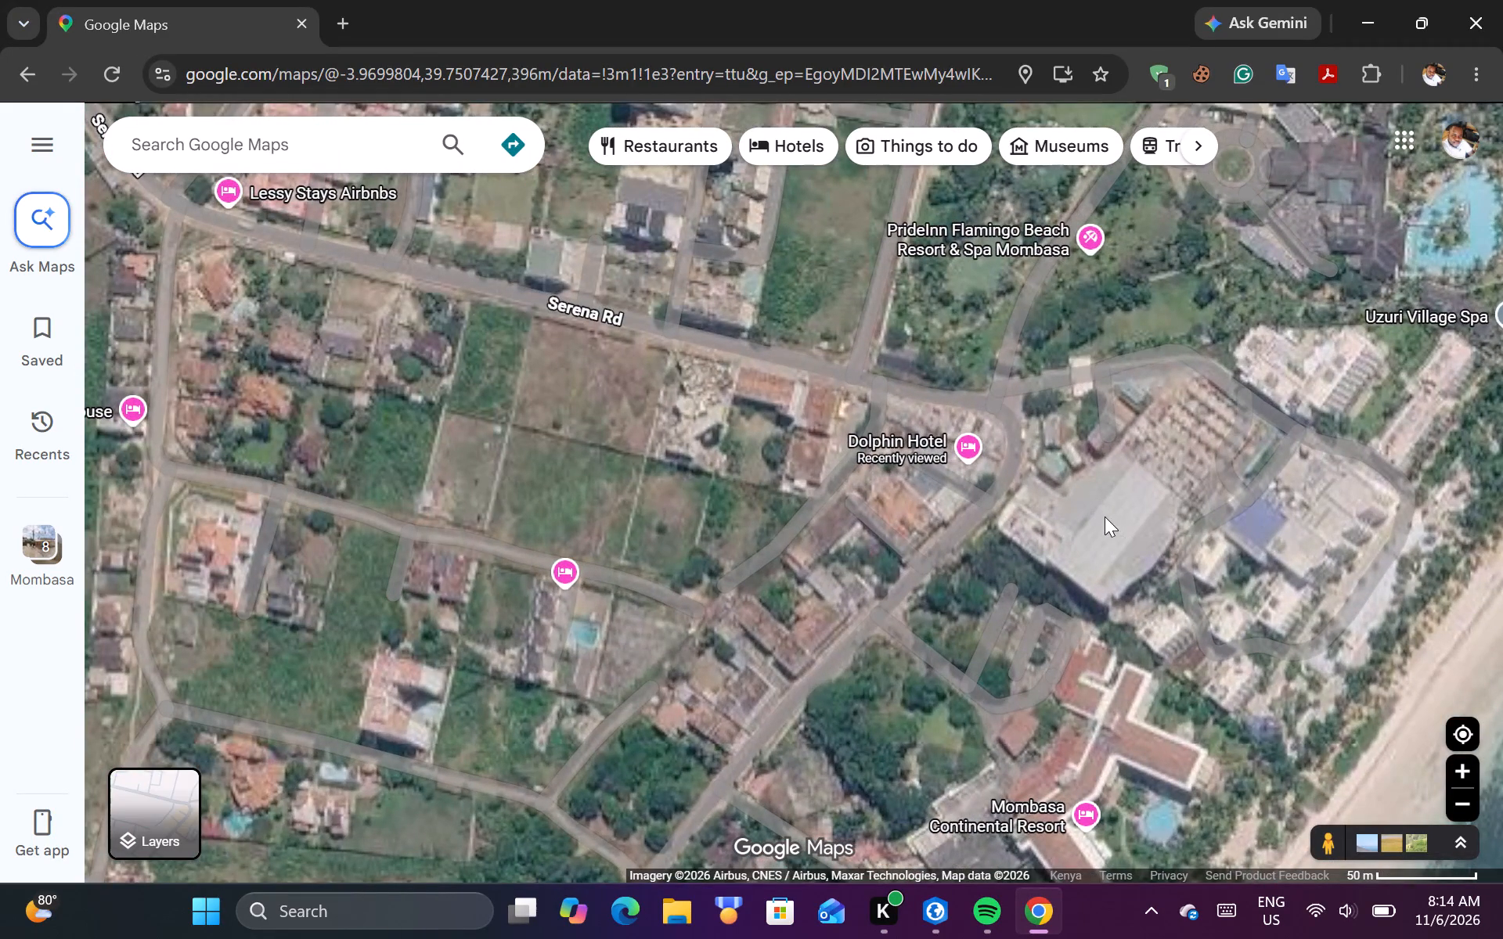
{"action": "left_click_drag", "start_coordinate": [1141, 464], "coordinate": [900, 513]}
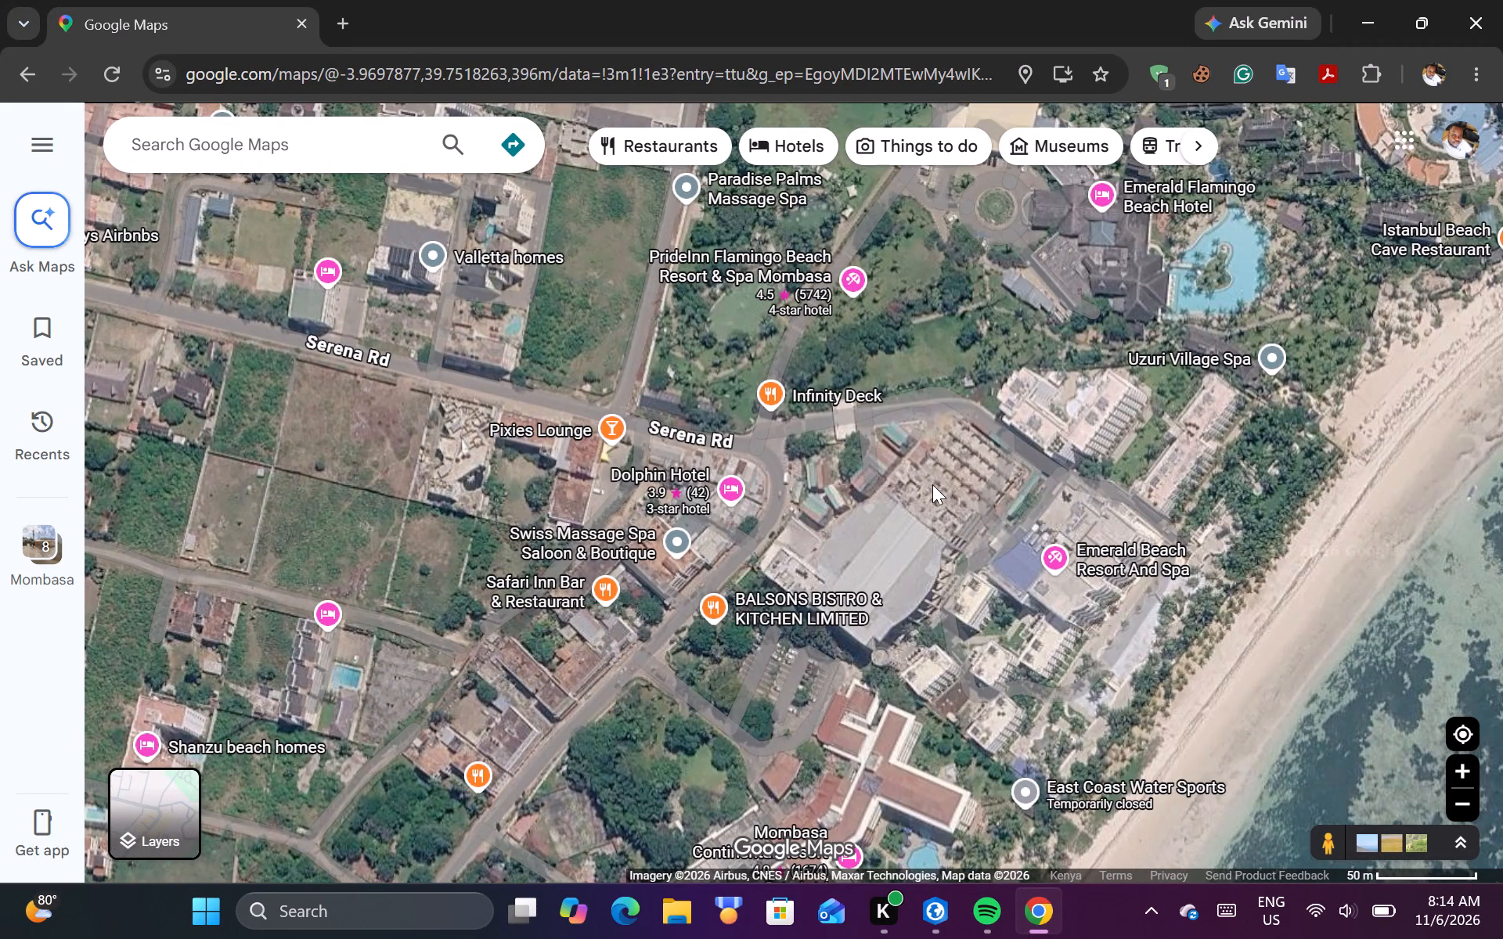
{"action": "scroll", "coordinate": [890, 449], "scroll_direction": "up", "scroll_amount": 2}
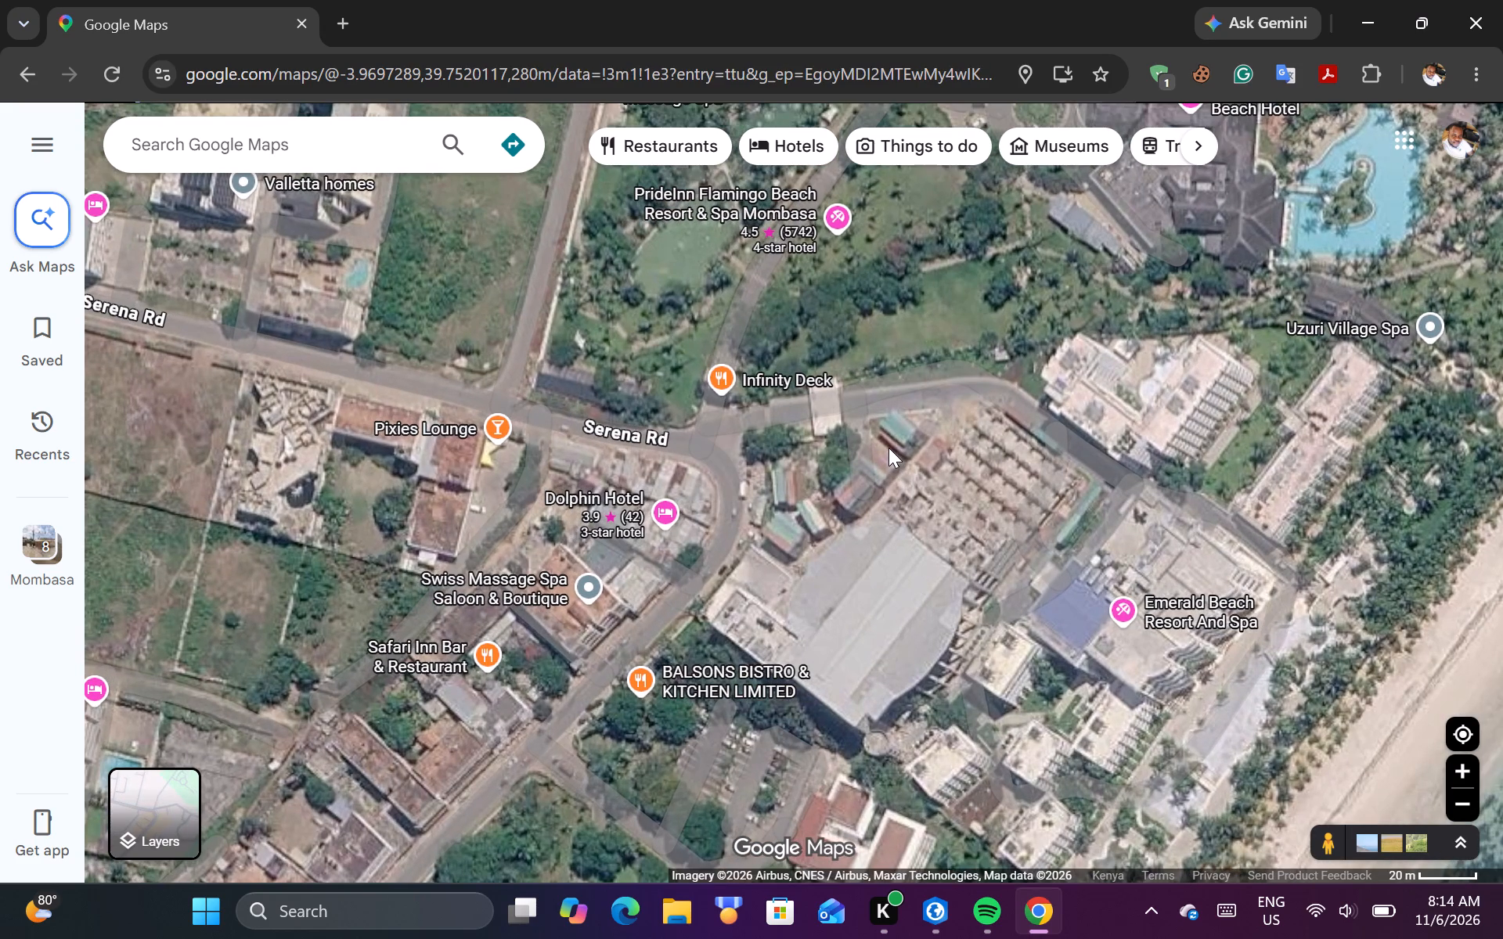
{"action": "scroll", "coordinate": [895, 452], "scroll_direction": "down", "scroll_amount": 2}
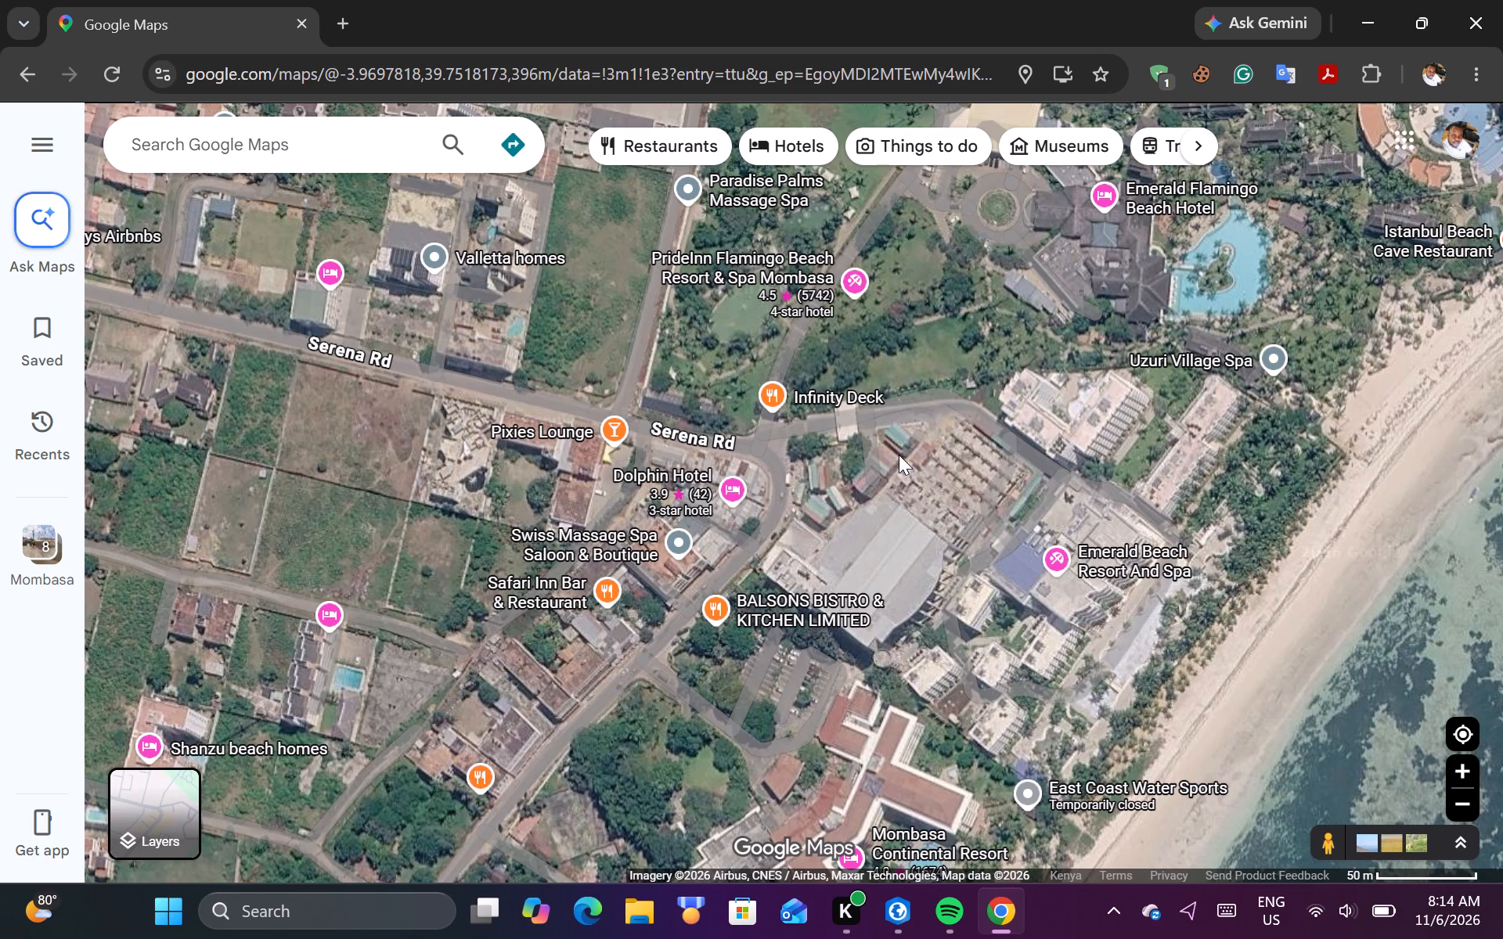
{"action": "scroll", "coordinate": [899, 455], "scroll_direction": "down", "scroll_amount": 4}
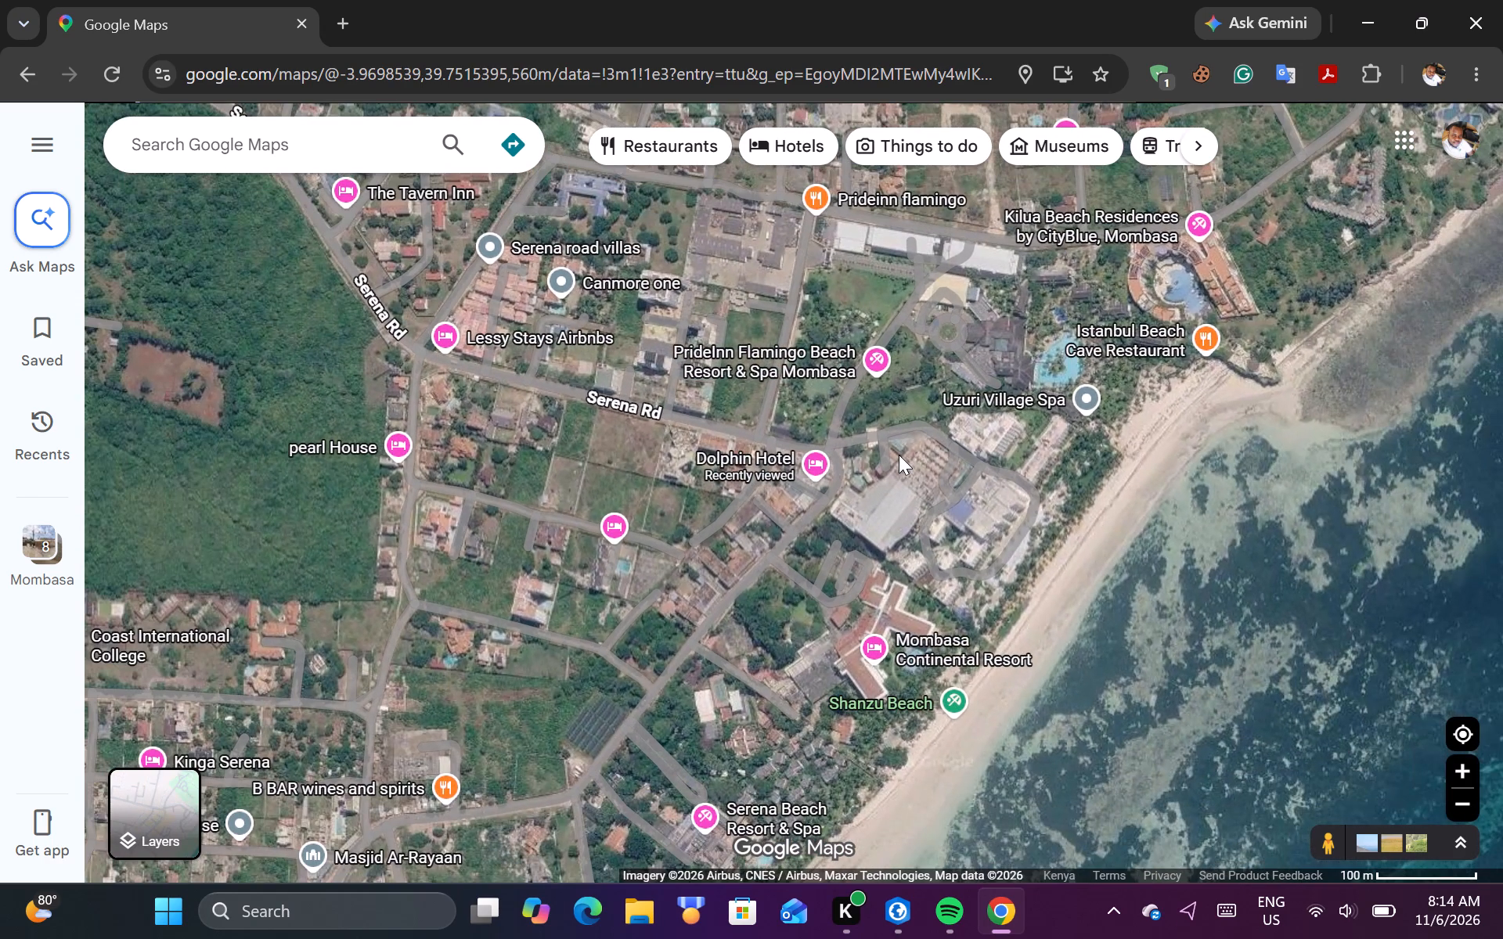
{"action": "scroll", "coordinate": [899, 455], "scroll_direction": "down", "scroll_amount": 4}
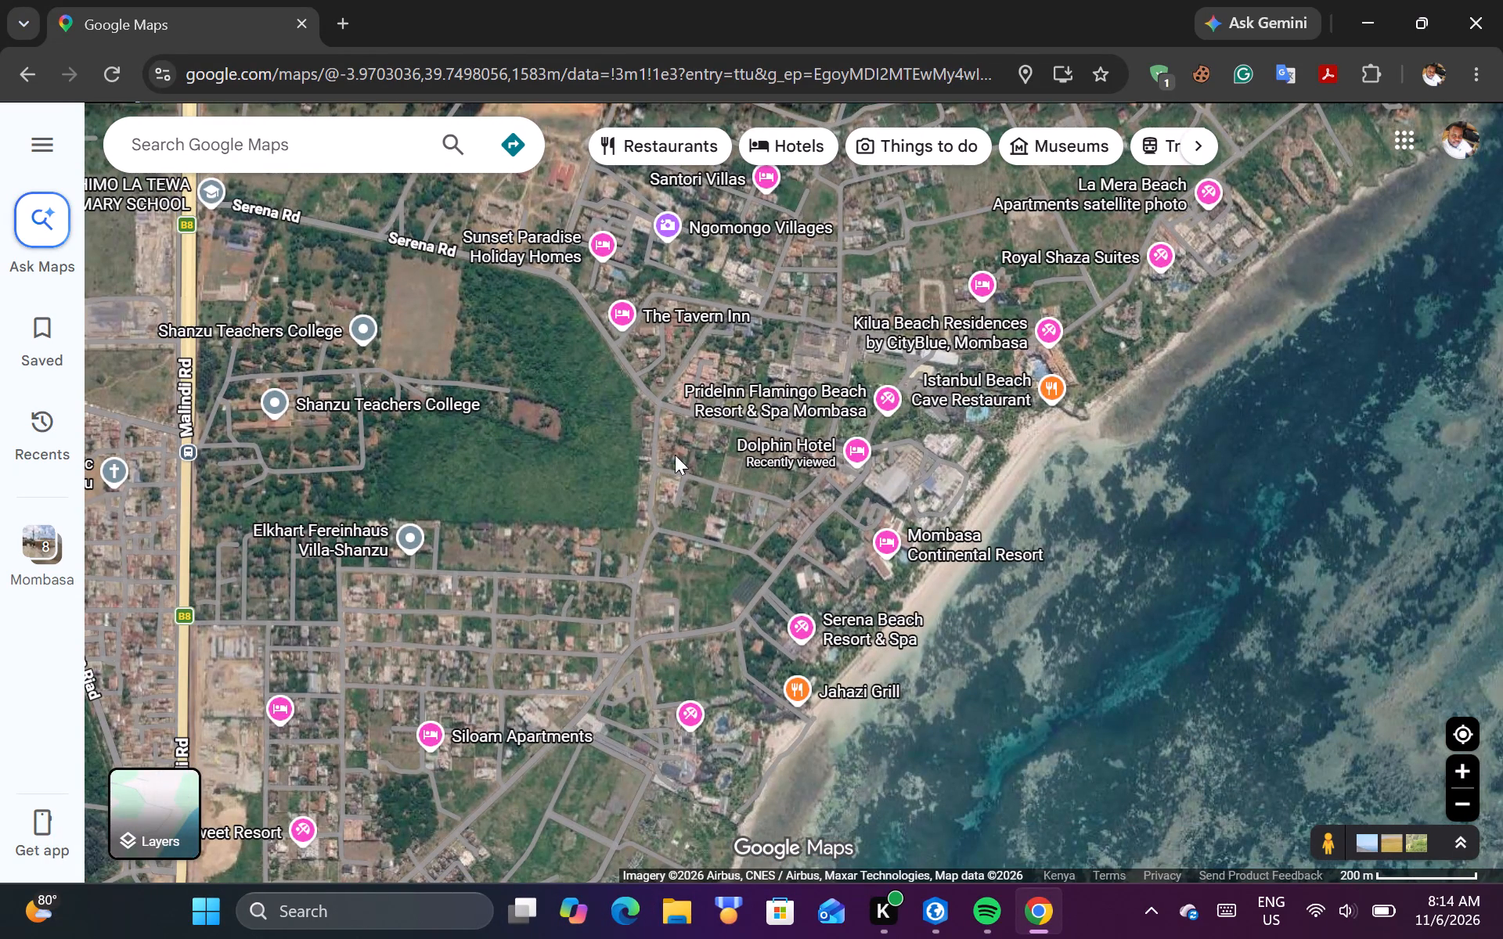
Switch to ArcGIS Pro and select the ruto_line pipeline running along Malindi Rd and turning onto Serena Rd.
{"action": "left_click", "coordinate": [1363, 23]}
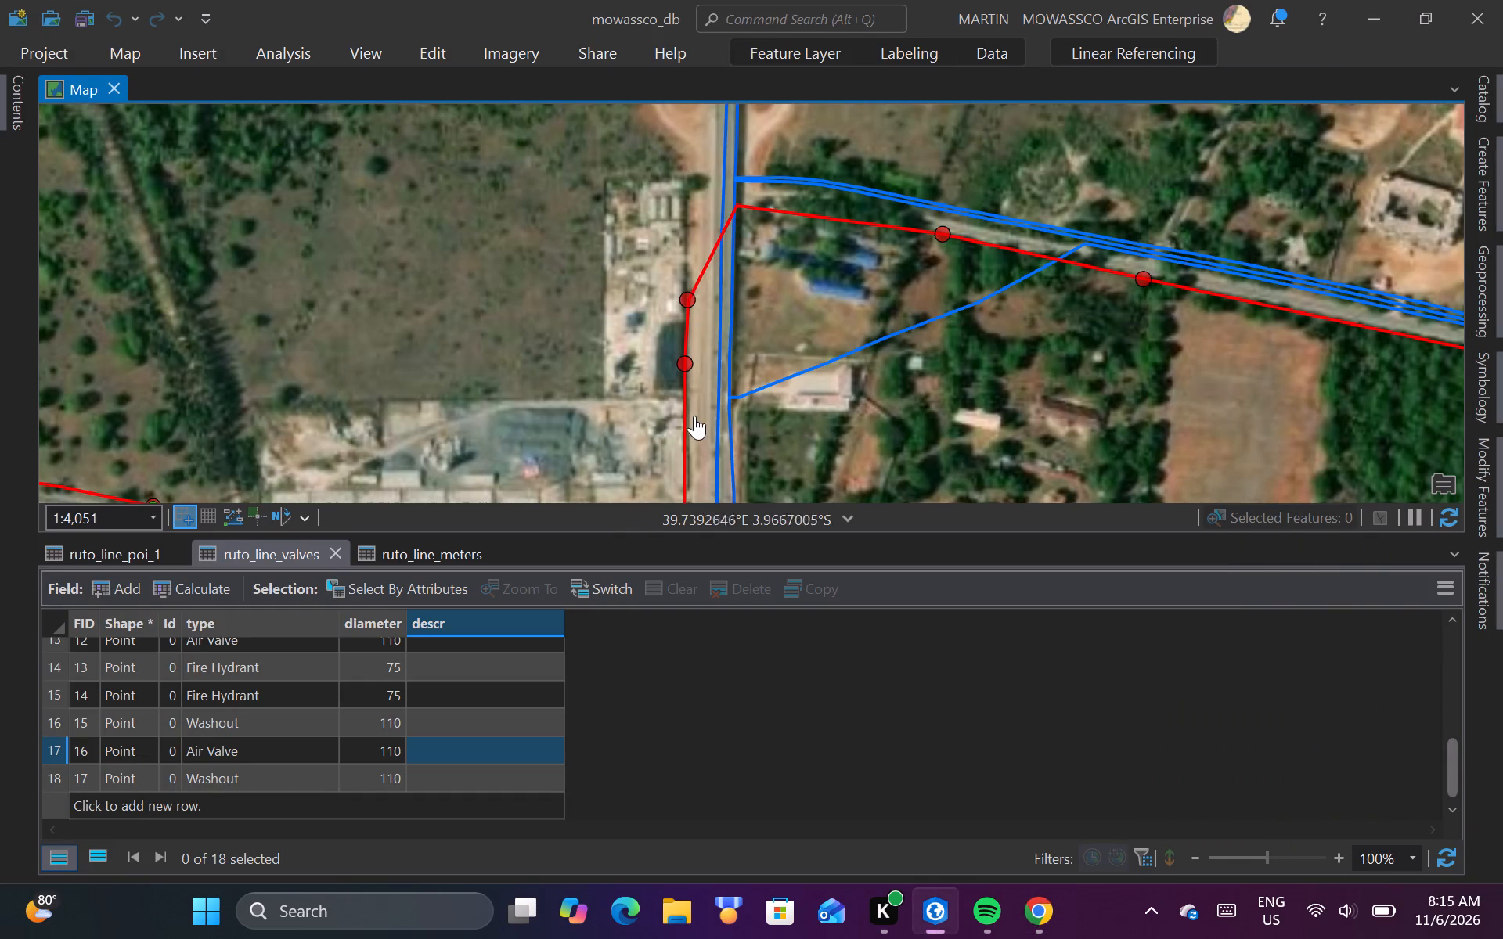
{"action": "left_click", "coordinate": [420, 52]}
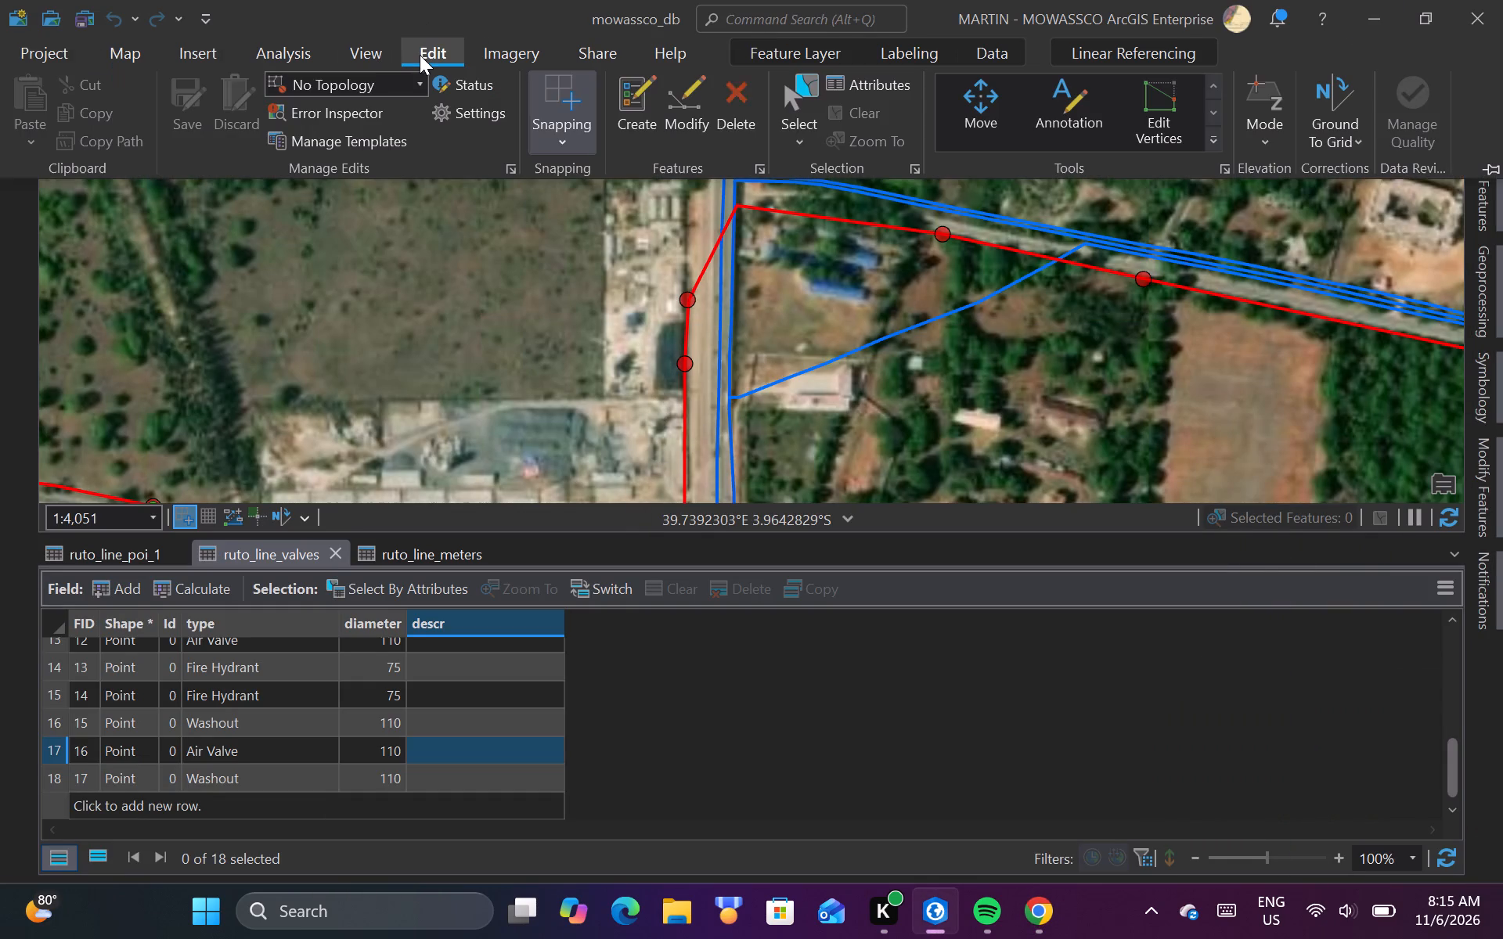
{"action": "left_click", "coordinate": [803, 81]}
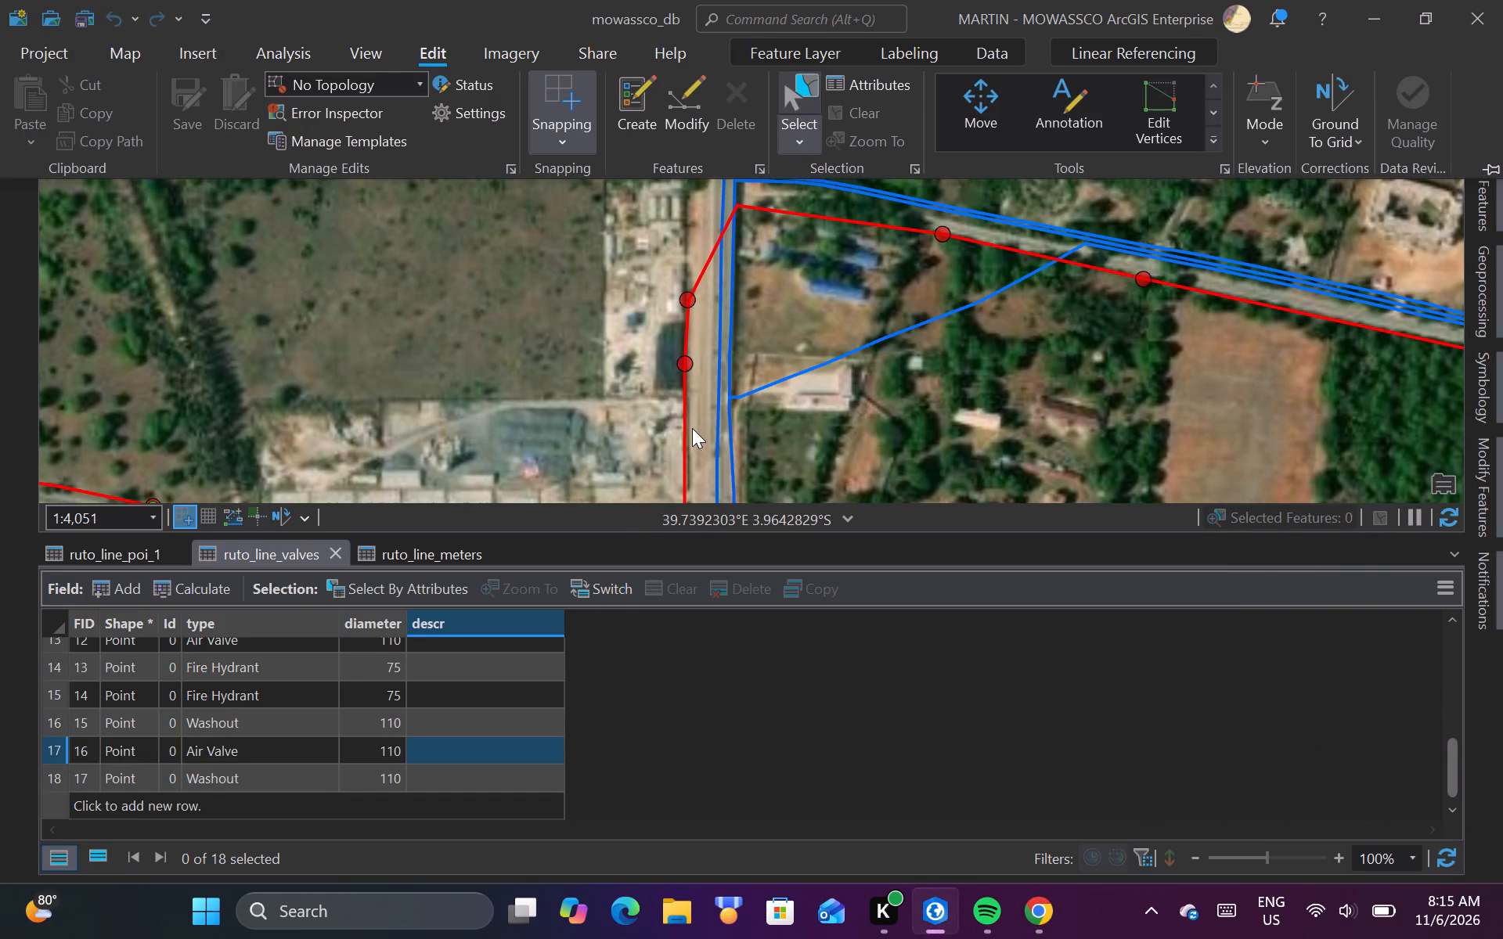
{"action": "left_click", "coordinate": [667, 414]}
{"action": "left_click_drag", "start_coordinate": [672, 398], "coordinate": [690, 416]}
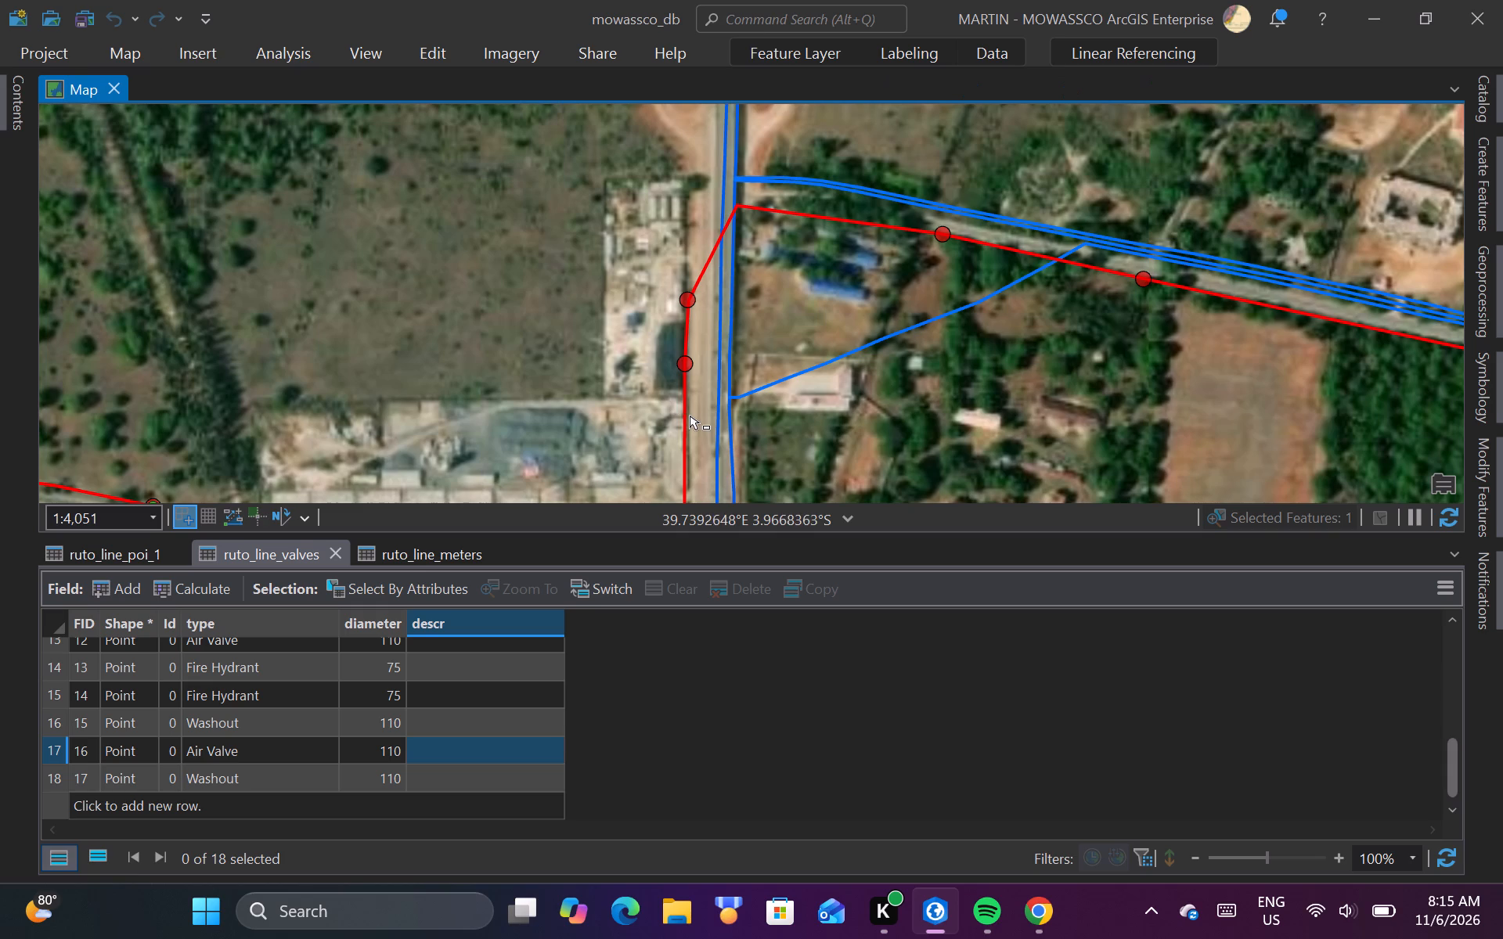
Inspect the attributes of the southern of the two ruto_line_poi points just before the pipeline's turn onto Serena Rd.
{"action": "left_click", "coordinate": [133, 47]}
{"action": "left_click", "coordinate": [186, 81]}
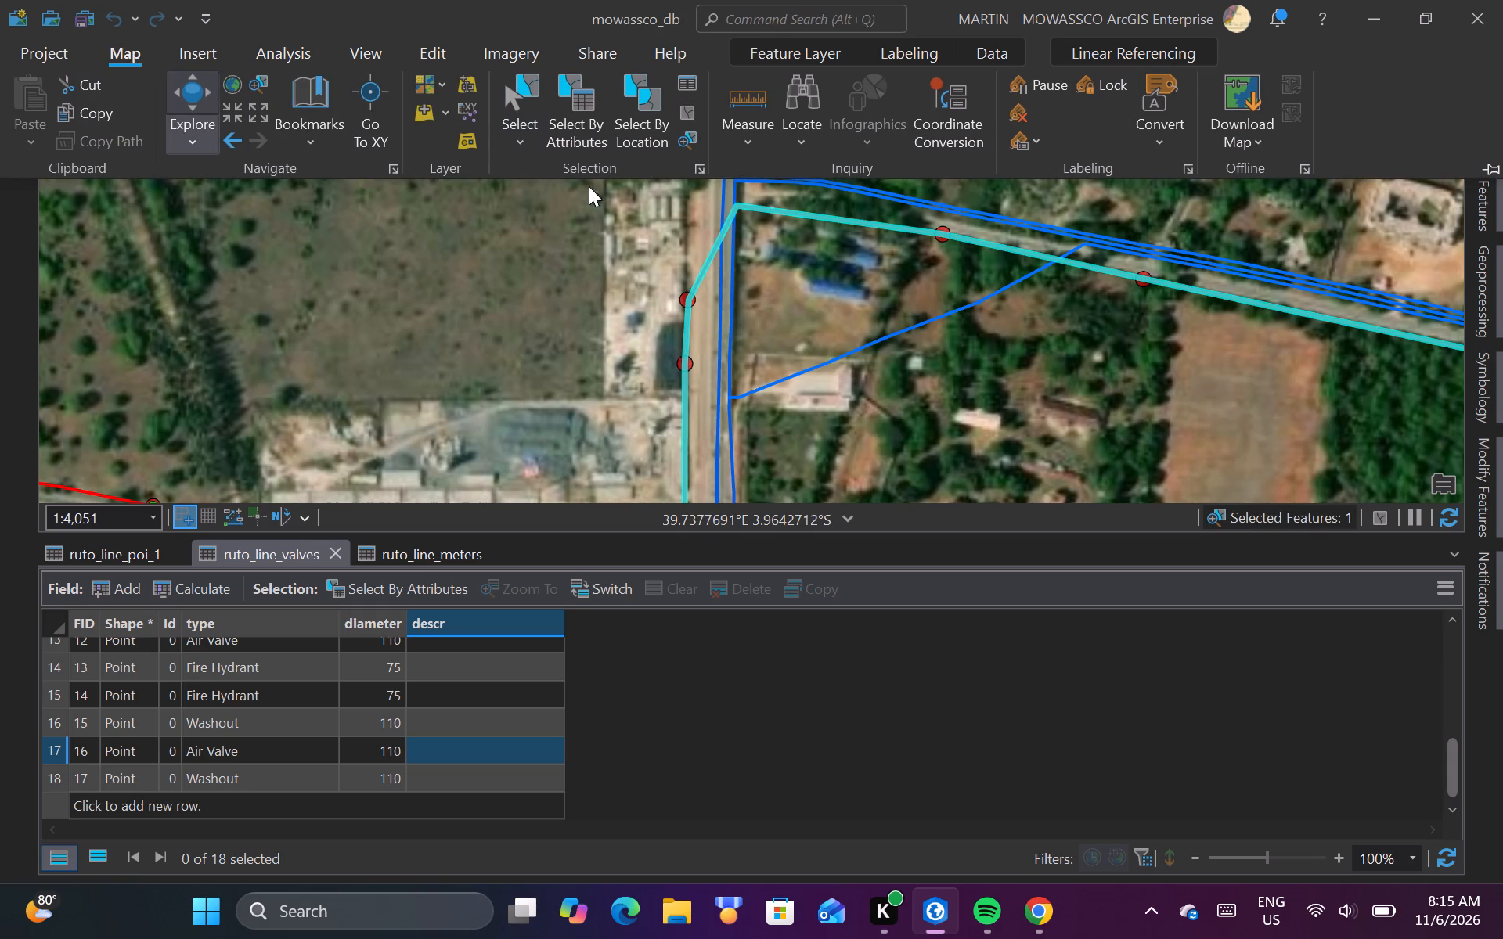
{"action": "left_click", "coordinate": [701, 345]}
{"action": "scroll", "coordinate": [679, 372], "scroll_direction": "up", "scroll_amount": 3}
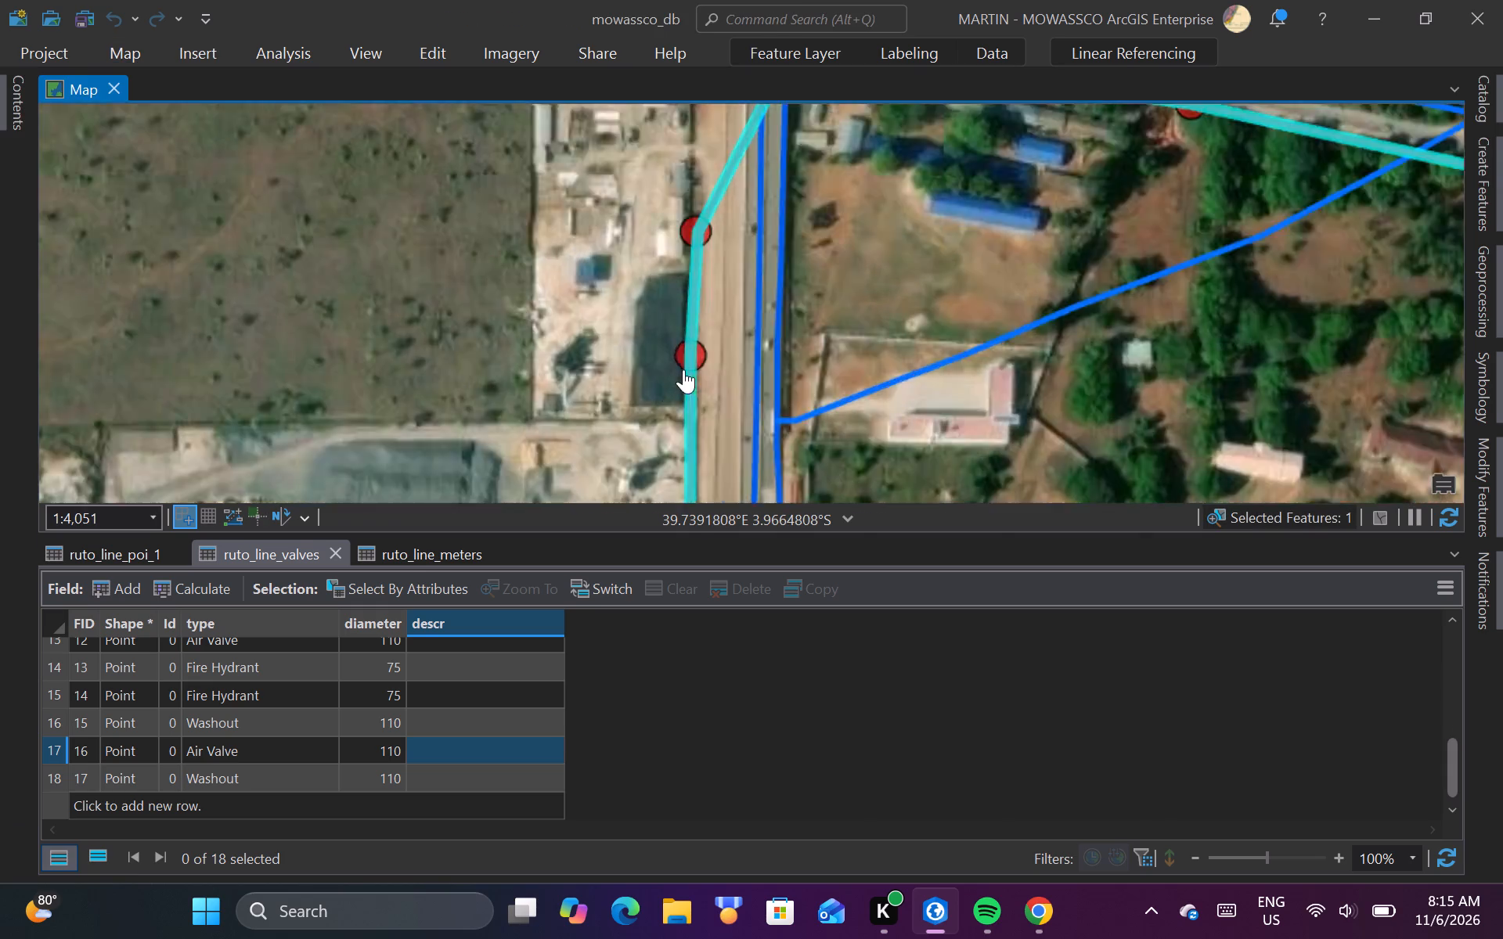
{"action": "scroll", "coordinate": [683, 332], "scroll_direction": "up", "scroll_amount": 3}
{"action": "scroll", "coordinate": [746, 365], "scroll_direction": "up", "scroll_amount": 2}
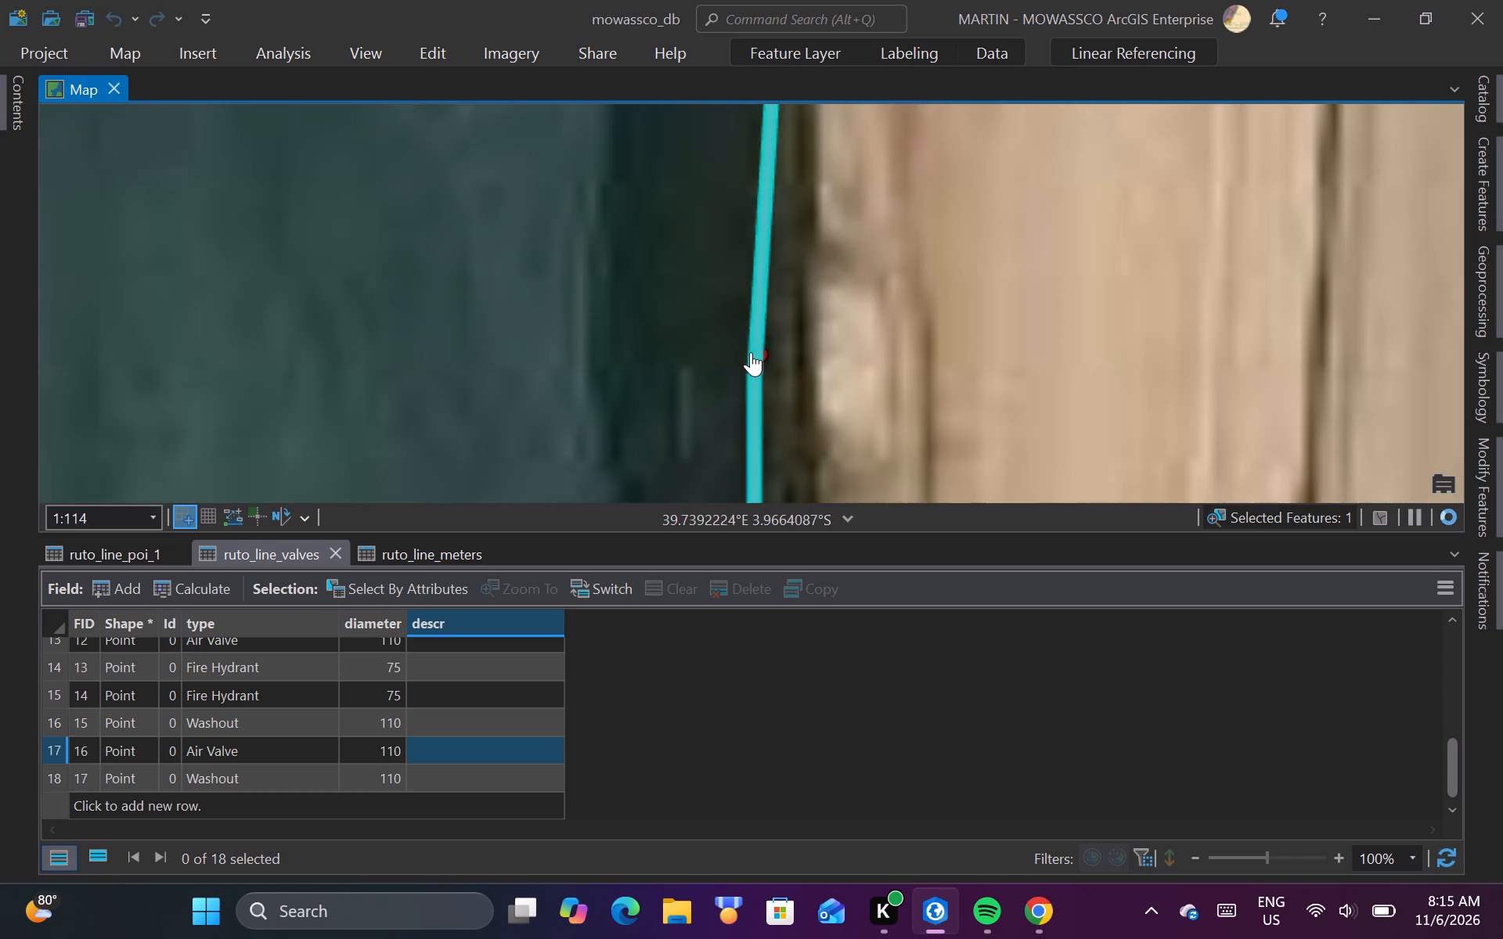
{"action": "scroll", "coordinate": [755, 351], "scroll_direction": "up", "scroll_amount": 5}
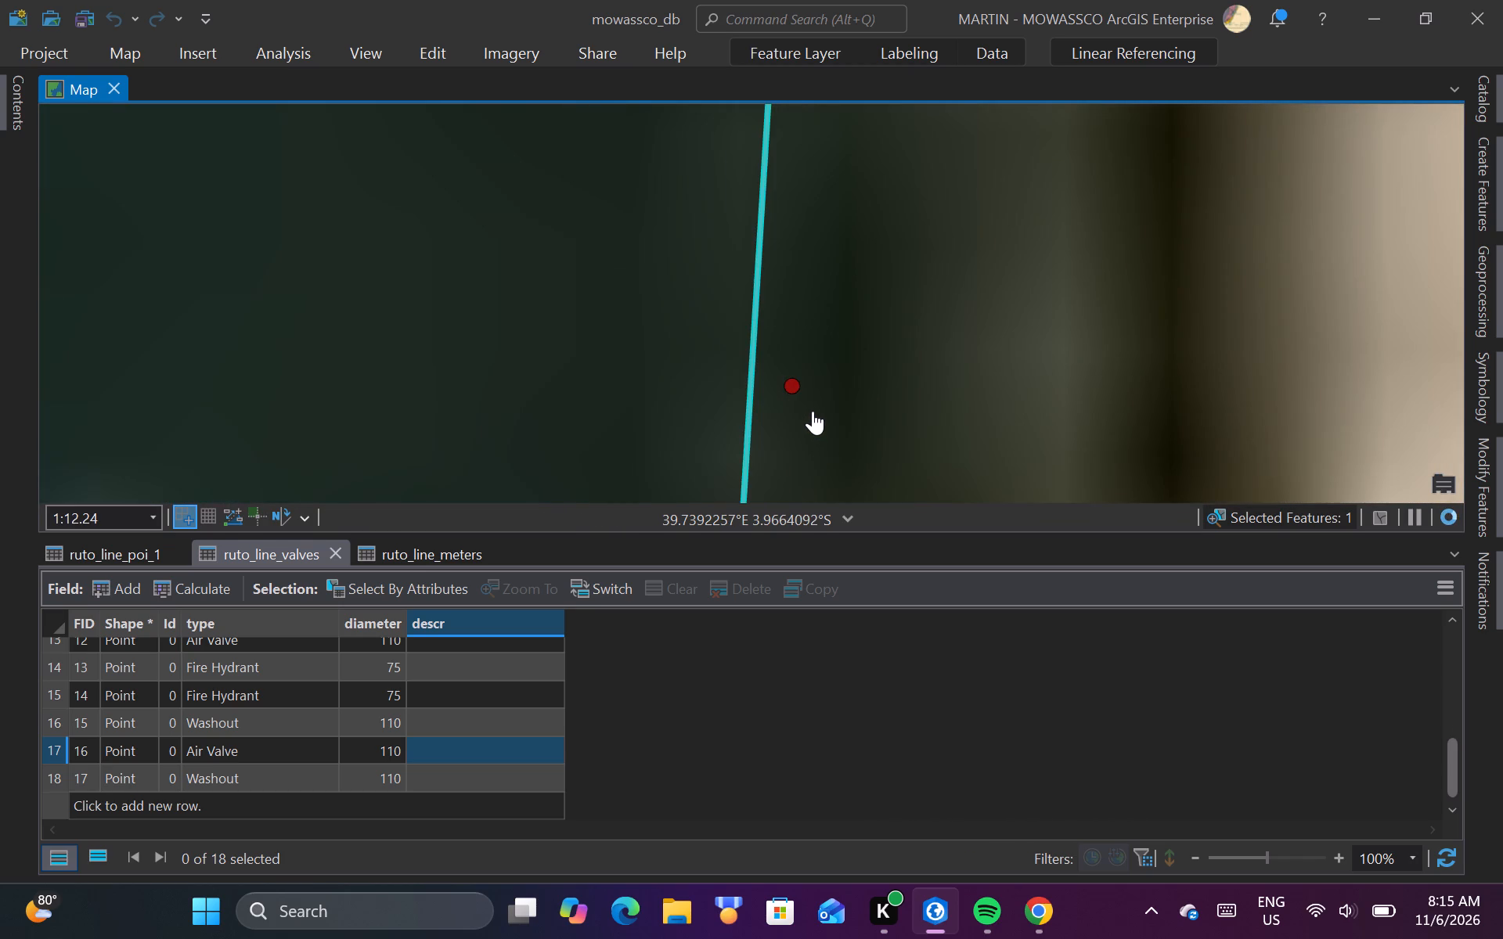
{"action": "left_click", "coordinate": [791, 387]}
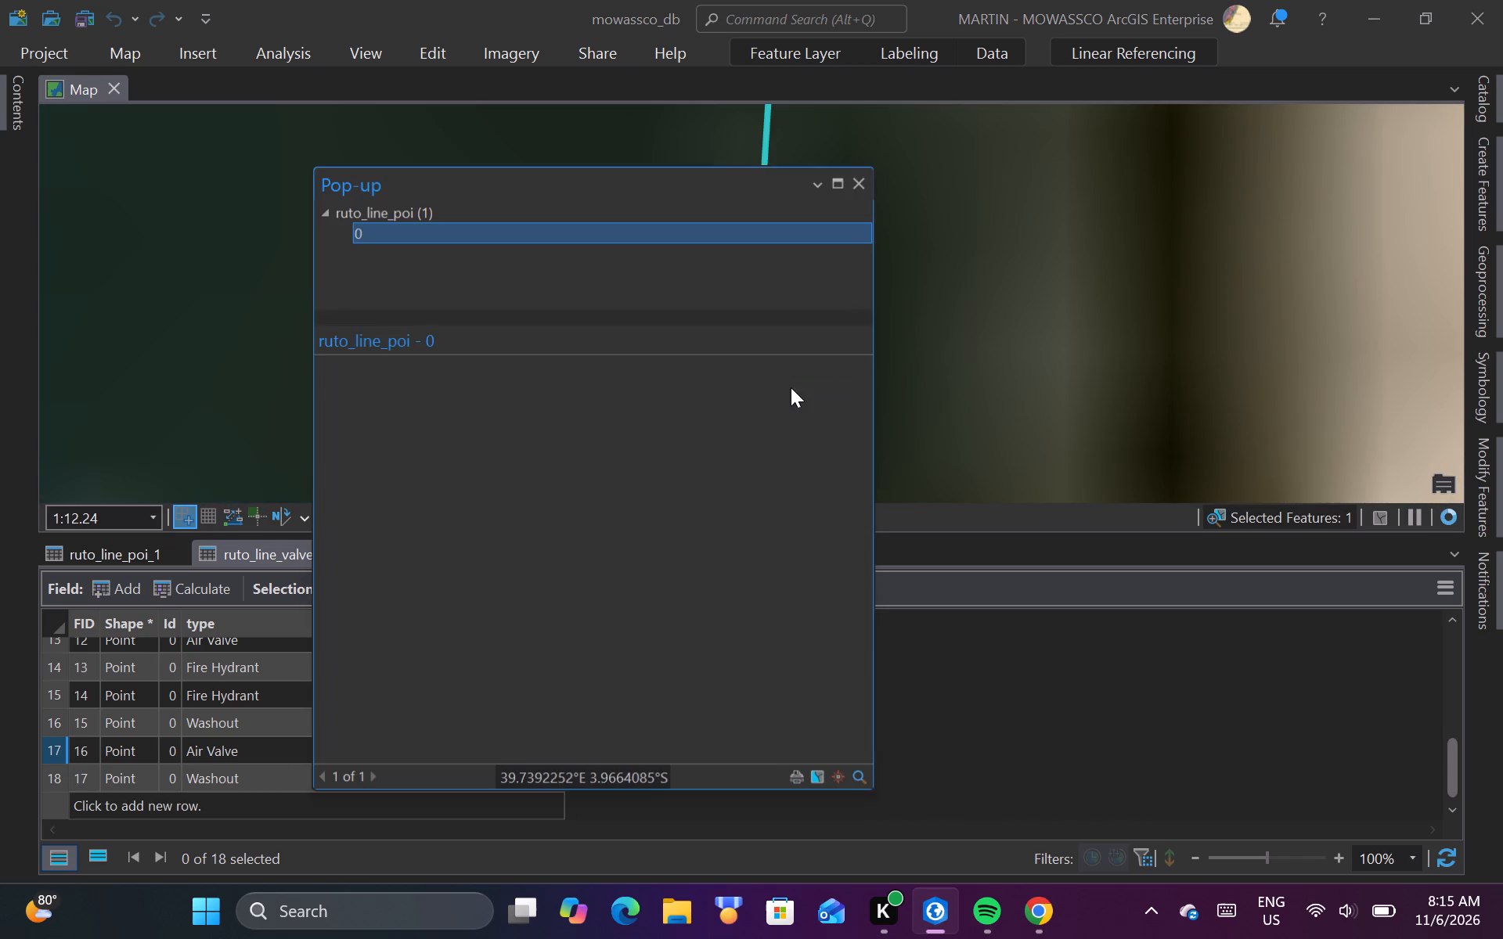
{"action": "left_click", "coordinate": [858, 178]}
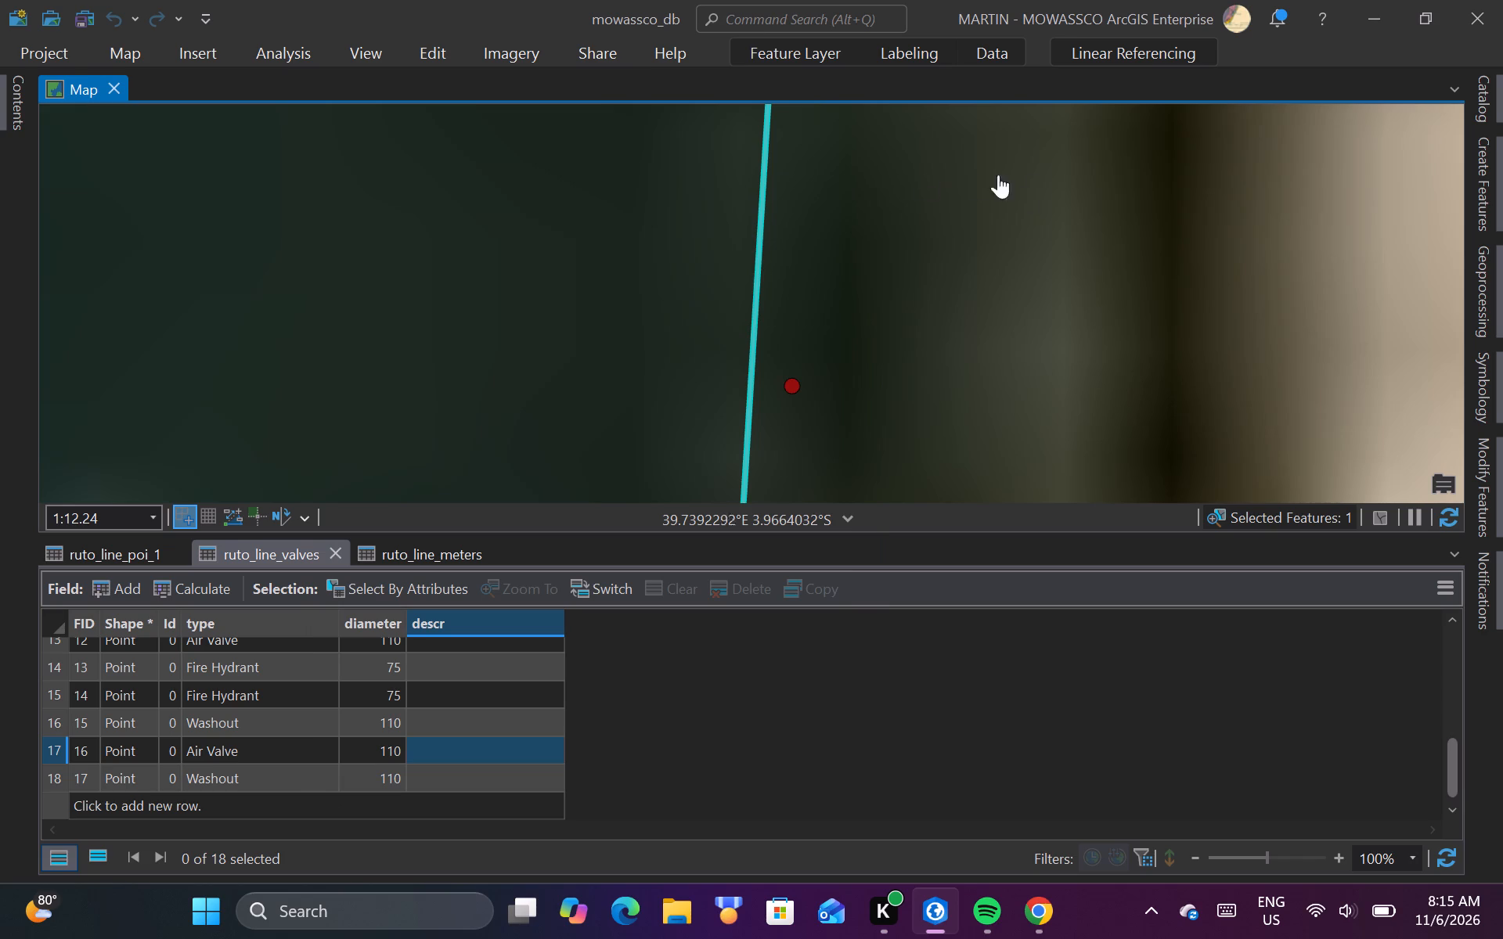
Split the selected ruto_line at its vertex just south of the inspected point of interest.
{"action": "left_click", "coordinate": [1480, 496]}
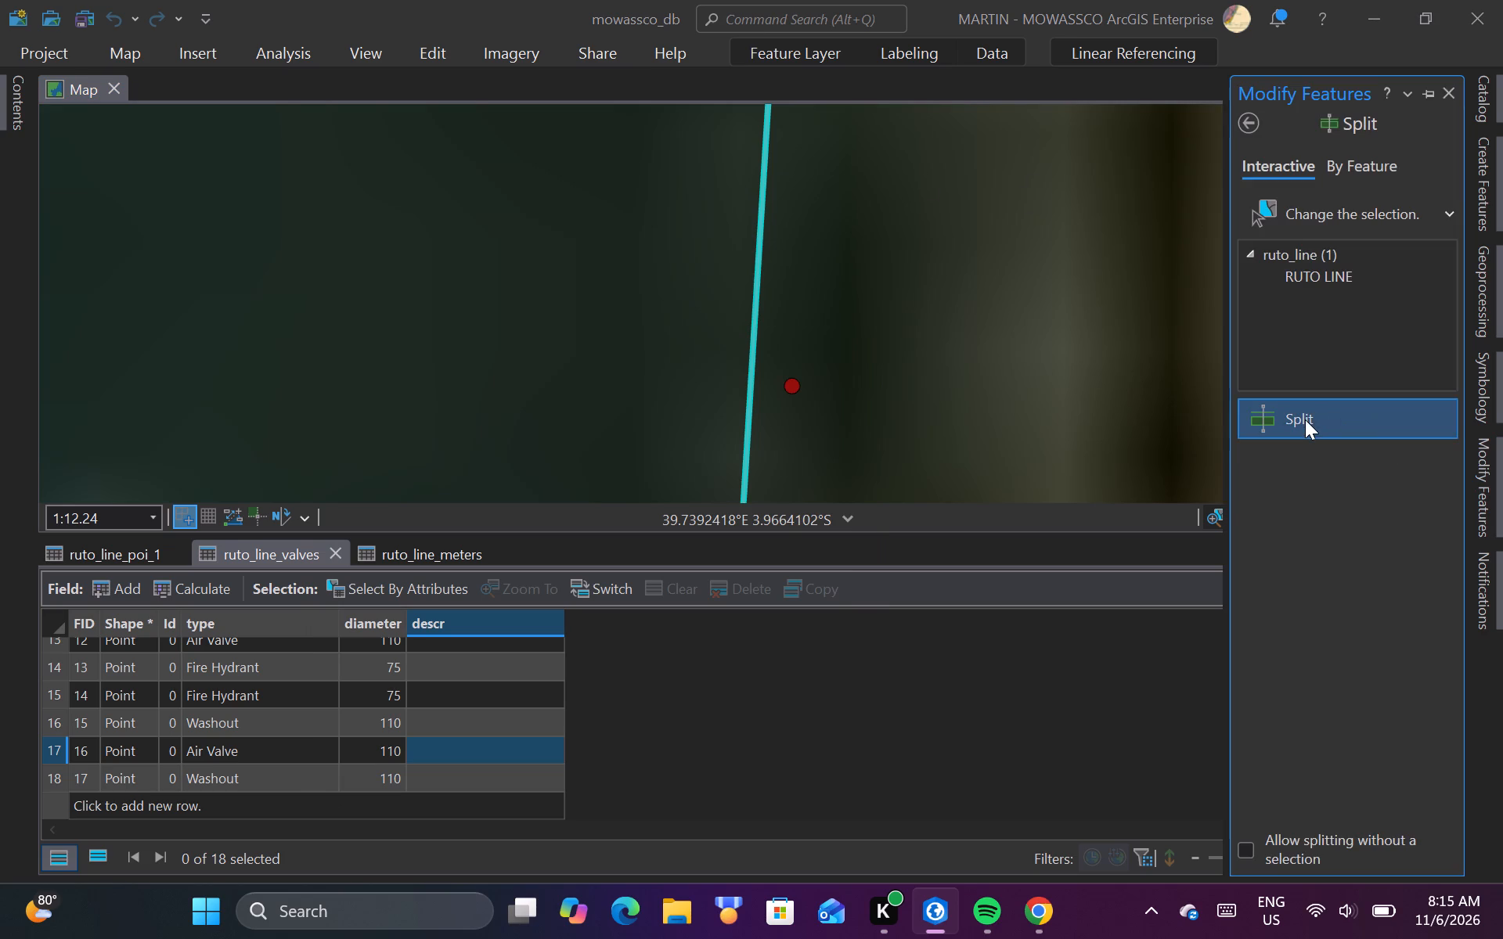
{"action": "left_click", "coordinate": [1305, 419]}
{"action": "scroll", "coordinate": [791, 286], "scroll_direction": "down", "scroll_amount": 3}
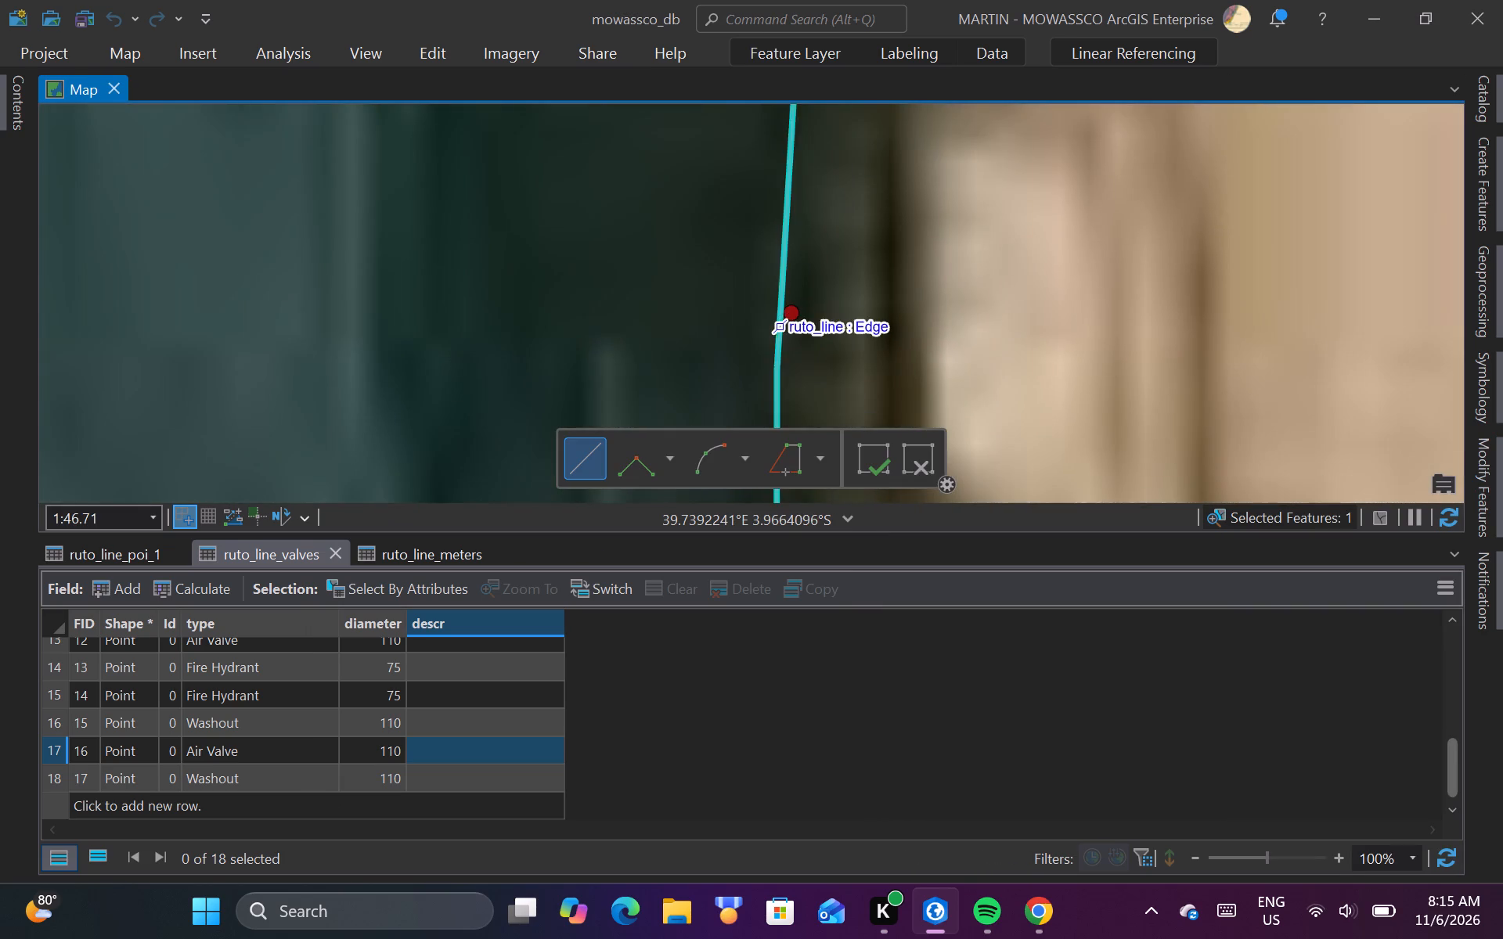
{"action": "scroll", "coordinate": [786, 328], "scroll_direction": "down", "scroll_amount": 1}
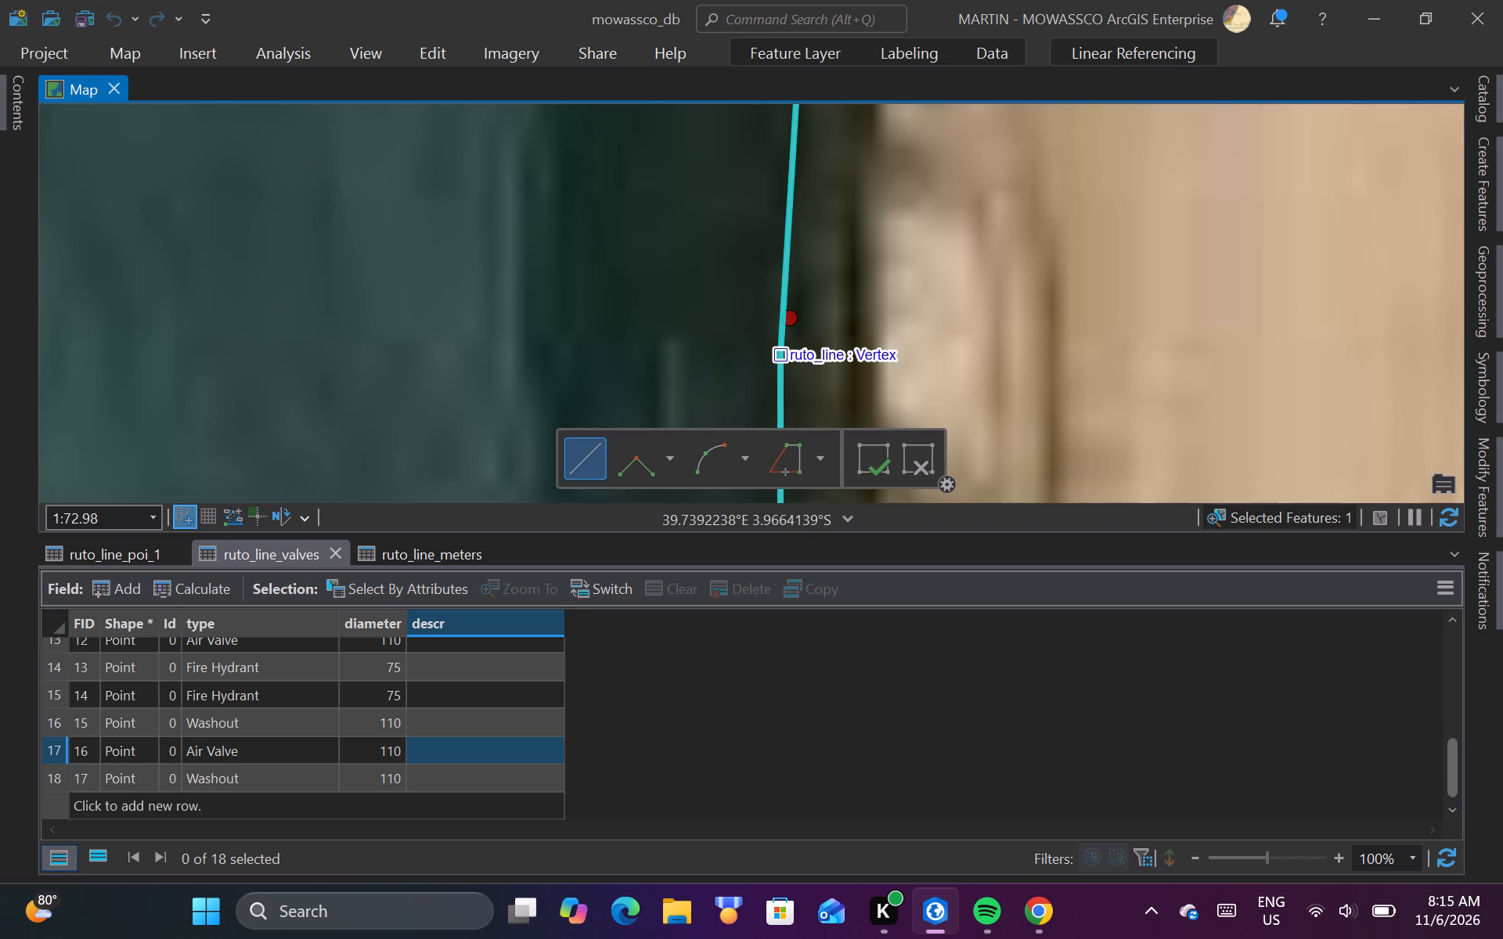
{"action": "left_click", "coordinate": [780, 350]}
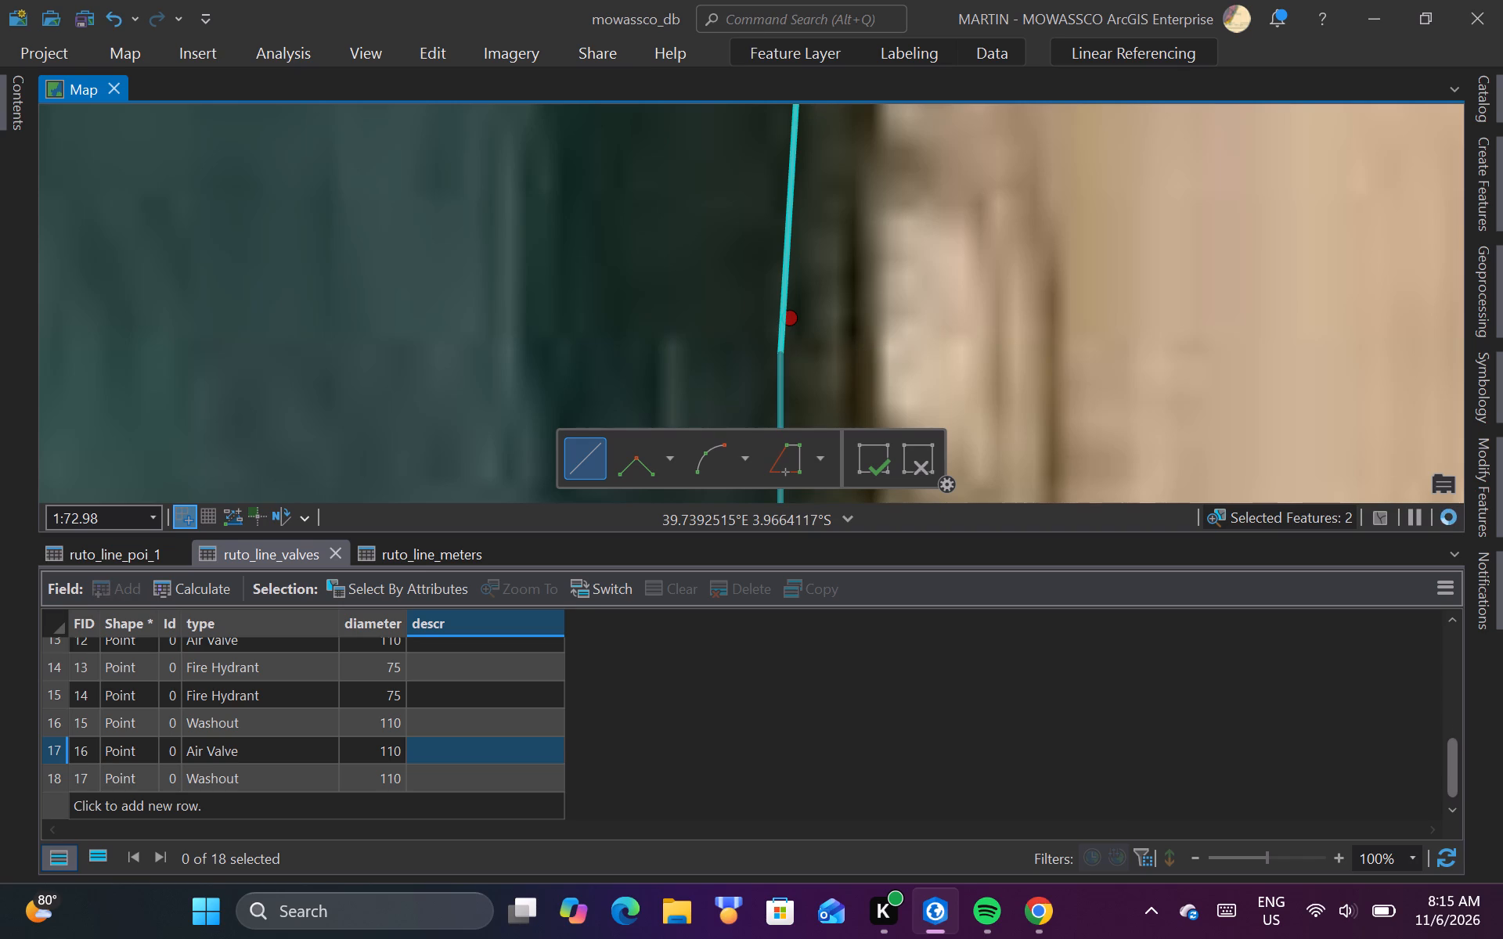
Add a ruto_line_valves point on the ruto_line endpoint where the line was split.
{"action": "left_click", "coordinate": [1491, 188]}
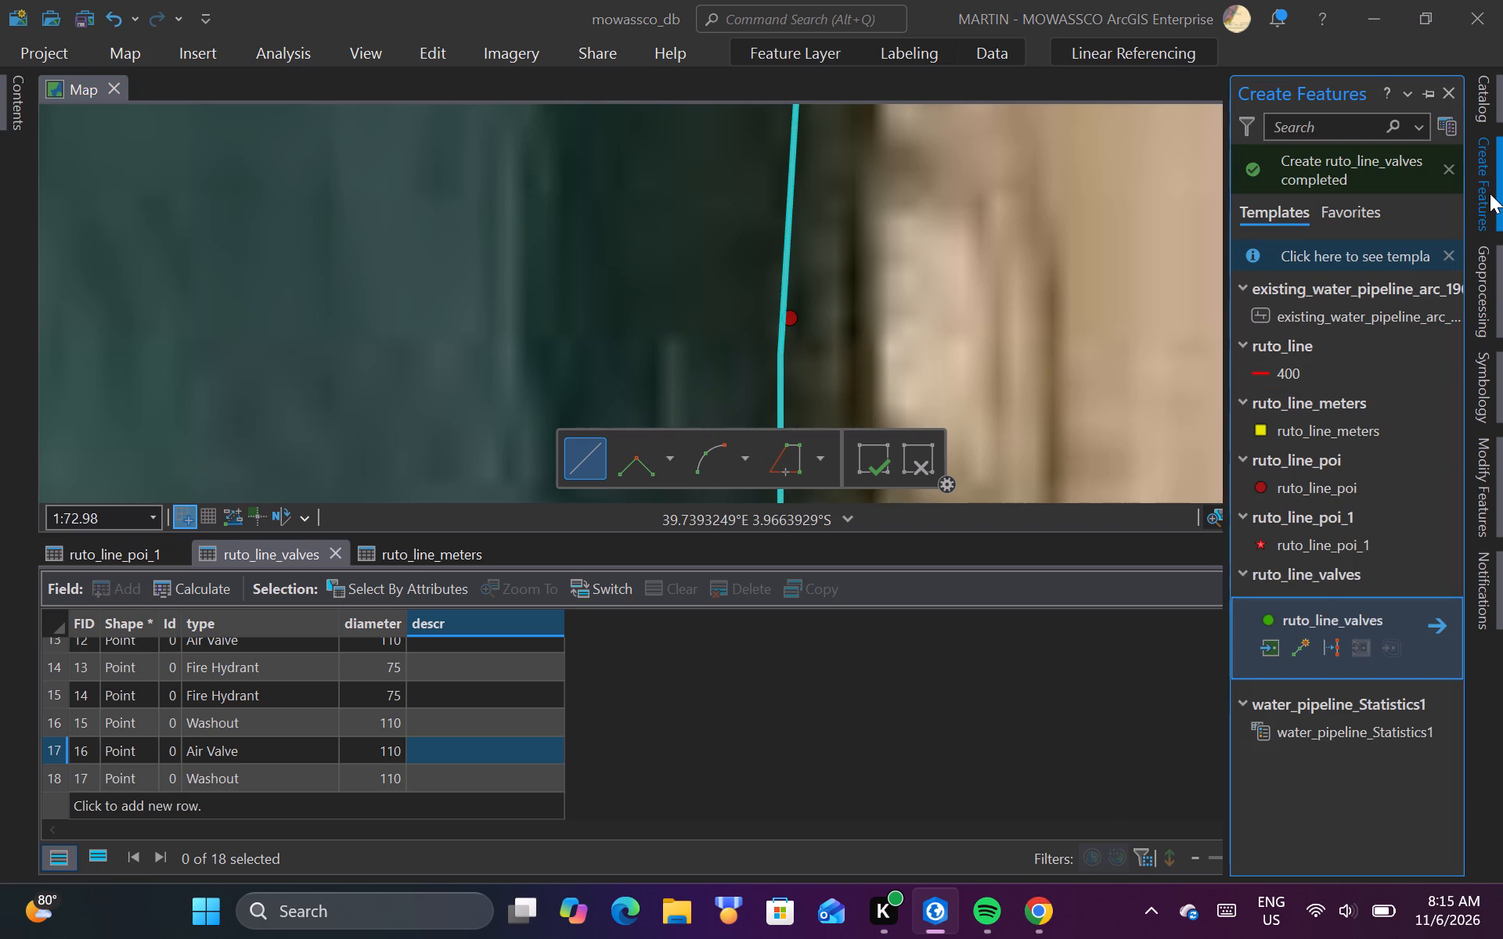
{"action": "left_click", "coordinate": [1271, 646]}
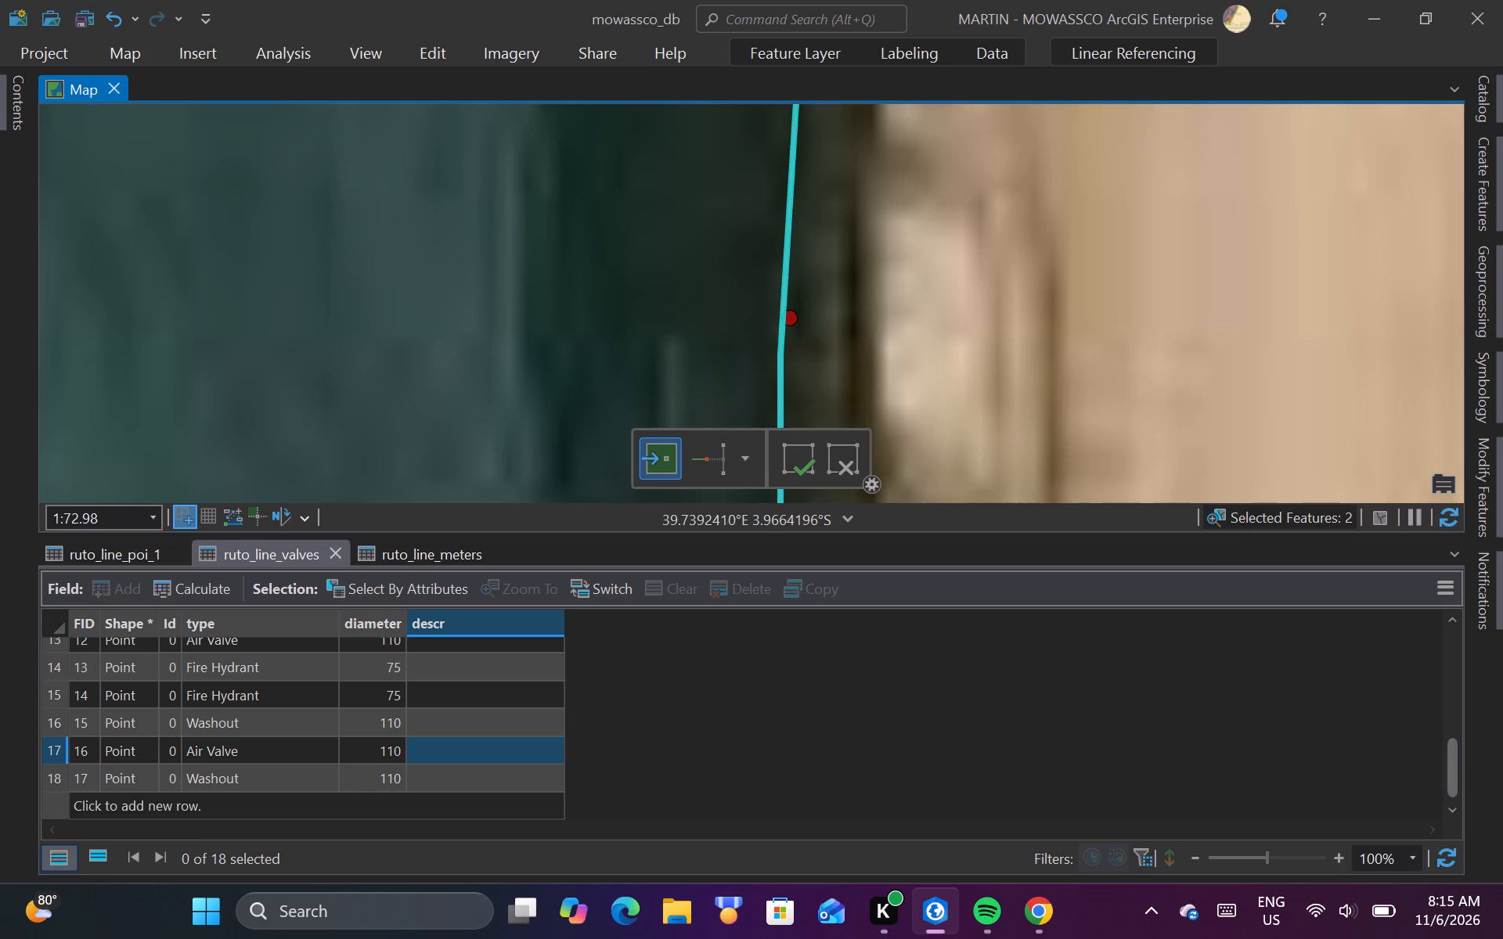
{"action": "left_click", "coordinate": [784, 354]}
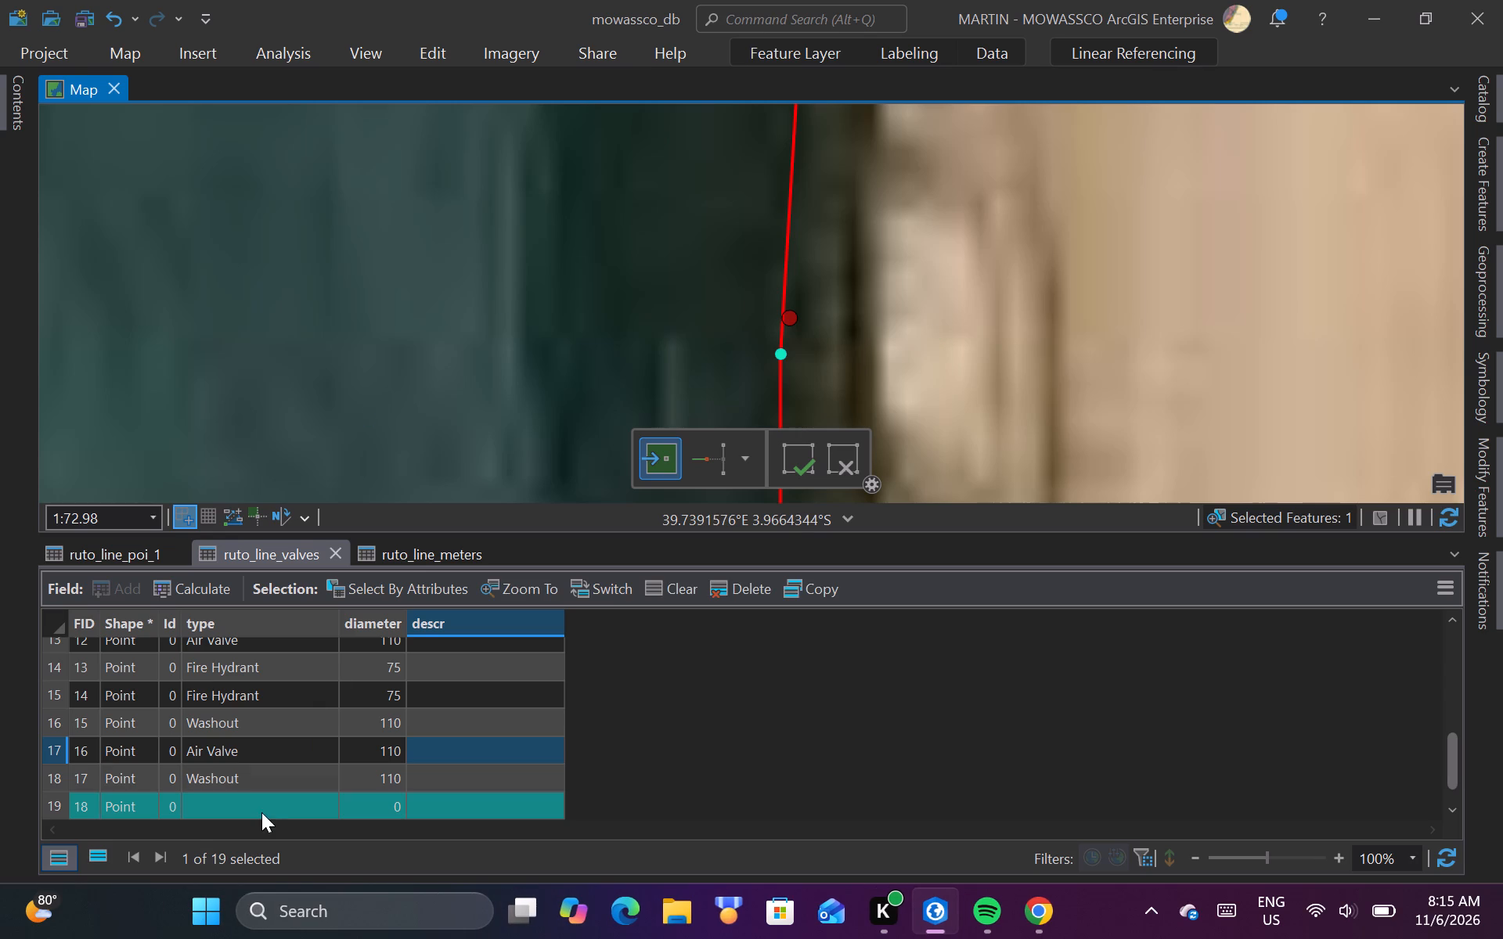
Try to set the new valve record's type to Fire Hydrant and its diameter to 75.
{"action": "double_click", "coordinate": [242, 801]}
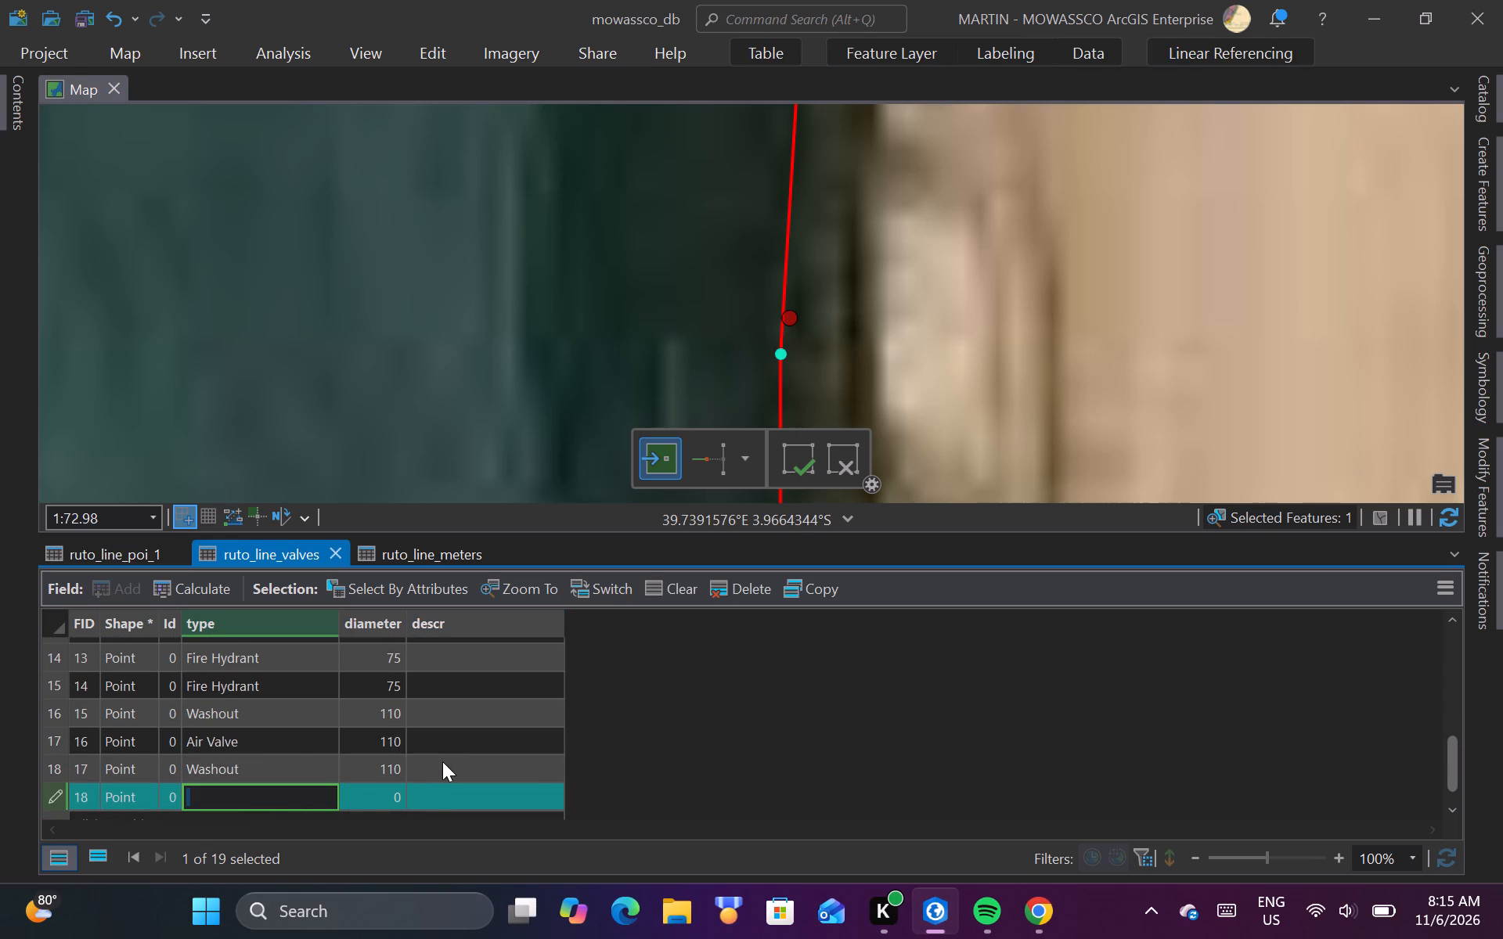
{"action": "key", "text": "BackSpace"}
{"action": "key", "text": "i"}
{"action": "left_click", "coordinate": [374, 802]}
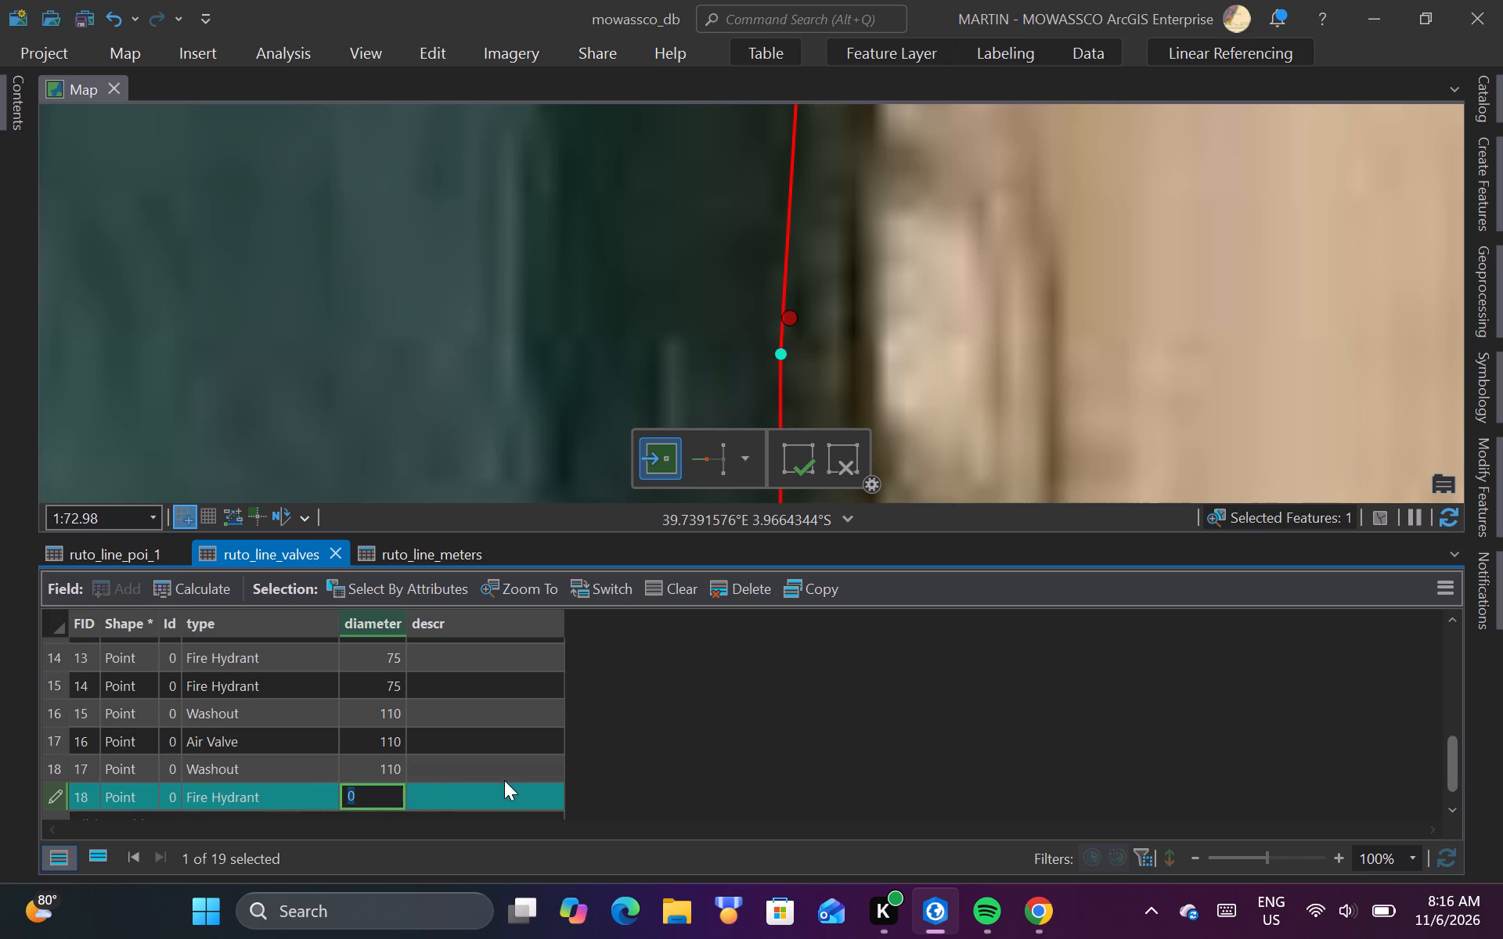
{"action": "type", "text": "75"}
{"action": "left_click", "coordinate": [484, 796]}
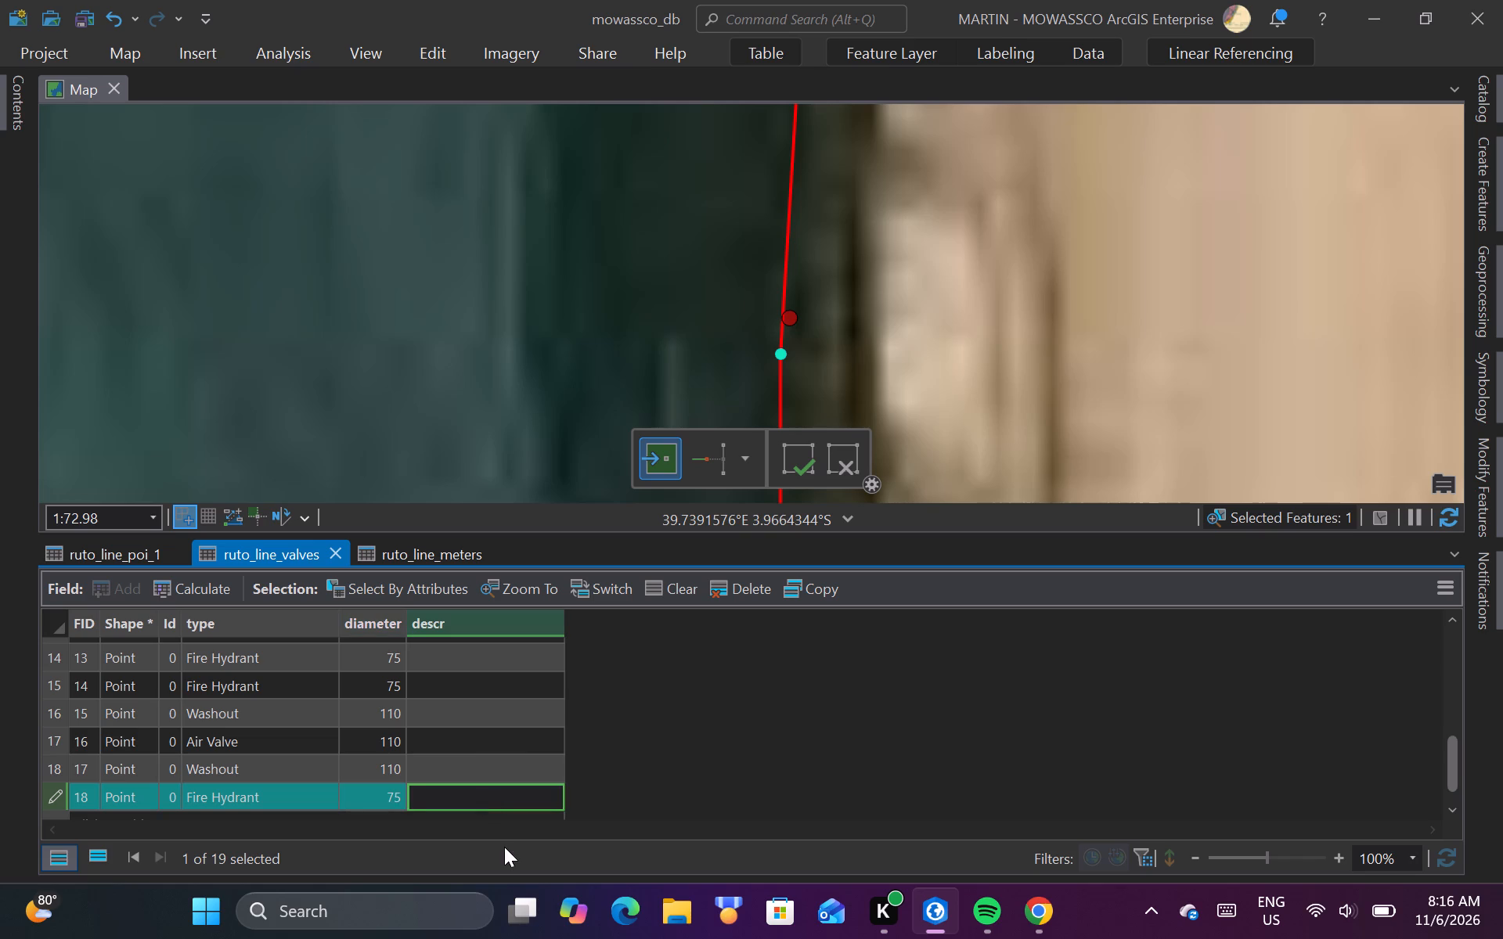
Save the pending map edits.
{"action": "left_click", "coordinate": [437, 59]}
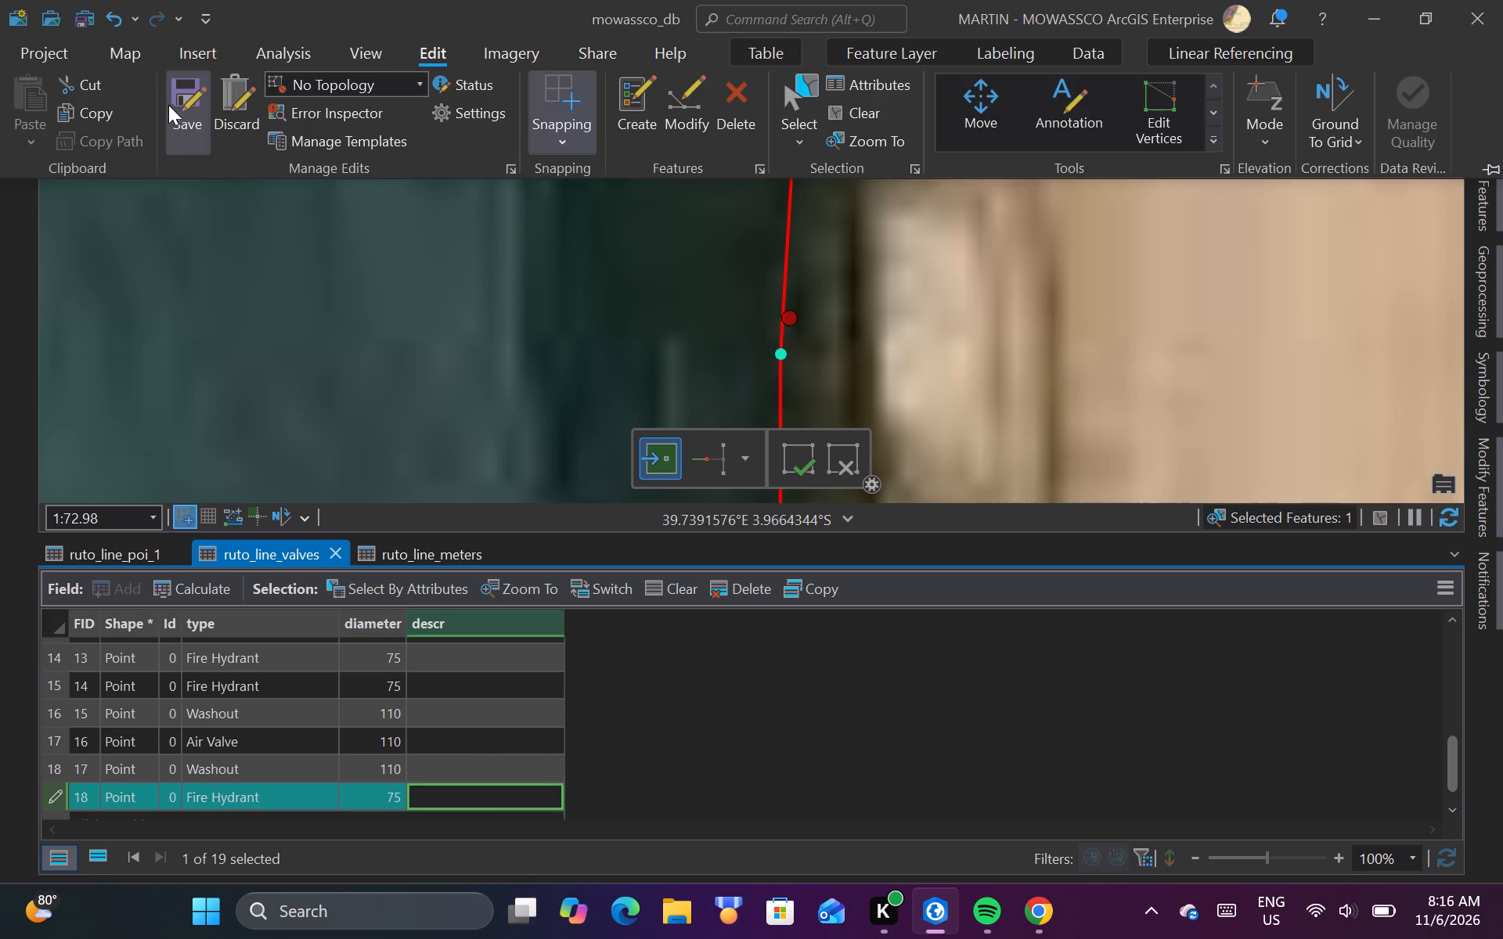
{"action": "left_click", "coordinate": [178, 95]}
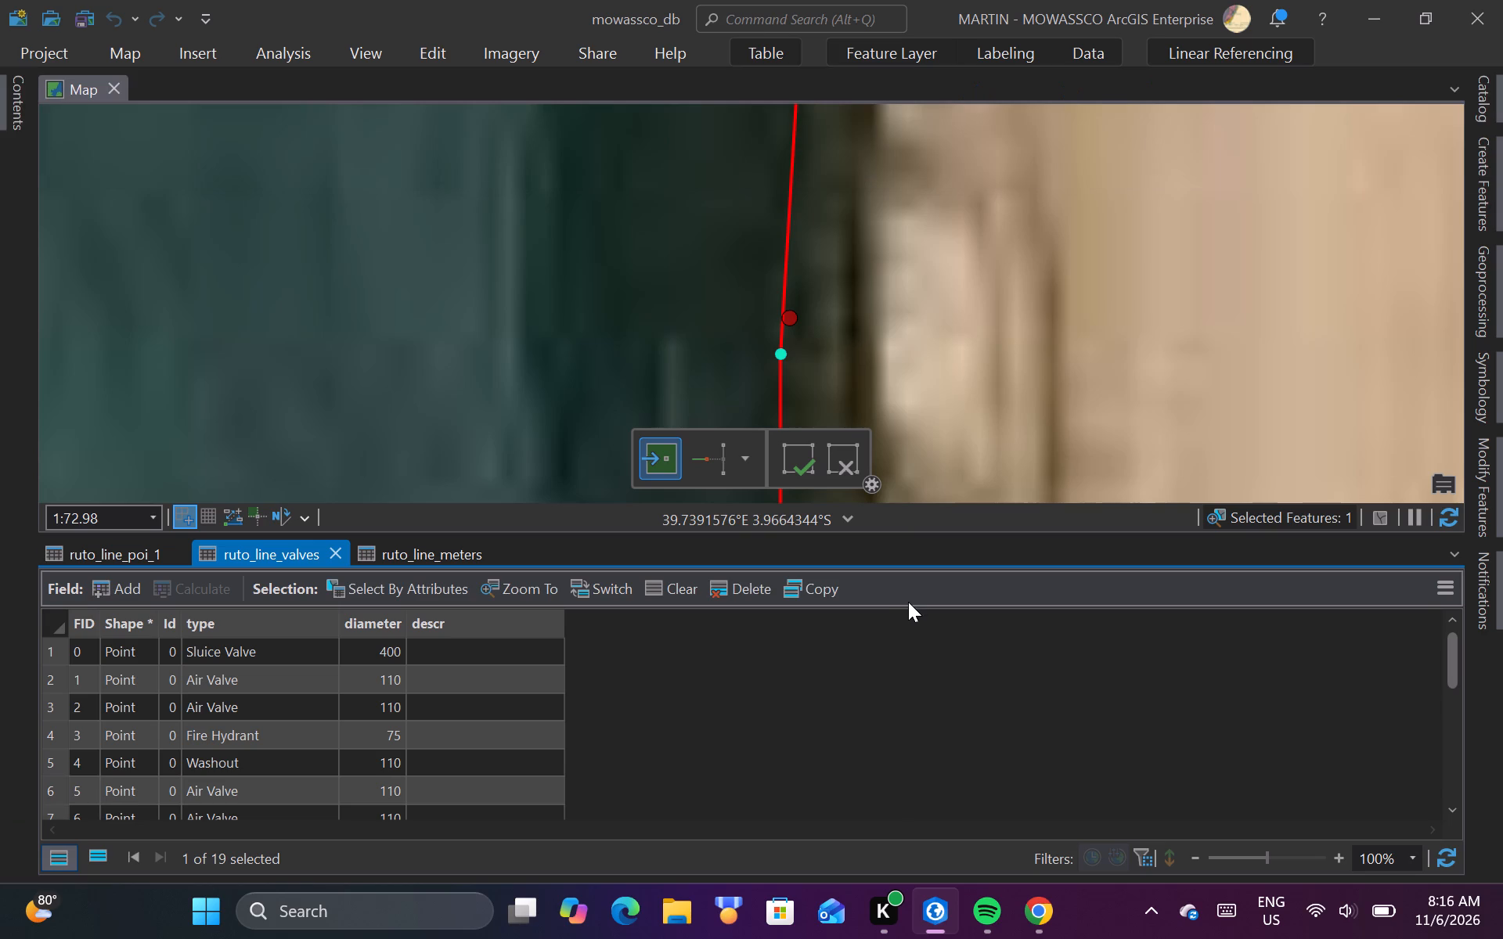
Enter Fire Hydrant as the type and 75 as the diameter in the last ruto_line_valves record, FID 18.
{"action": "scroll", "coordinate": [409, 771], "scroll_direction": "down", "scroll_amount": 3}
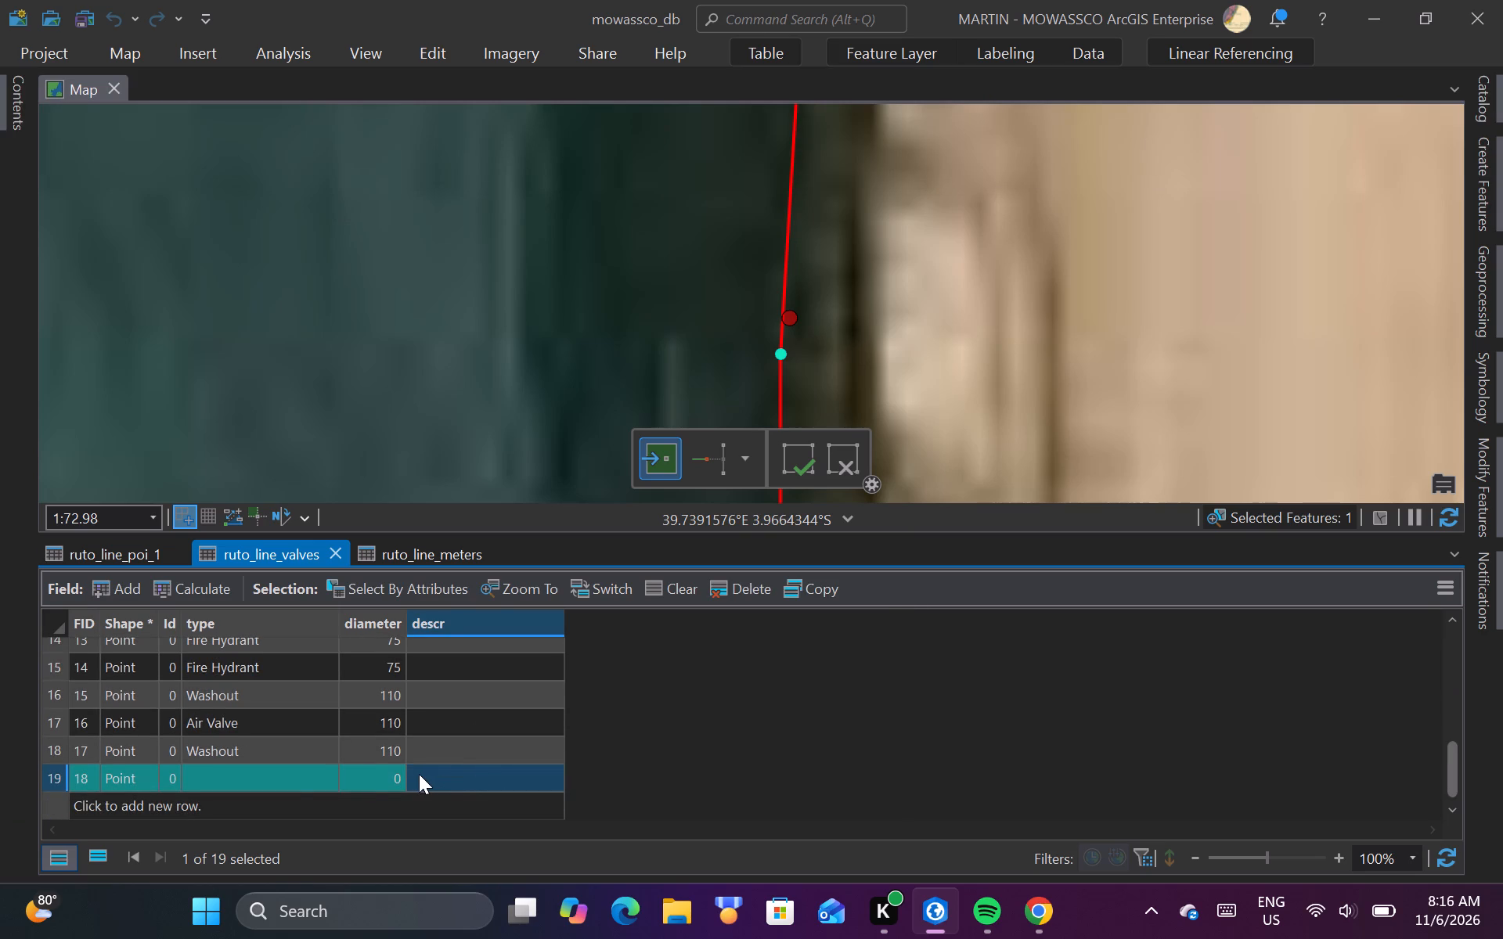
{"action": "double_click", "coordinate": [246, 775]}
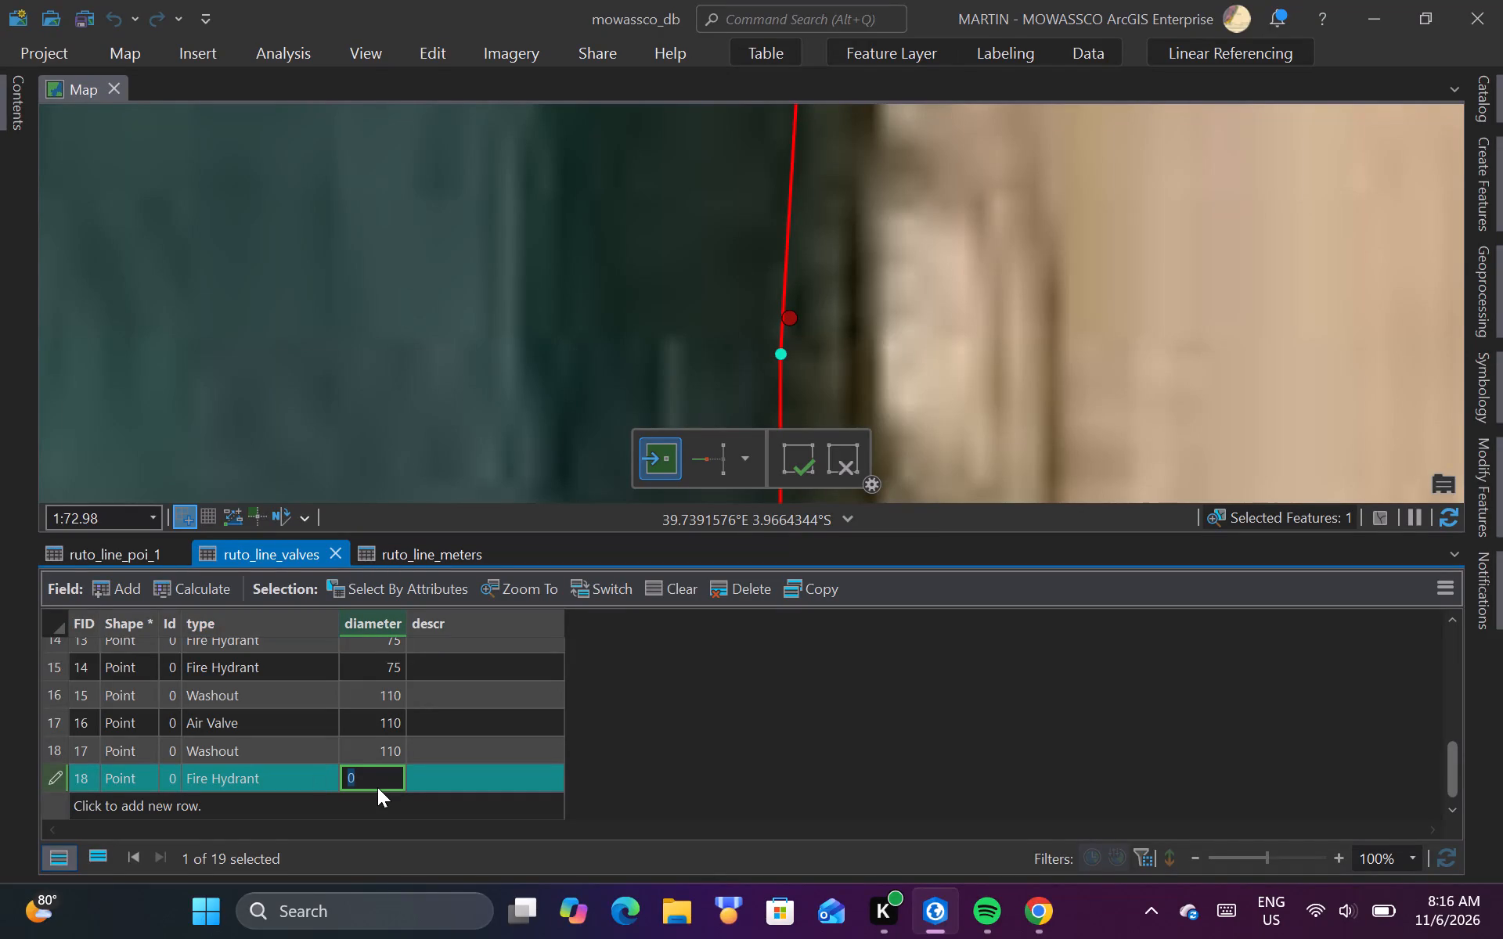
{"action": "type", "text": "75"}
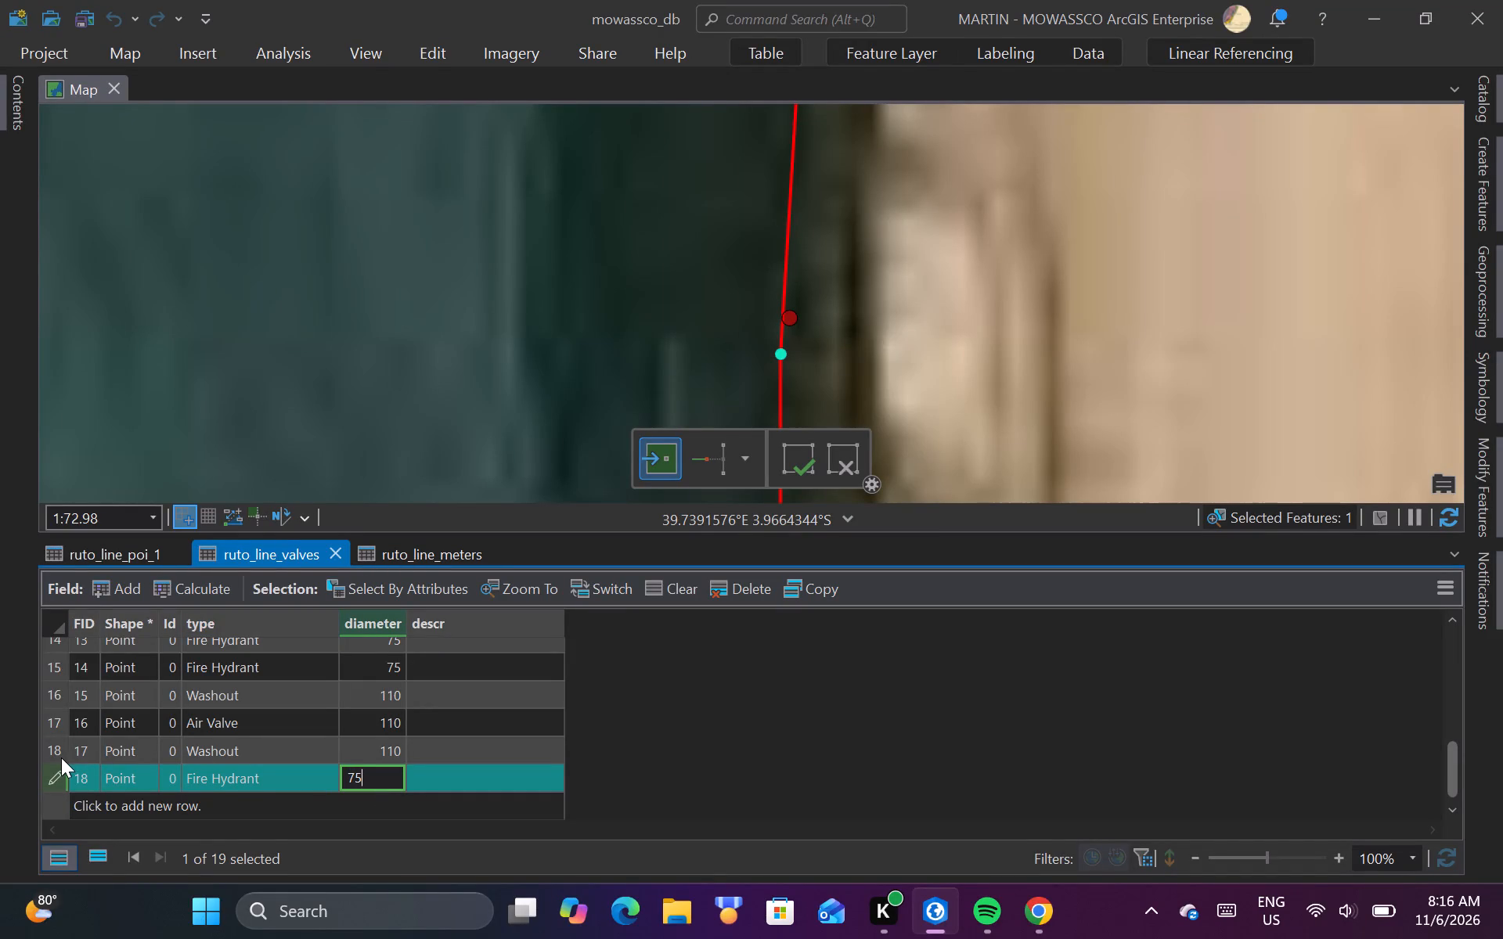
{"action": "left_click", "coordinate": [61, 757]}
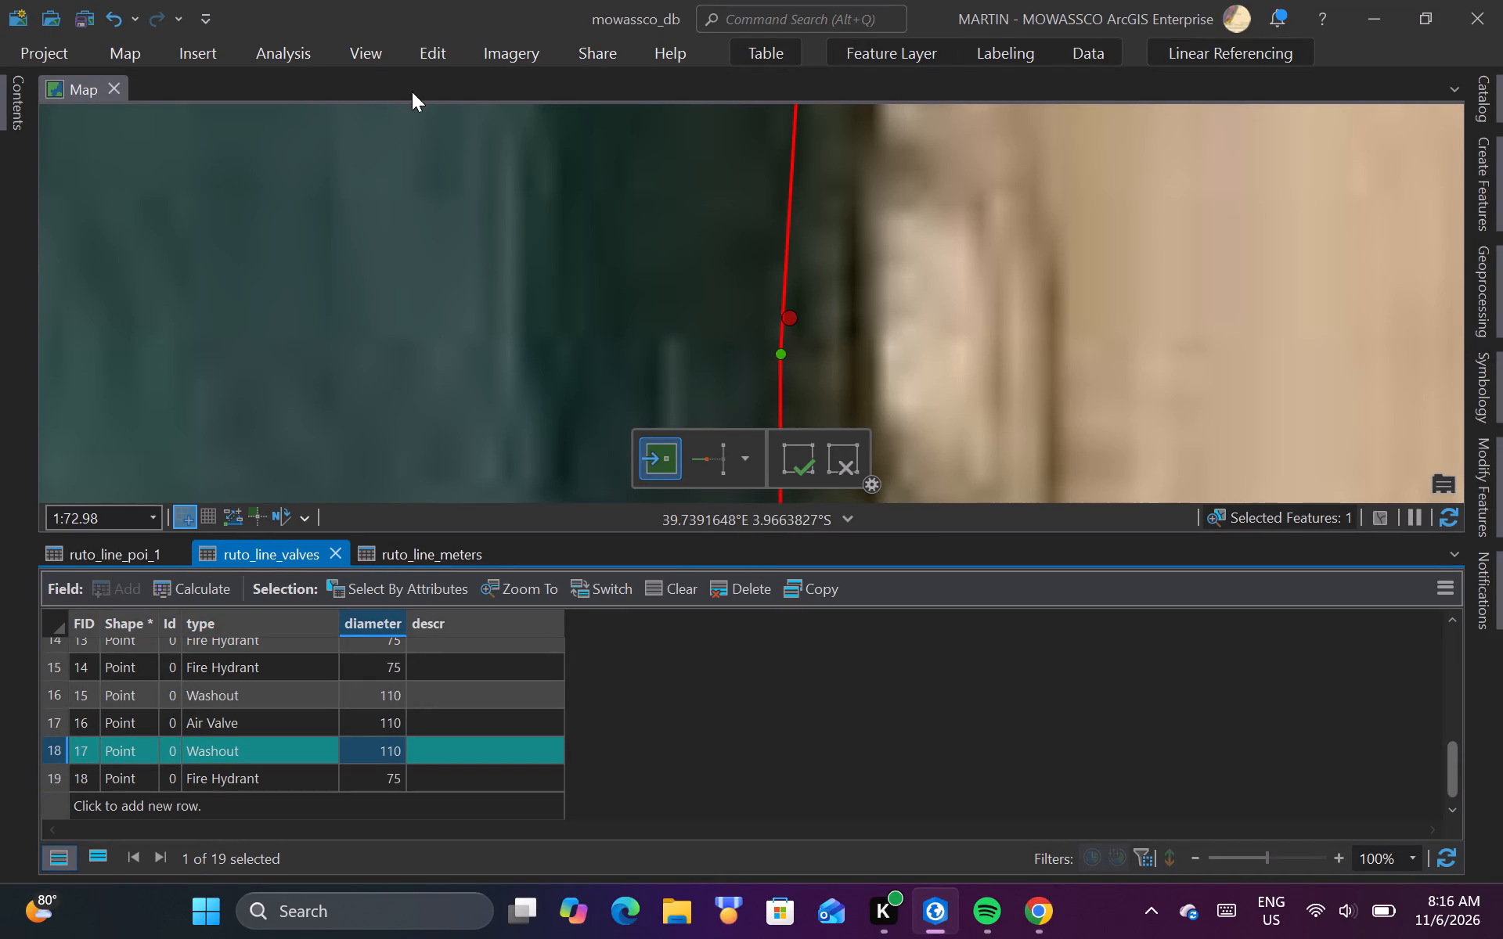
Save the pending map edits.
{"action": "left_click", "coordinate": [428, 55]}
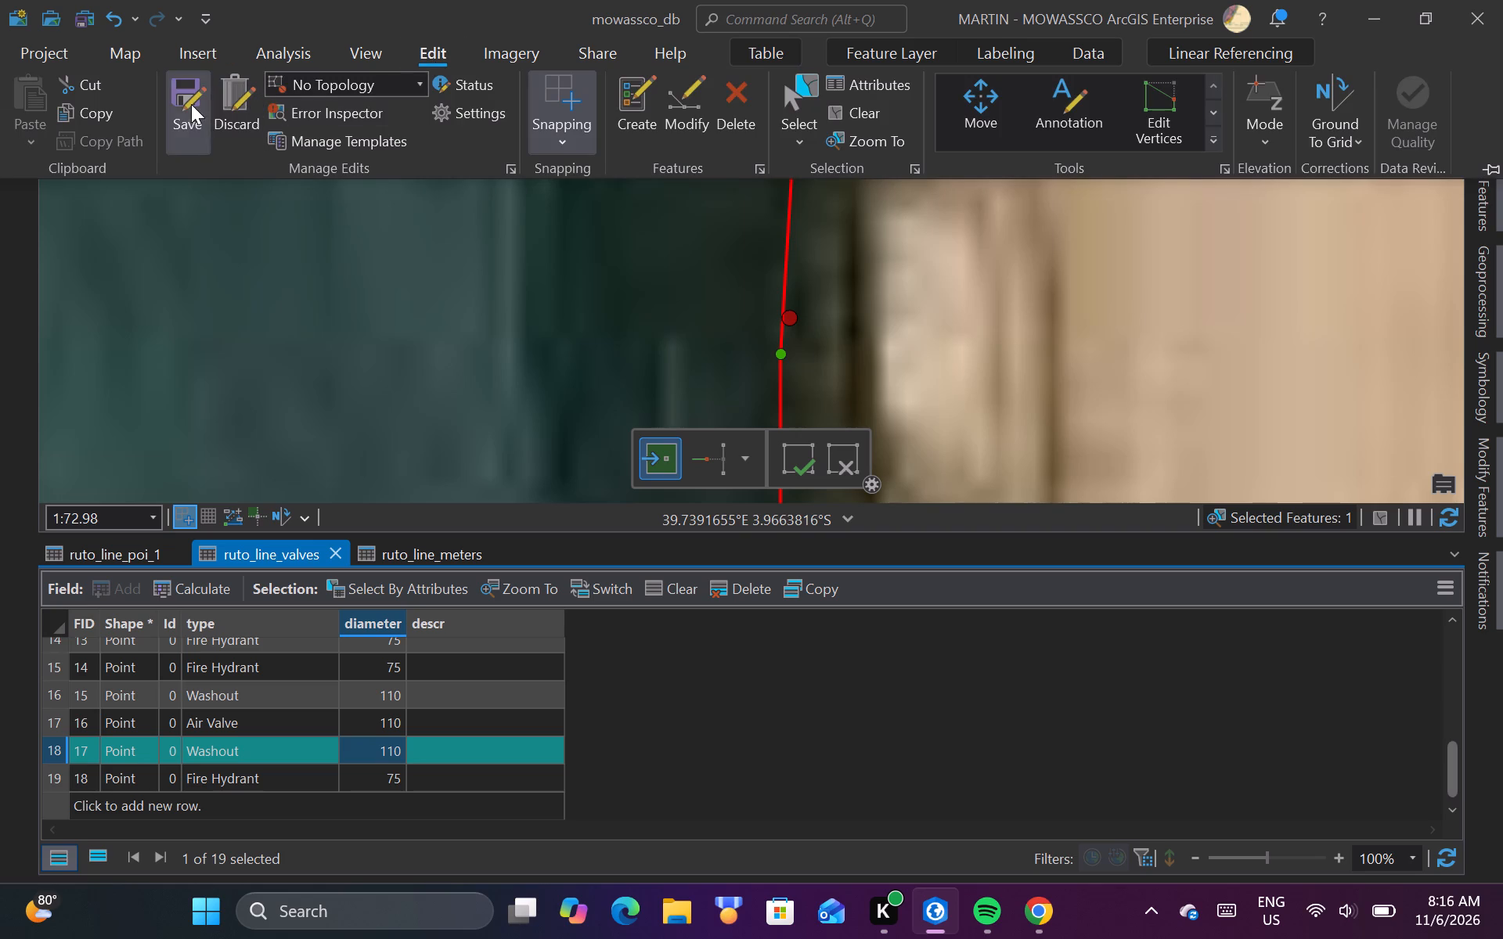
{"action": "left_click", "coordinate": [191, 104]}
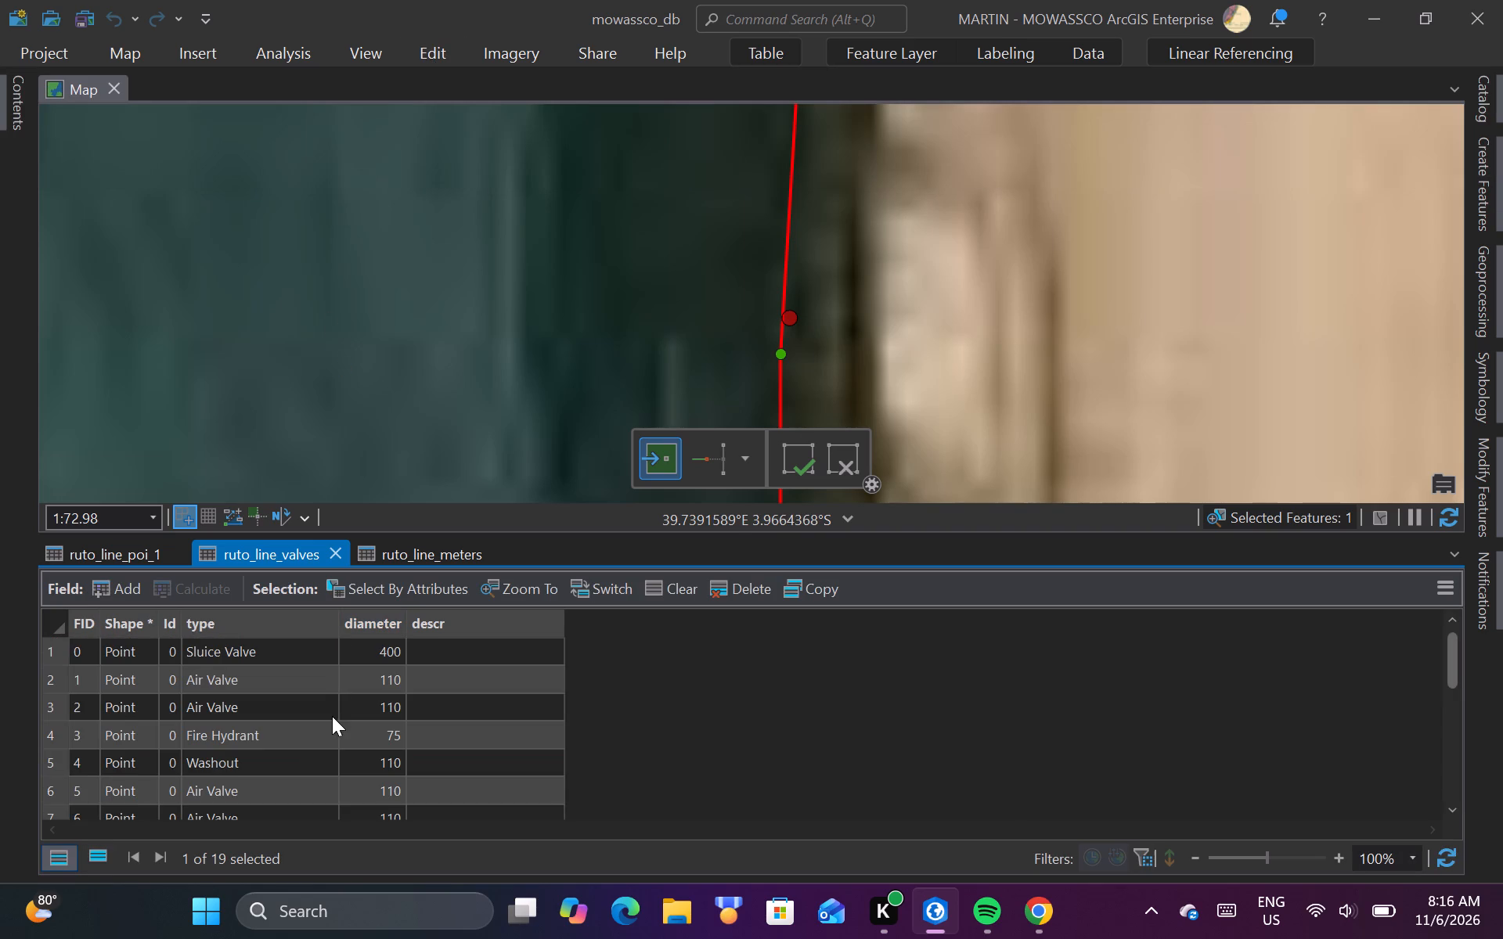
Check the attributes of the next ruto_line_poi point, at the ruto_line bend just north of the newly recorded fire hydrant.
{"action": "scroll", "coordinate": [332, 716], "scroll_direction": "down", "scroll_amount": 7}
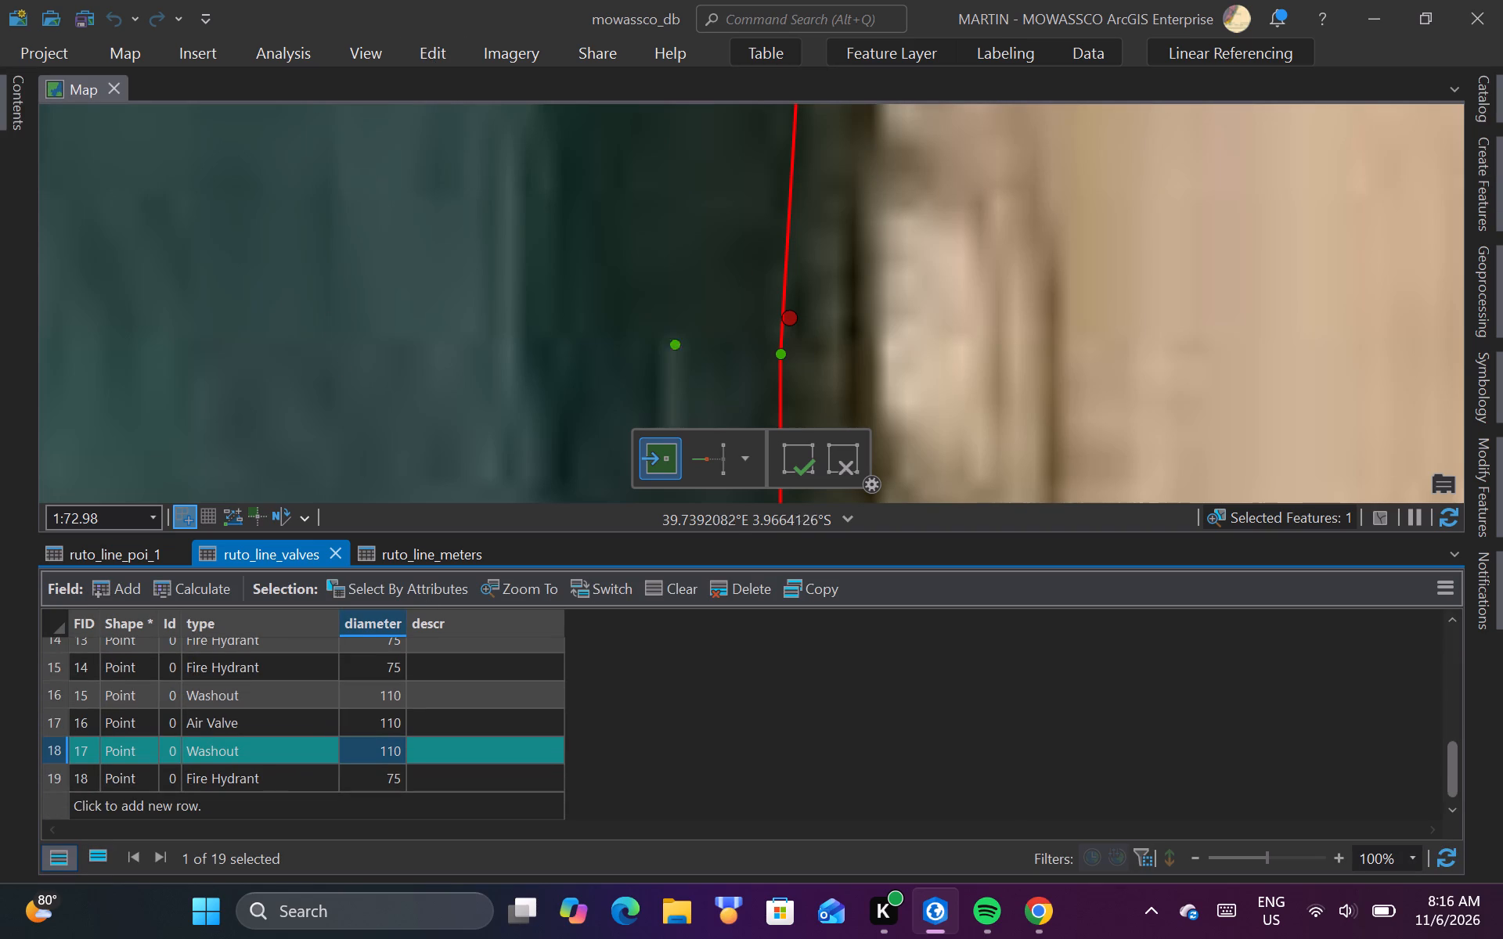
{"action": "scroll", "coordinate": [450, 329], "scroll_direction": "down", "scroll_amount": 3}
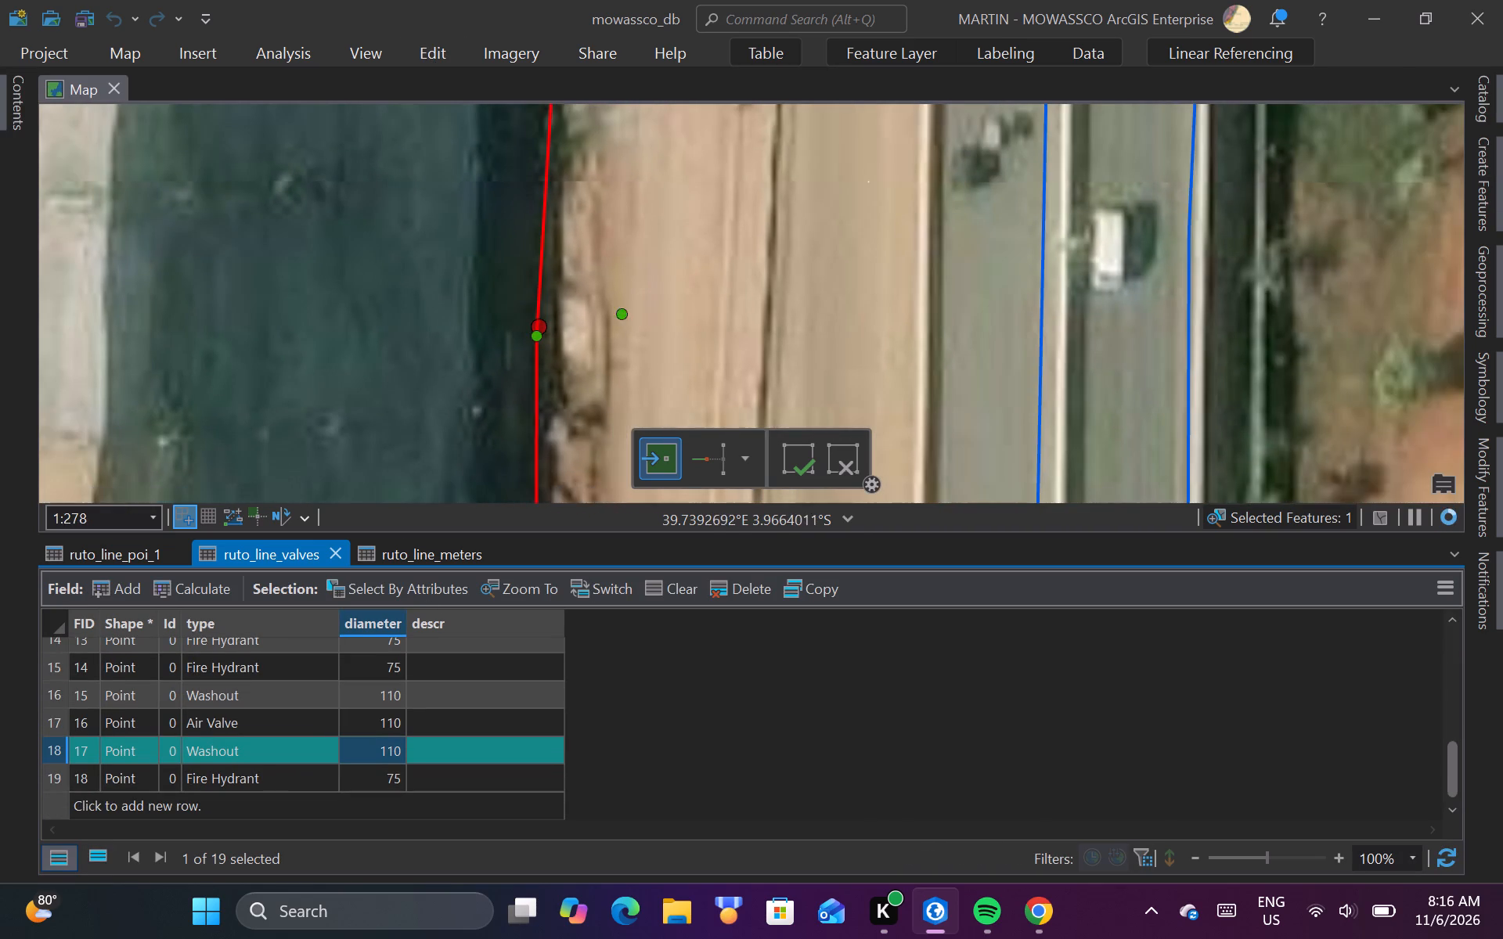
{"action": "scroll", "coordinate": [647, 321], "scroll_direction": "down", "scroll_amount": 2}
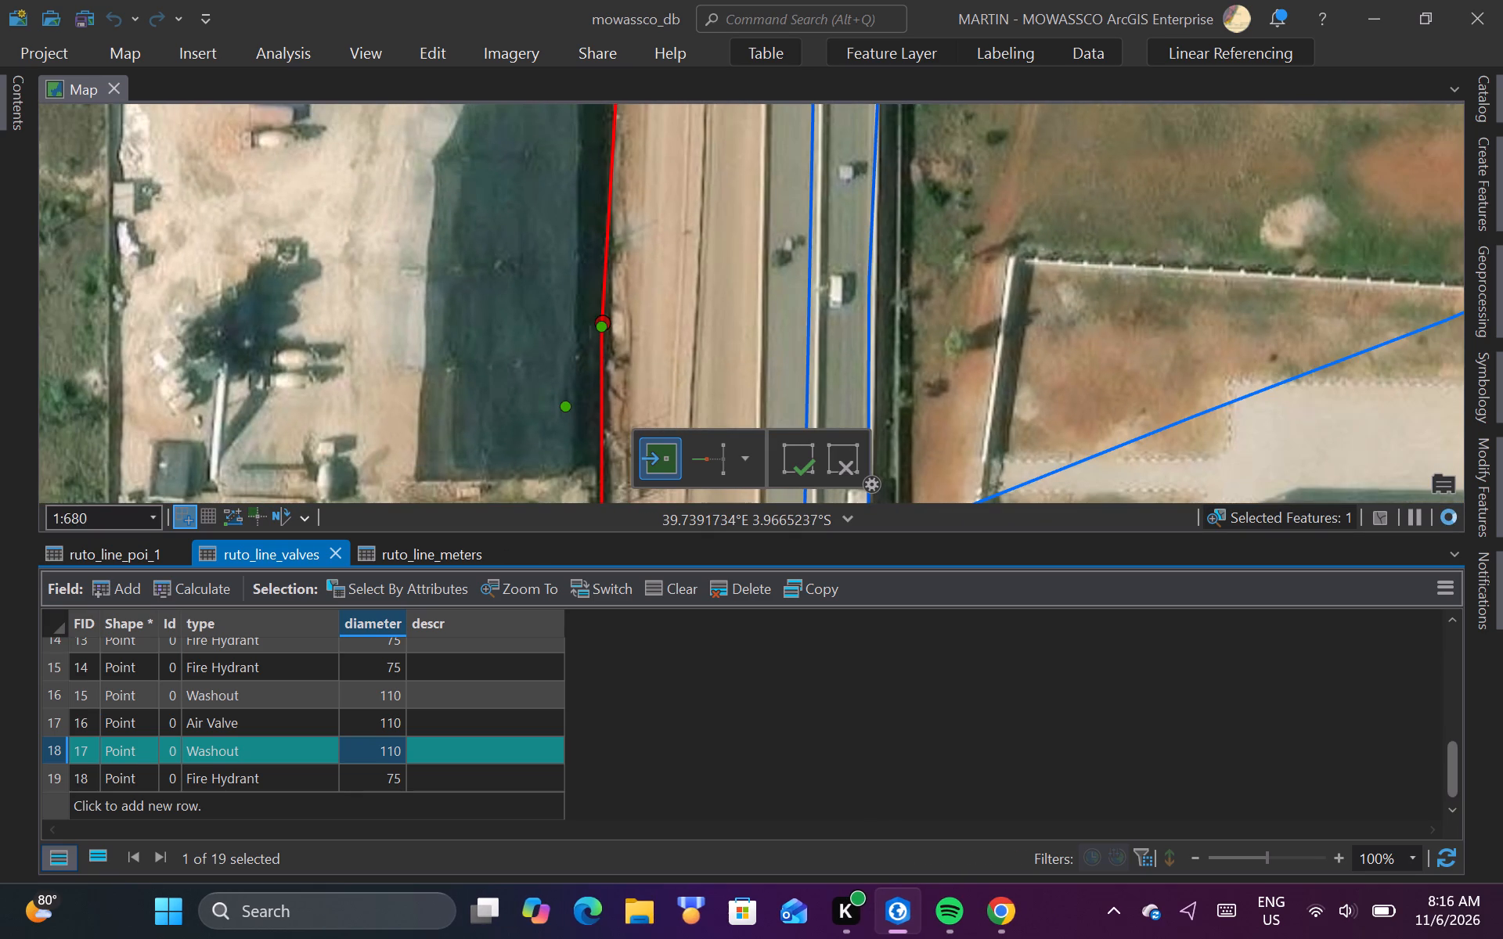
{"action": "scroll", "coordinate": [565, 406], "scroll_direction": "down", "scroll_amount": 2}
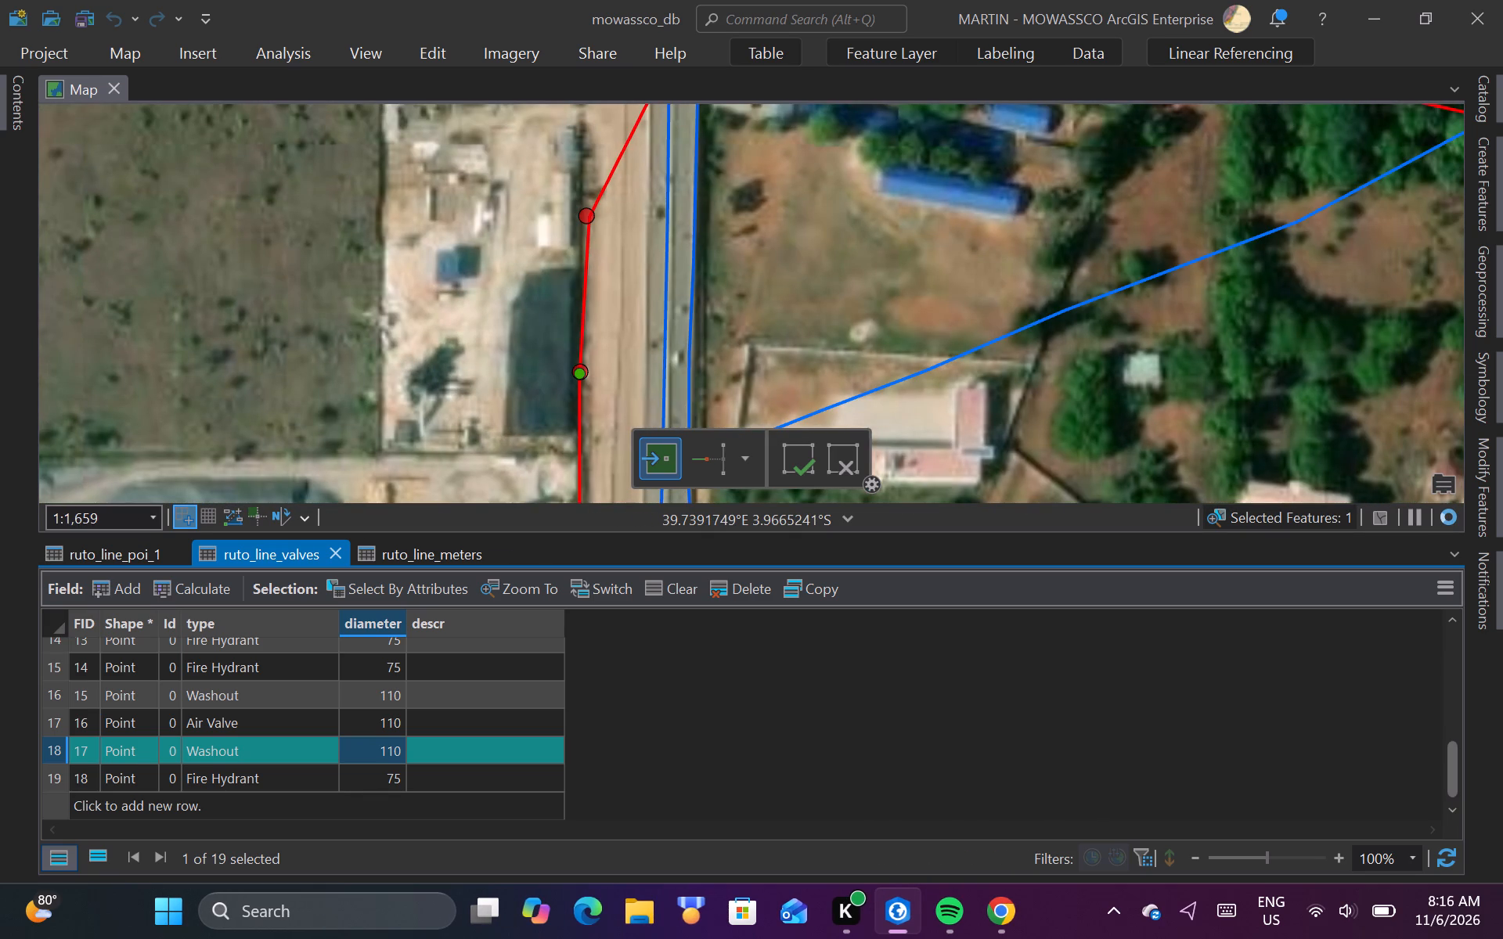
{"action": "scroll", "coordinate": [565, 406], "scroll_direction": "down", "scroll_amount": 1}
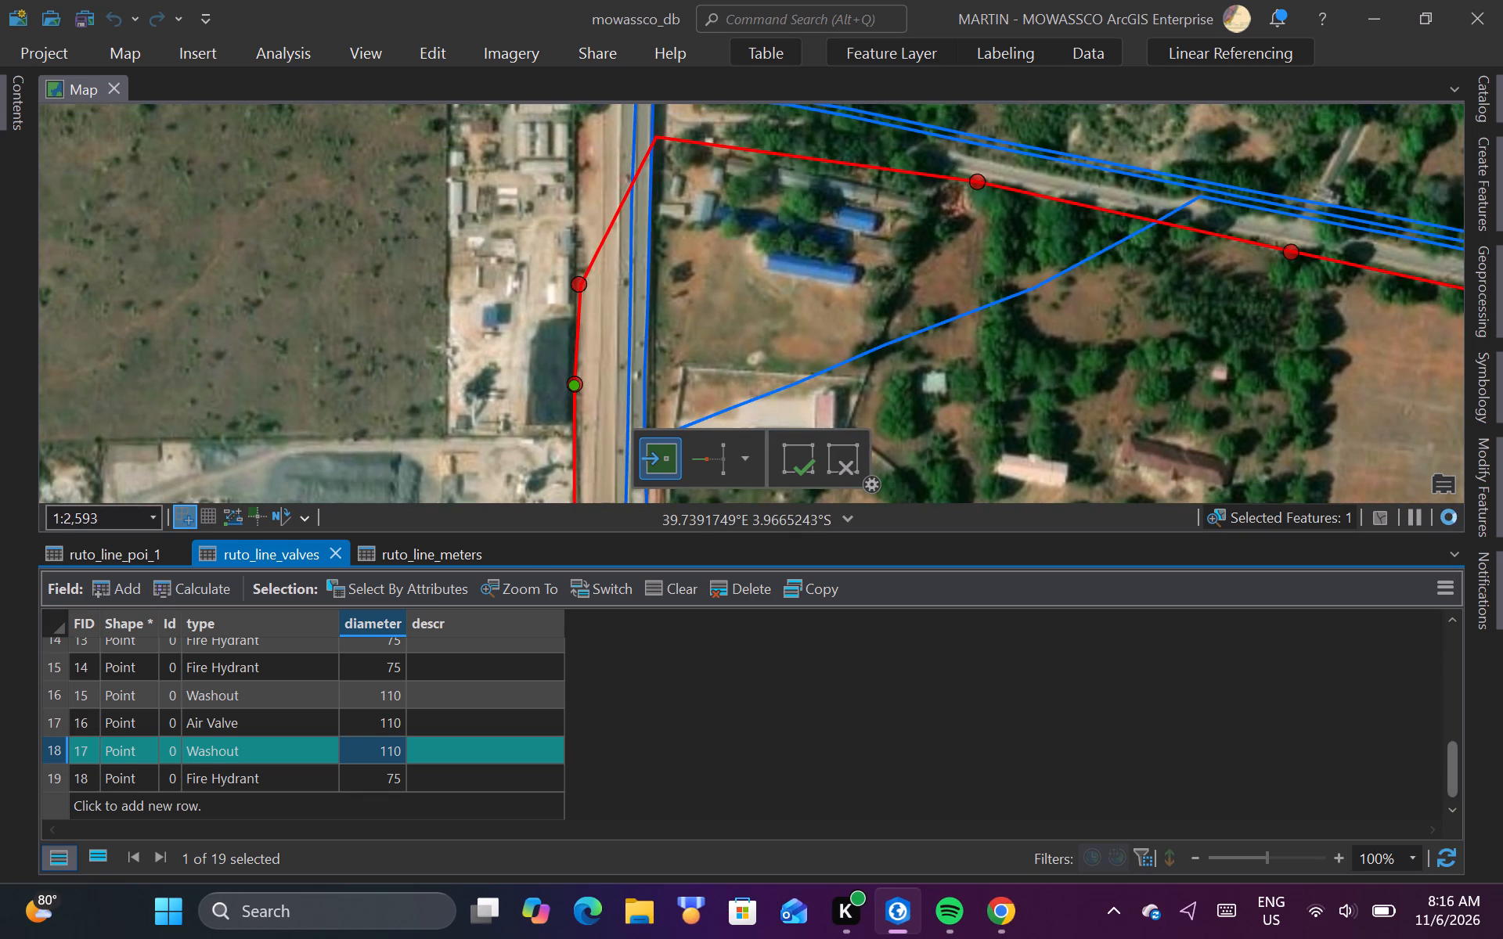
{"action": "scroll", "coordinate": [593, 302], "scroll_direction": "up", "scroll_amount": 3}
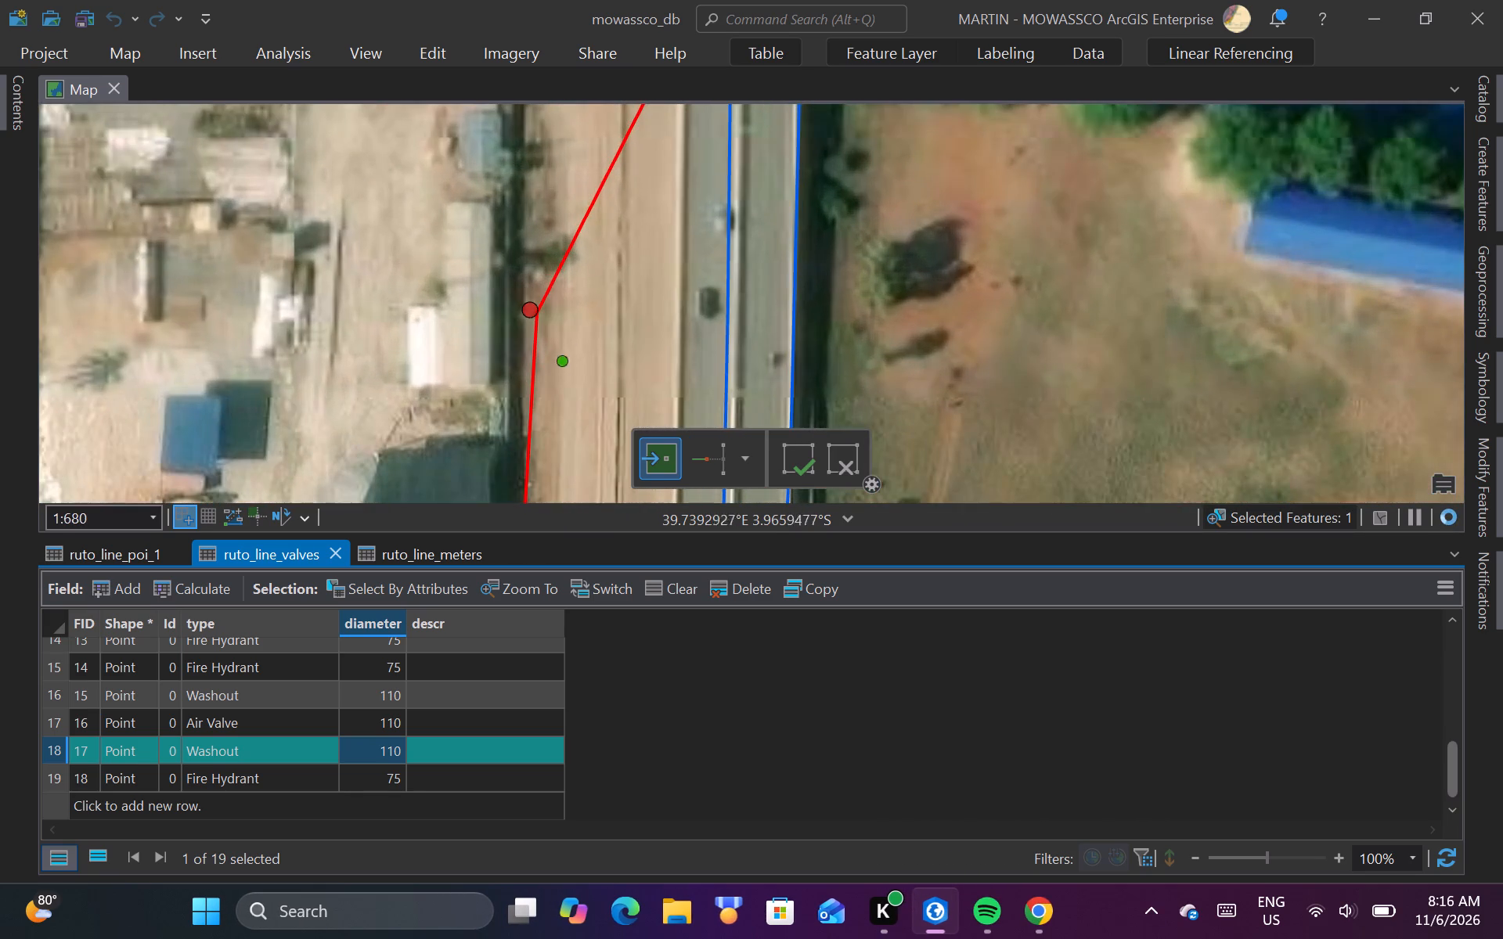
{"action": "scroll", "coordinate": [471, 439], "scroll_direction": "down", "scroll_amount": 1}
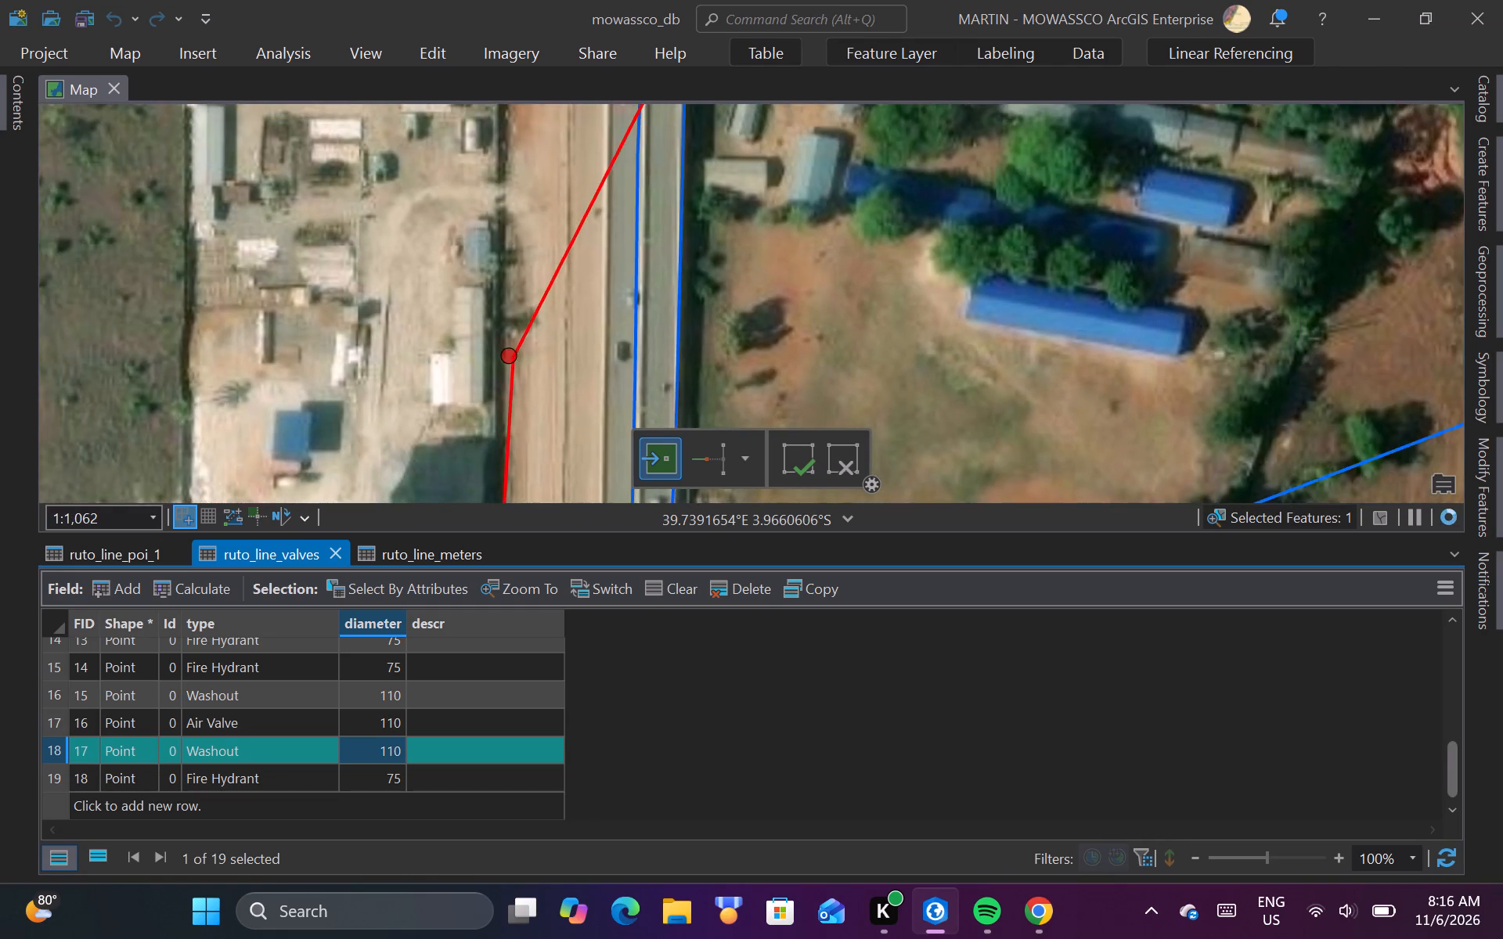
{"action": "scroll", "coordinate": [471, 438], "scroll_direction": "down", "scroll_amount": 2}
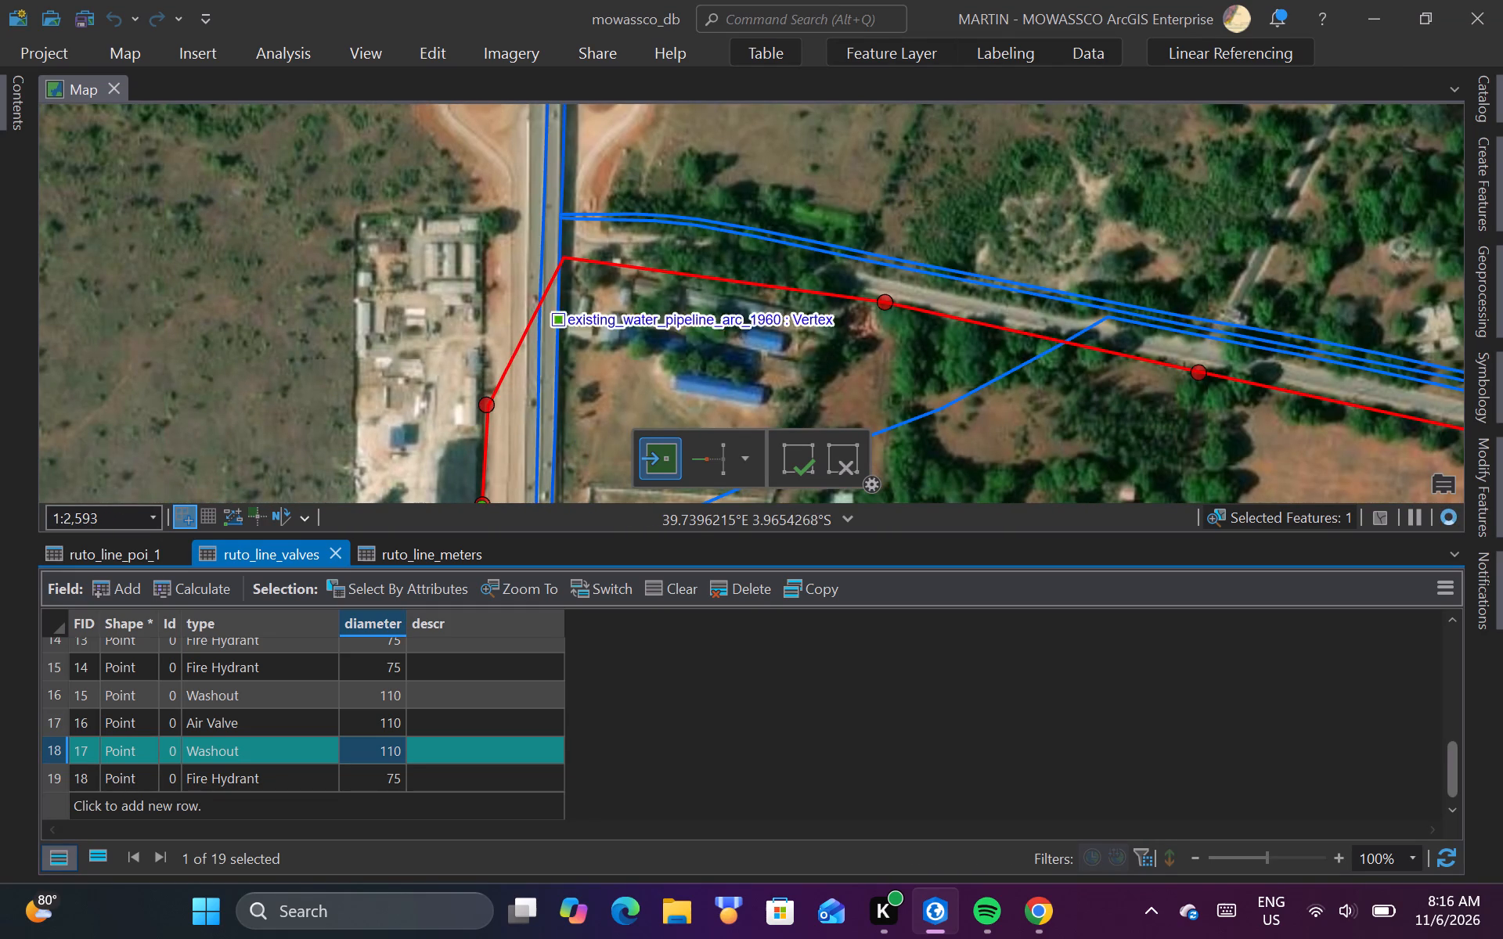
{"action": "scroll", "coordinate": [536, 315], "scroll_direction": "up", "scroll_amount": 1}
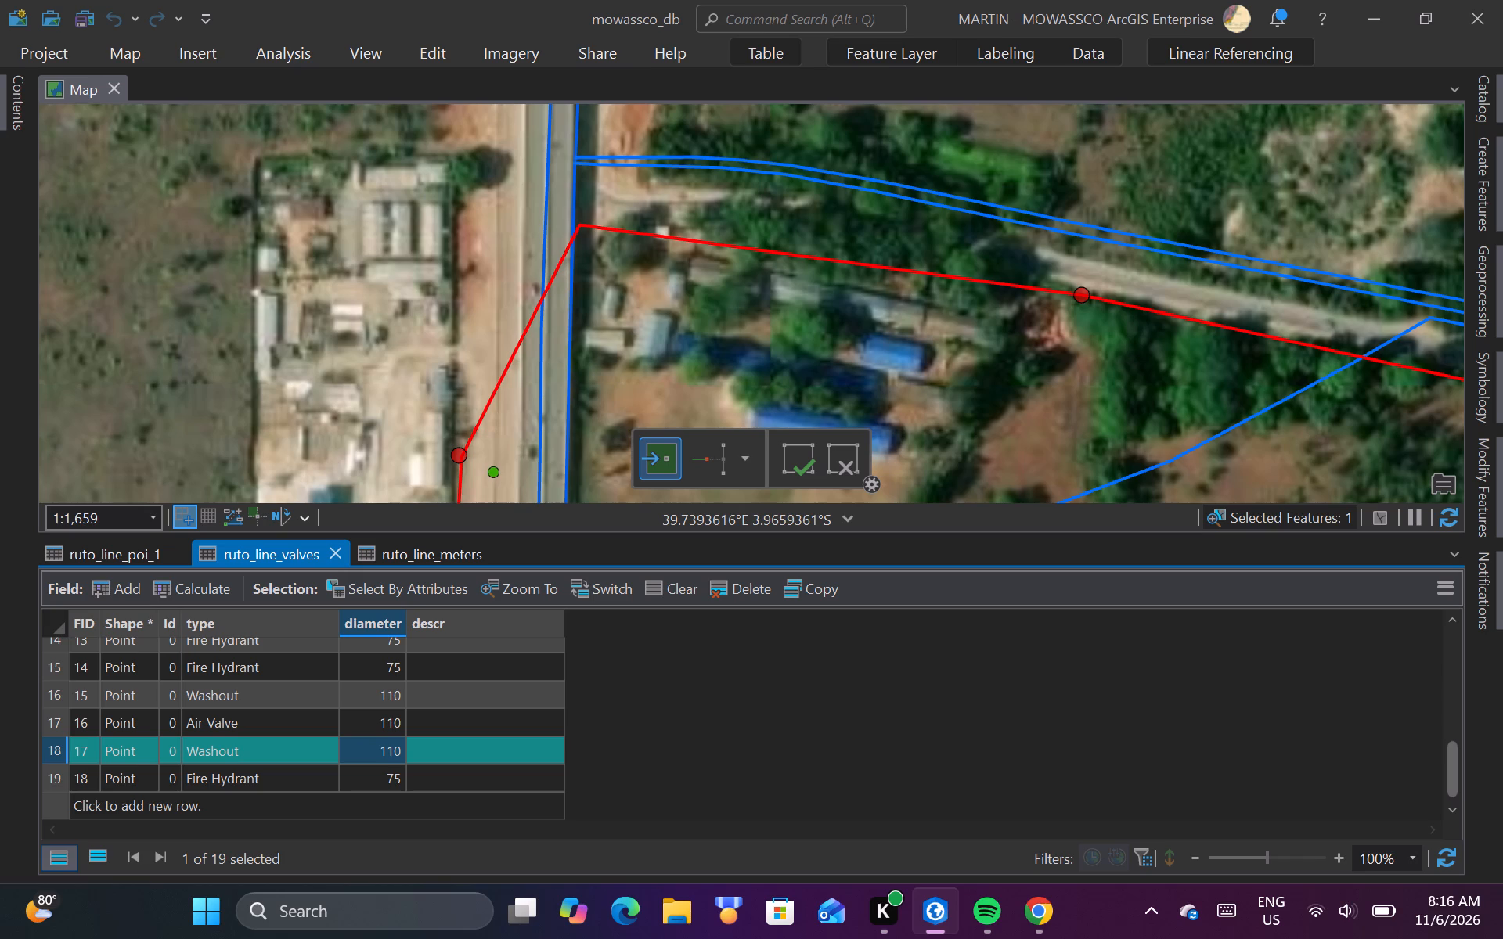
{"action": "scroll", "coordinate": [434, 245], "scroll_direction": "down", "scroll_amount": 1}
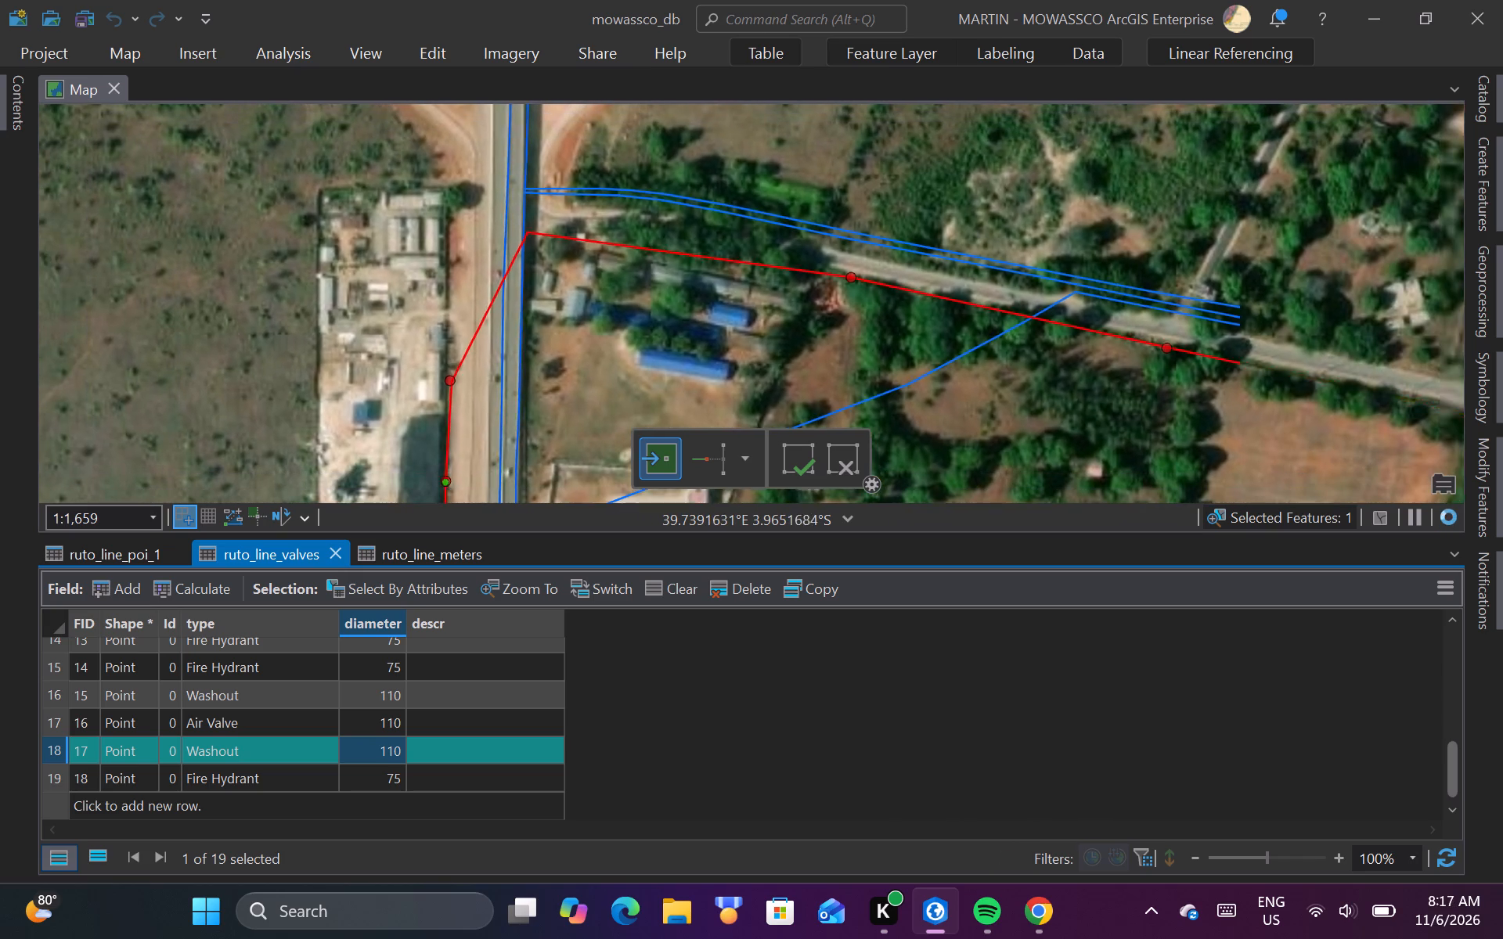
{"action": "scroll", "coordinate": [480, 394], "scroll_direction": "up", "scroll_amount": 1}
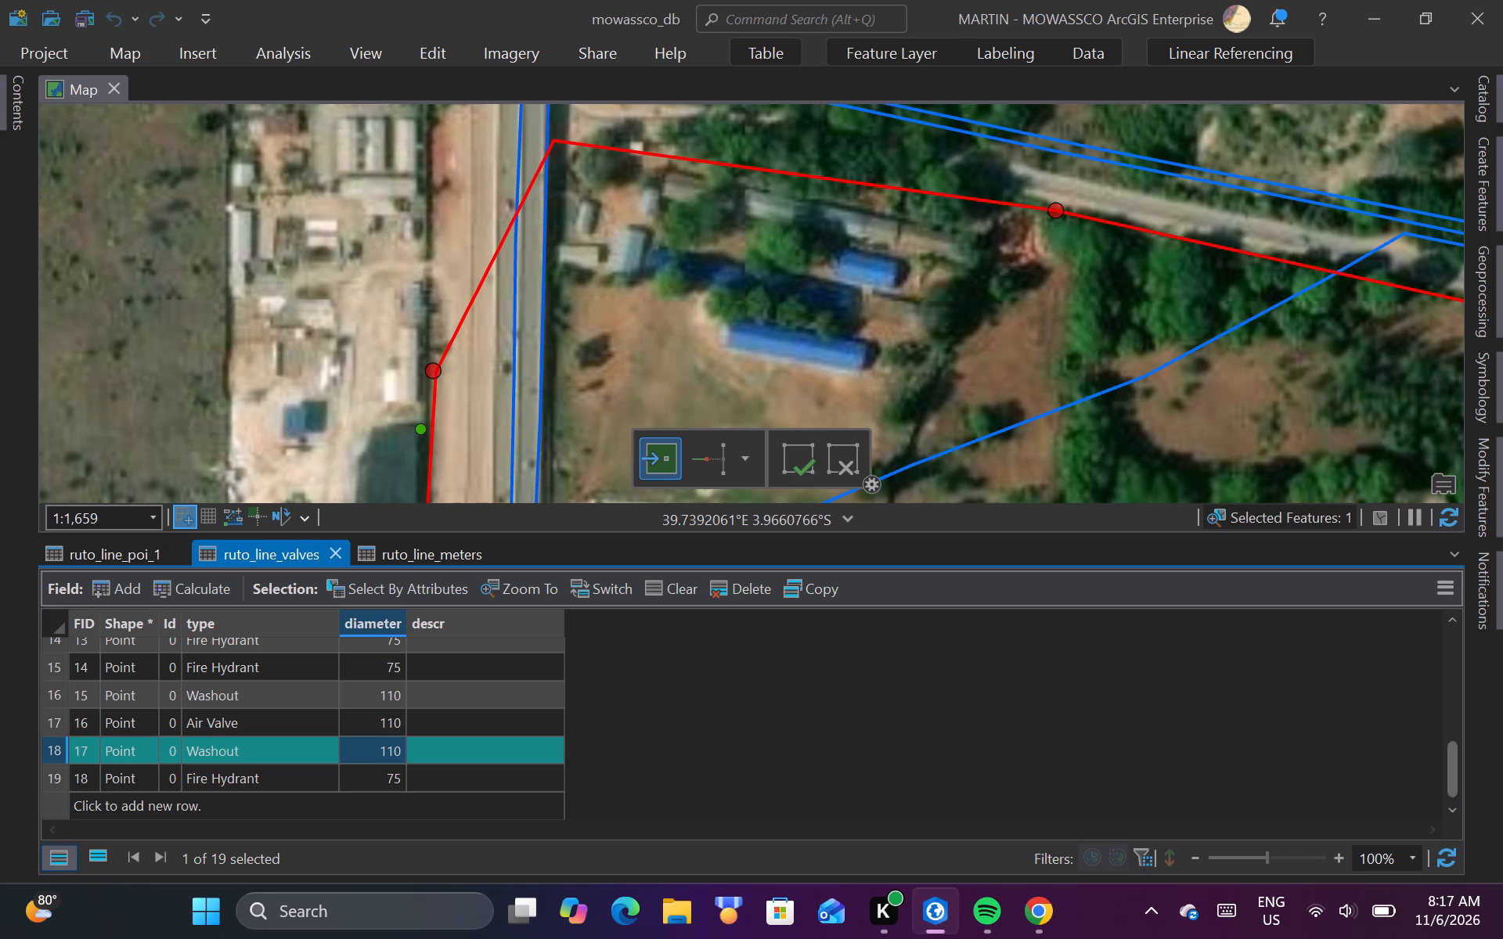
{"action": "scroll", "coordinate": [416, 423], "scroll_direction": "up", "scroll_amount": 2}
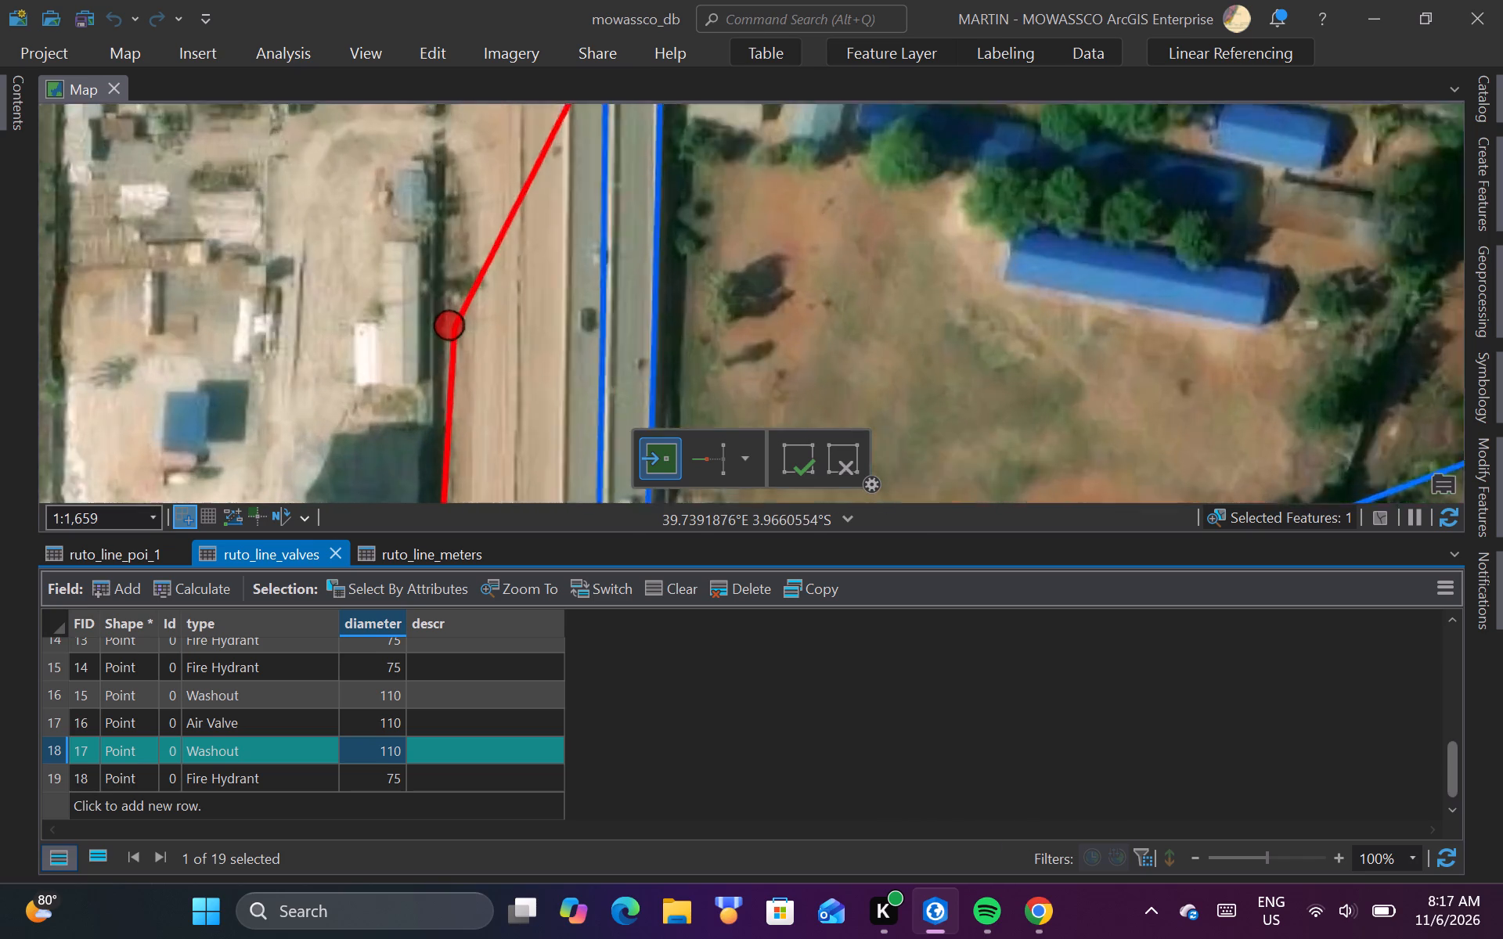
{"action": "left_click", "coordinate": [128, 52]}
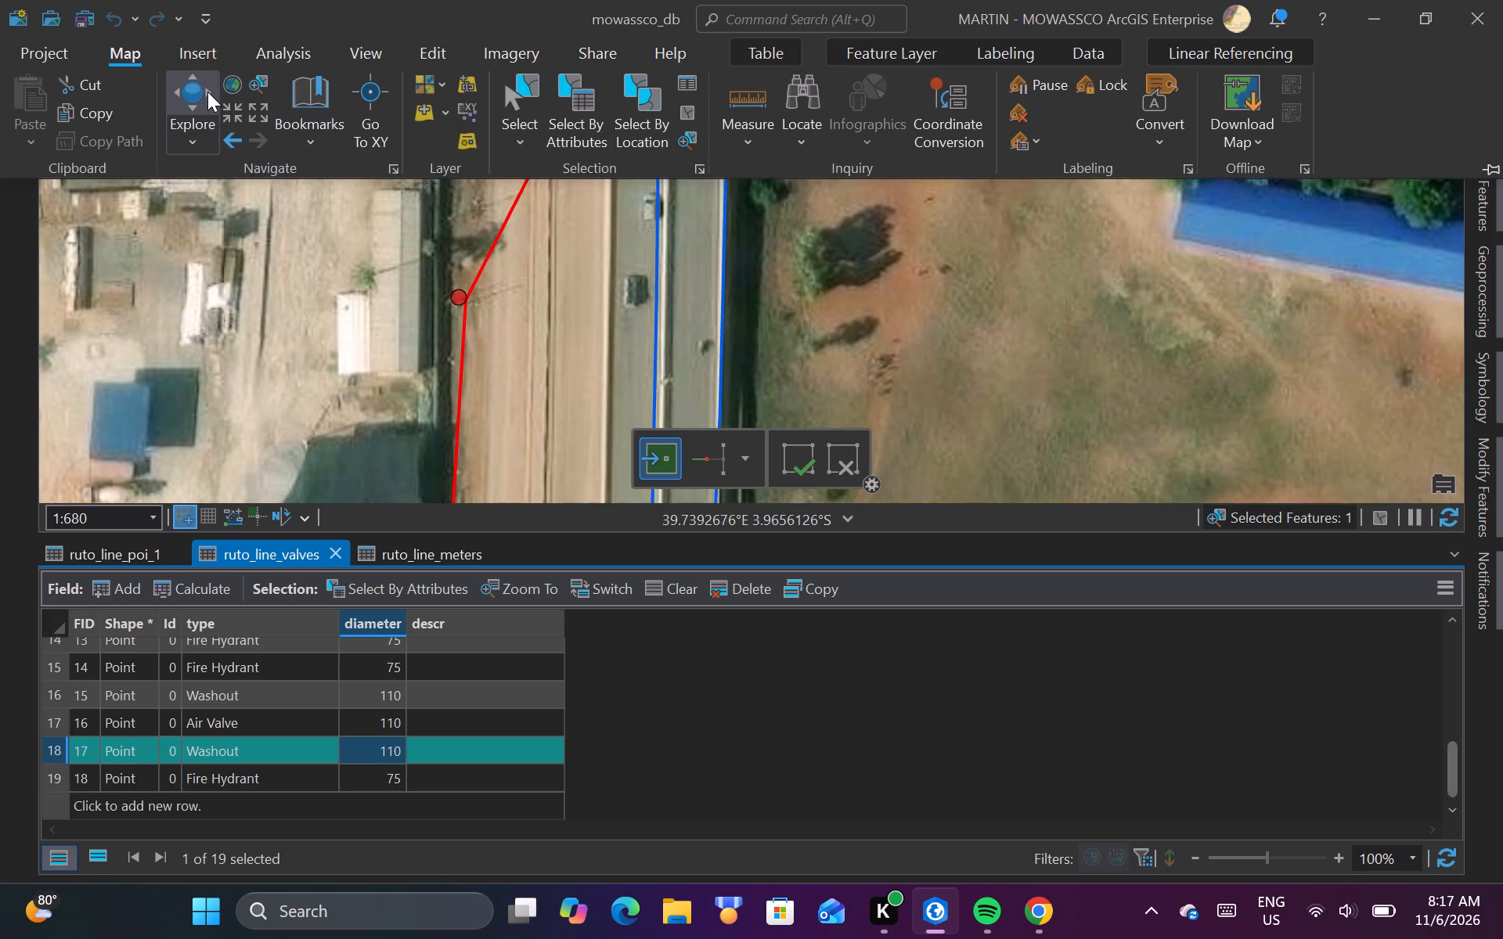
{"action": "left_click", "coordinate": [202, 87]}
{"action": "scroll", "coordinate": [467, 282], "scroll_direction": "up", "scroll_amount": 2}
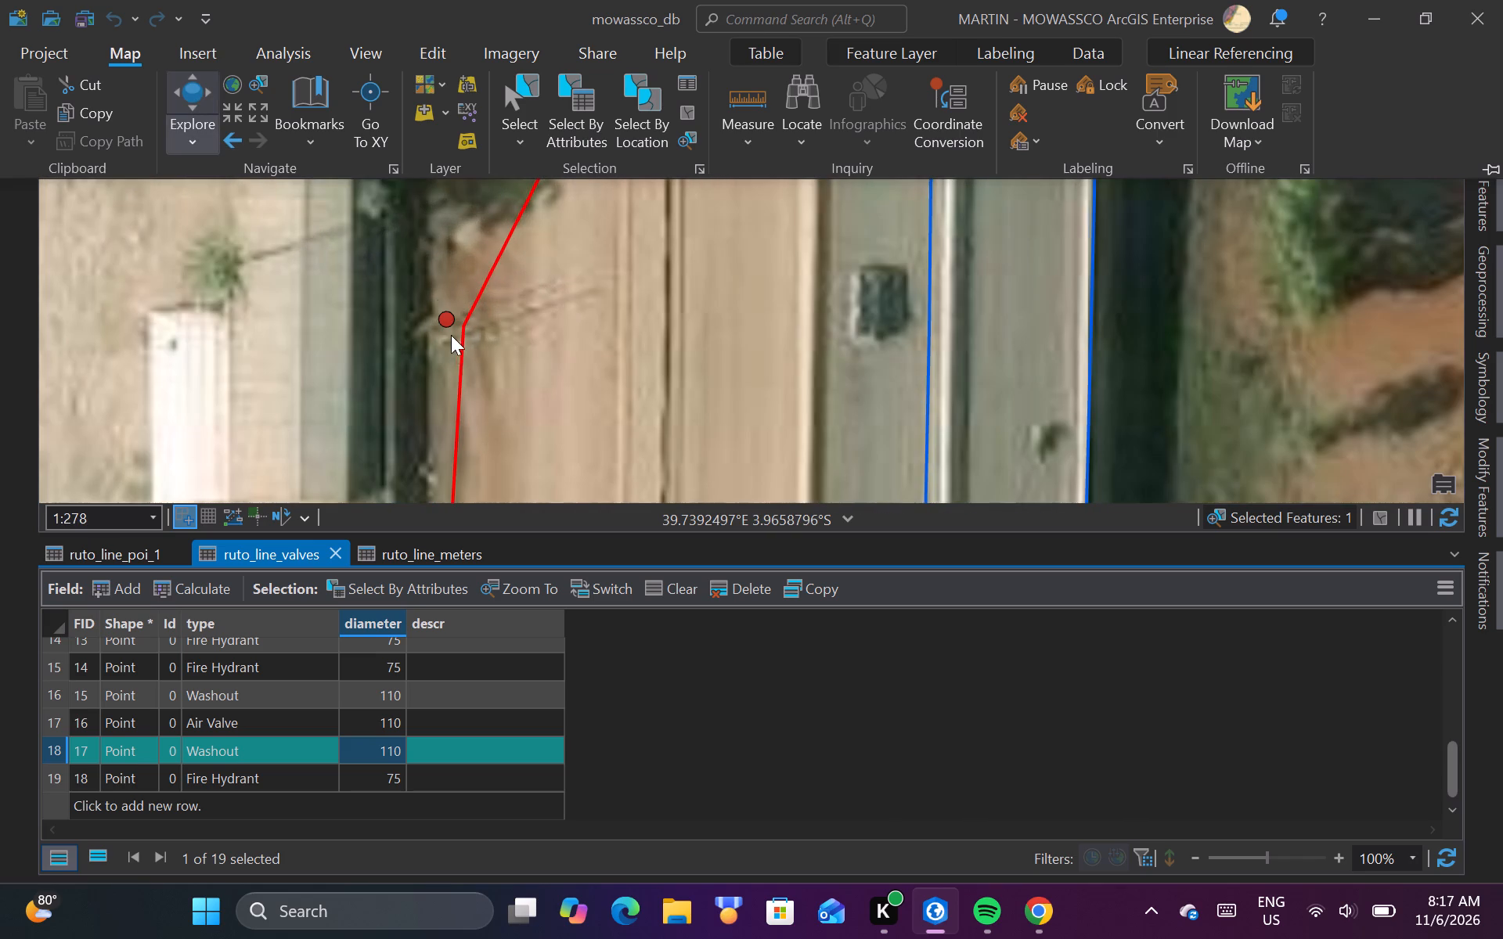
{"action": "left_click", "coordinate": [448, 315]}
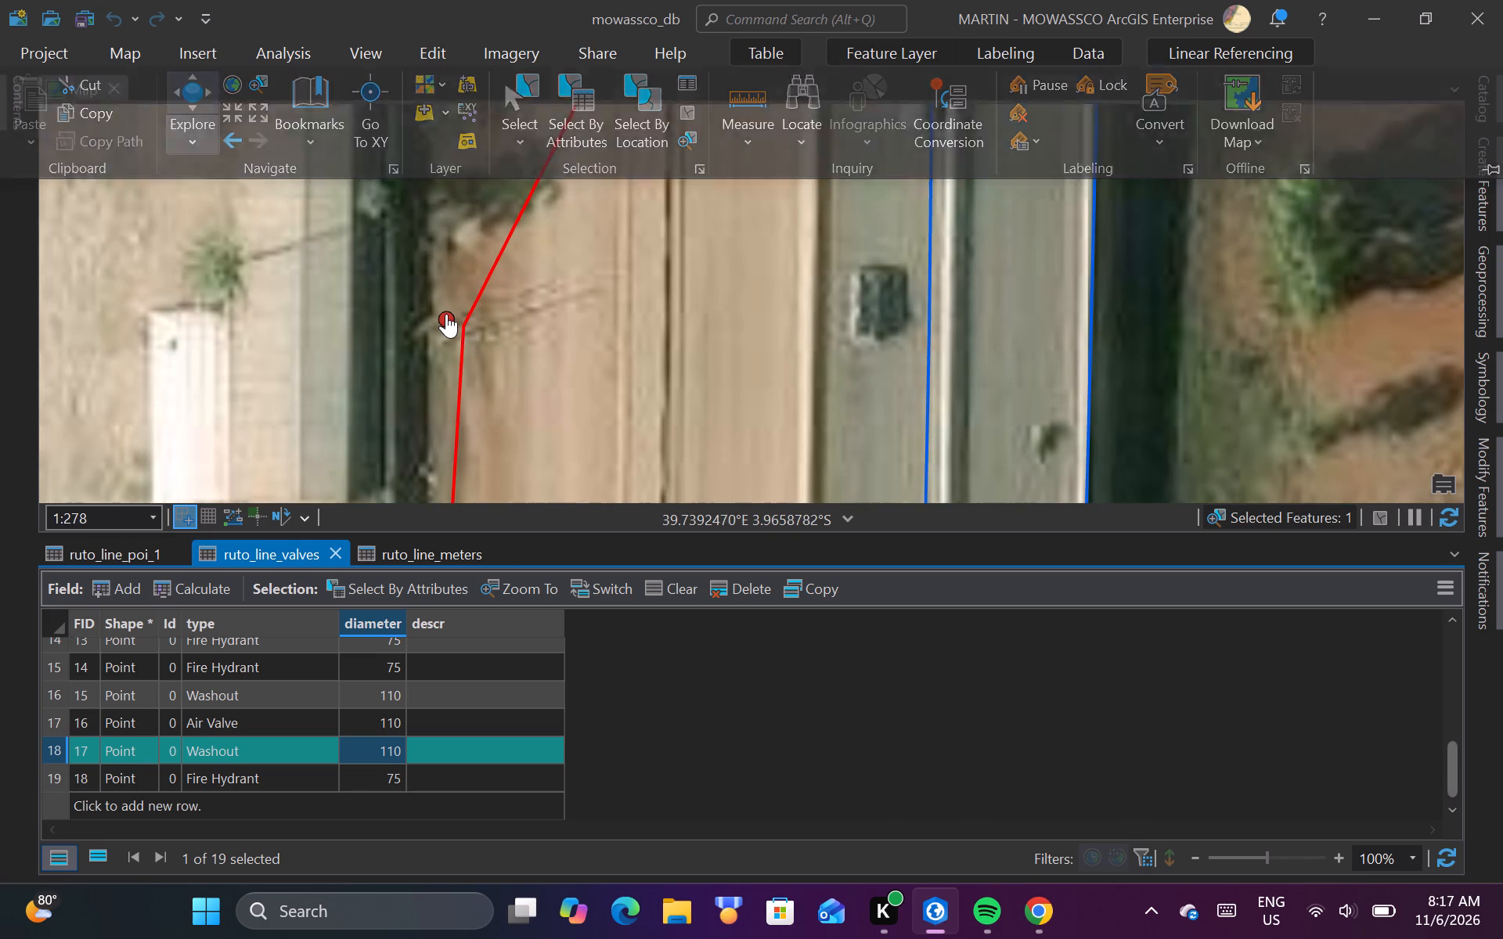
{"action": "left_click", "coordinate": [443, 317]}
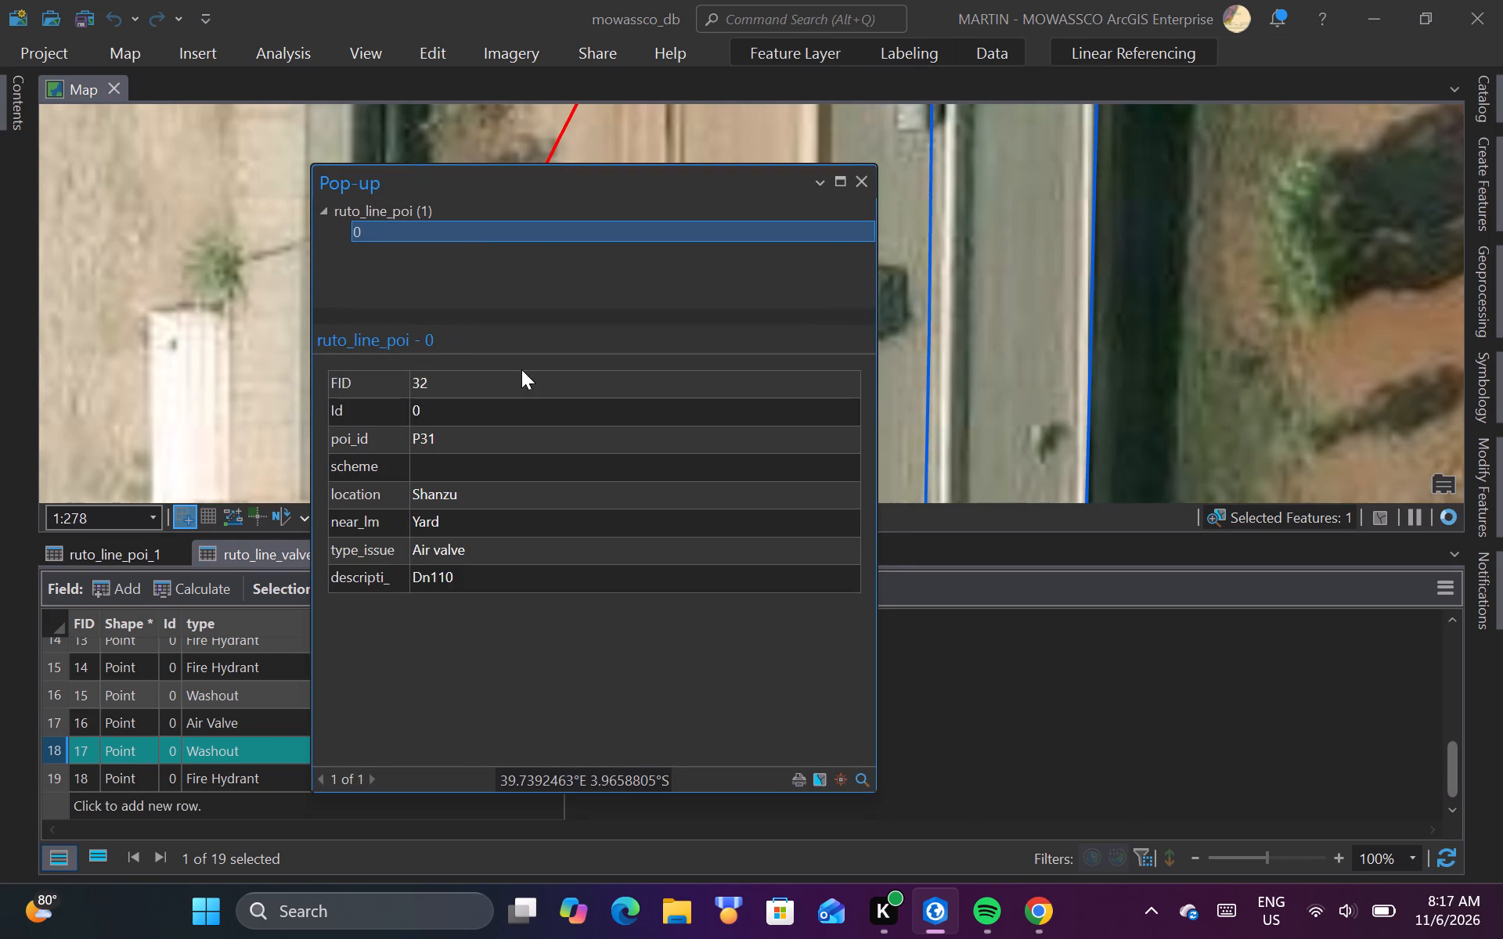
{"action": "left_click", "coordinate": [866, 181]}
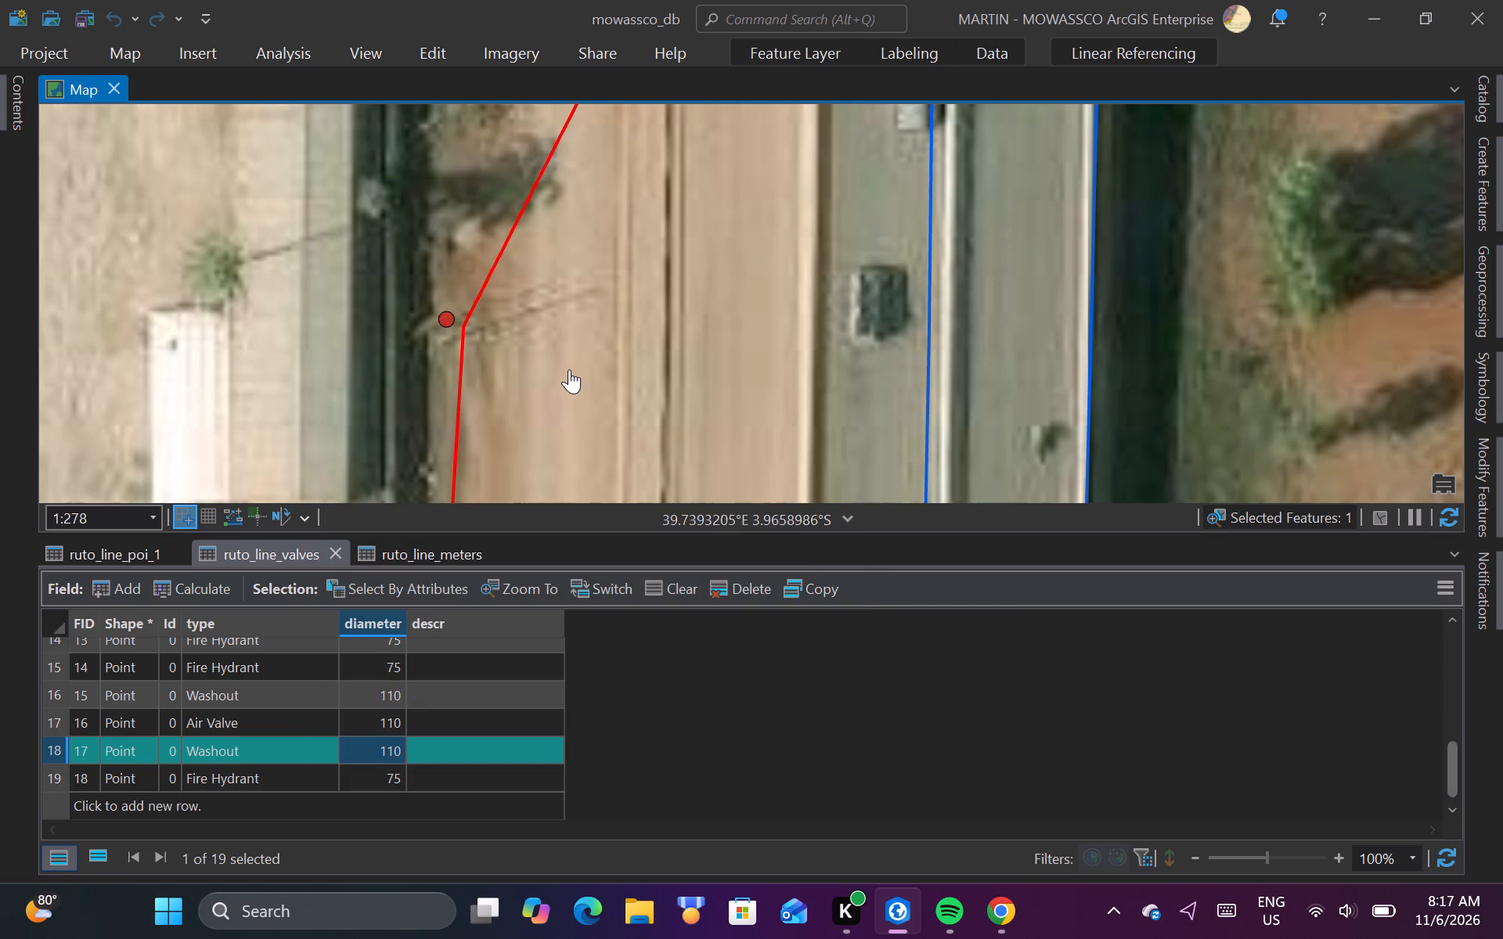
Select the ruto_line section that crosses the highway north of the inspected point and open it for vertex editing.
{"action": "scroll", "coordinate": [554, 387], "scroll_direction": "down", "scroll_amount": 4}
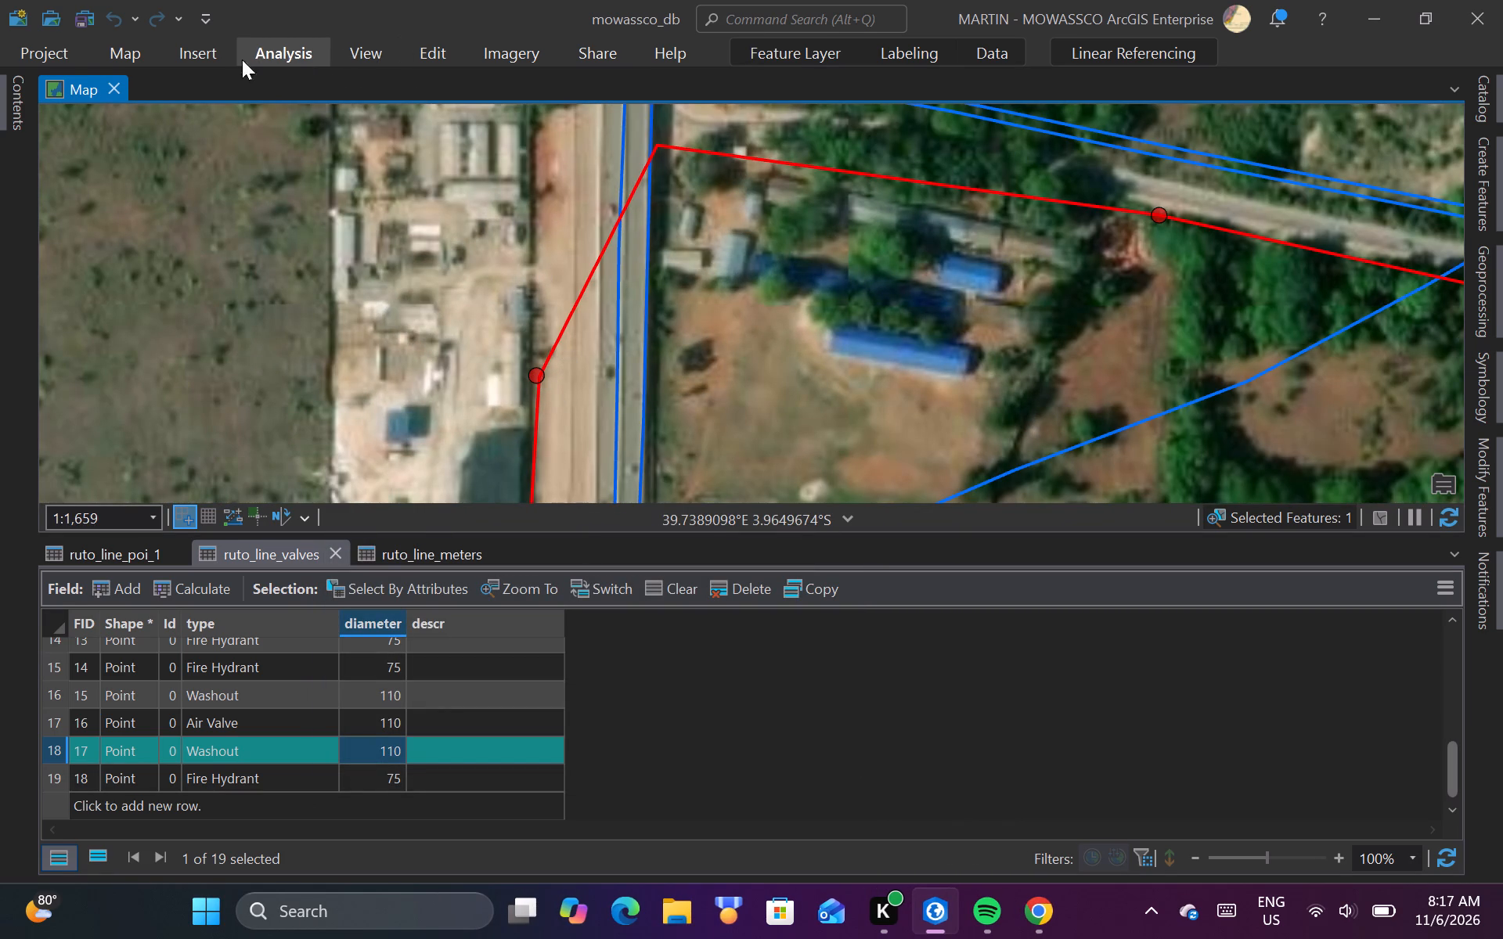
{"action": "left_click", "coordinate": [449, 57]}
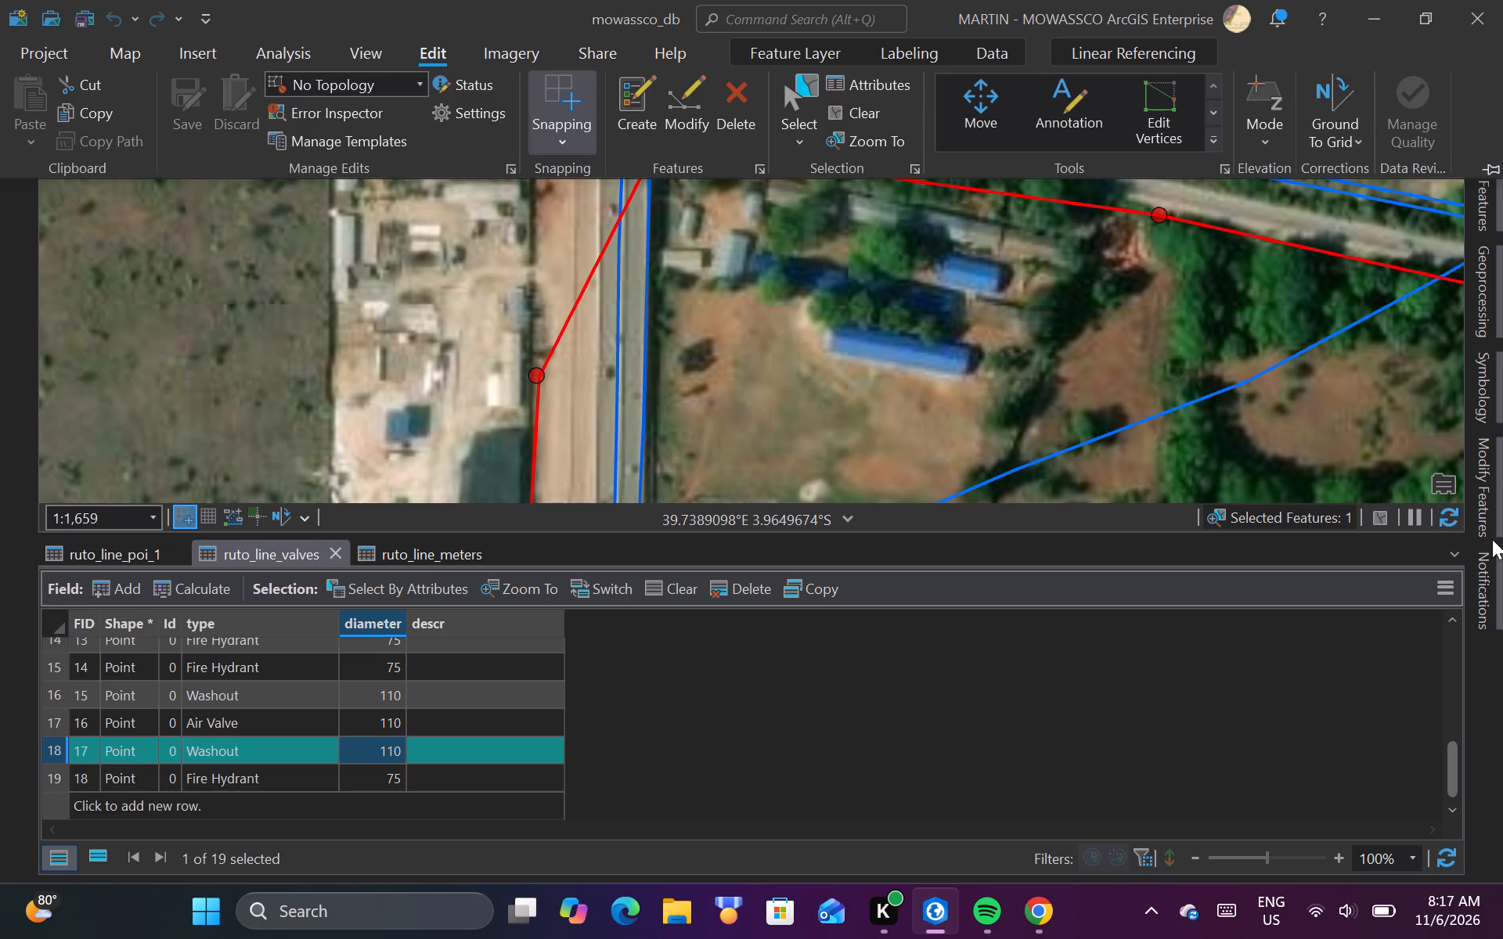
{"action": "left_click", "coordinate": [786, 74]}
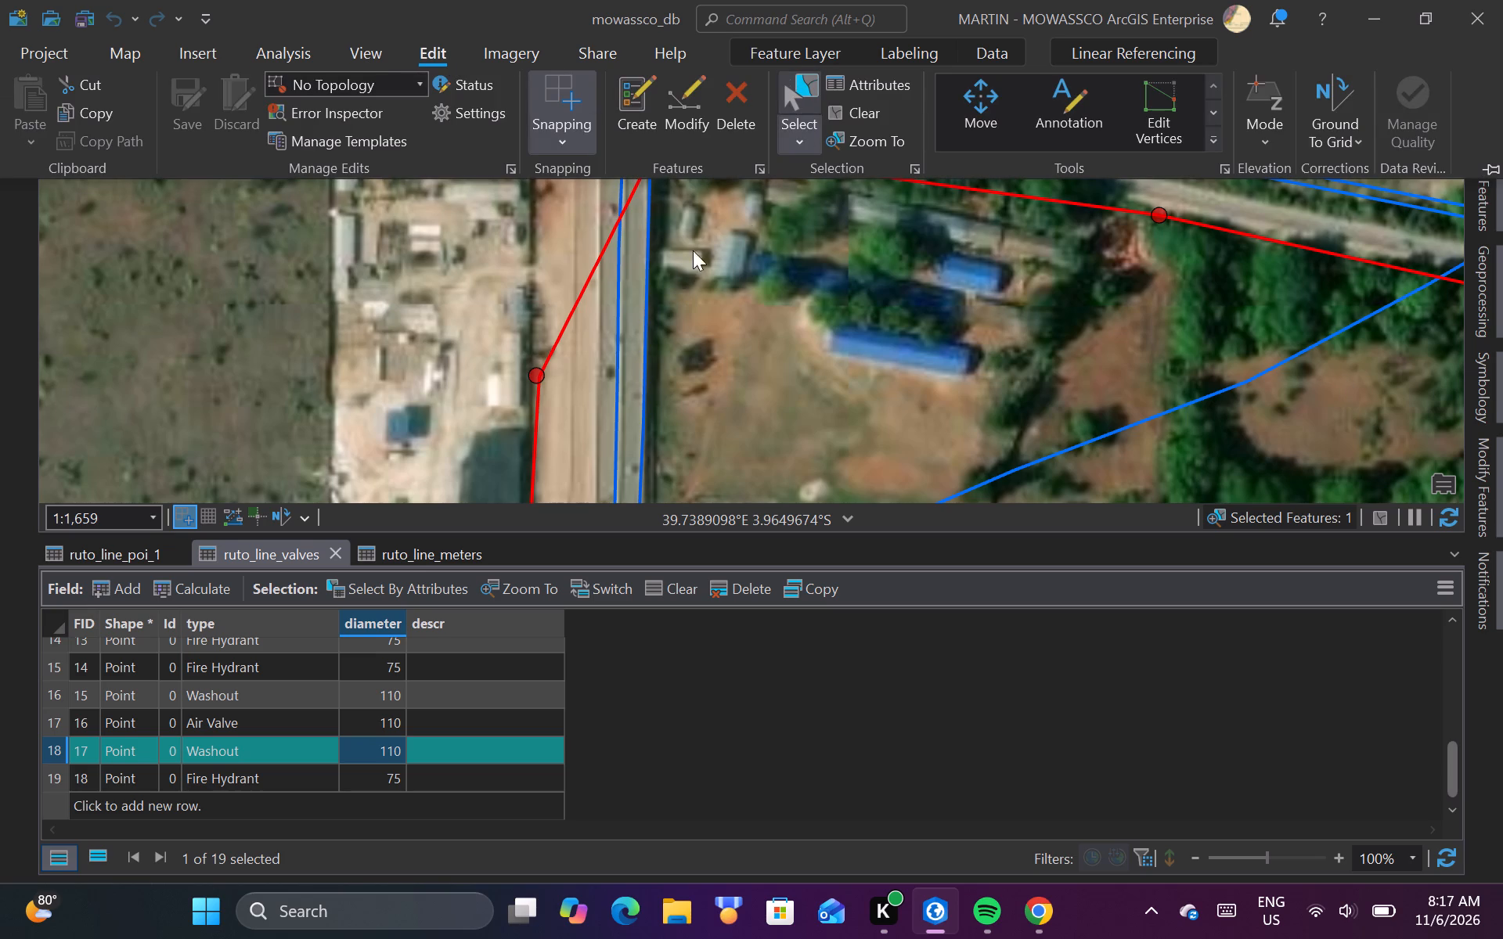
{"action": "left_click", "coordinate": [663, 284]}
{"action": "left_click", "coordinate": [683, 308]}
{"action": "left_click_drag", "start_coordinate": [571, 291], "coordinate": [582, 308]}
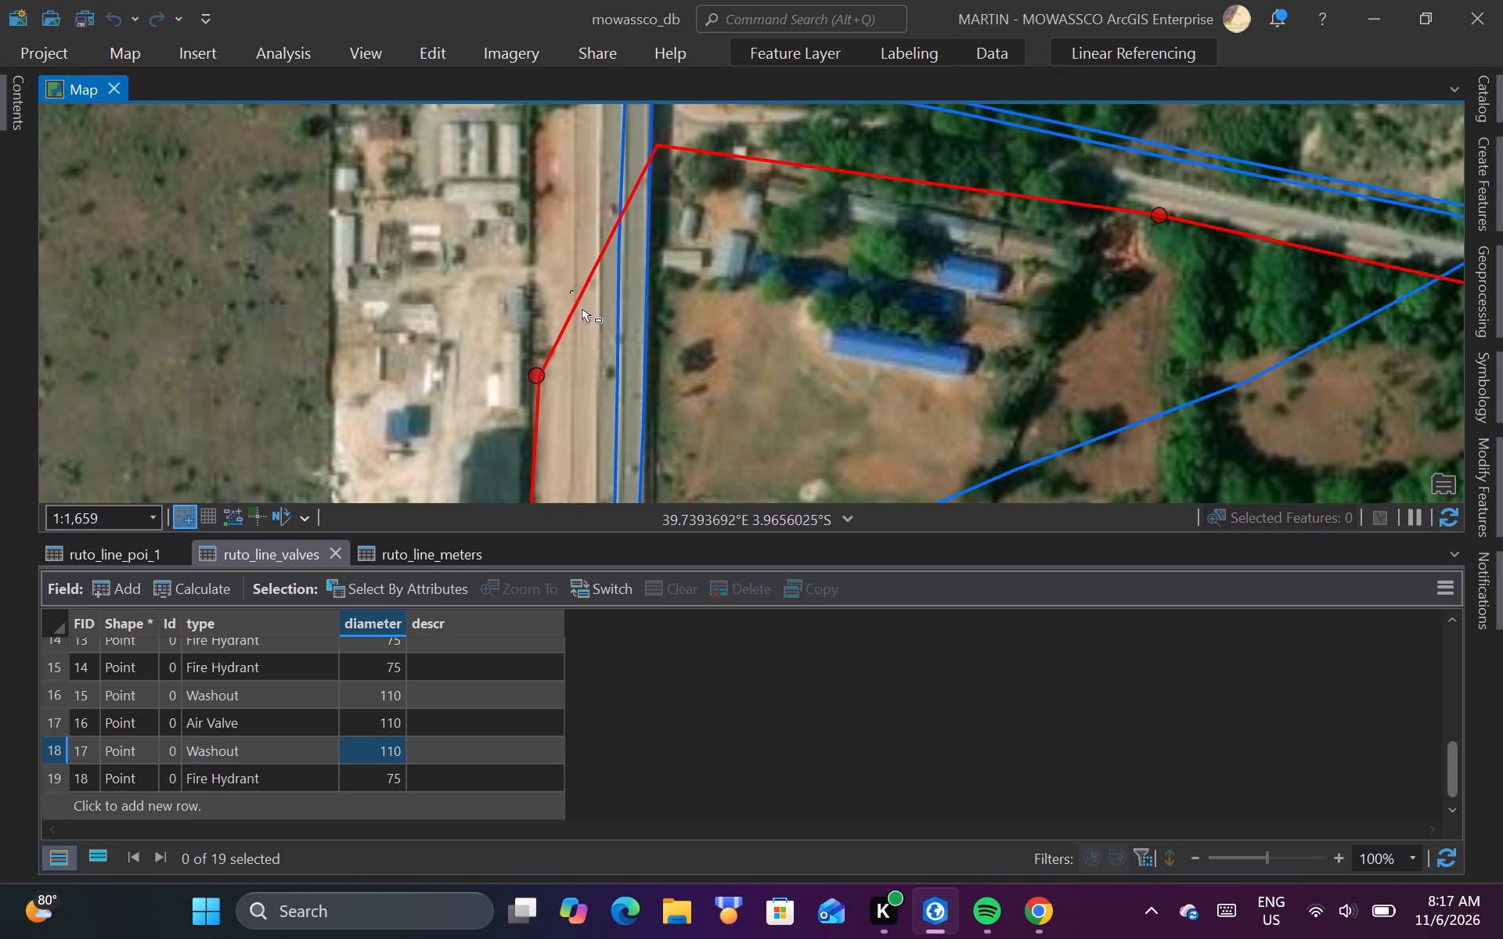
{"action": "left_click_drag", "start_coordinate": [582, 308], "coordinate": [586, 313]}
{"action": "scroll", "coordinate": [661, 232], "scroll_direction": "down", "scroll_amount": 3}
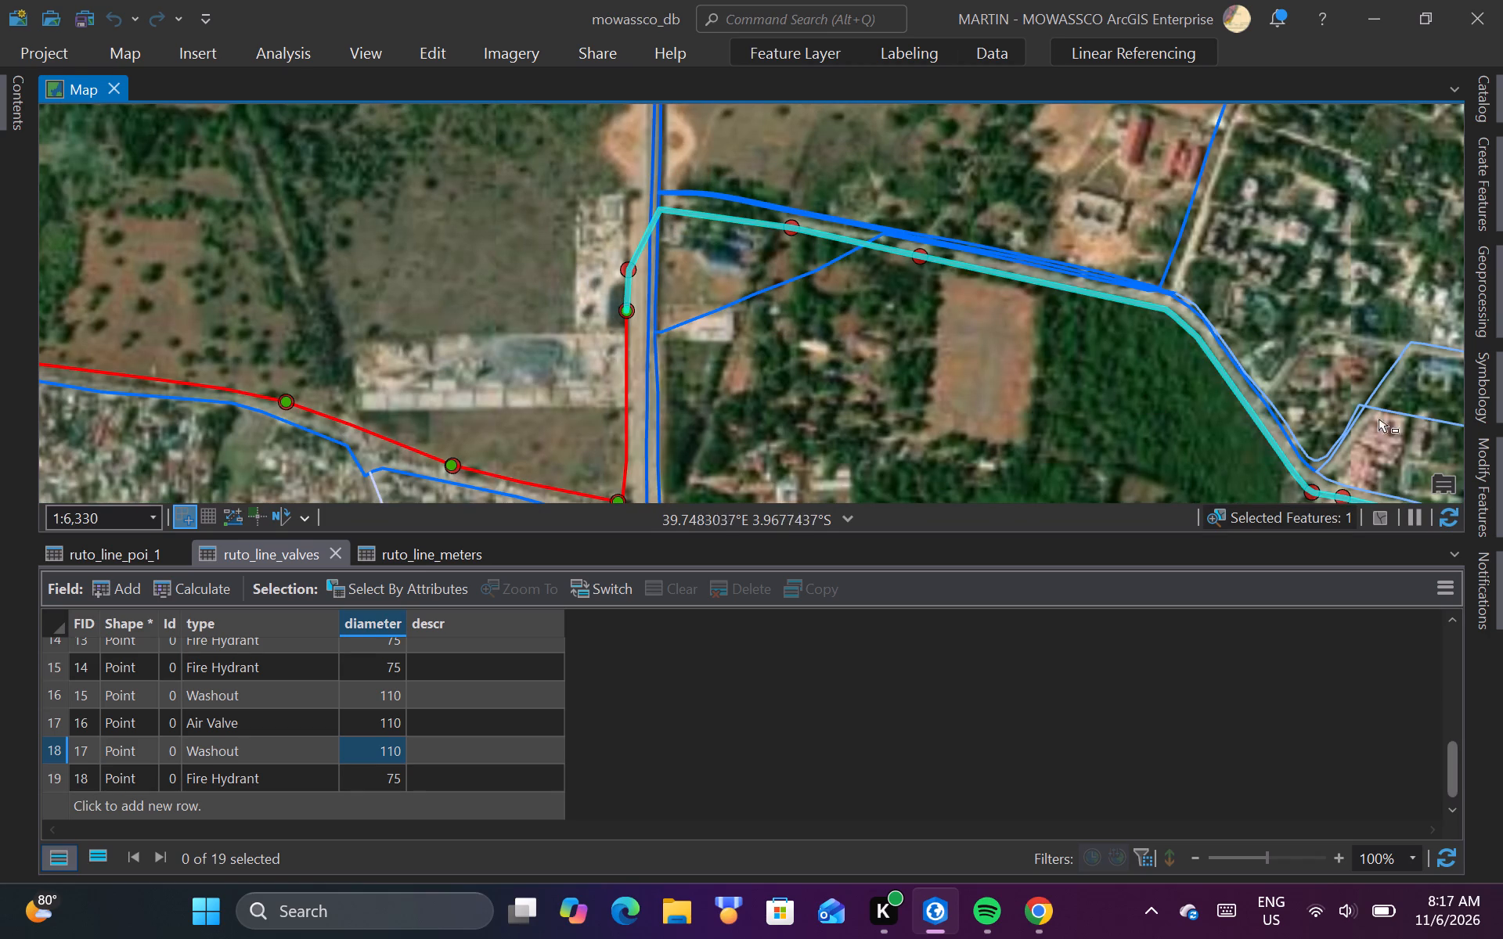
{"action": "left_click", "coordinate": [1494, 489]}
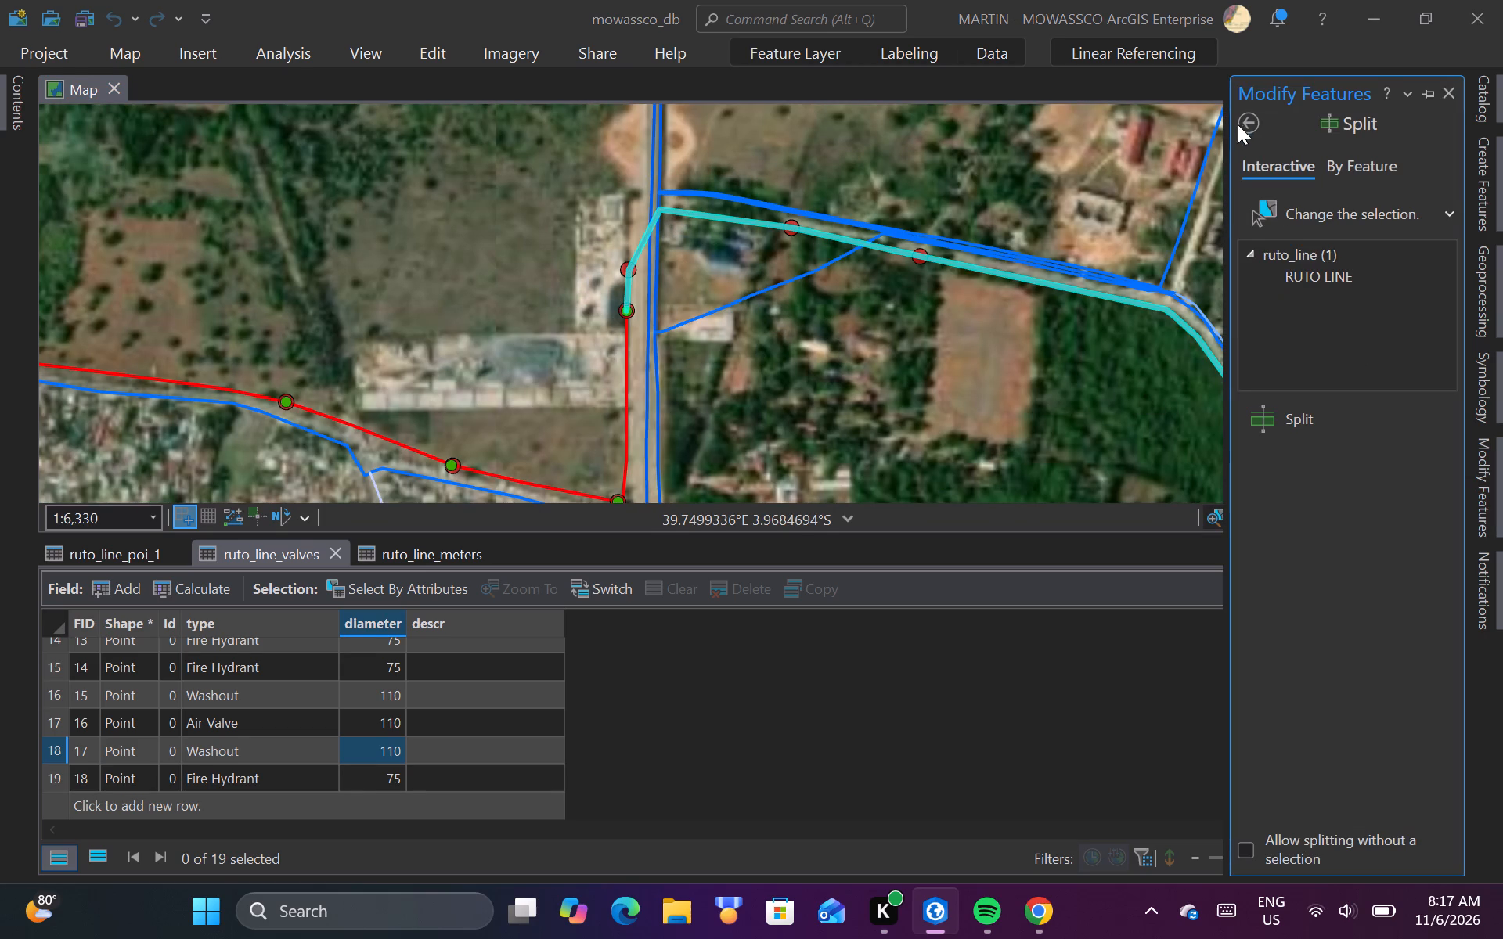
{"action": "left_click", "coordinate": [1245, 116]}
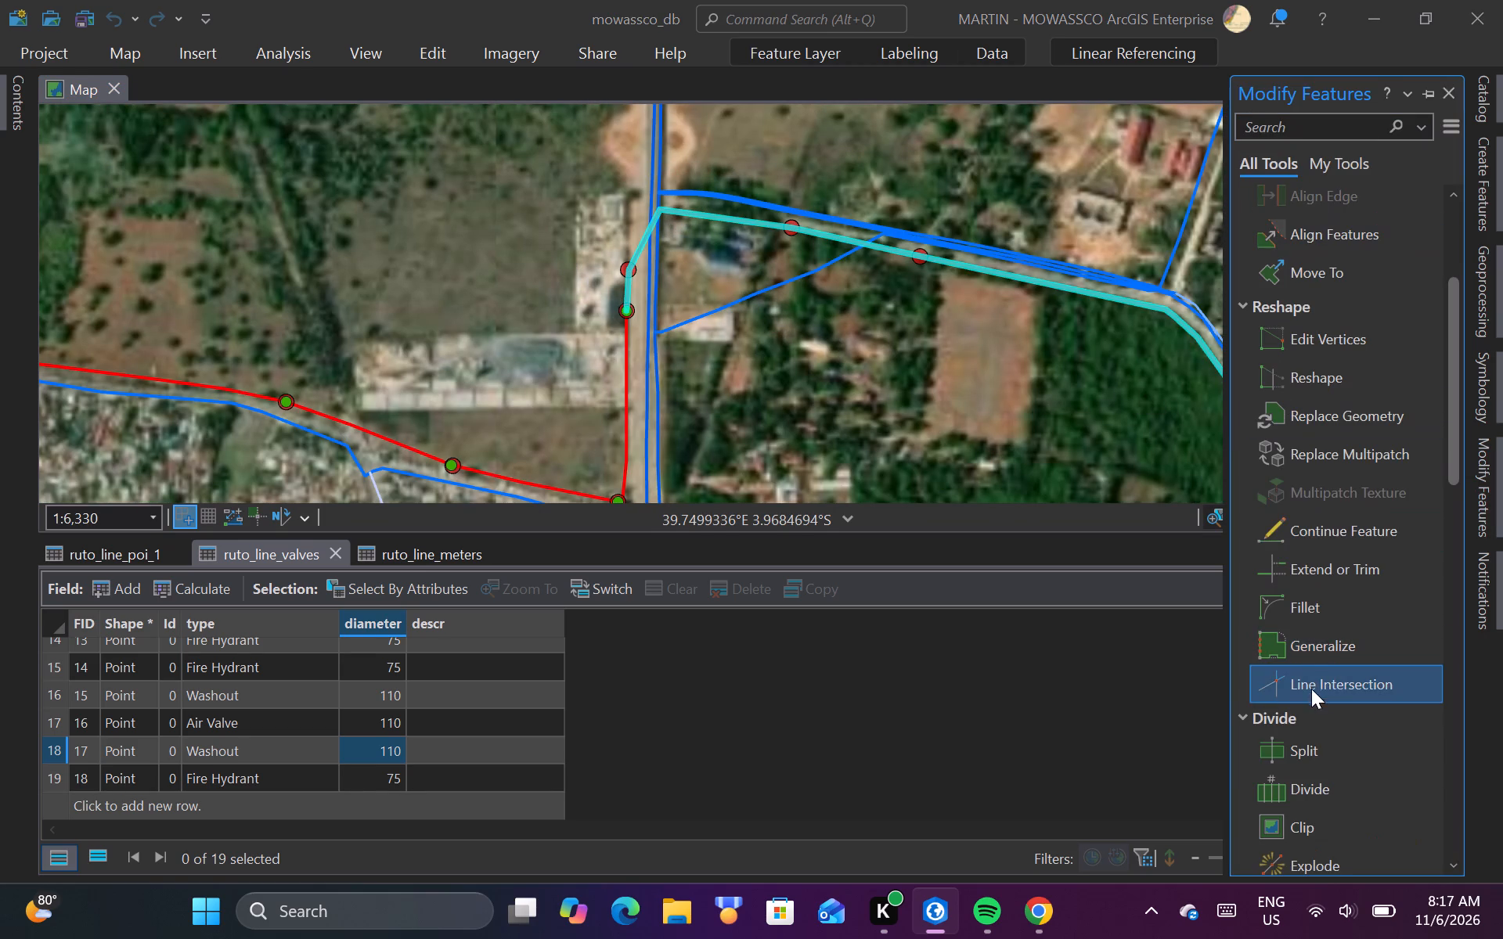
{"action": "scroll", "coordinate": [1314, 667], "scroll_direction": "up", "scroll_amount": 4}
{"action": "left_click", "coordinate": [1334, 562]}
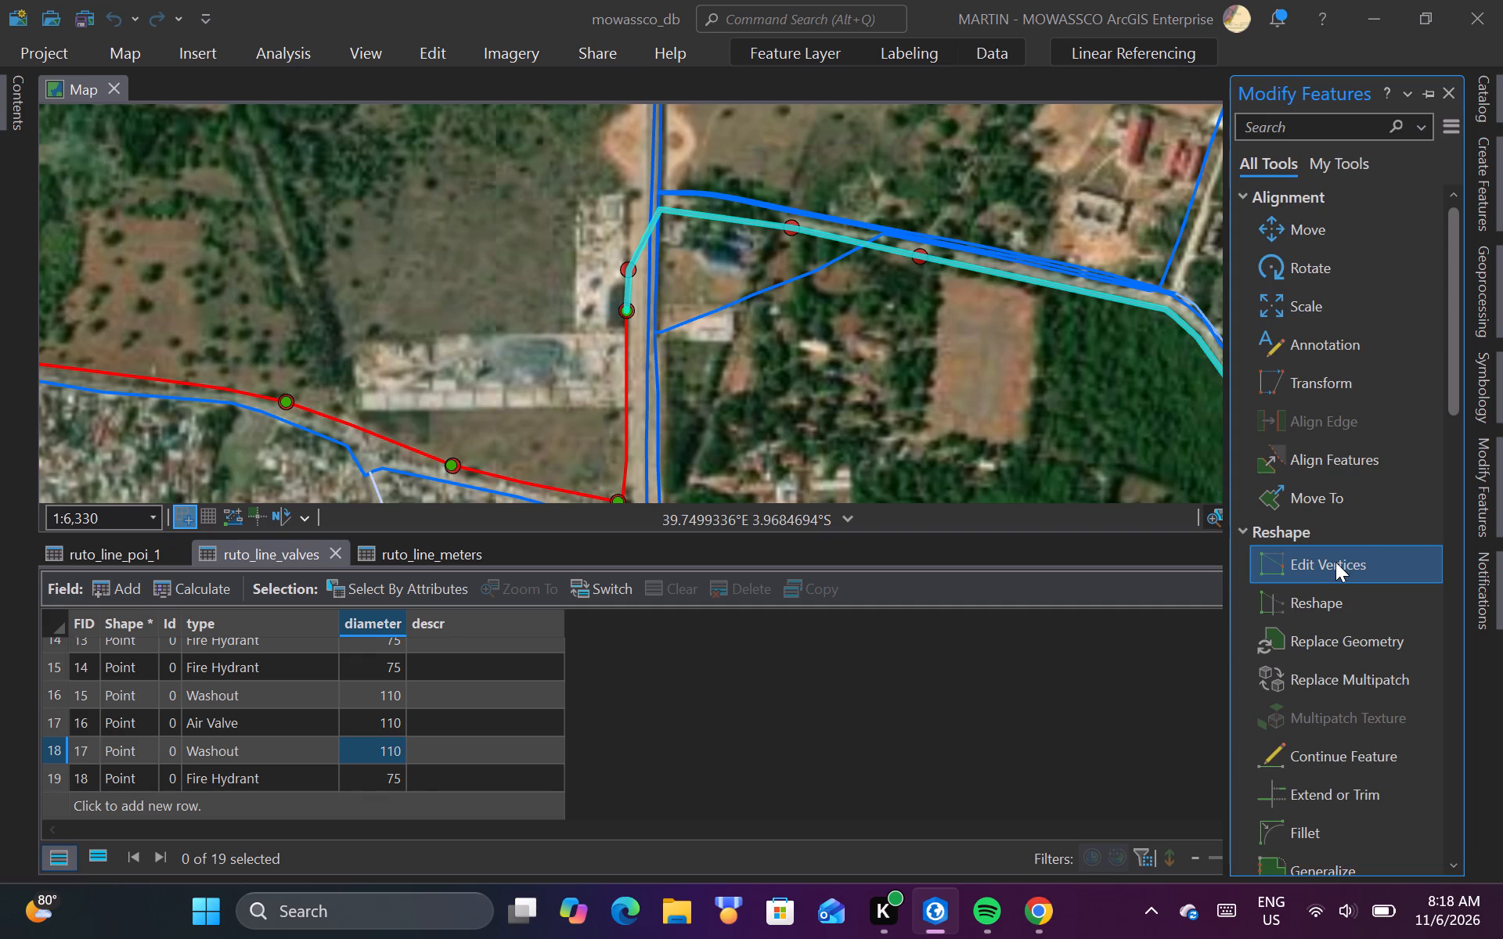
Add a vertex on the diagonal ruto_line segment crossing the highway, between the roadside point and the bend across the road.
{"action": "scroll", "coordinate": [647, 239], "scroll_direction": "up", "scroll_amount": 5}
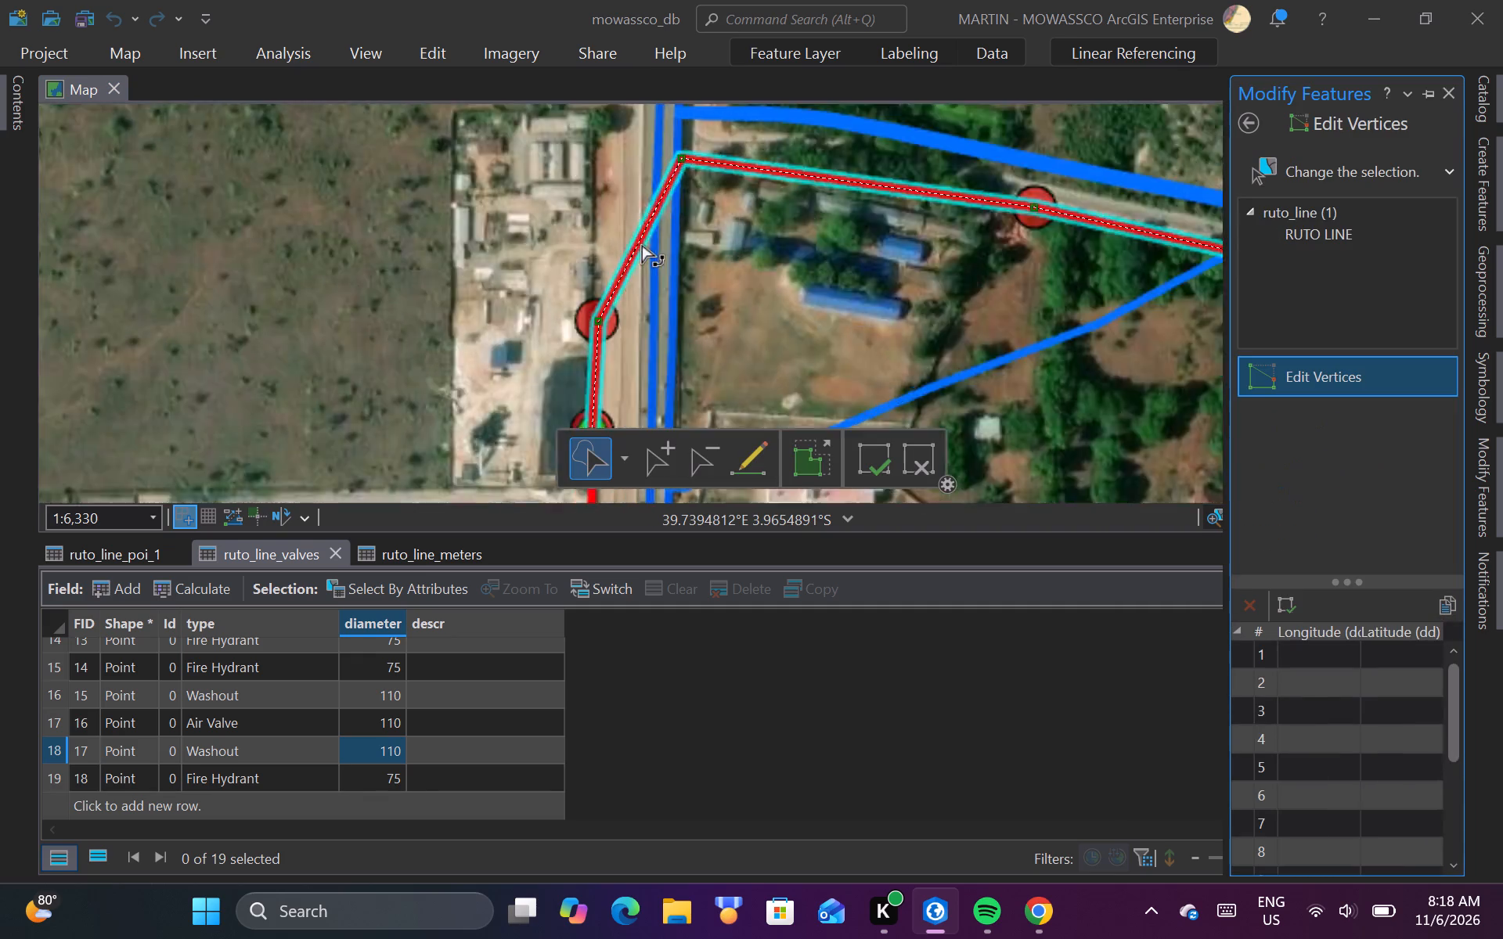
{"action": "scroll", "coordinate": [568, 333], "scroll_direction": "down", "scroll_amount": 2}
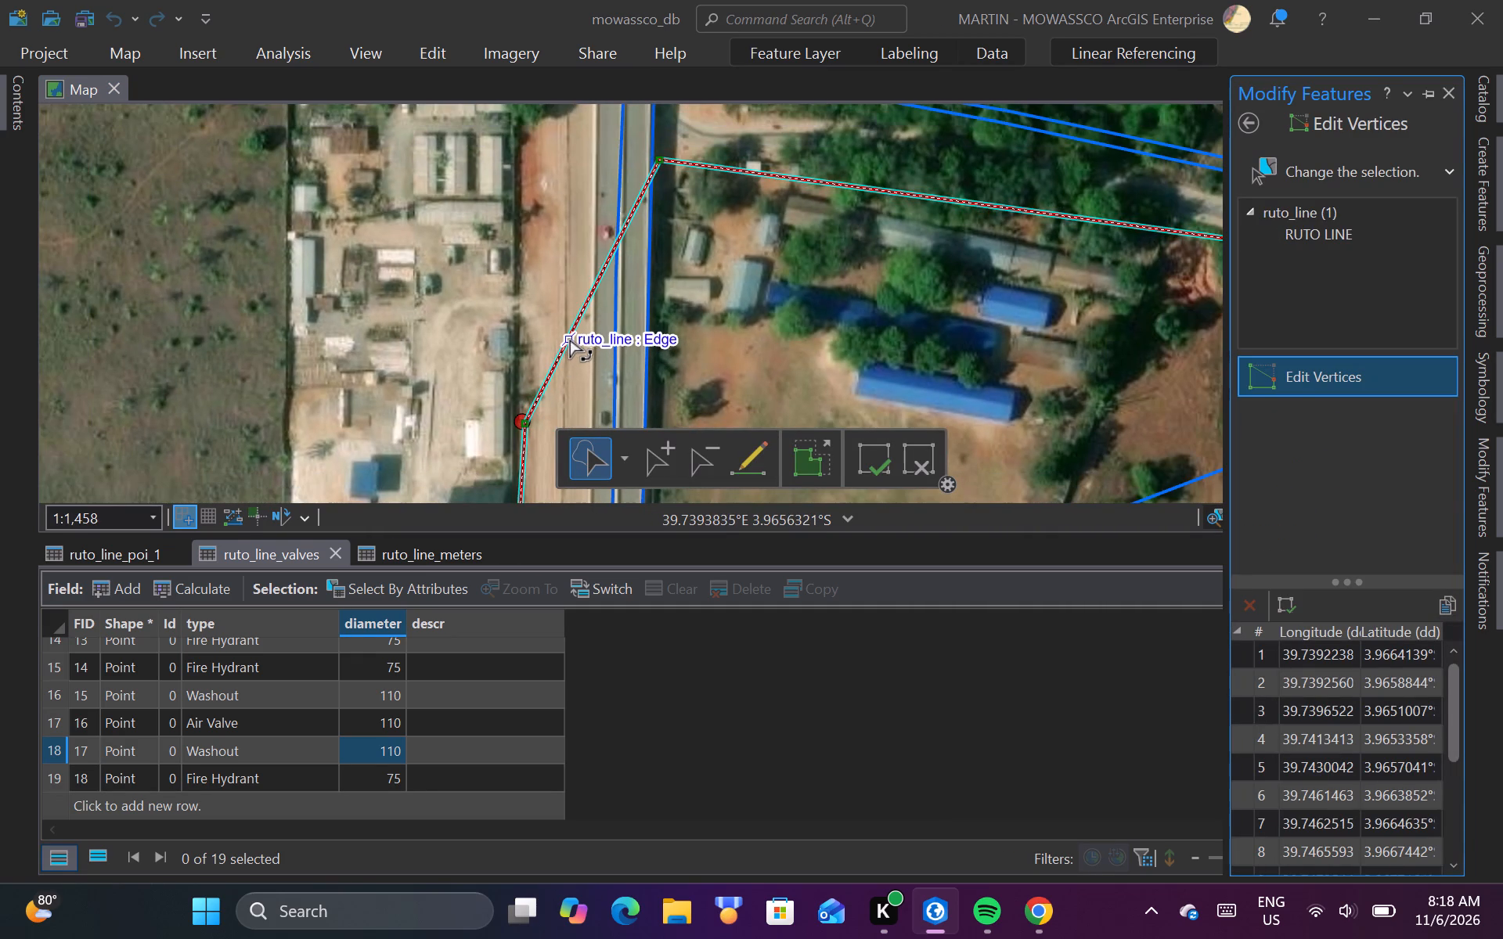
{"action": "right_click", "coordinate": [570, 340]}
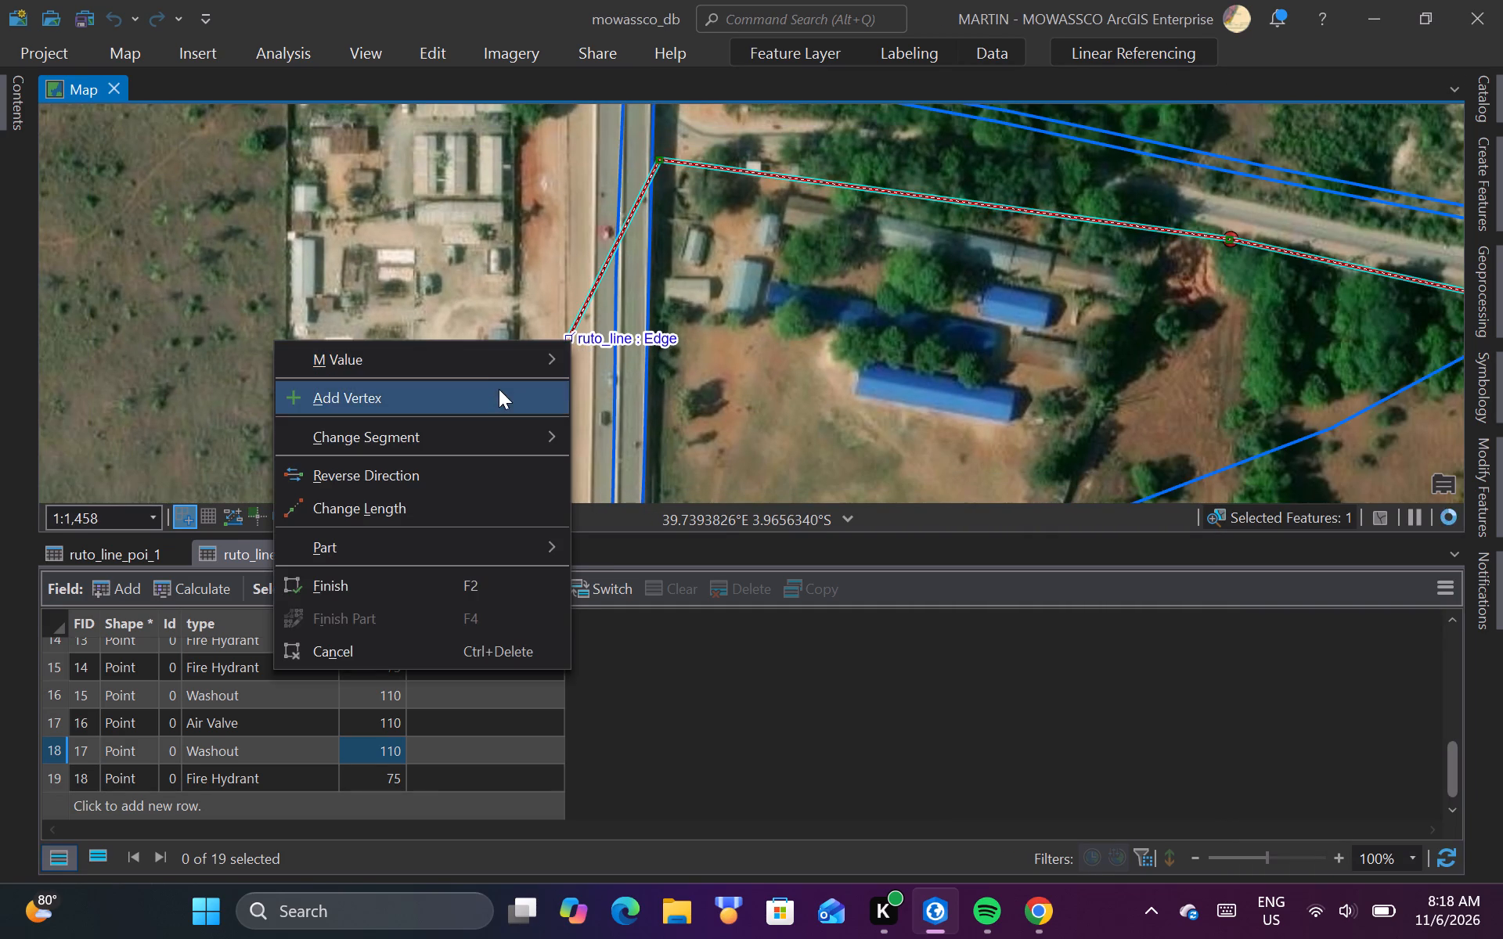
{"action": "left_click", "coordinate": [497, 391]}
Move the new vertex northwest onto the highway's west verge so ruto_line follows the roadside before crossing, and finish the geometry edit.
{"action": "scroll", "coordinate": [560, 351], "scroll_direction": "up", "scroll_amount": 1}
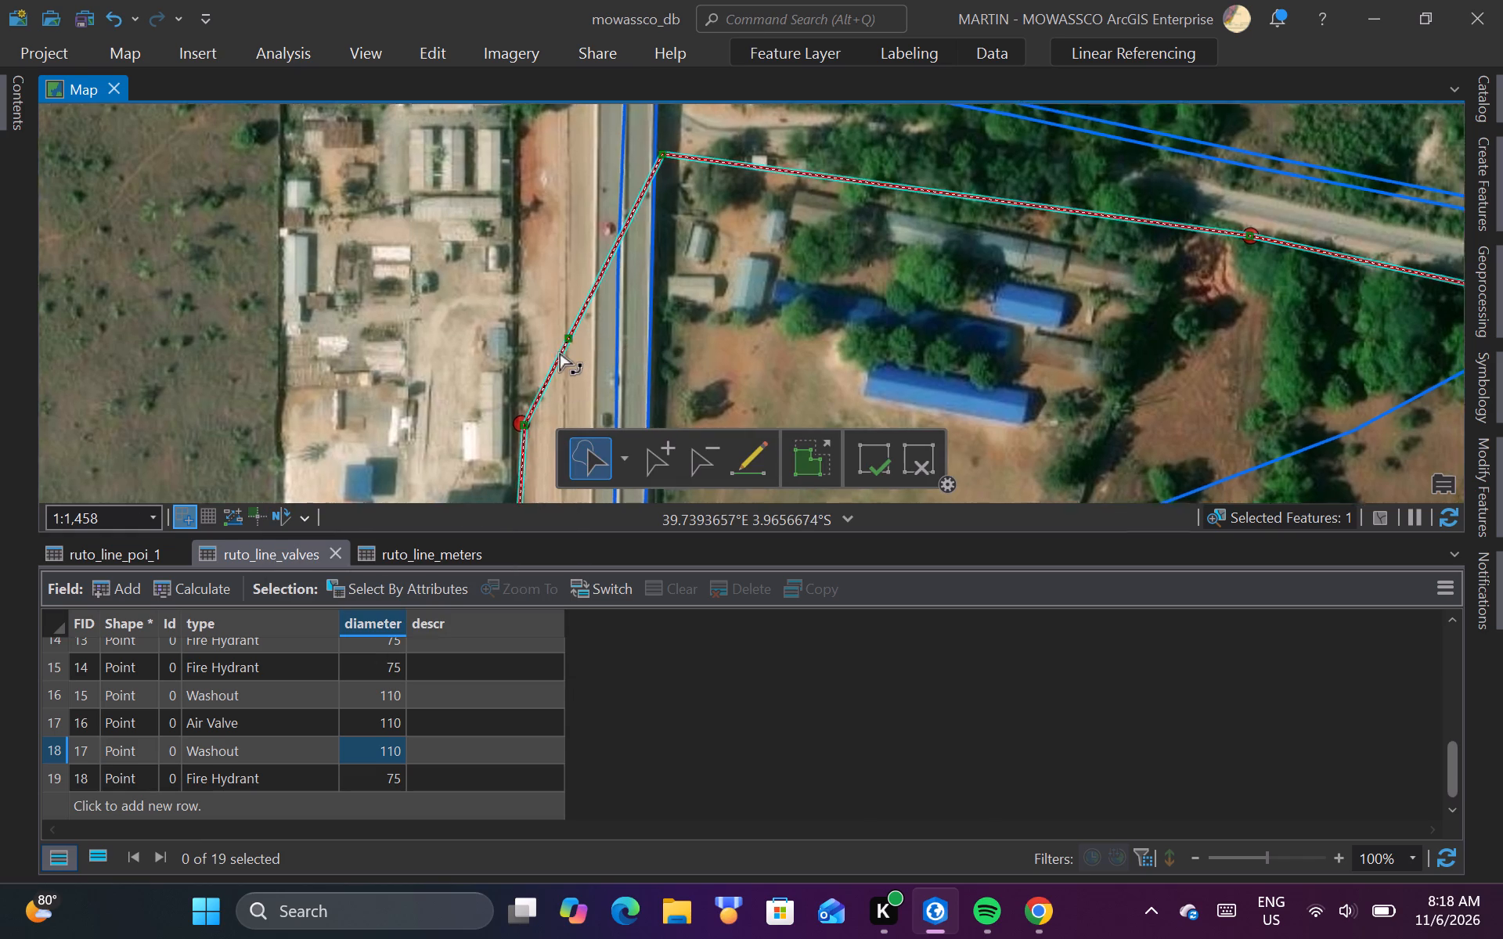
{"action": "left_click_drag", "start_coordinate": [572, 329], "coordinate": [560, 337]}
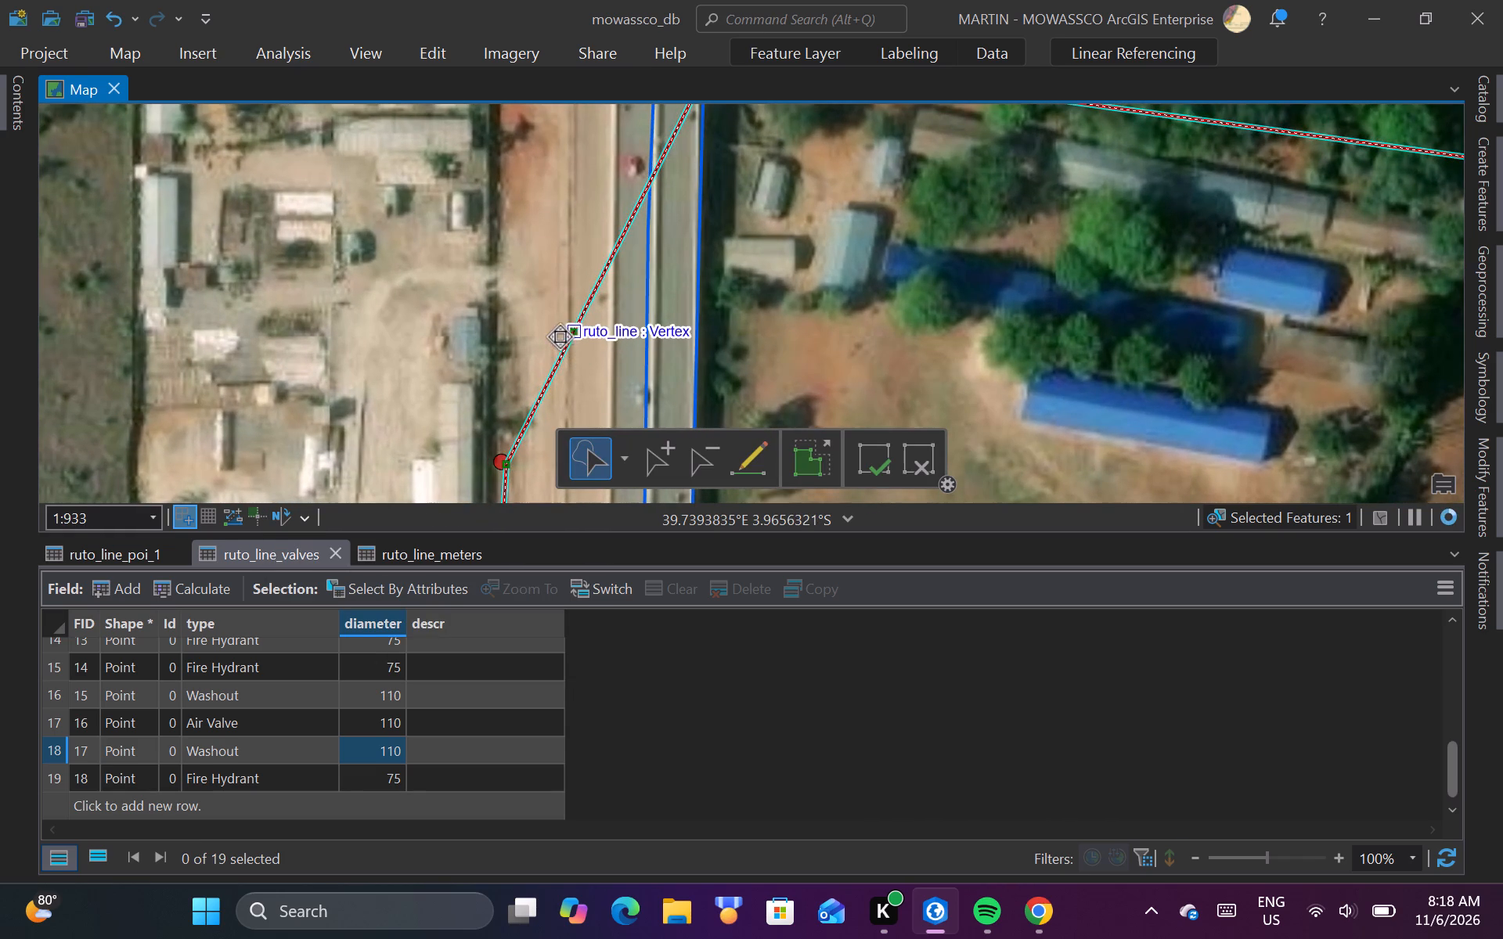
{"action": "left_click_drag", "start_coordinate": [560, 337], "coordinate": [524, 351]}
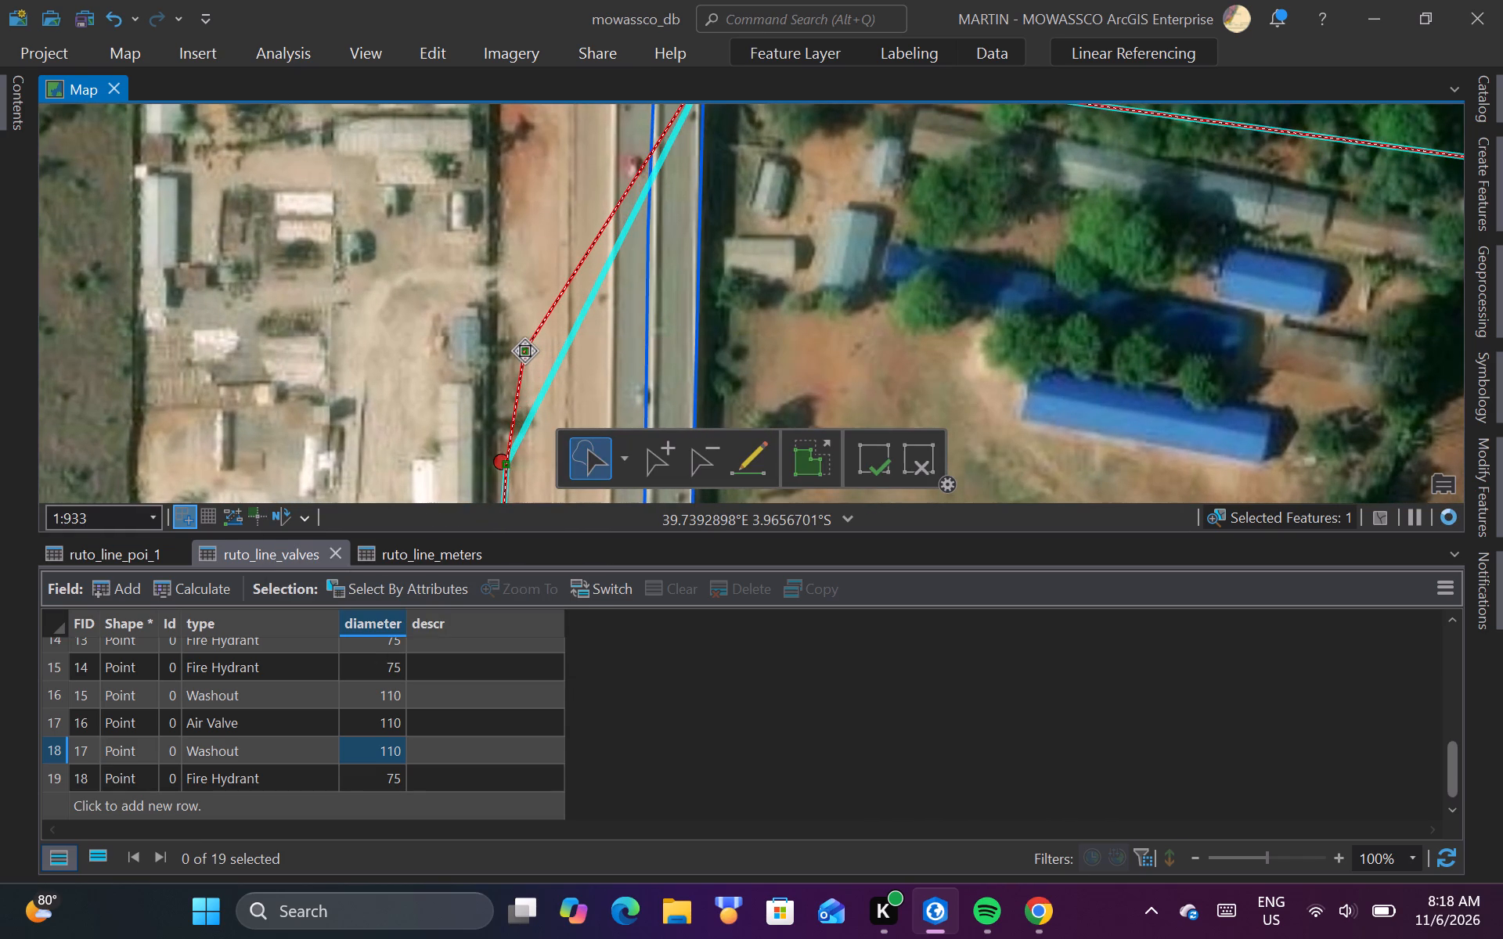
{"action": "left_click_drag", "start_coordinate": [524, 351], "coordinate": [522, 312]}
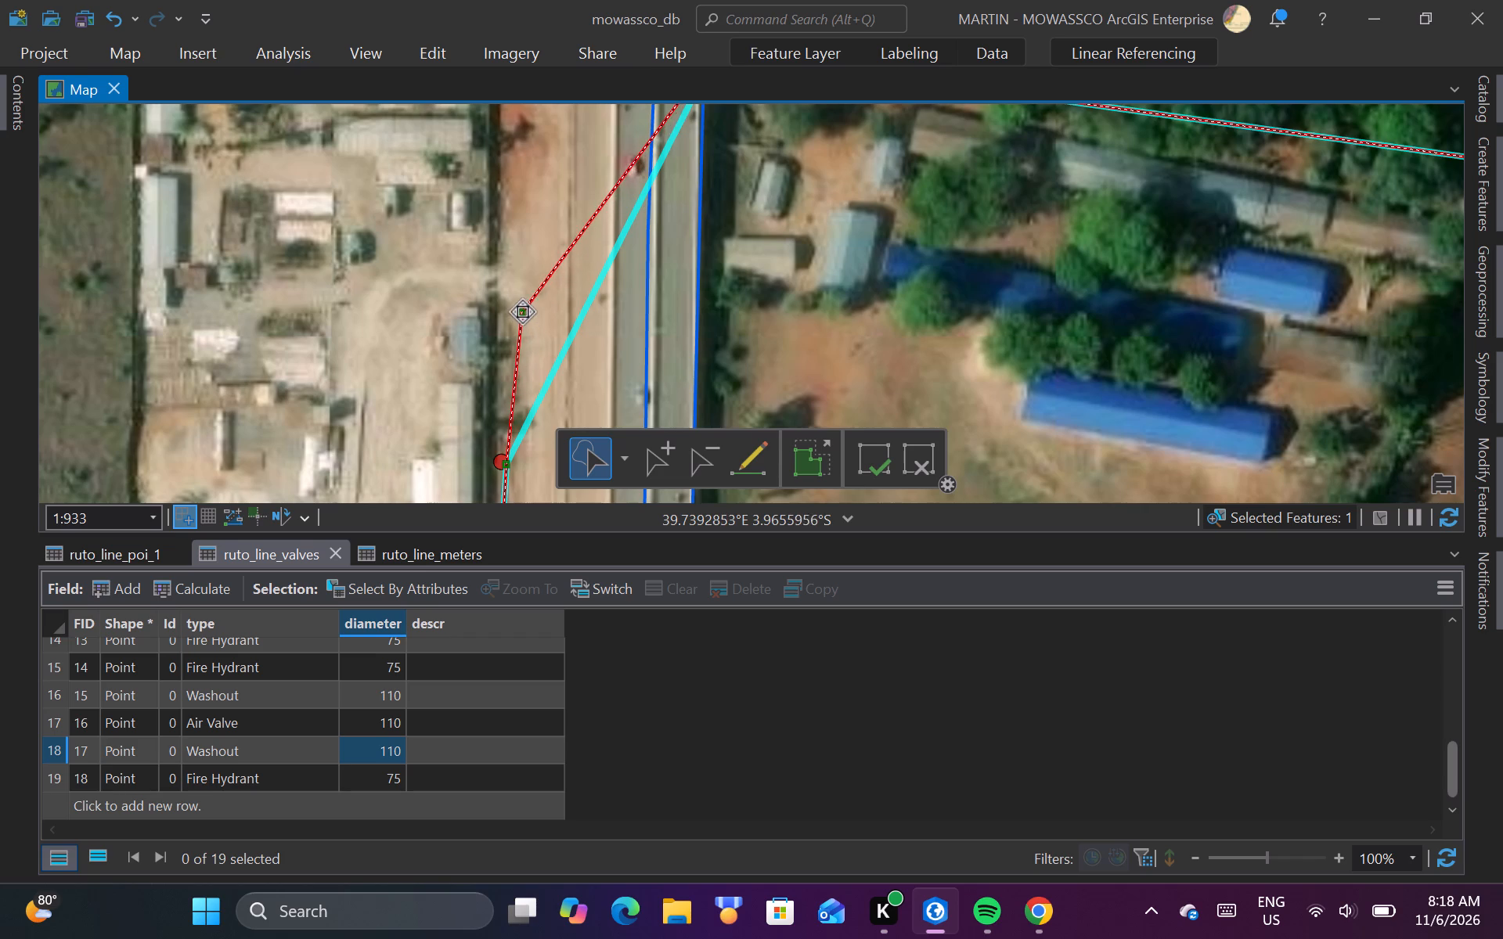
{"action": "left_click_drag", "start_coordinate": [522, 312], "coordinate": [522, 295]}
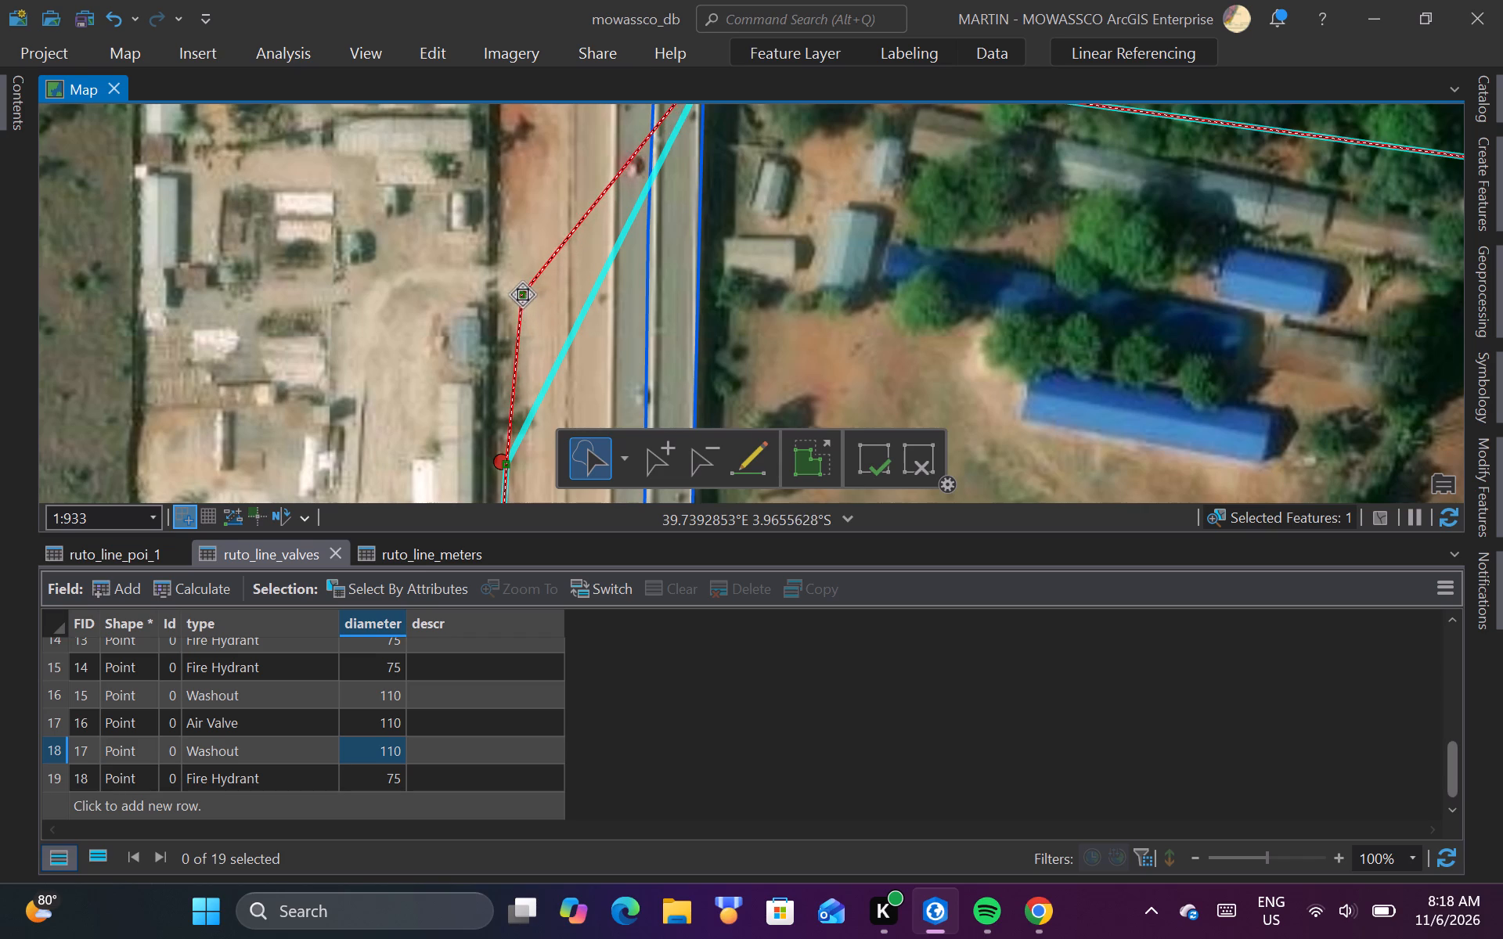
{"action": "left_click_drag", "start_coordinate": [522, 295], "coordinate": [523, 286]}
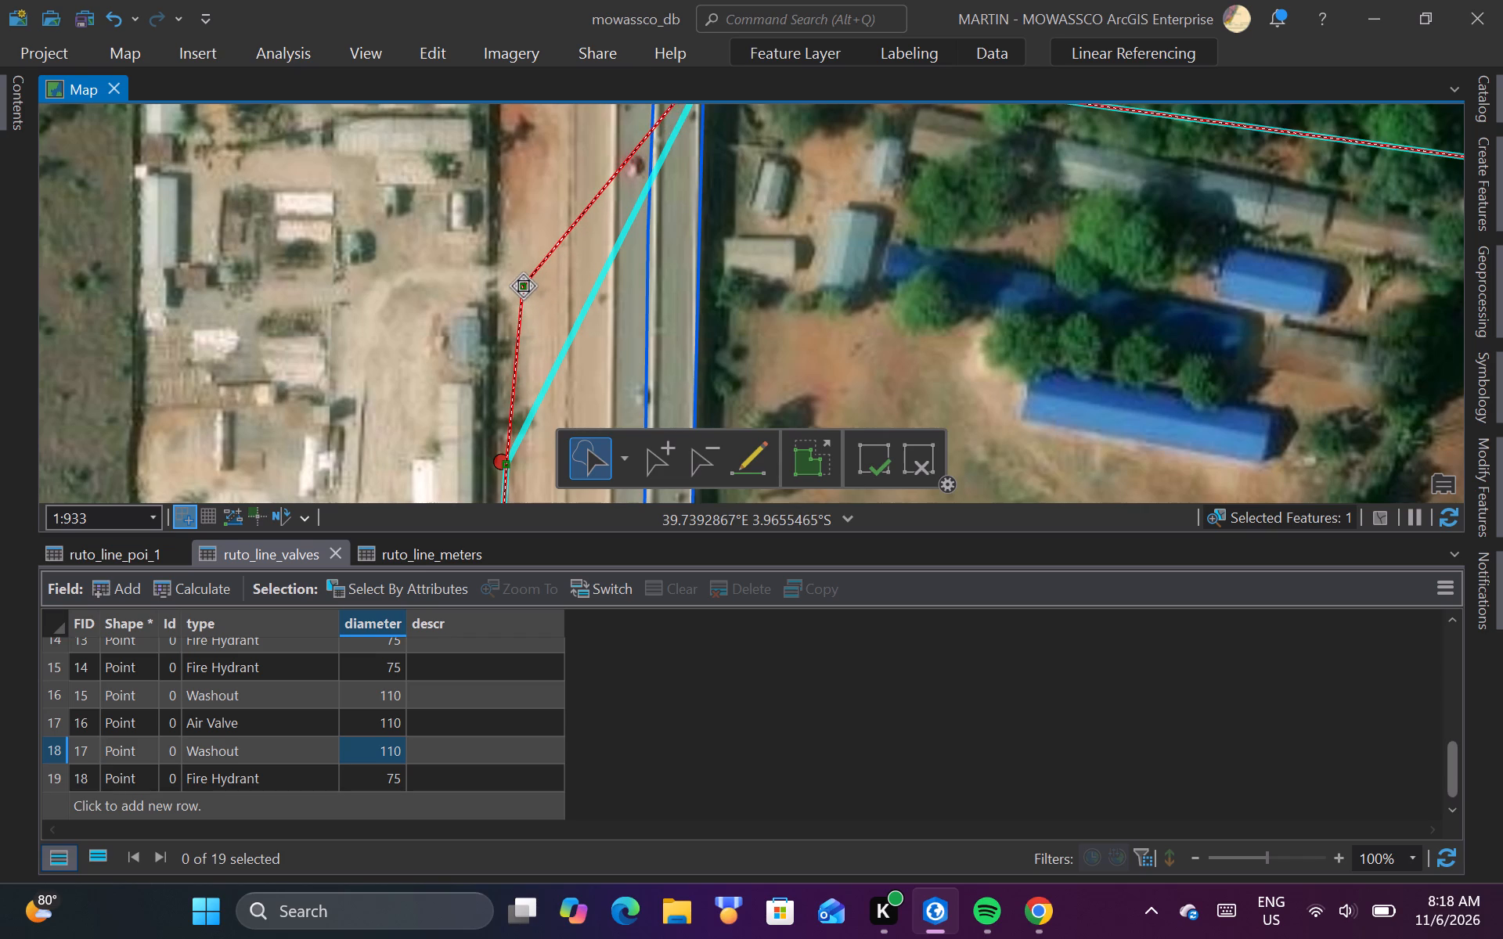
{"action": "left_click_drag", "start_coordinate": [523, 286], "coordinate": [525, 270]}
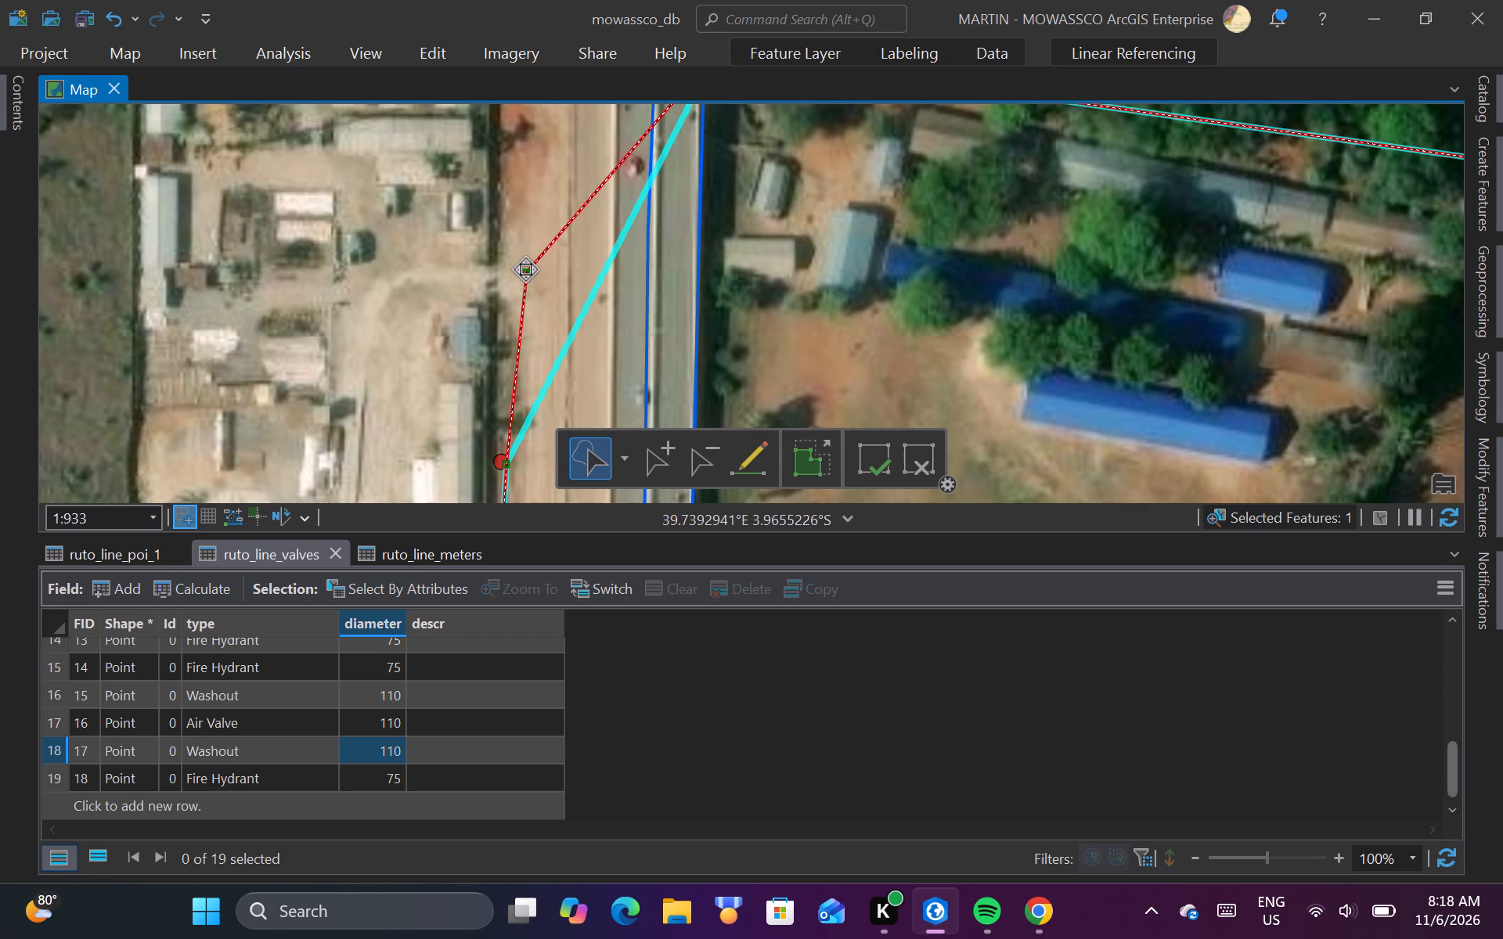
{"action": "left_click_drag", "start_coordinate": [525, 270], "coordinate": [523, 260]}
{"action": "scroll", "coordinate": [542, 380], "scroll_direction": "down", "scroll_amount": 1}
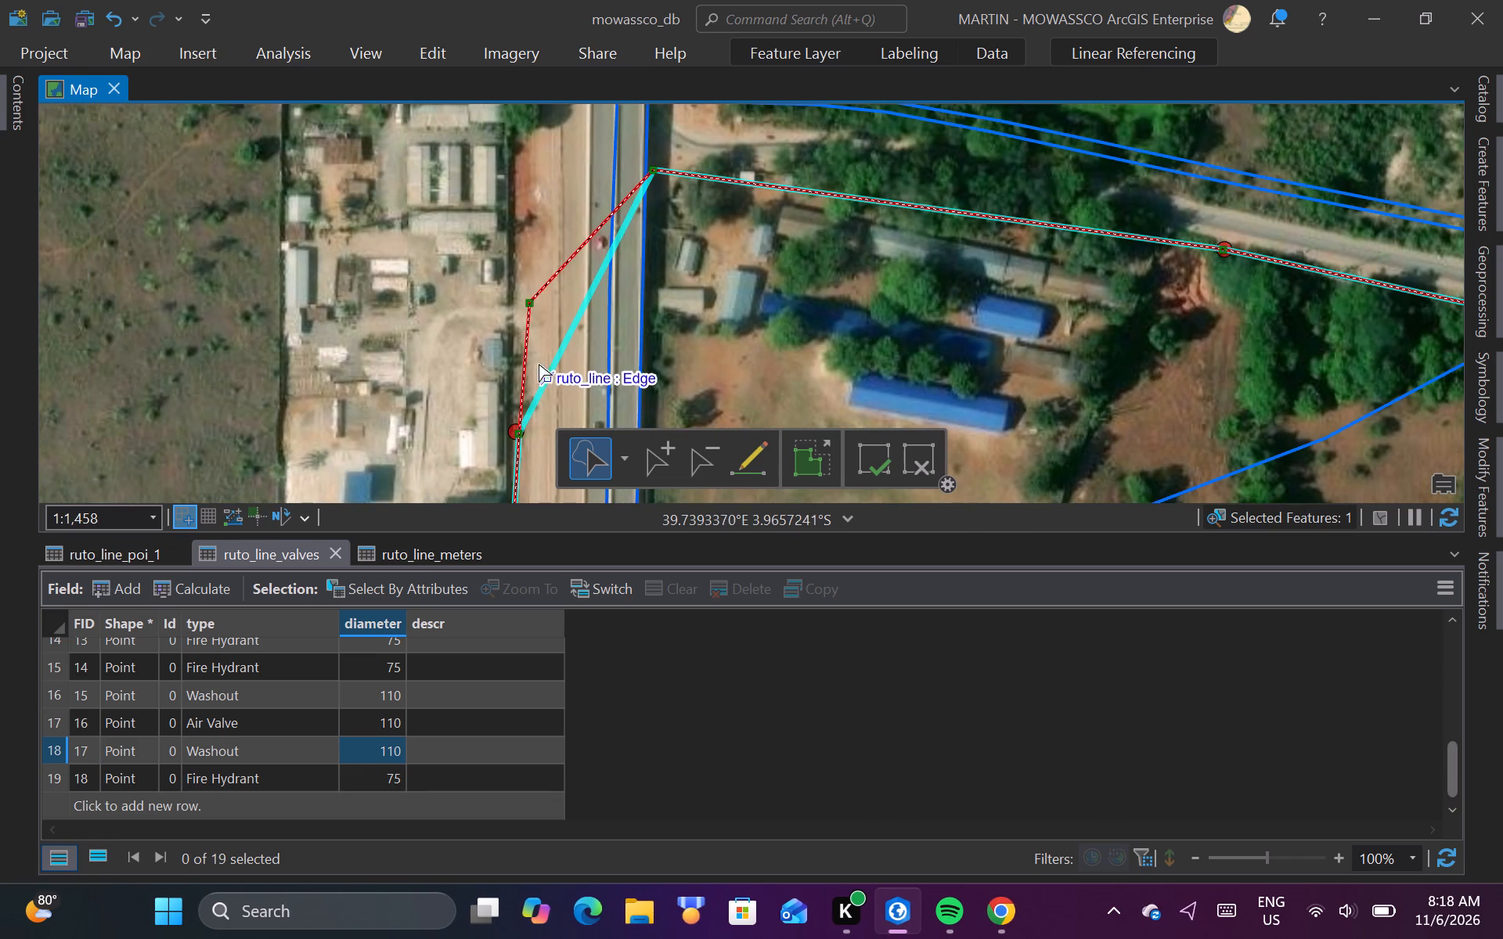
{"action": "scroll", "coordinate": [539, 357], "scroll_direction": "down", "scroll_amount": 1}
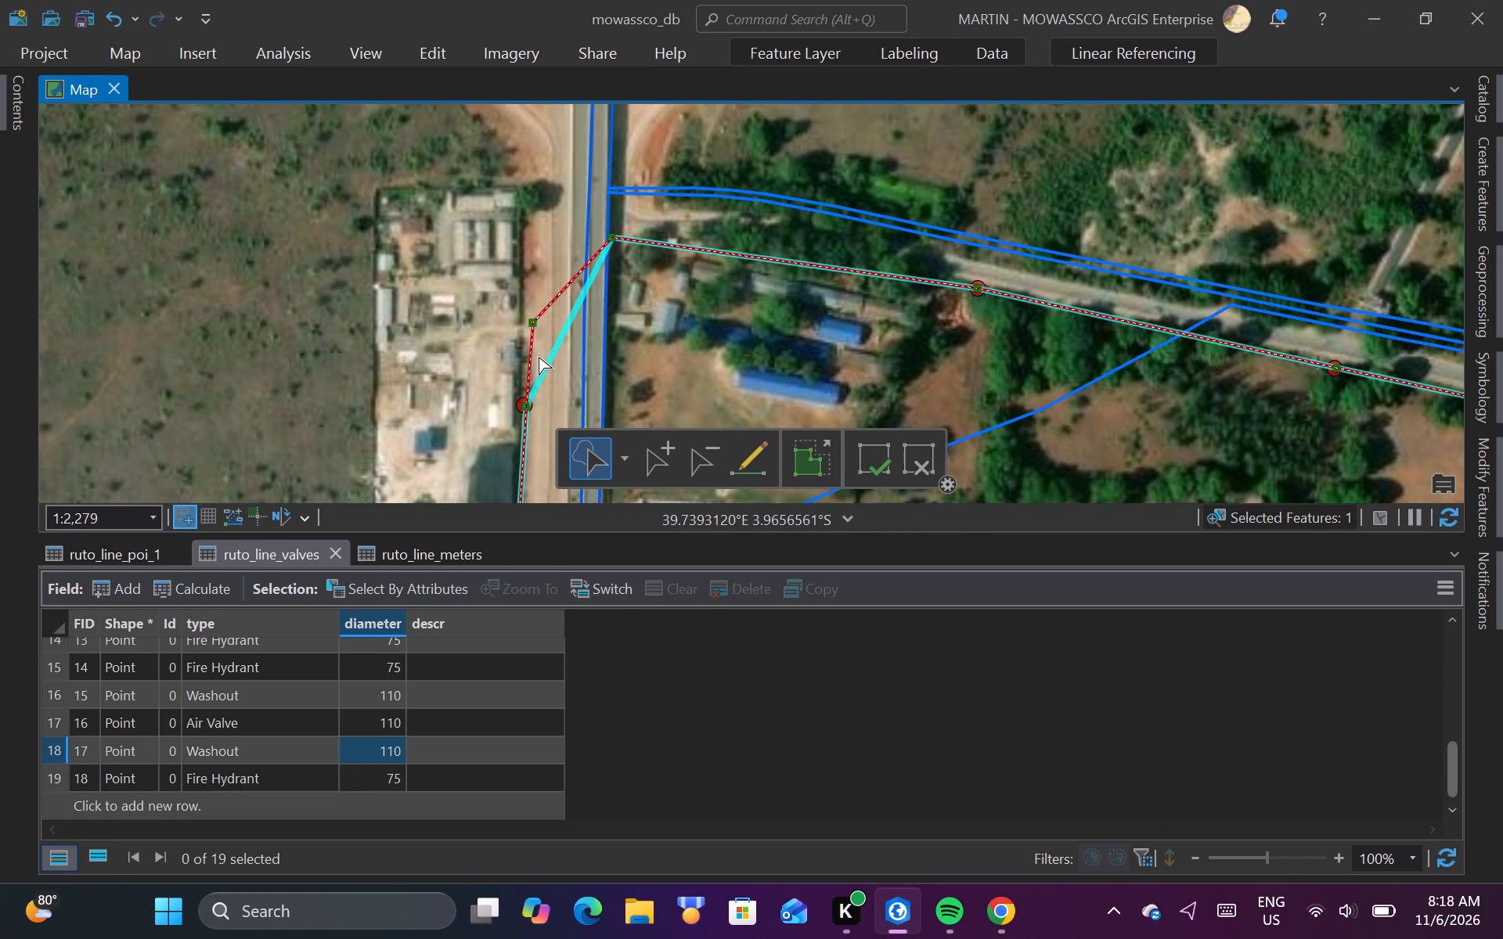
{"action": "left_click", "coordinate": [878, 454]}
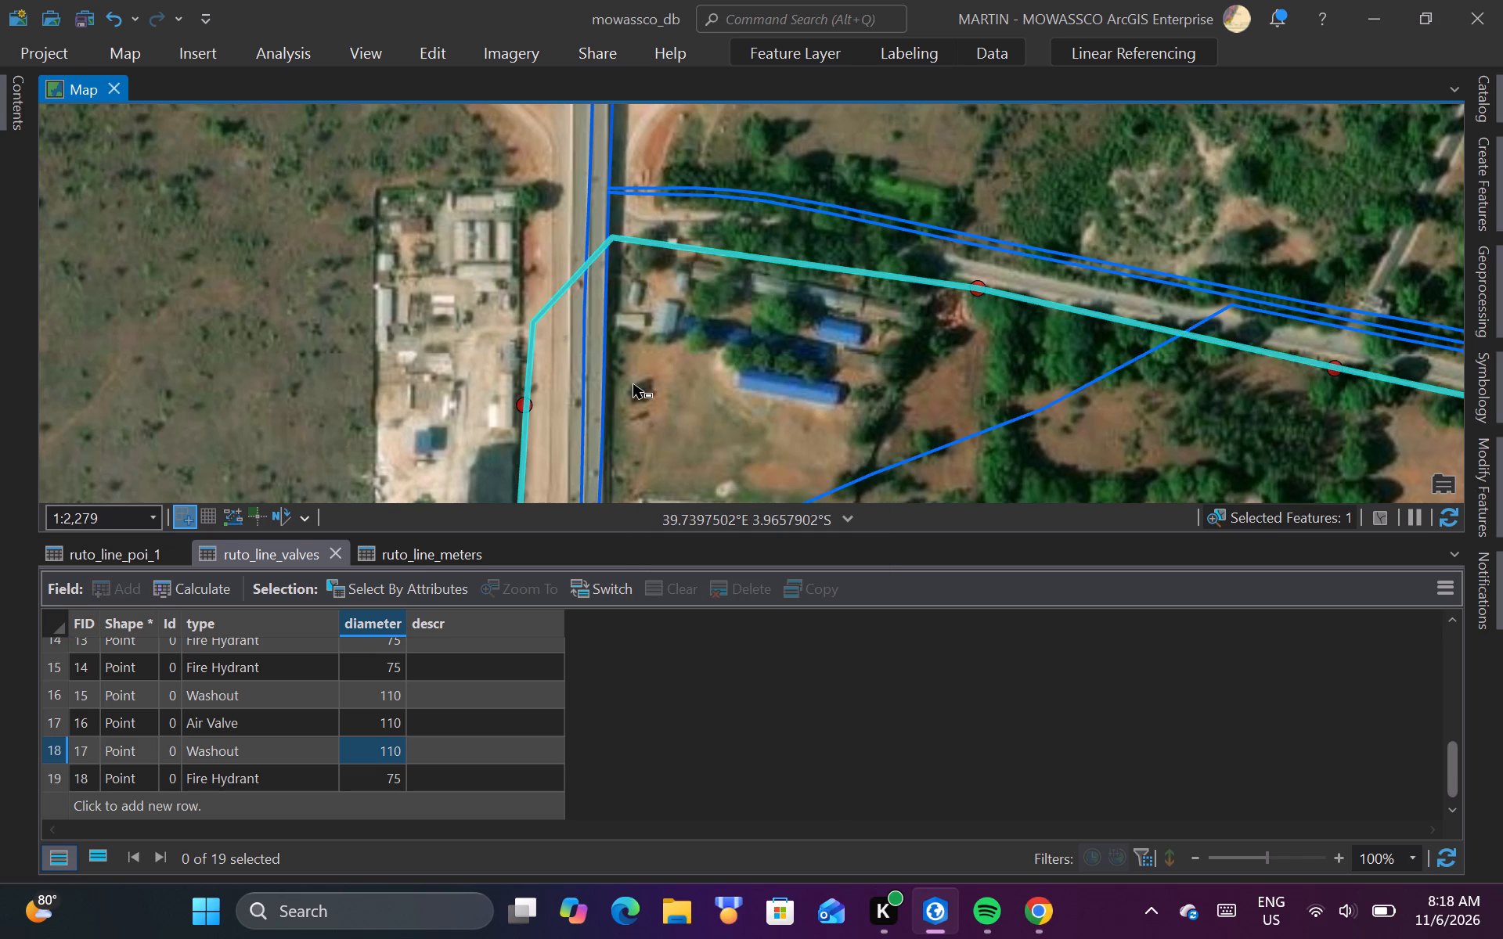
Split the realigned ruto_line section beside the red ruto_line_poi point on the highway's west verge, south of the new bend.
{"action": "scroll", "coordinate": [633, 383], "scroll_direction": "down", "scroll_amount": 3}
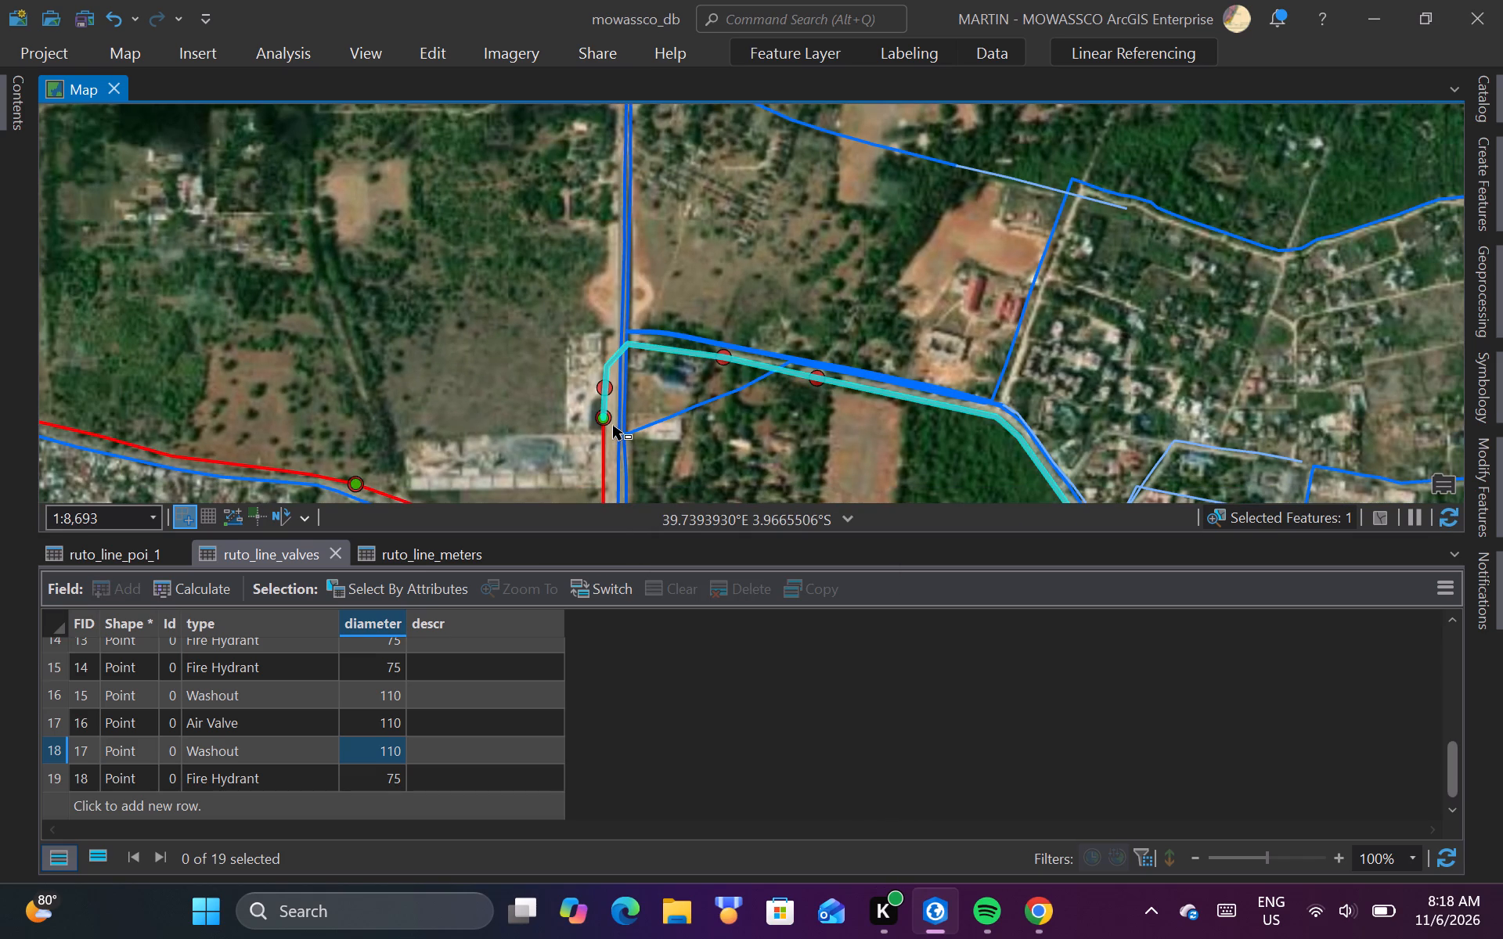
{"action": "scroll", "coordinate": [613, 425], "scroll_direction": "up", "scroll_amount": 2}
{"action": "scroll", "coordinate": [589, 338], "scroll_direction": "up", "scroll_amount": 2}
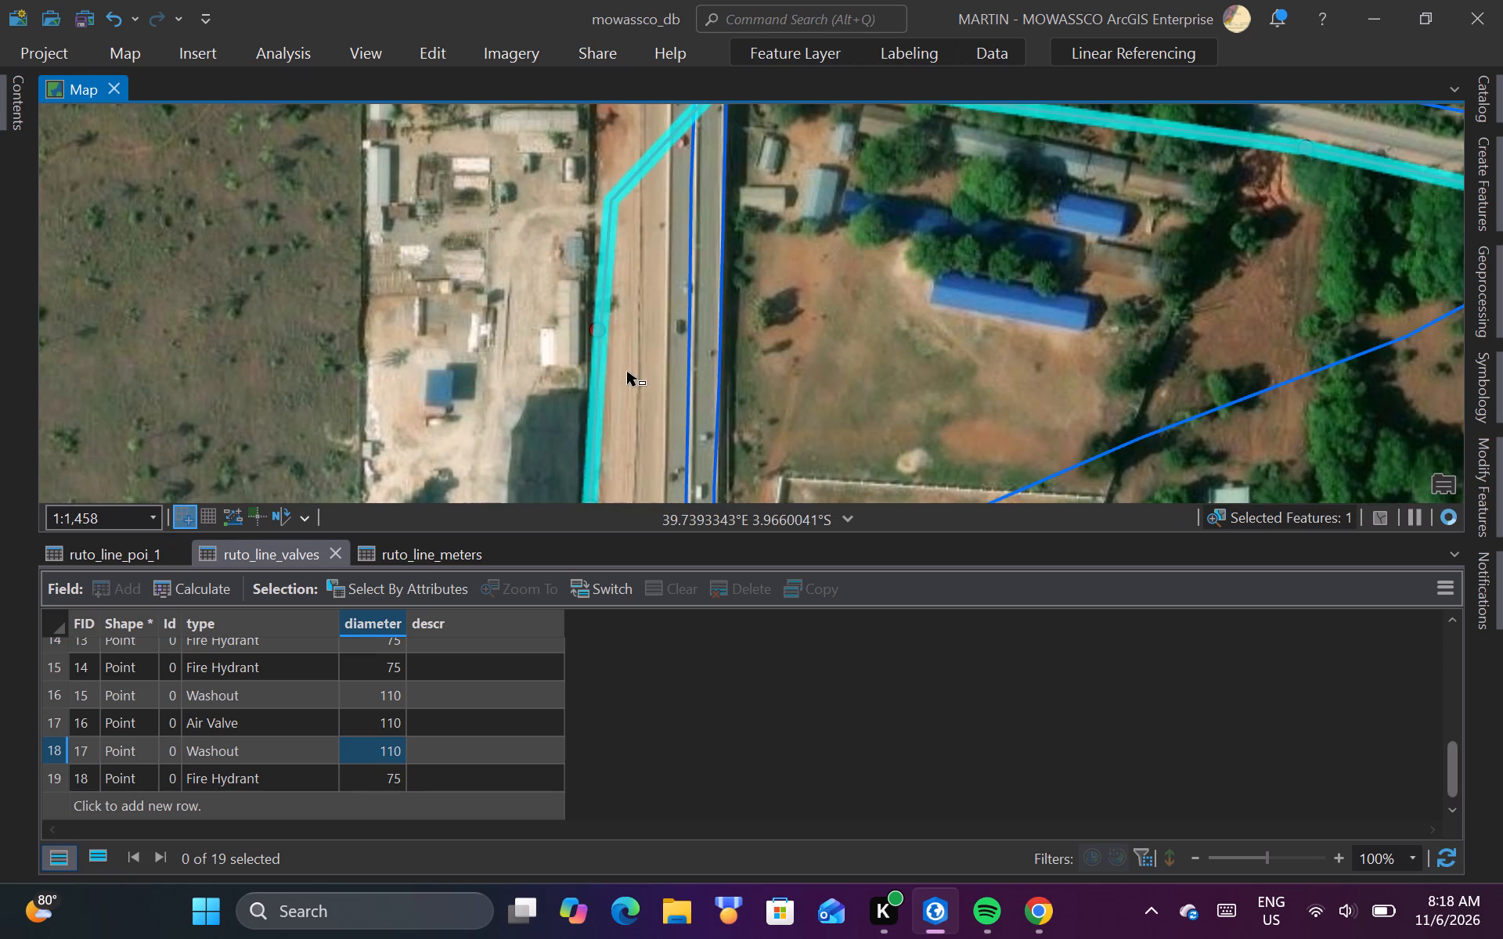
{"action": "left_click", "coordinate": [1486, 494]}
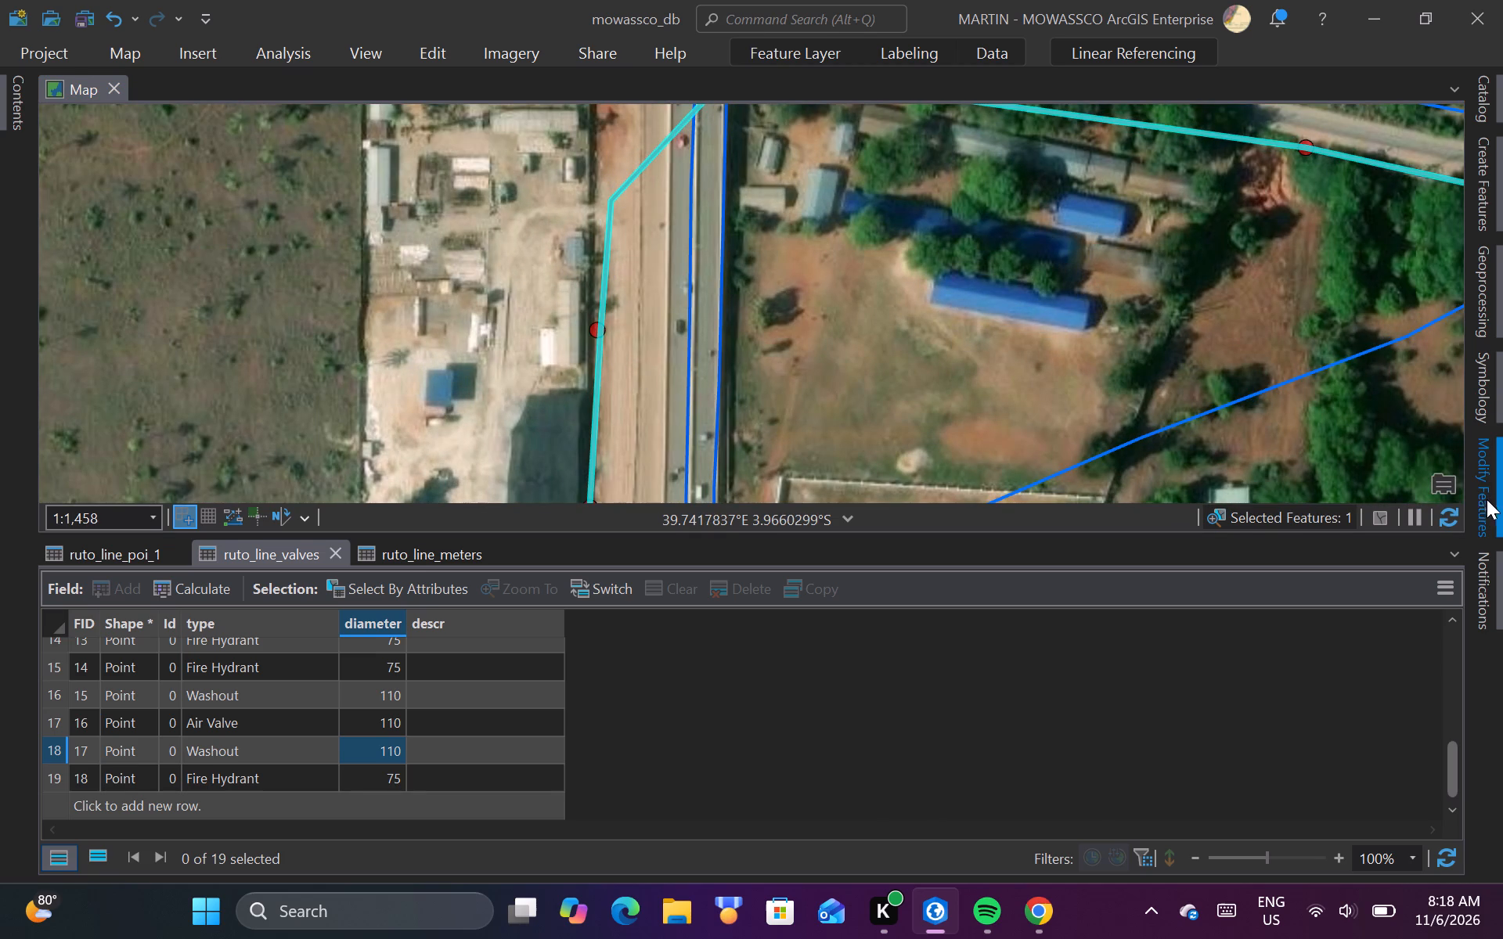
{"action": "left_click", "coordinate": [1254, 121]}
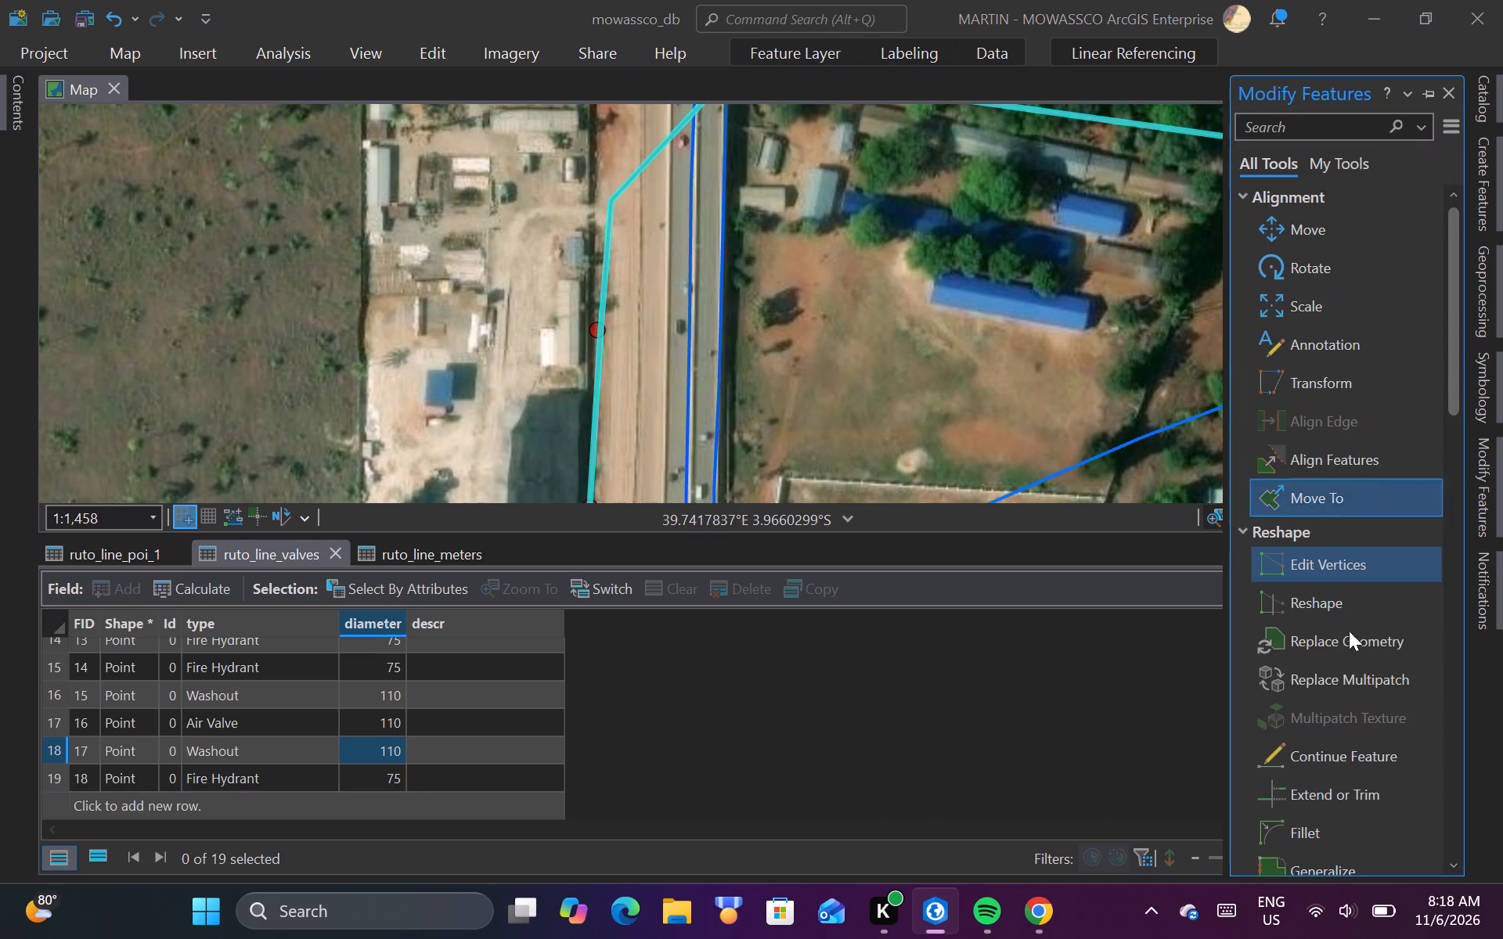
{"action": "scroll", "coordinate": [1335, 674], "scroll_direction": "down", "scroll_amount": 3}
{"action": "left_click", "coordinate": [1322, 808]}
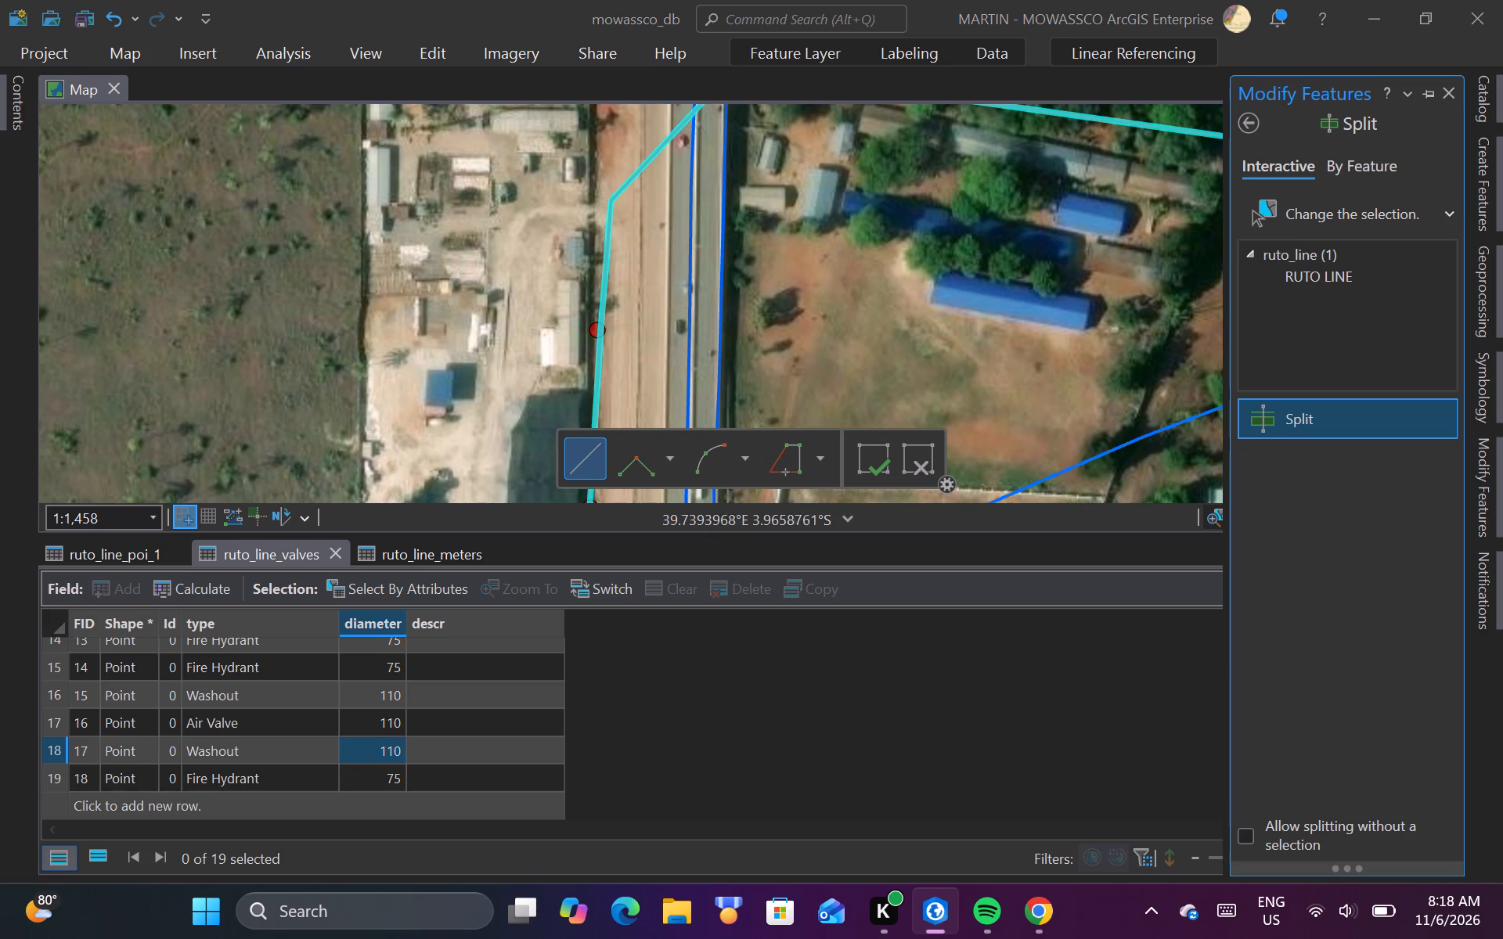
{"action": "scroll", "coordinate": [614, 372], "scroll_direction": "up", "scroll_amount": 2}
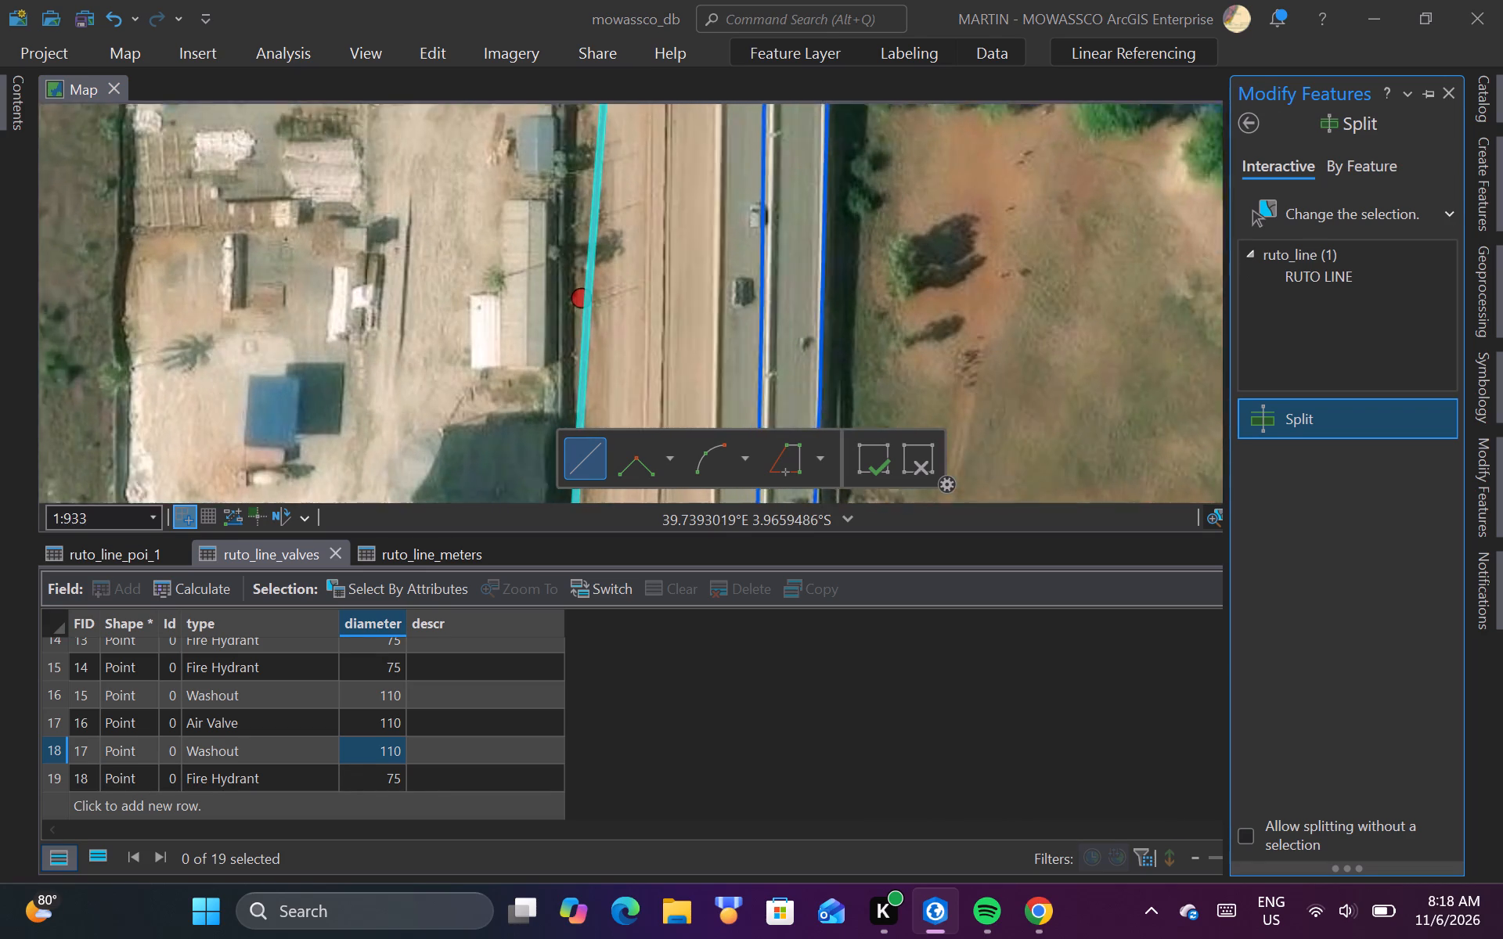
{"action": "scroll", "coordinate": [589, 332], "scroll_direction": "up", "scroll_amount": 3}
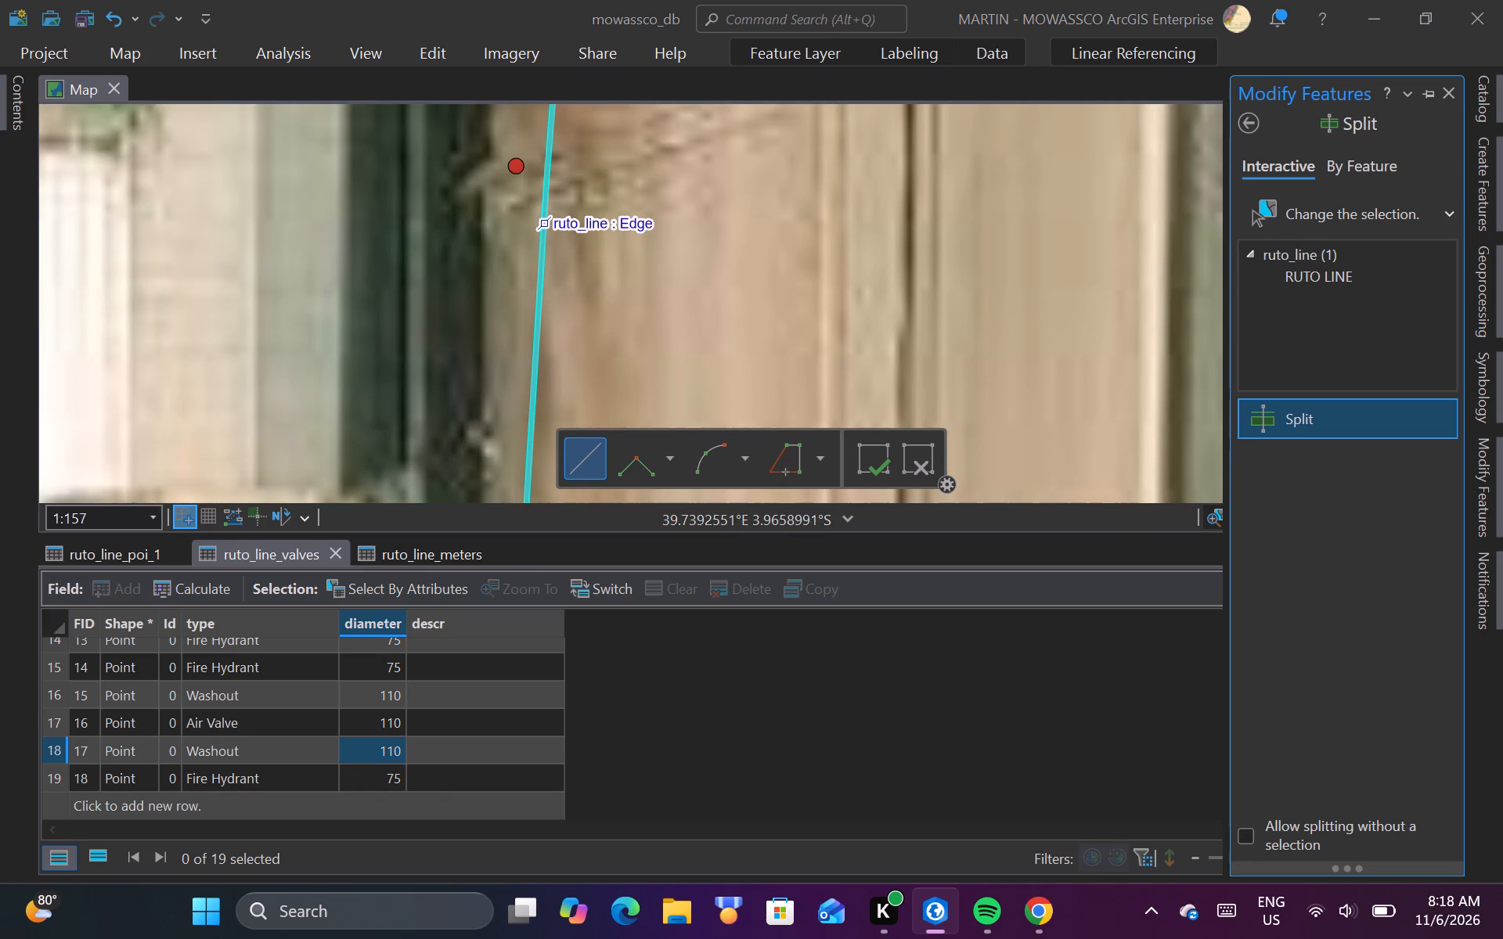
{"action": "left_click", "coordinate": [549, 177]}
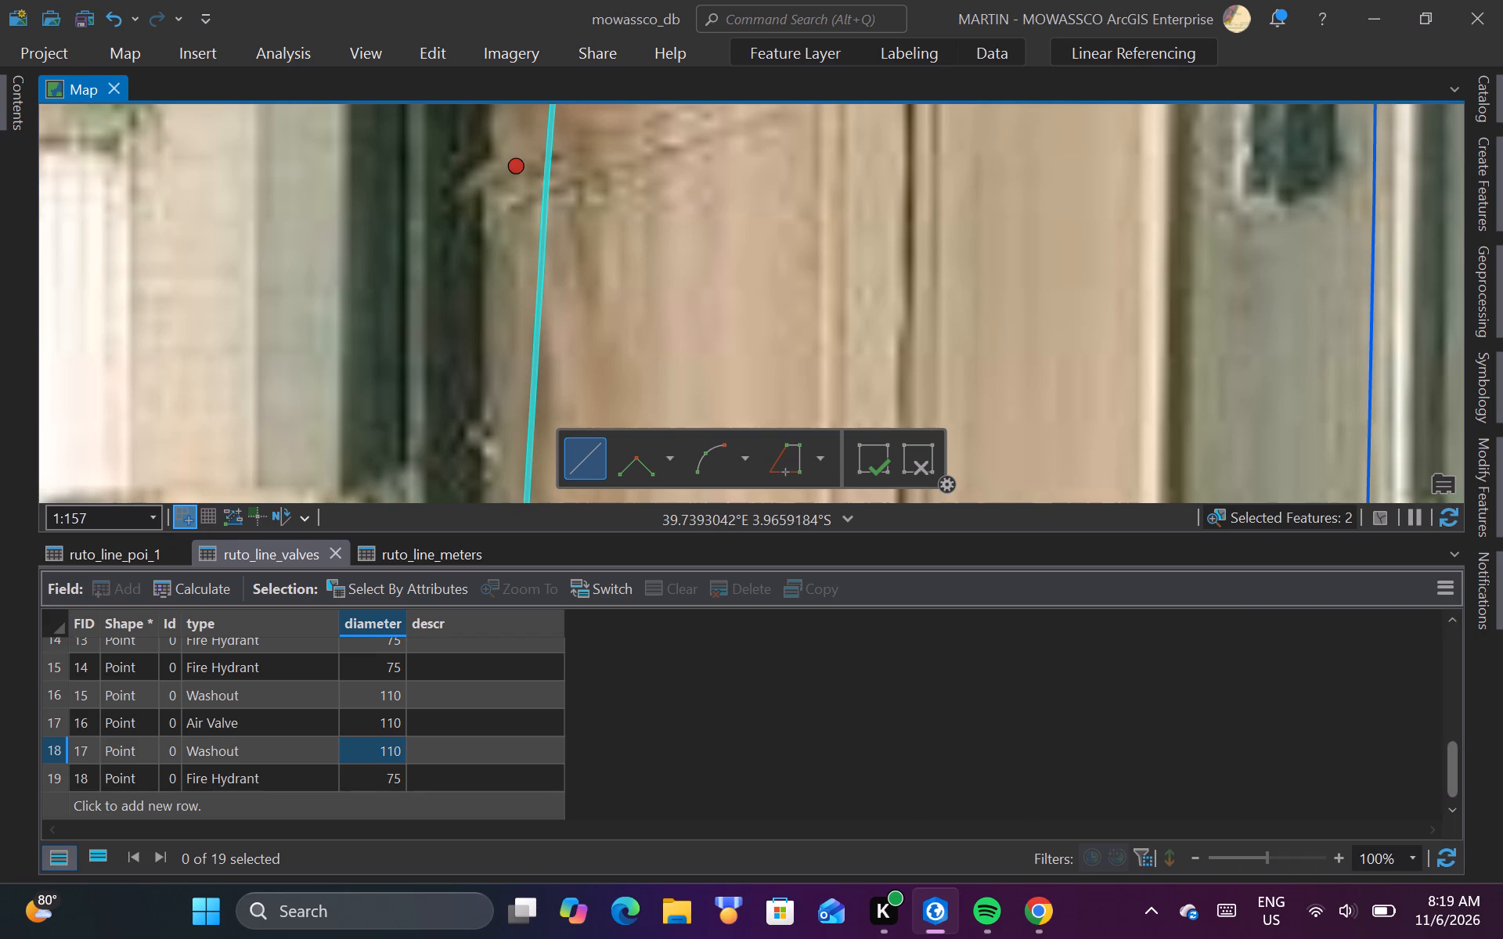
Place a ruto_line_valves point on the ruto_line endpoint made by the split, beside the red point of interest.
{"action": "left_click", "coordinate": [1500, 169]}
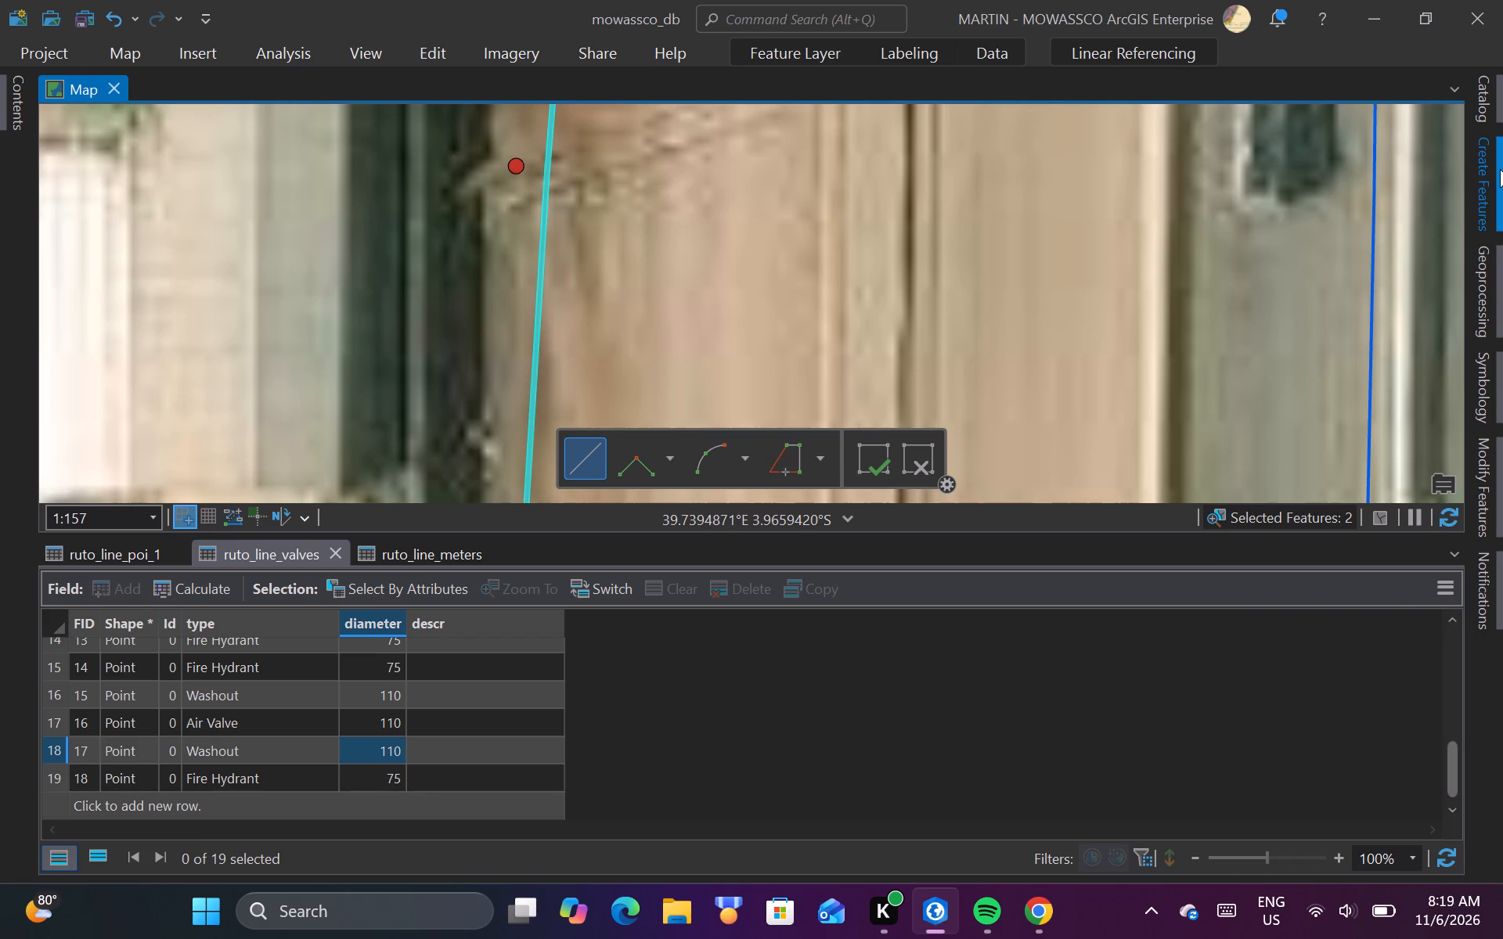
{"action": "left_click", "coordinate": [1271, 648]}
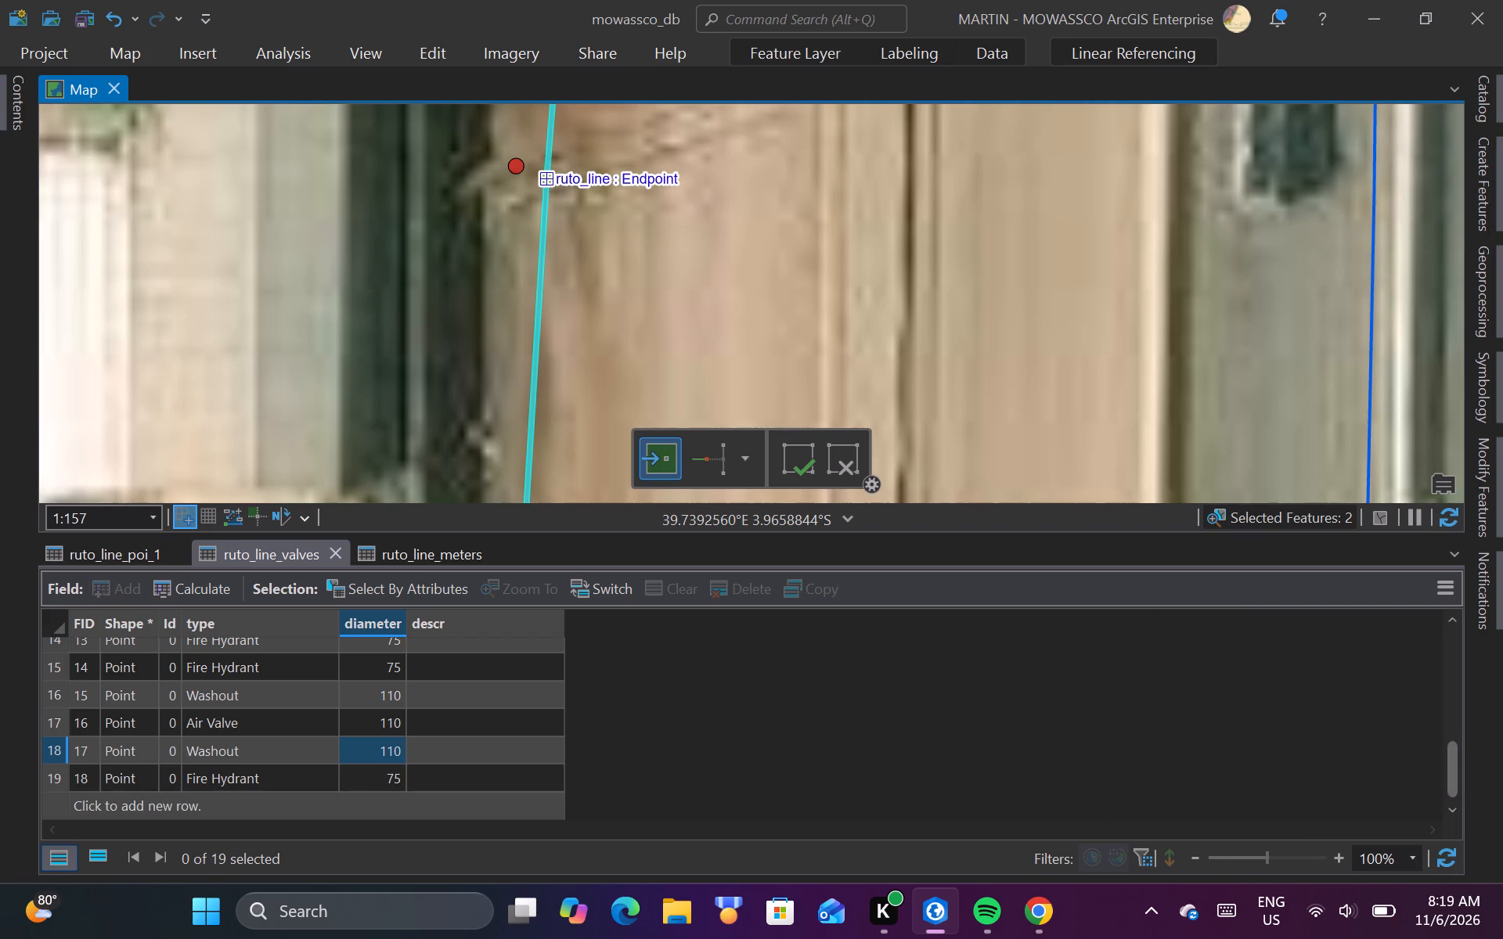
{"action": "left_click", "coordinate": [546, 178]}
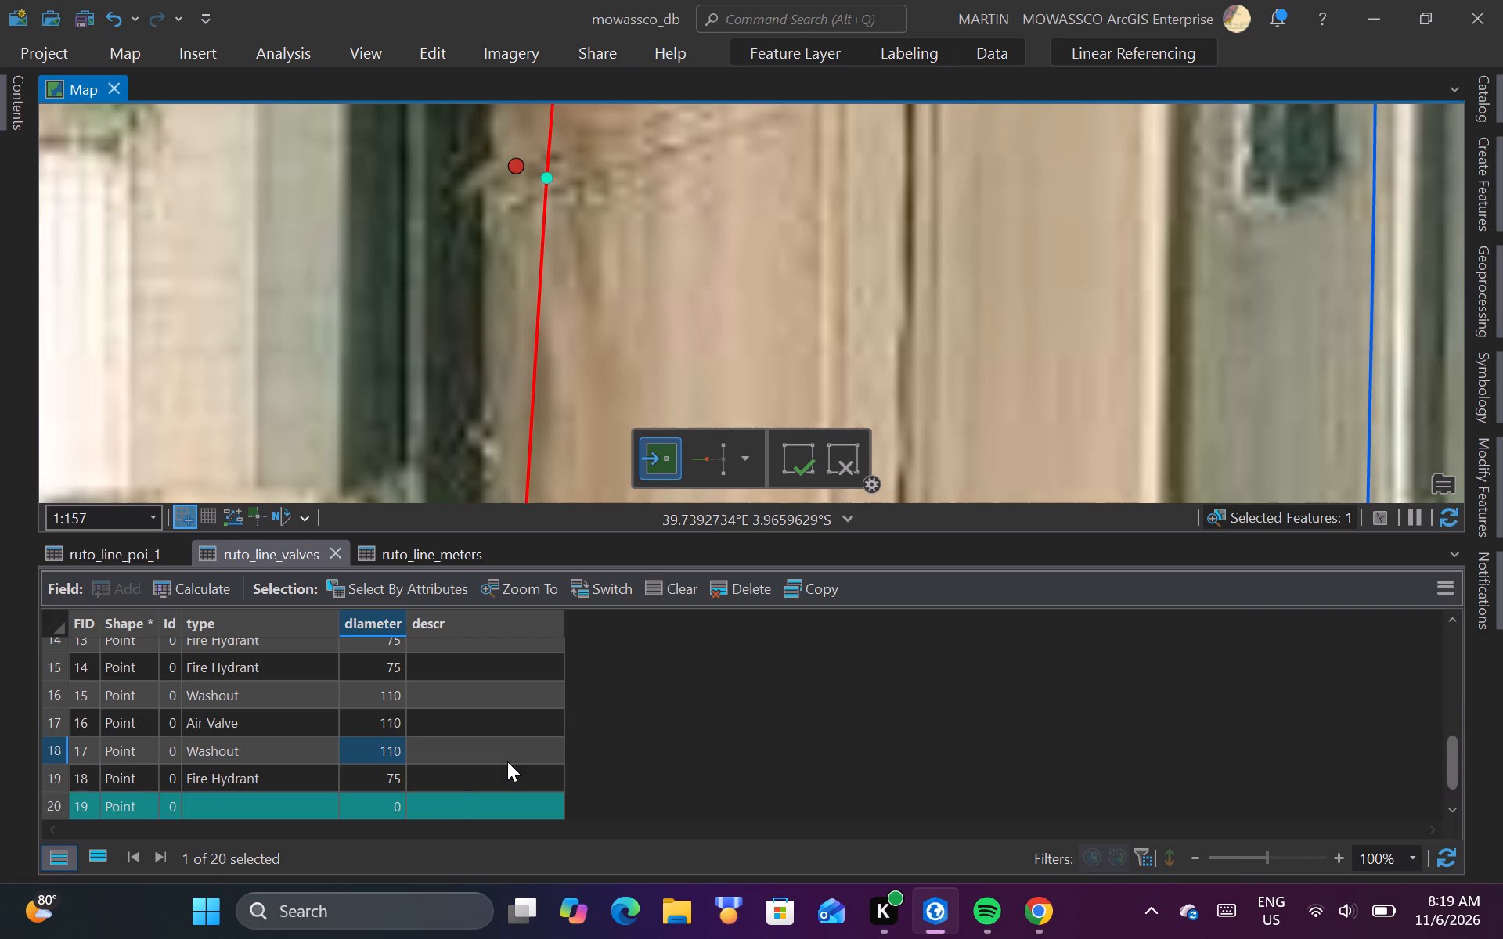
Enter Air Valve as the type and 110 as the diameter in the new ruto_line_valves record, FID 19.
{"action": "triple_click", "coordinate": [236, 808]}
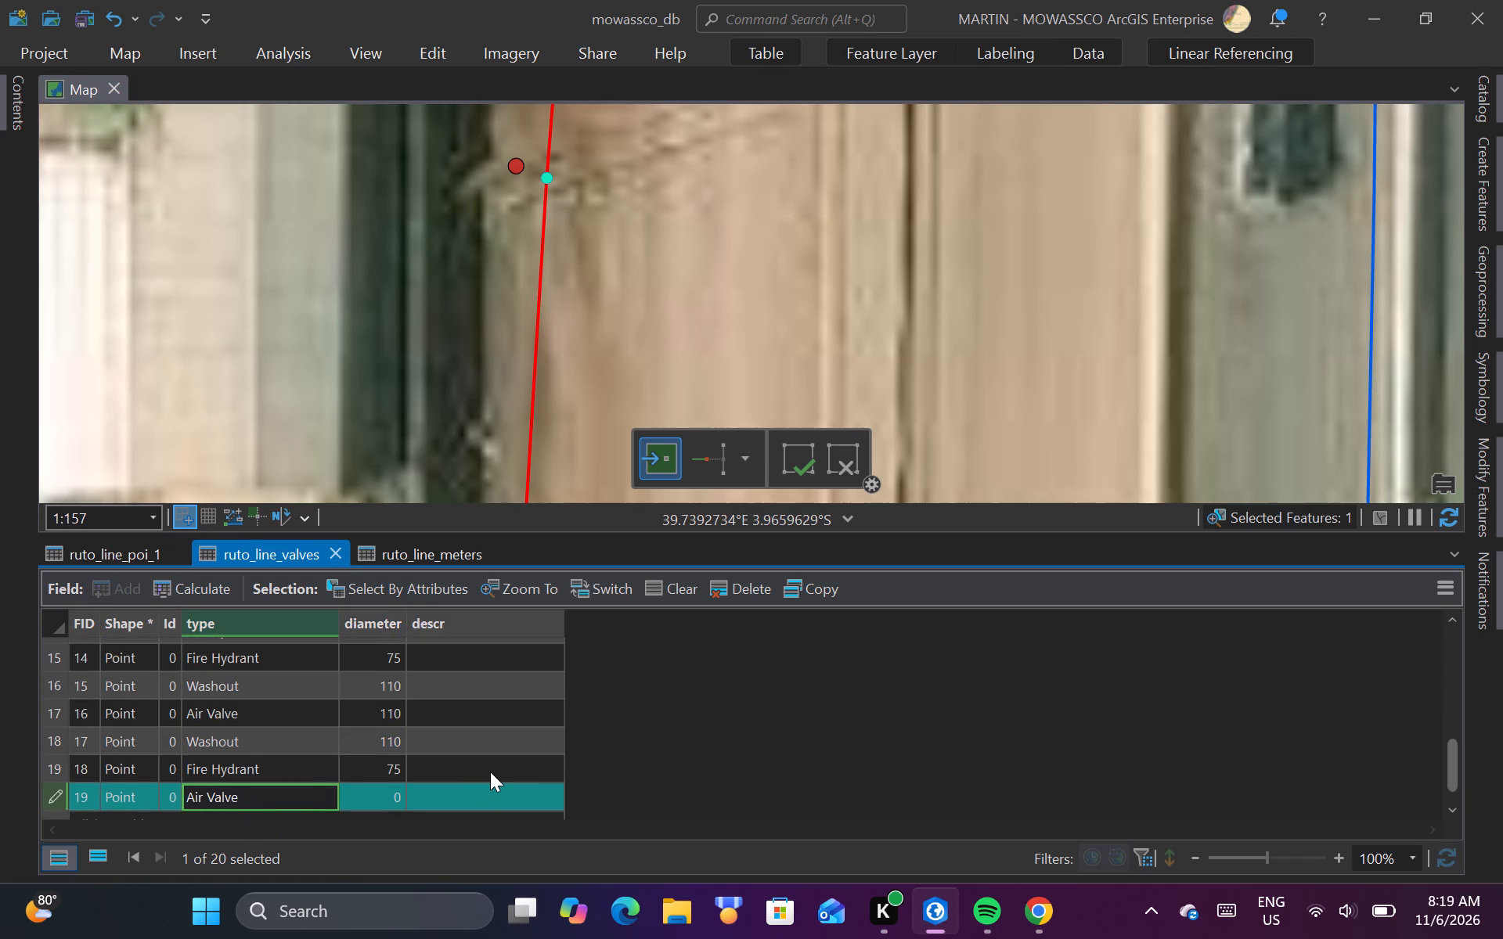
{"action": "key", "text": "Tab"}
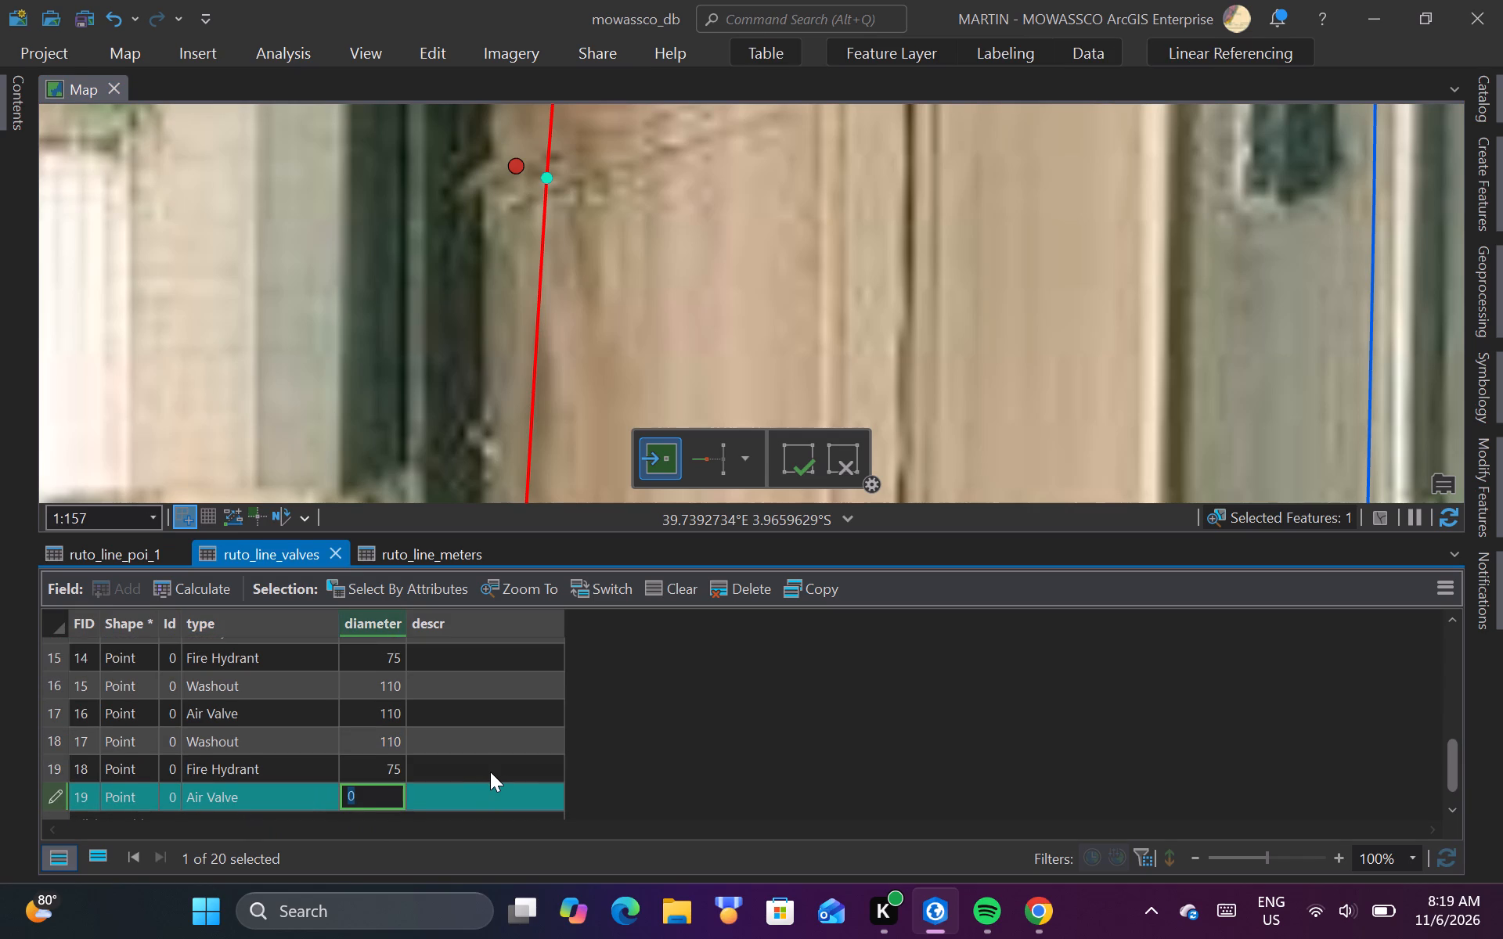
{"action": "type", "text": "110"}
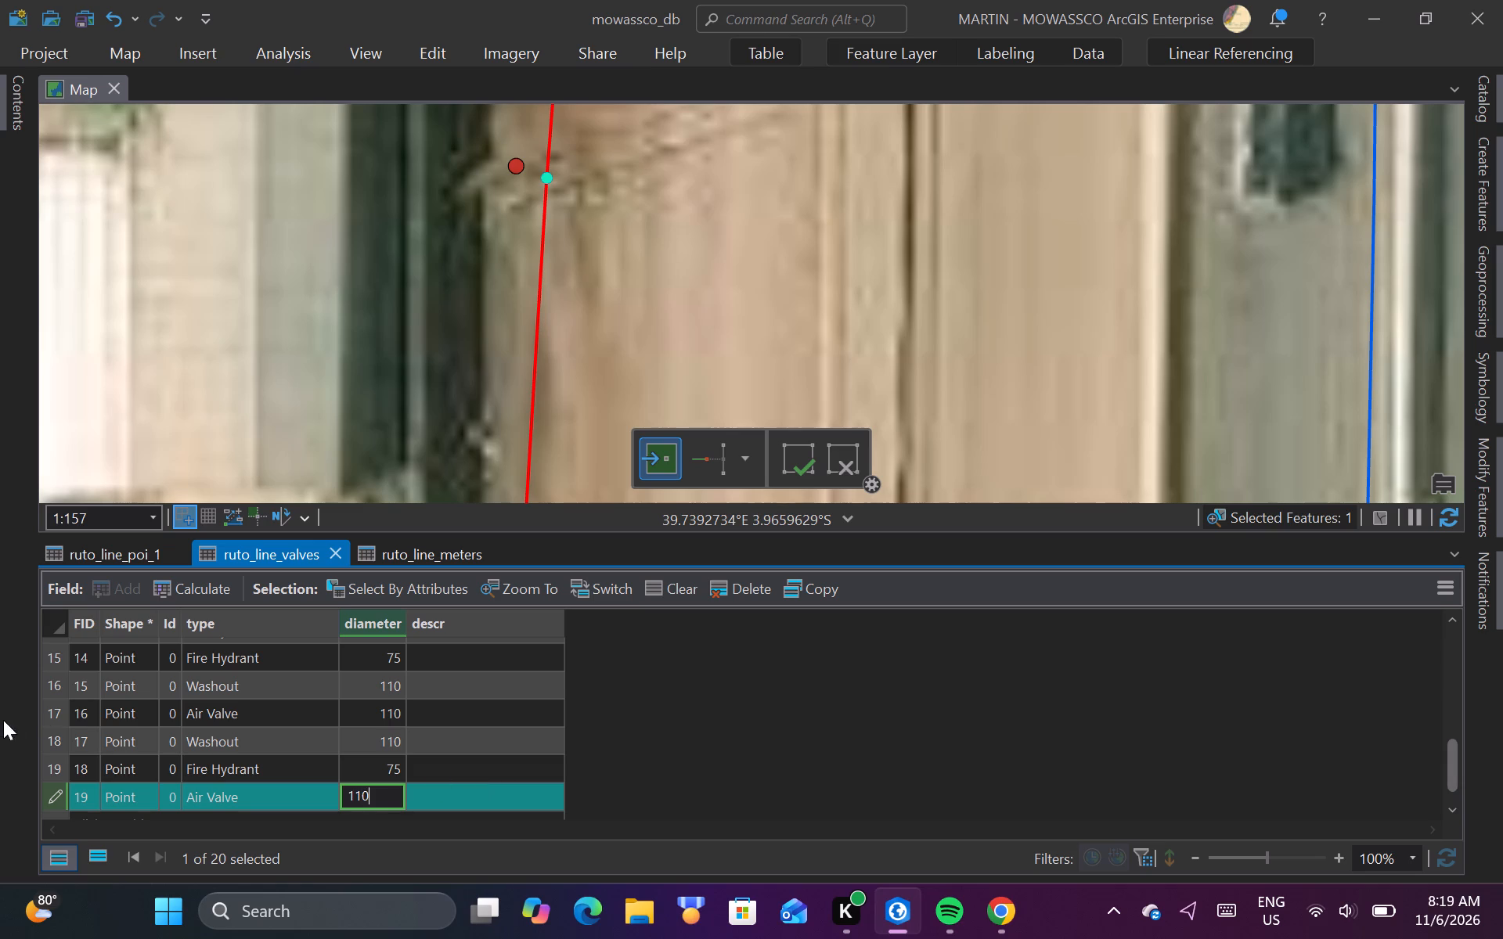
{"action": "left_click", "coordinate": [67, 769]}
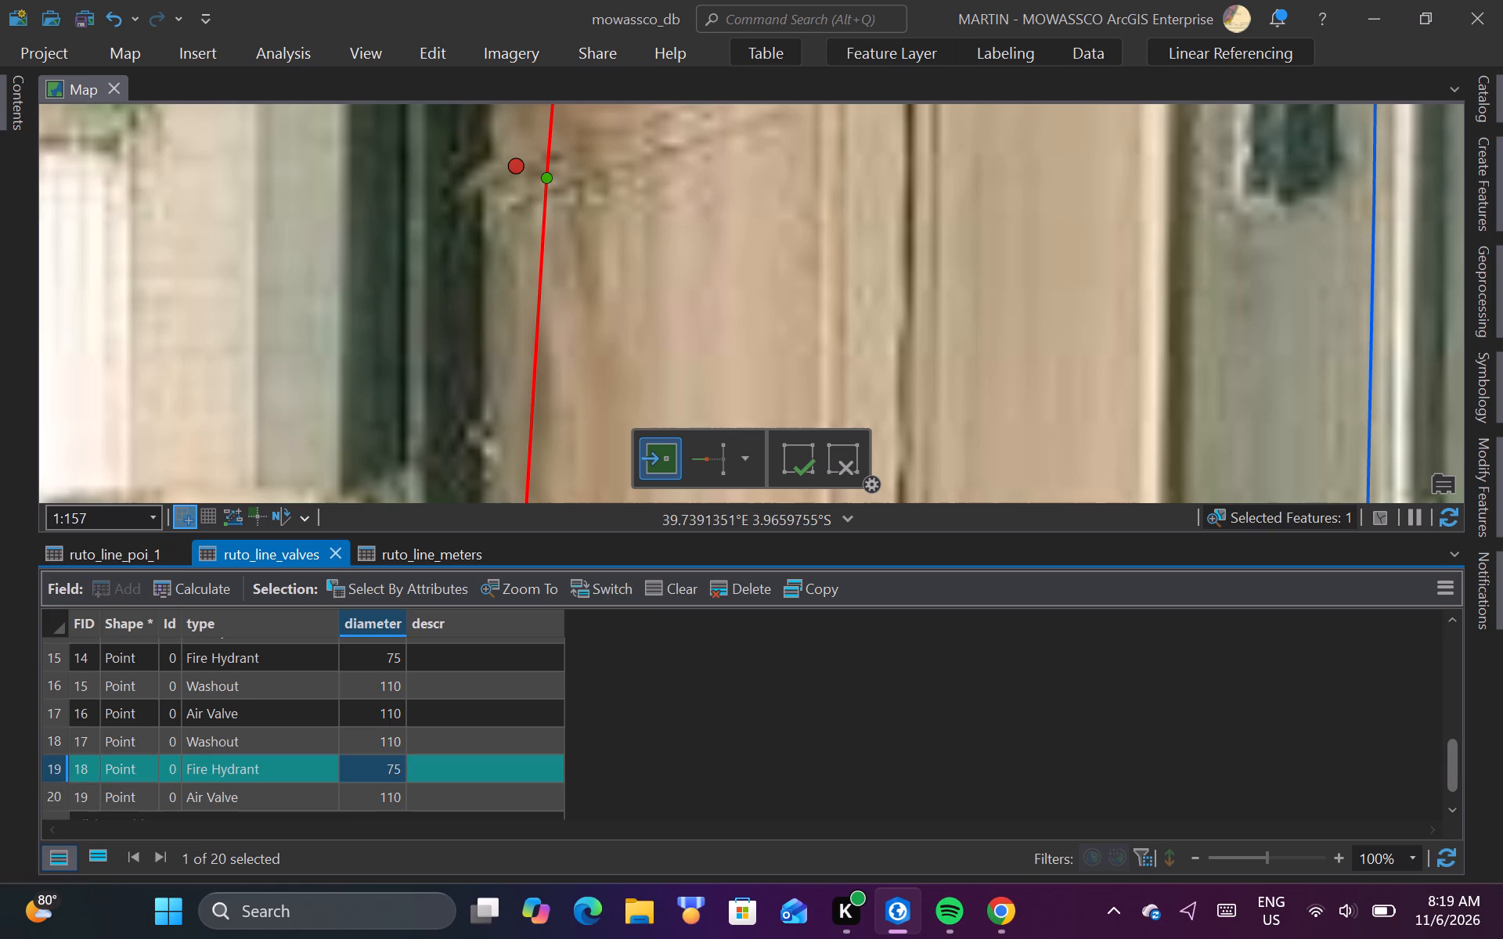
Save the pending map edits.
{"action": "left_click", "coordinate": [427, 43]}
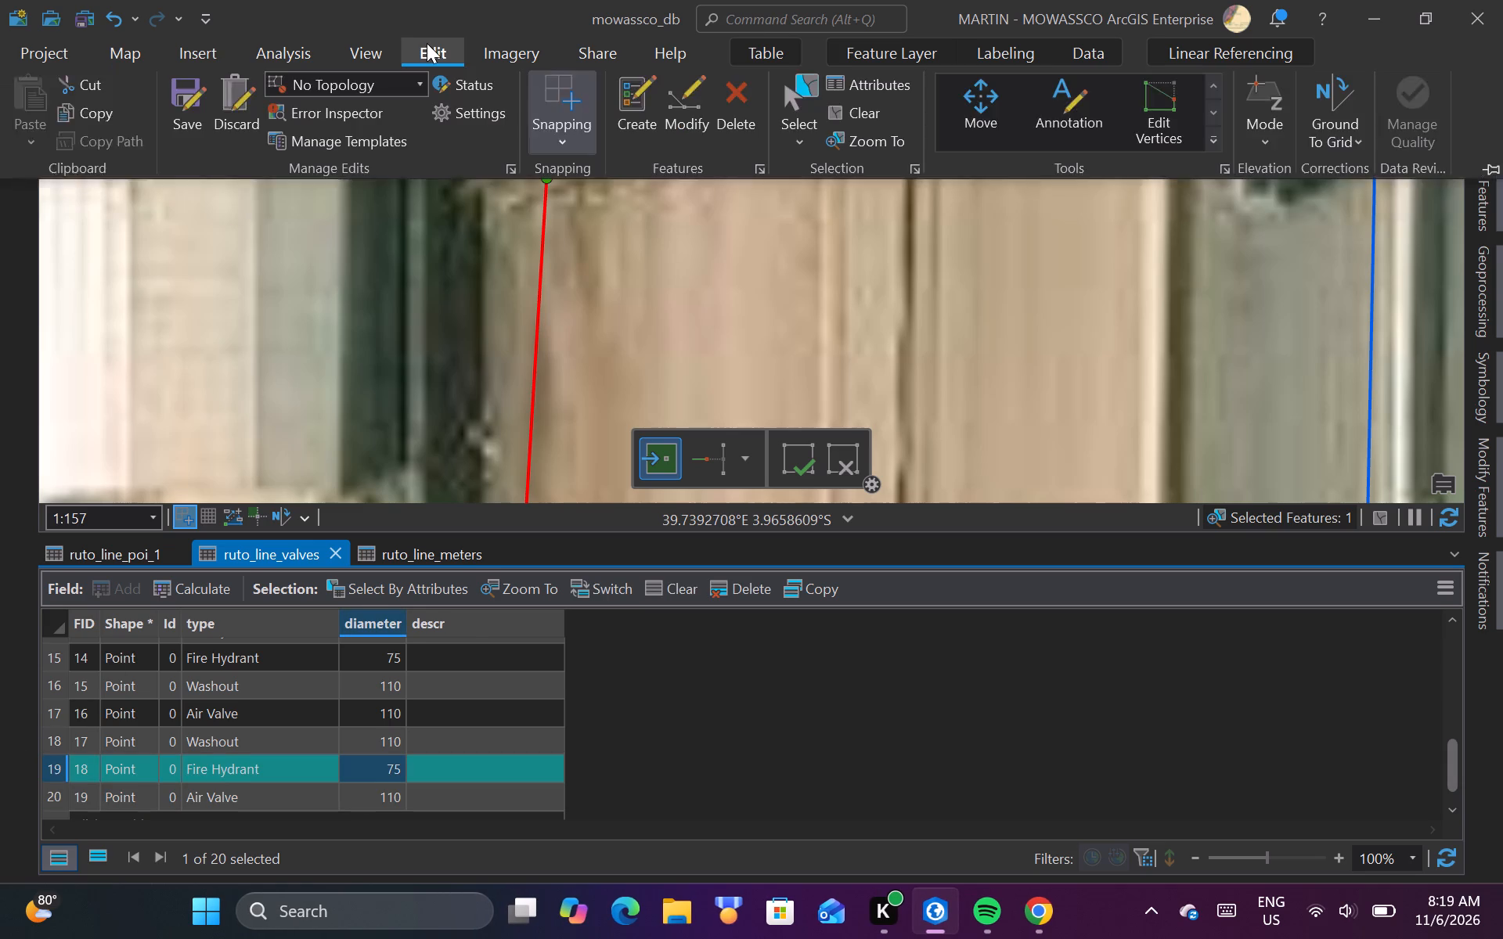
{"action": "left_click", "coordinate": [427, 43]}
{"action": "left_click", "coordinate": [171, 103]}
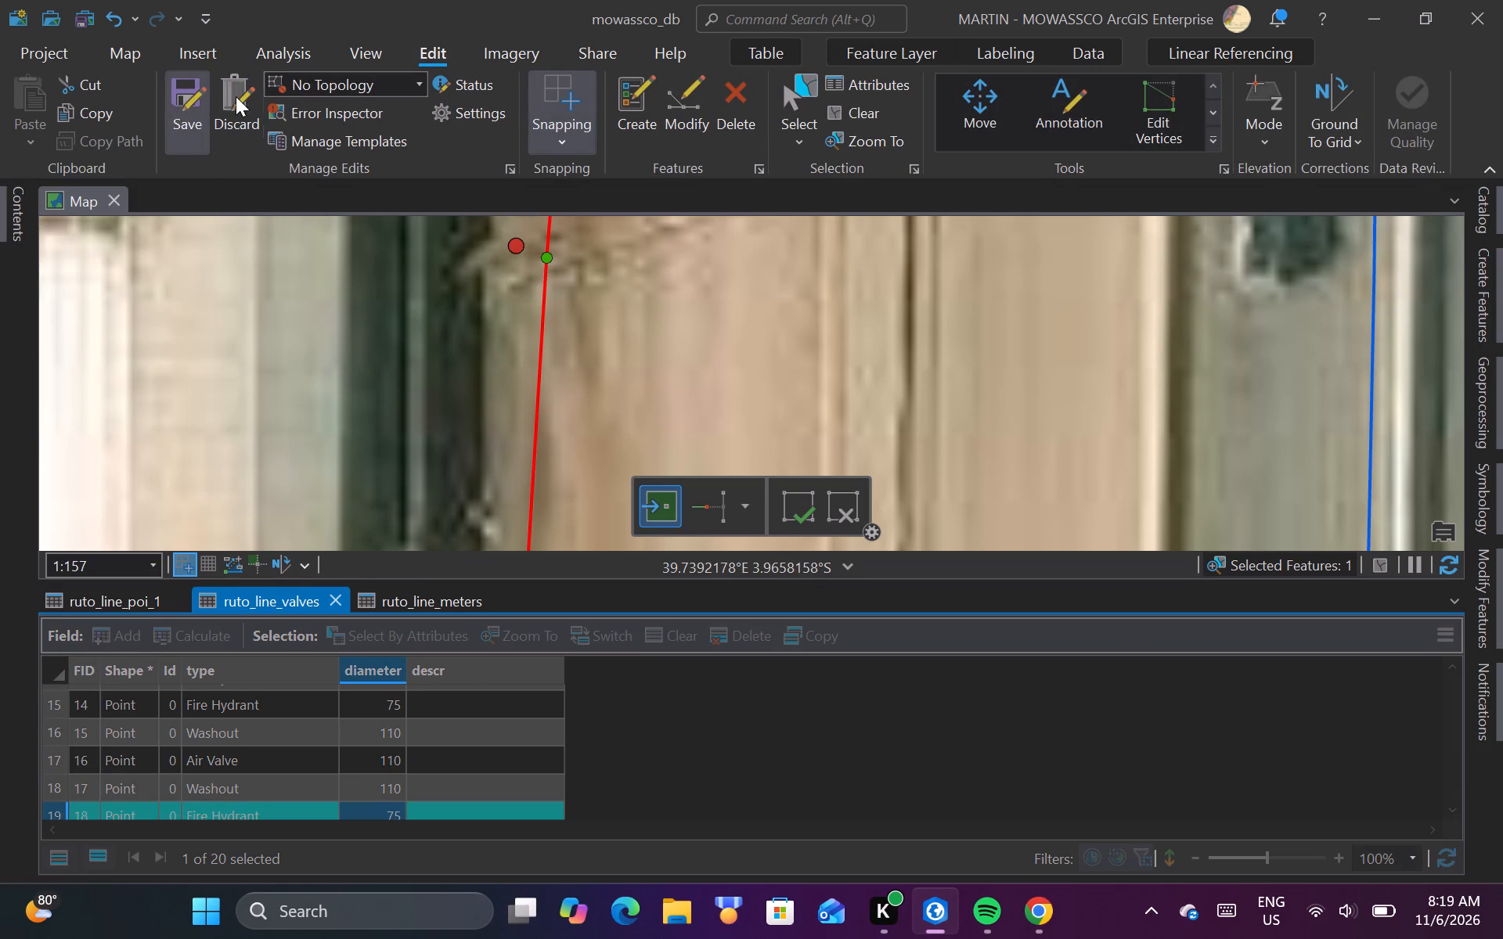
{"action": "left_click", "coordinate": [1496, 167]}
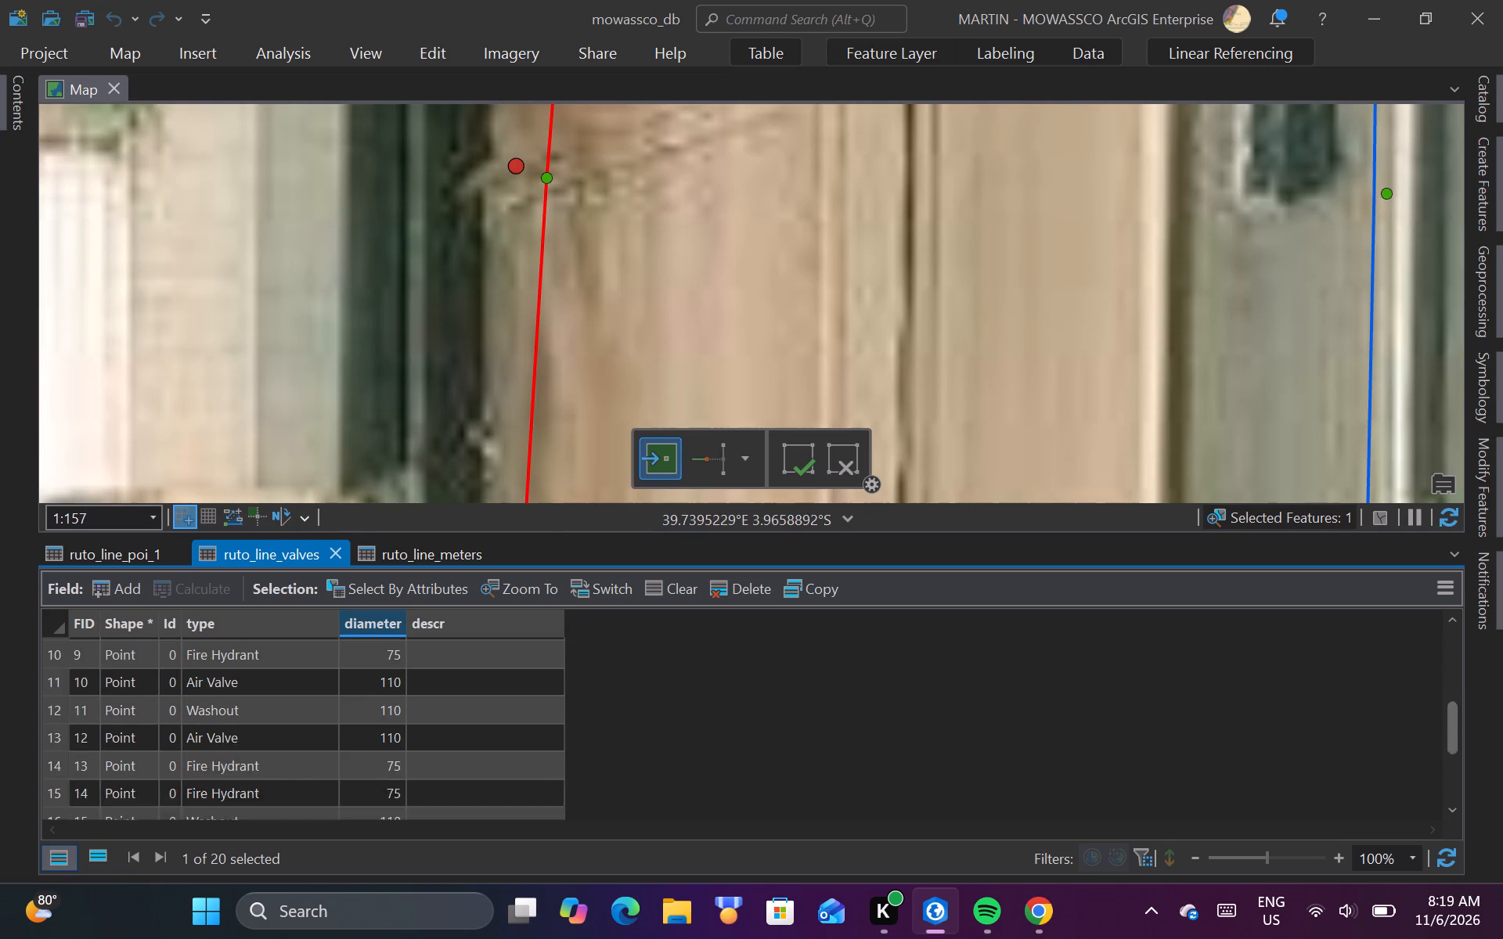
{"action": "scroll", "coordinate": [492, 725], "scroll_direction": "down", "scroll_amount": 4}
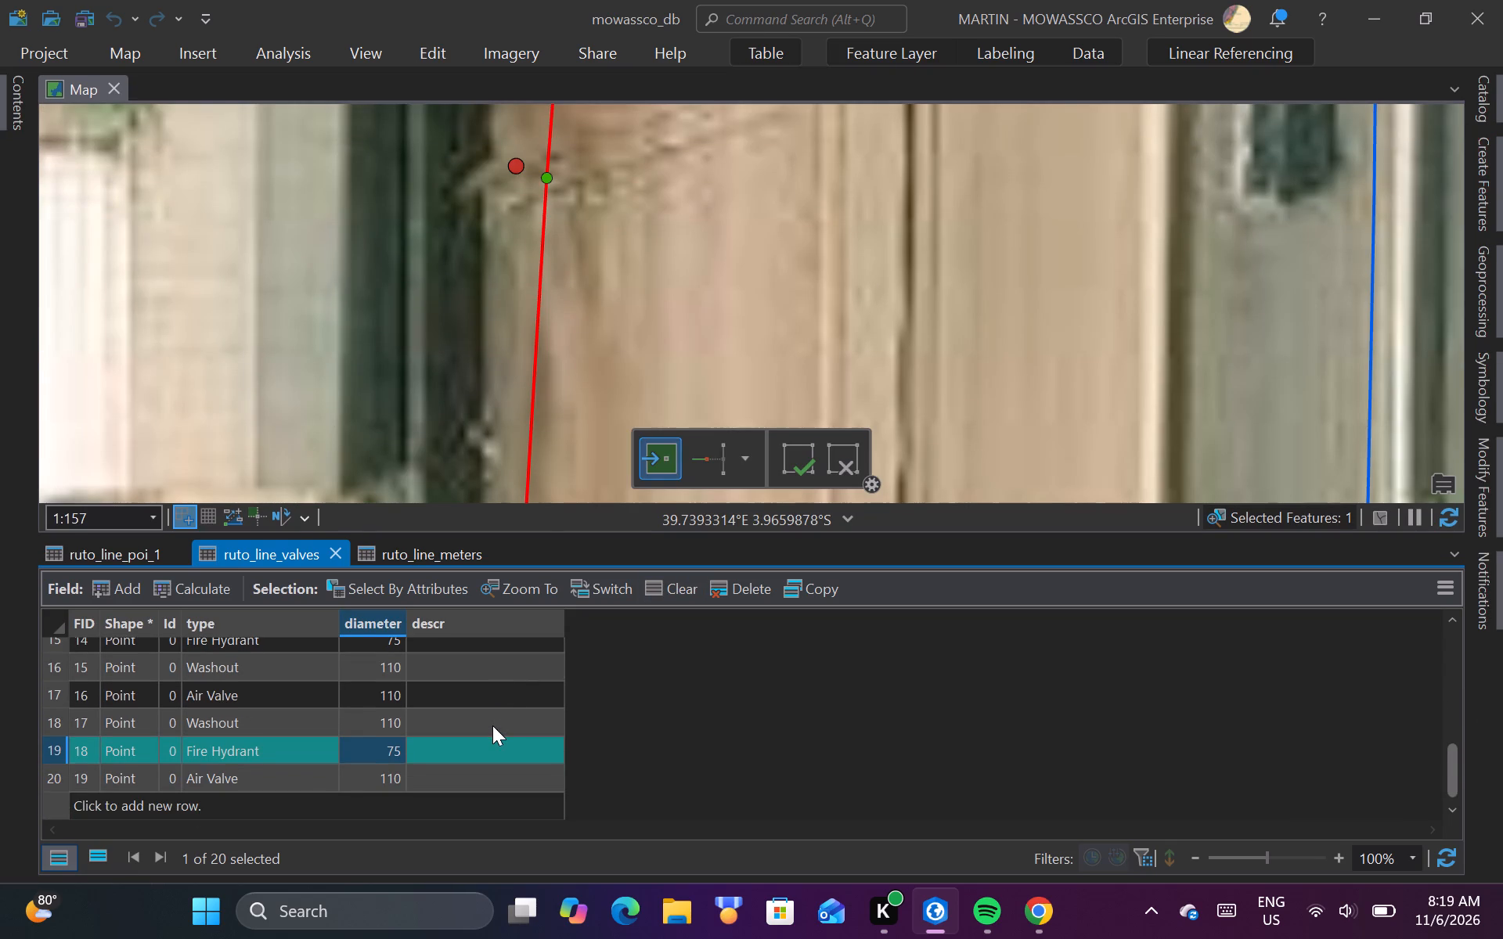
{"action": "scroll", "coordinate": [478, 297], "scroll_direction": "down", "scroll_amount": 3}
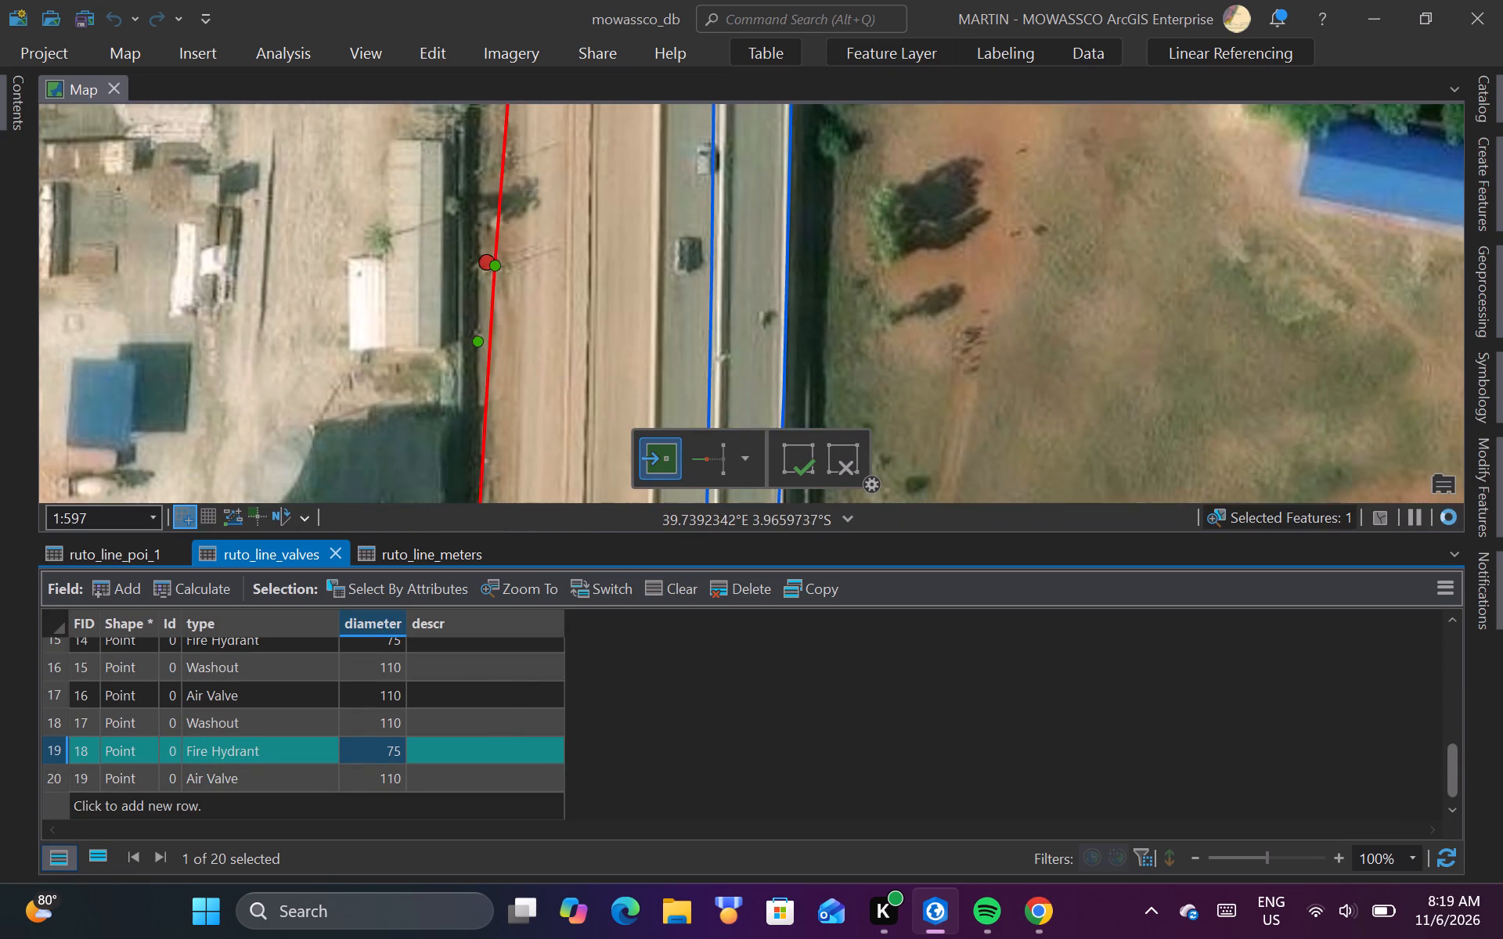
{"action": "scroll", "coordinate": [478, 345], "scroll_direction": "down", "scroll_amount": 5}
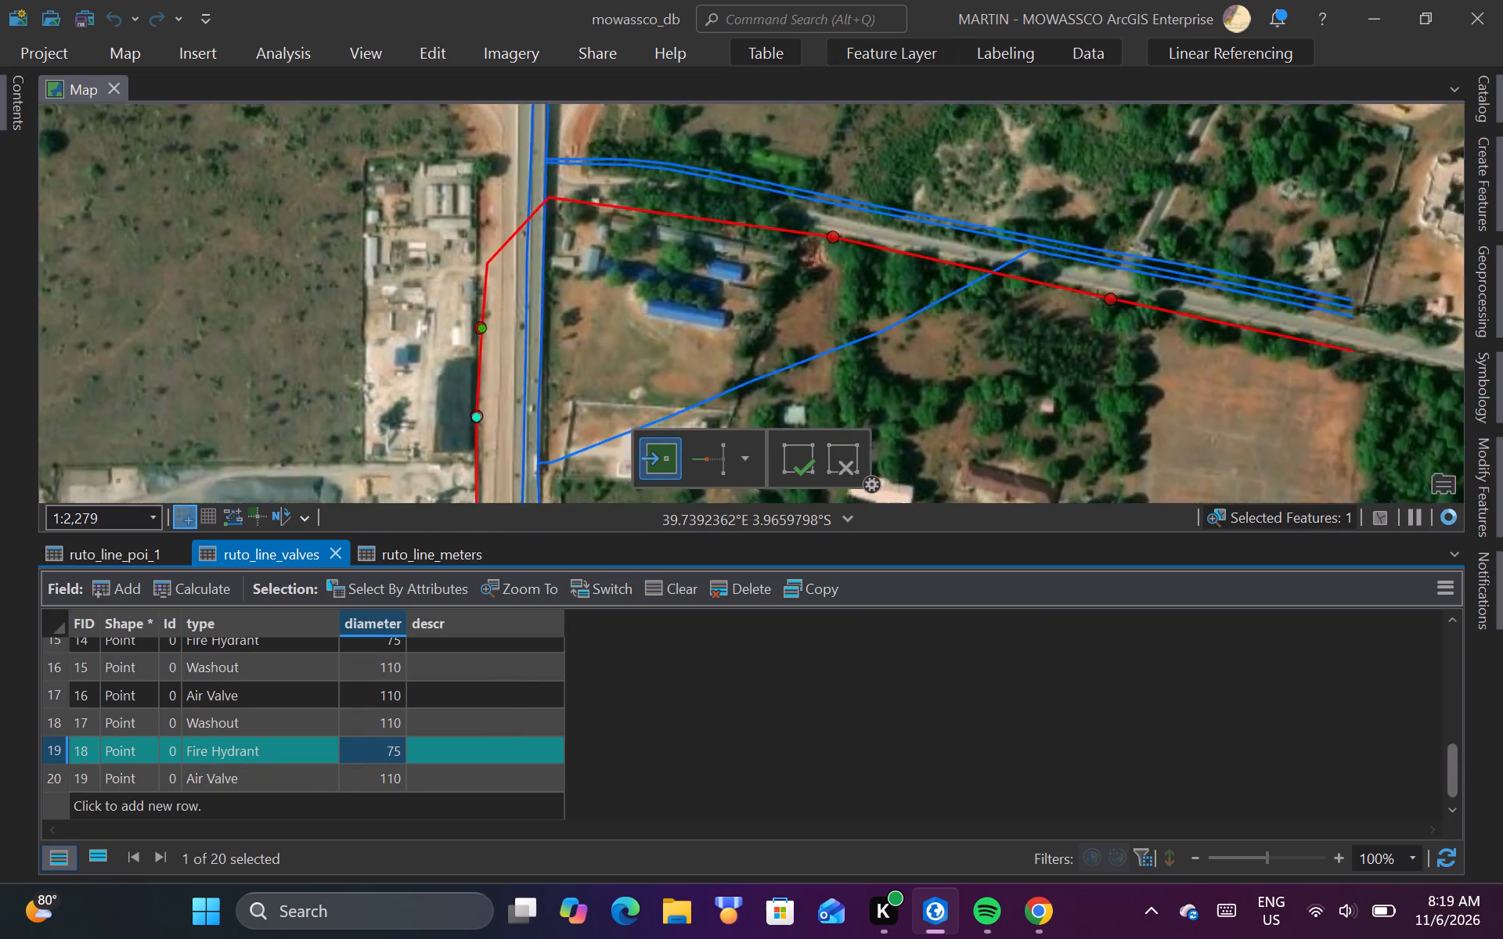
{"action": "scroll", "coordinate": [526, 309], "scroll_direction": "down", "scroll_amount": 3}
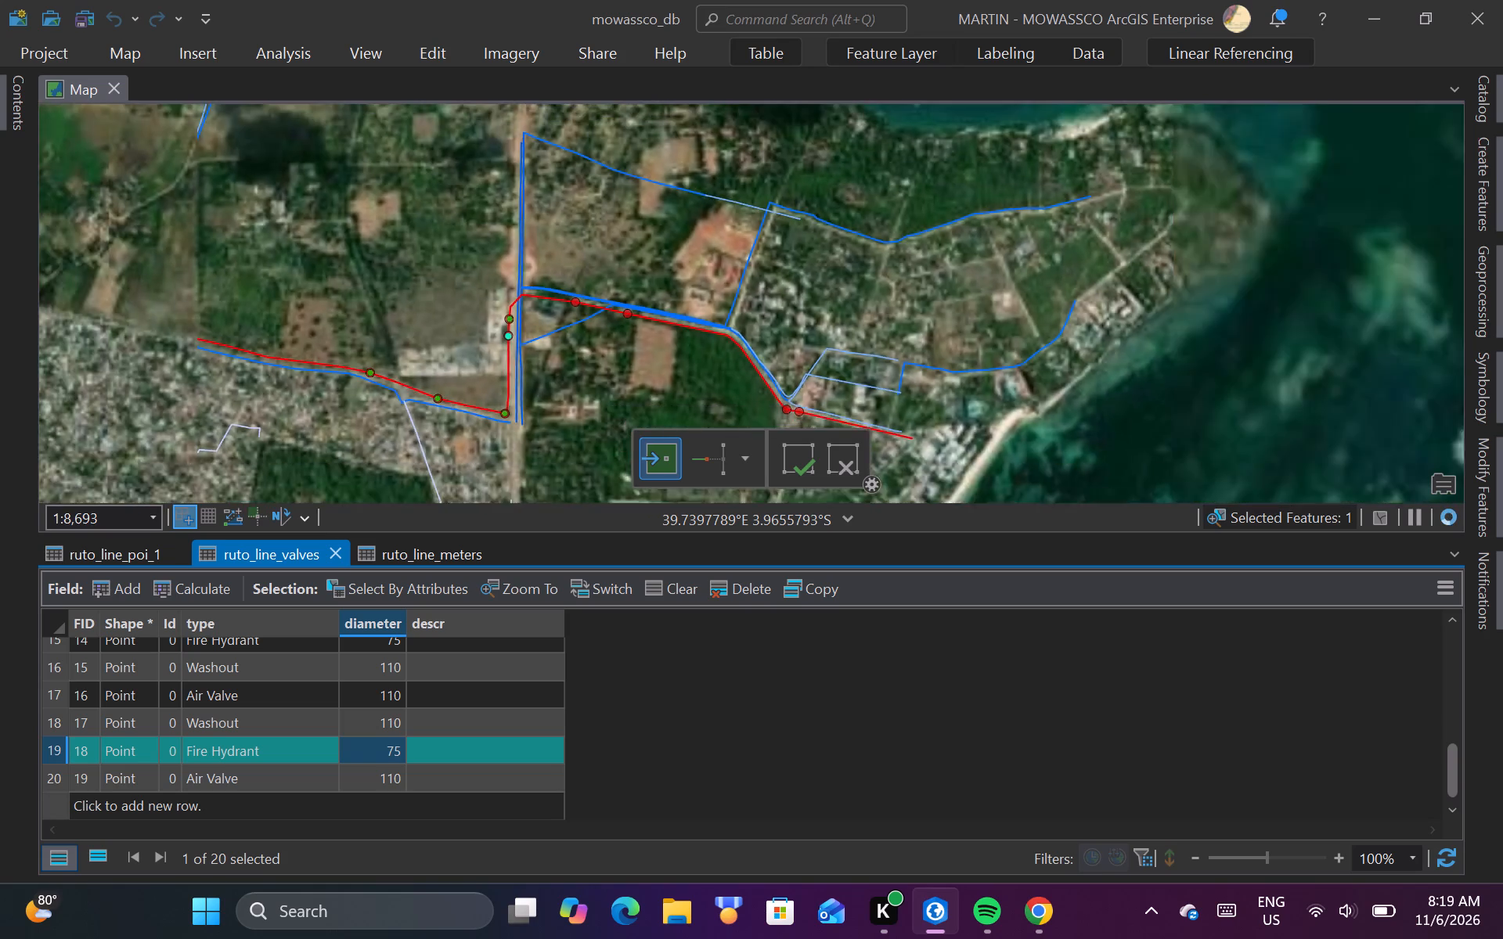
Examine the ruto_line route across the full pipeline extent and around the highway crossing for points of interest still lacking fittings.
{"action": "scroll", "coordinate": [697, 336], "scroll_direction": "down", "scroll_amount": 2}
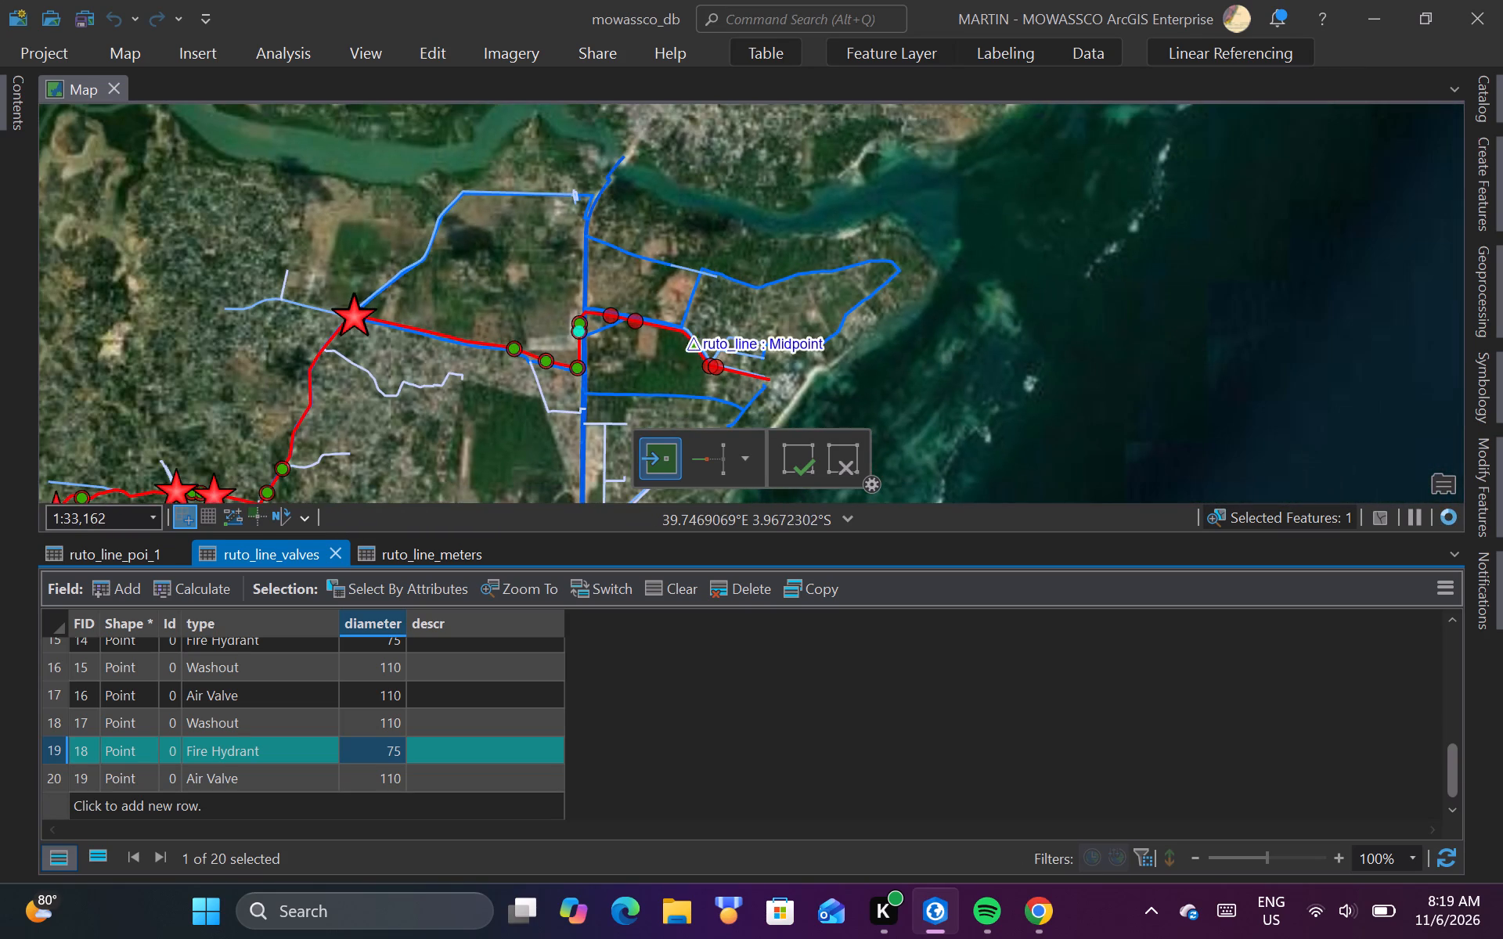
{"action": "scroll", "coordinate": [663, 322], "scroll_direction": "down", "scroll_amount": 1}
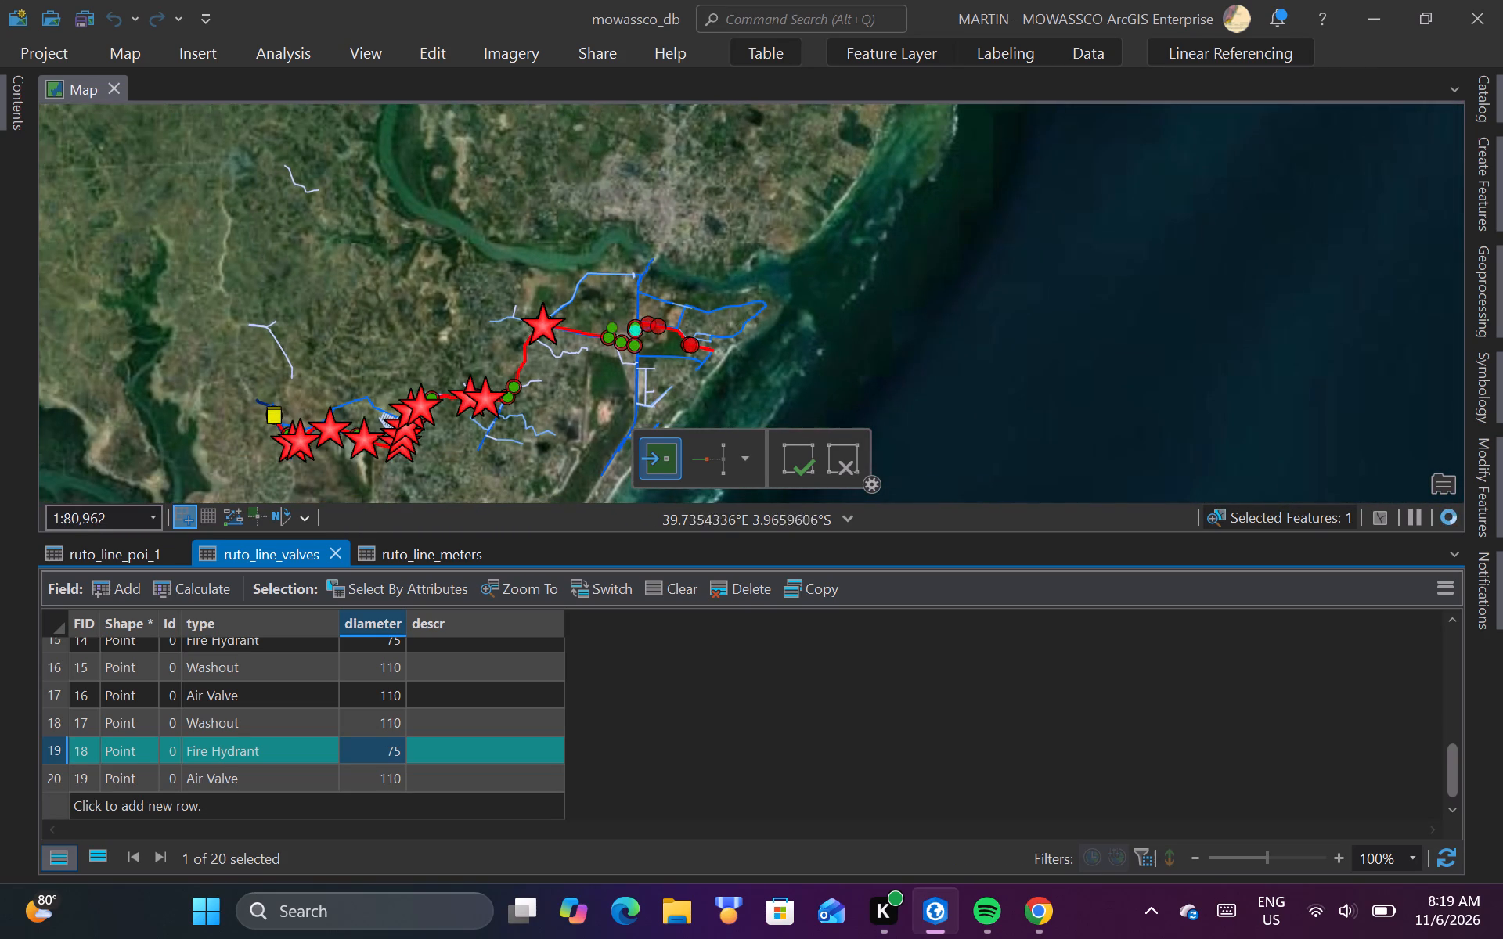
{"action": "scroll", "coordinate": [665, 308], "scroll_direction": "down", "scroll_amount": 1}
{"action": "scroll", "coordinate": [597, 370], "scroll_direction": "up", "scroll_amount": 1}
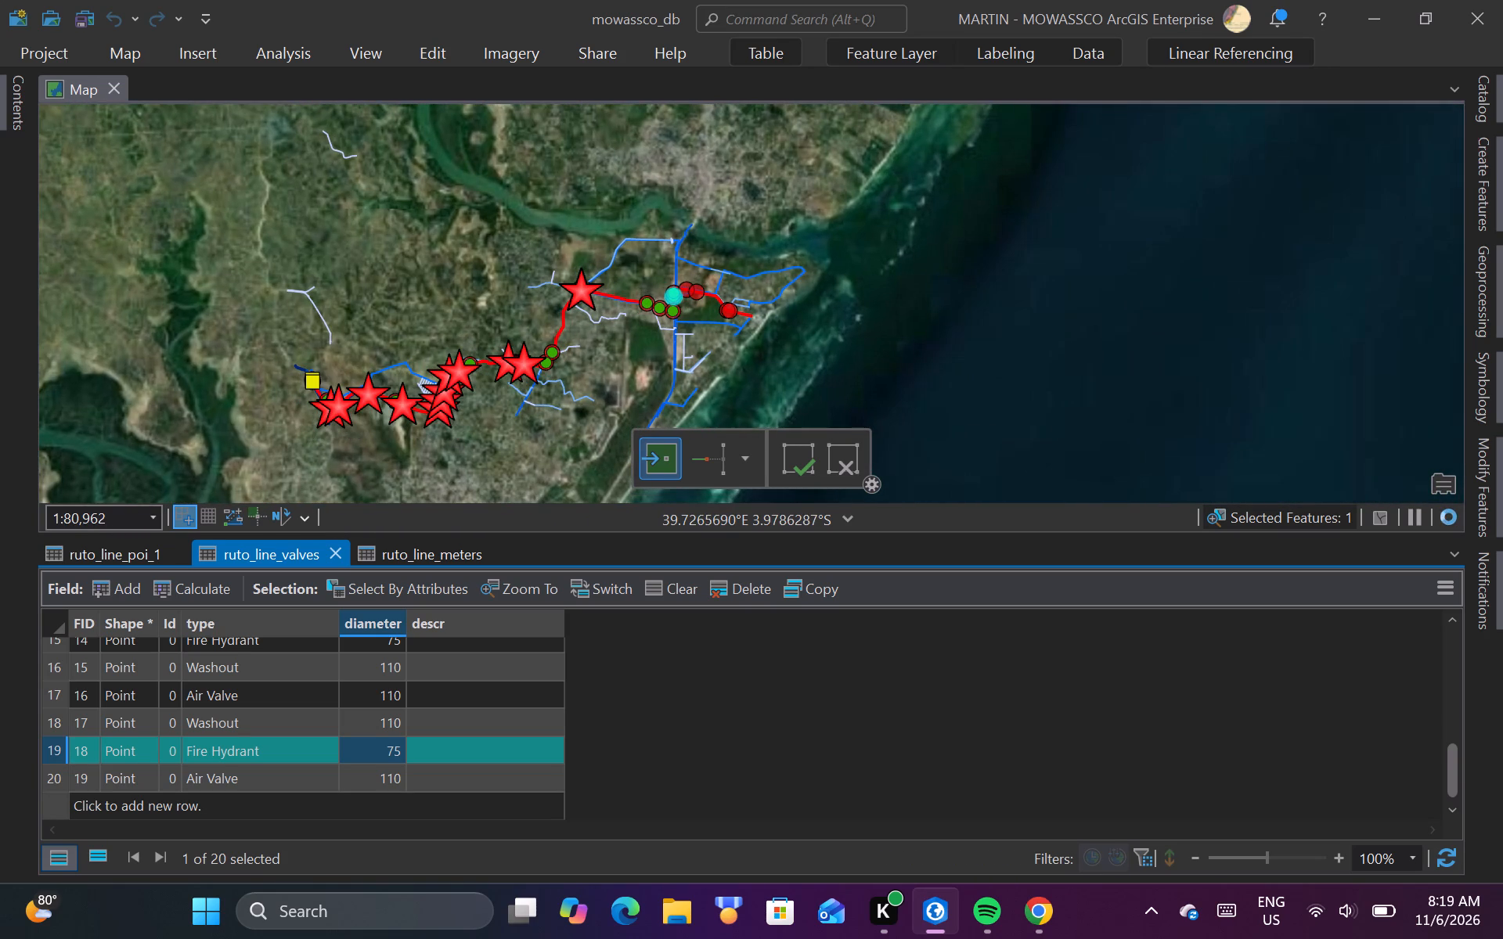
{"action": "scroll", "coordinate": [730, 260], "scroll_direction": "down", "scroll_amount": 1}
{"action": "scroll", "coordinate": [582, 398], "scroll_direction": "up", "scroll_amount": 1}
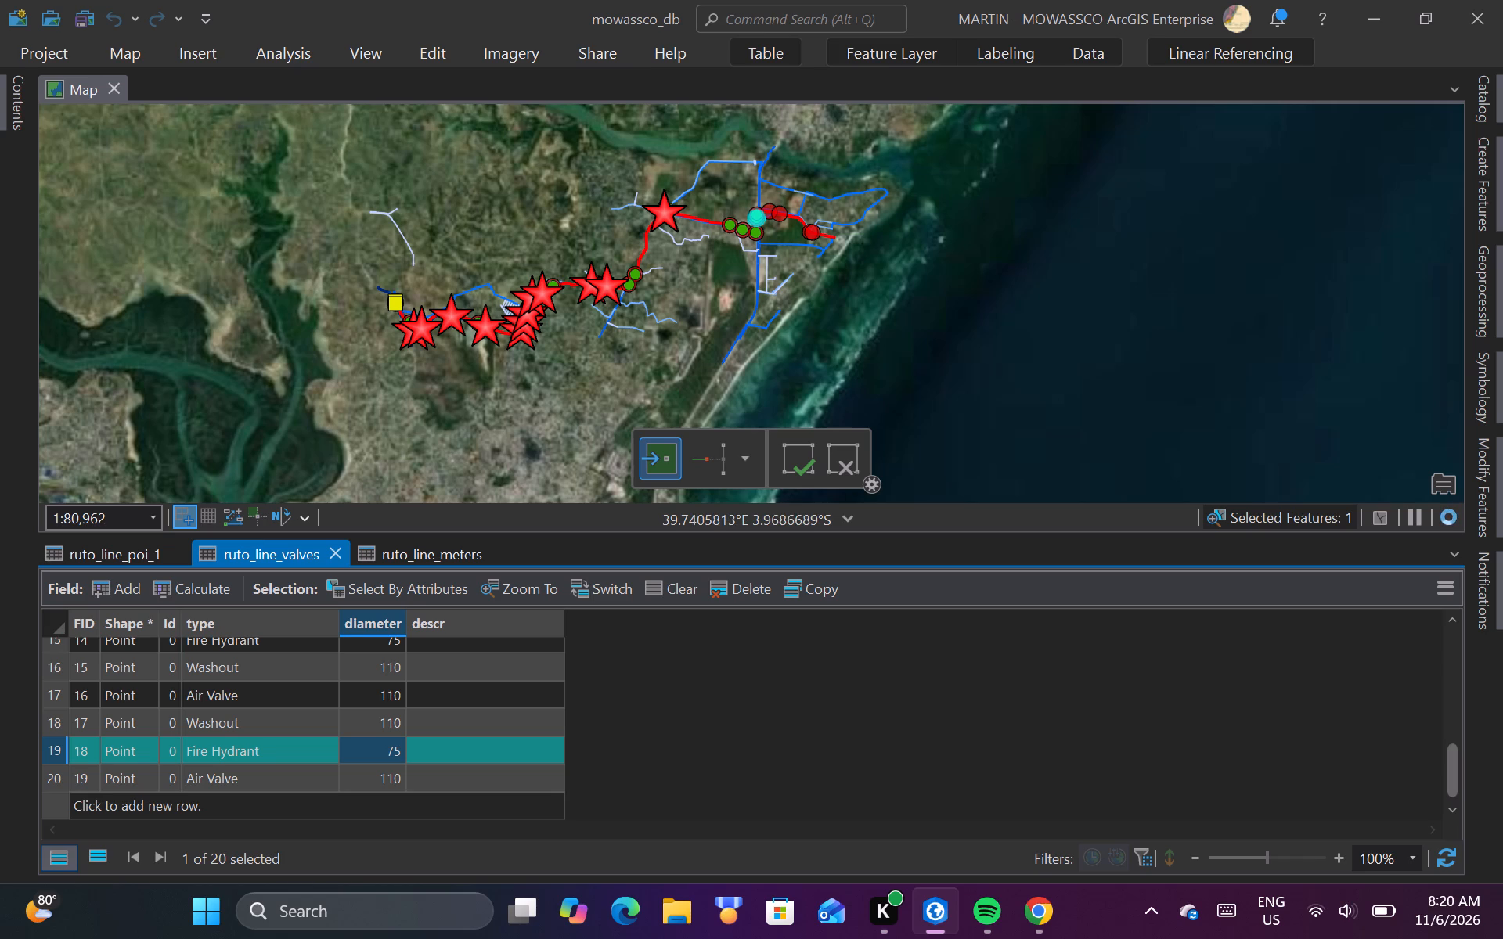
{"action": "scroll", "coordinate": [765, 232], "scroll_direction": "up", "scroll_amount": 3}
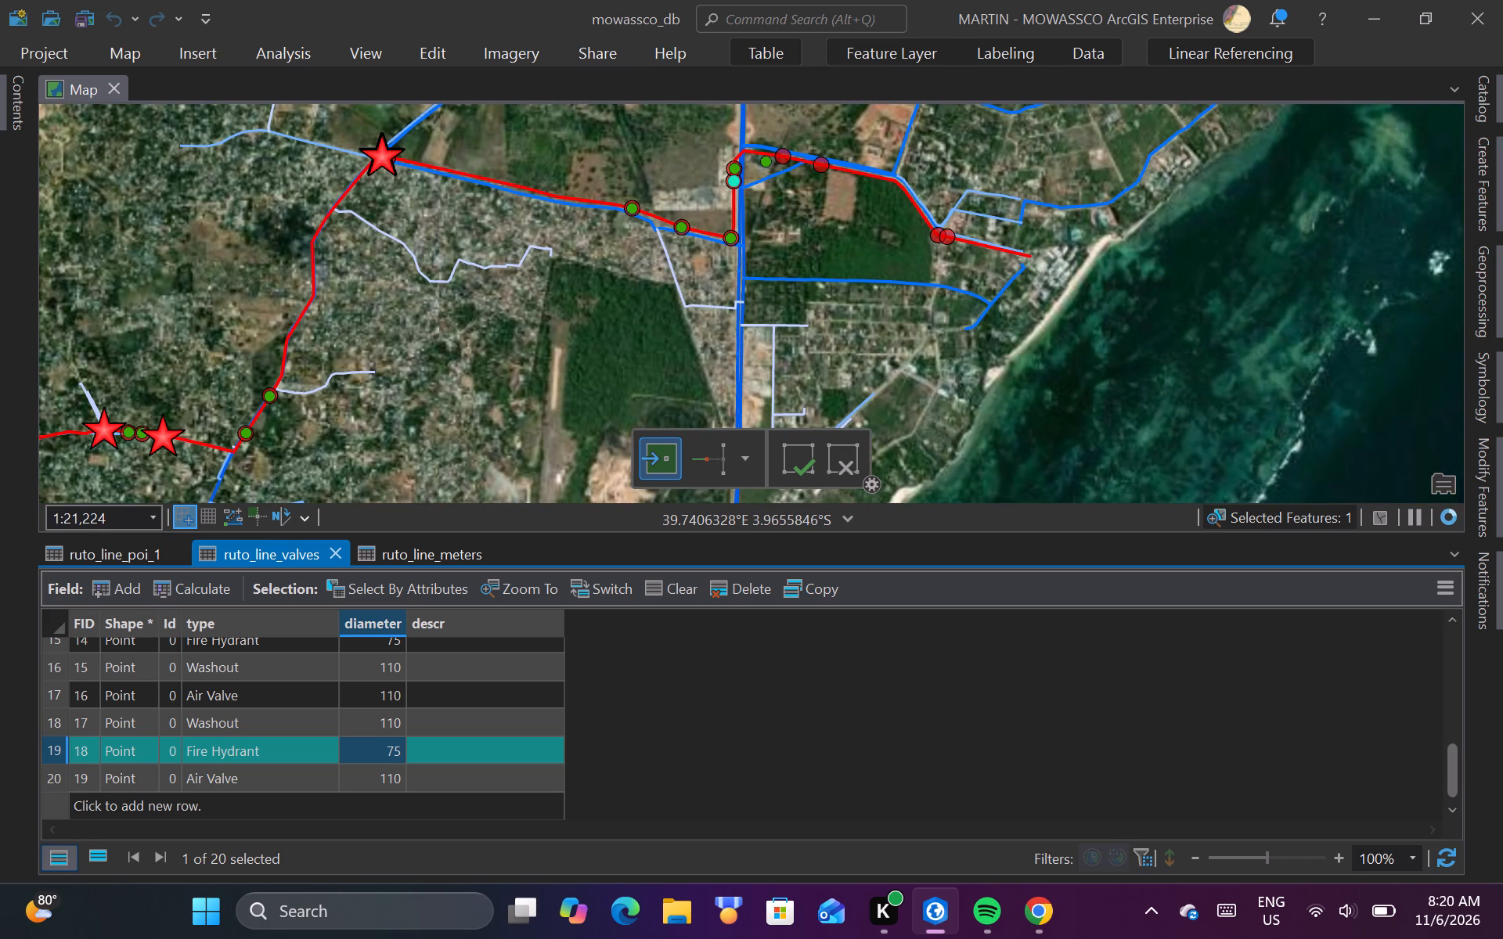
{"action": "scroll", "coordinate": [766, 162], "scroll_direction": "up", "scroll_amount": 4}
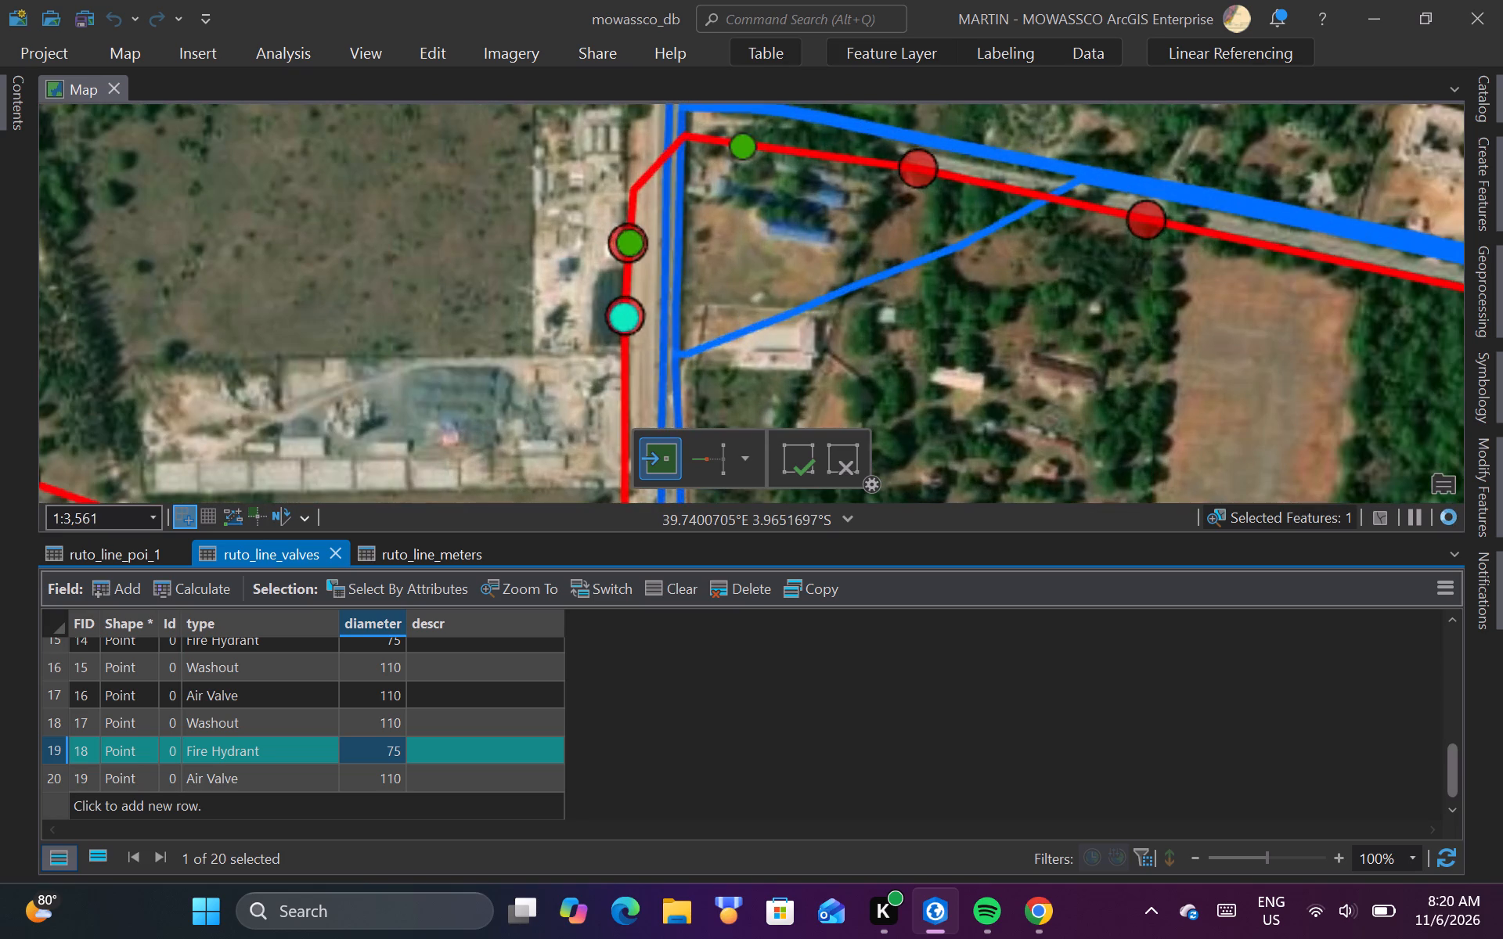
{"action": "scroll", "coordinate": [706, 473], "scroll_direction": "down", "scroll_amount": 1}
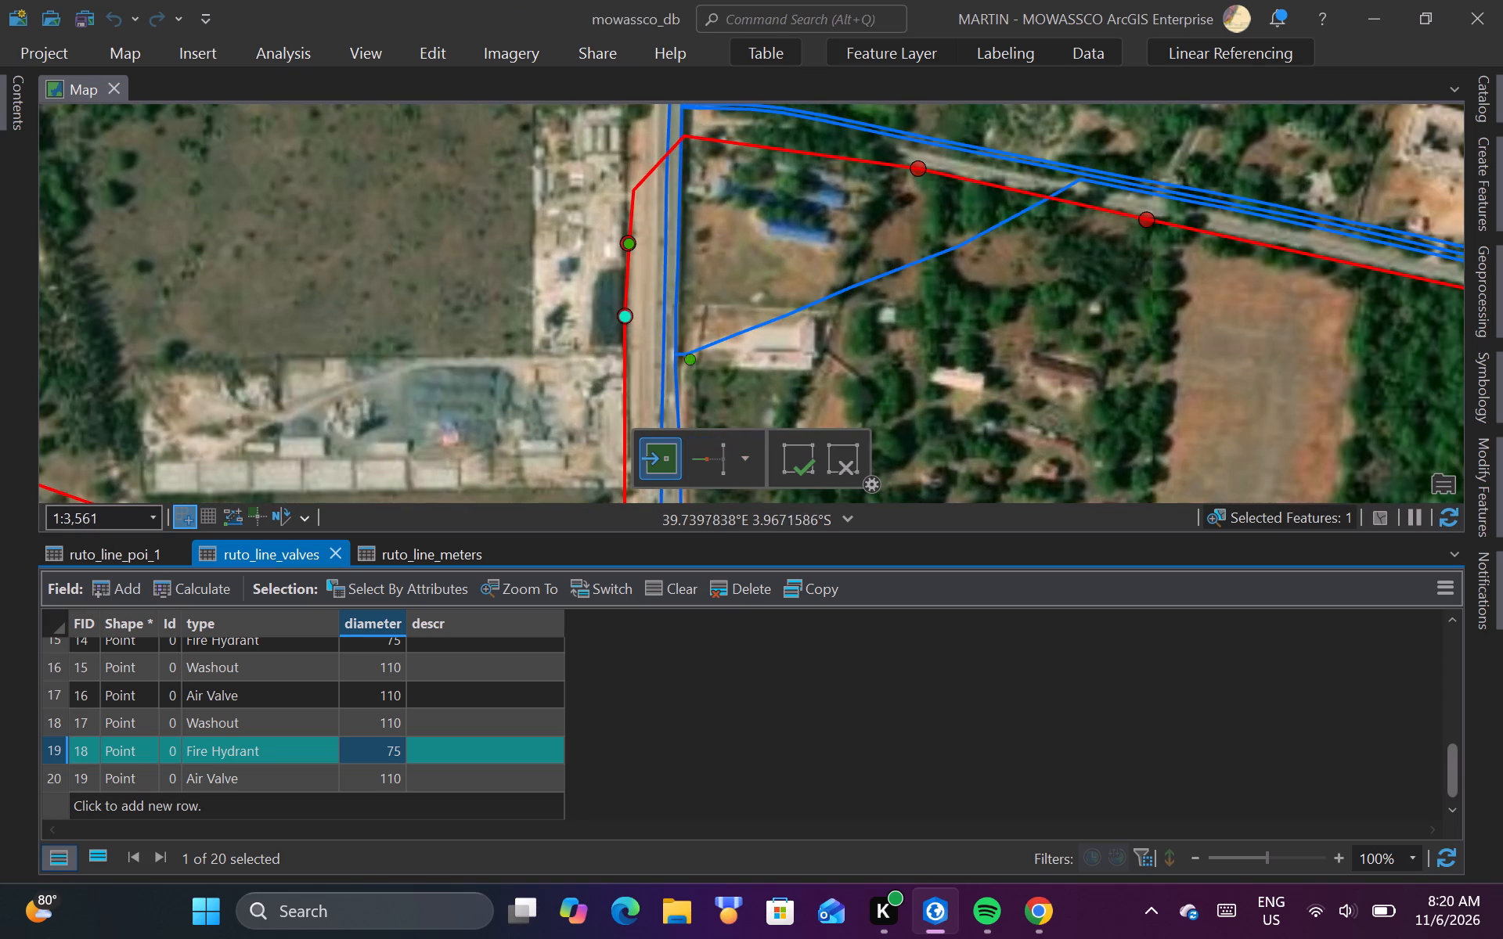
{"action": "scroll", "coordinate": [684, 344], "scroll_direction": "down", "scroll_amount": 2}
{"action": "scroll", "coordinate": [761, 286], "scroll_direction": "down", "scroll_amount": 1}
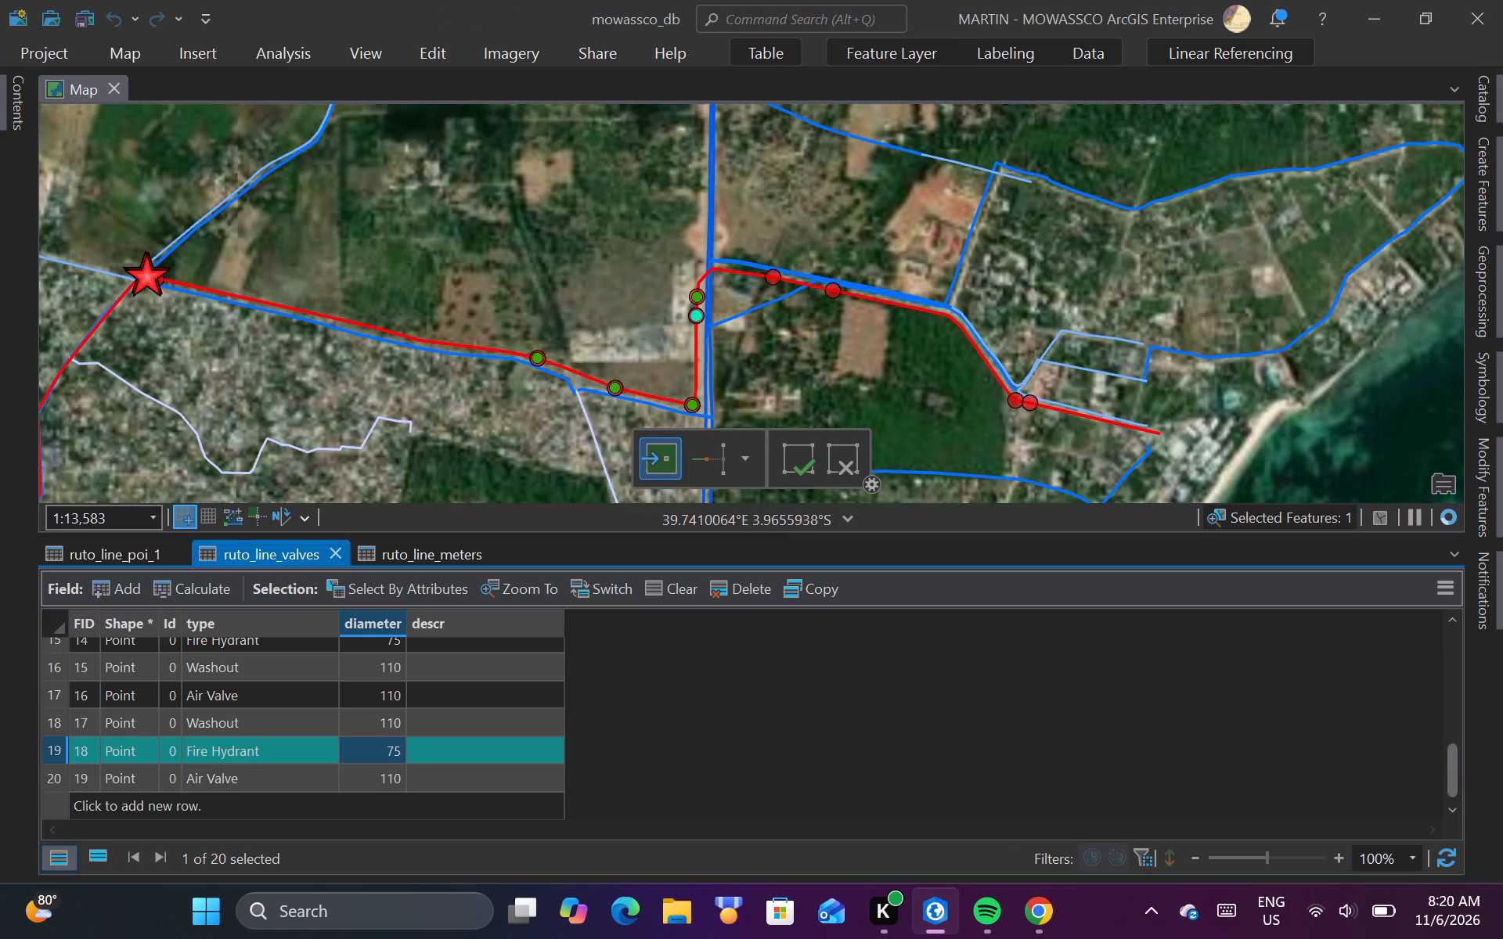
Explore the attributes of the first red ruto_line_poi point east of the highway crossing, beside the road near the blue-roofed buildings.
{"action": "scroll", "coordinate": [765, 275], "scroll_direction": "up", "scroll_amount": 2}
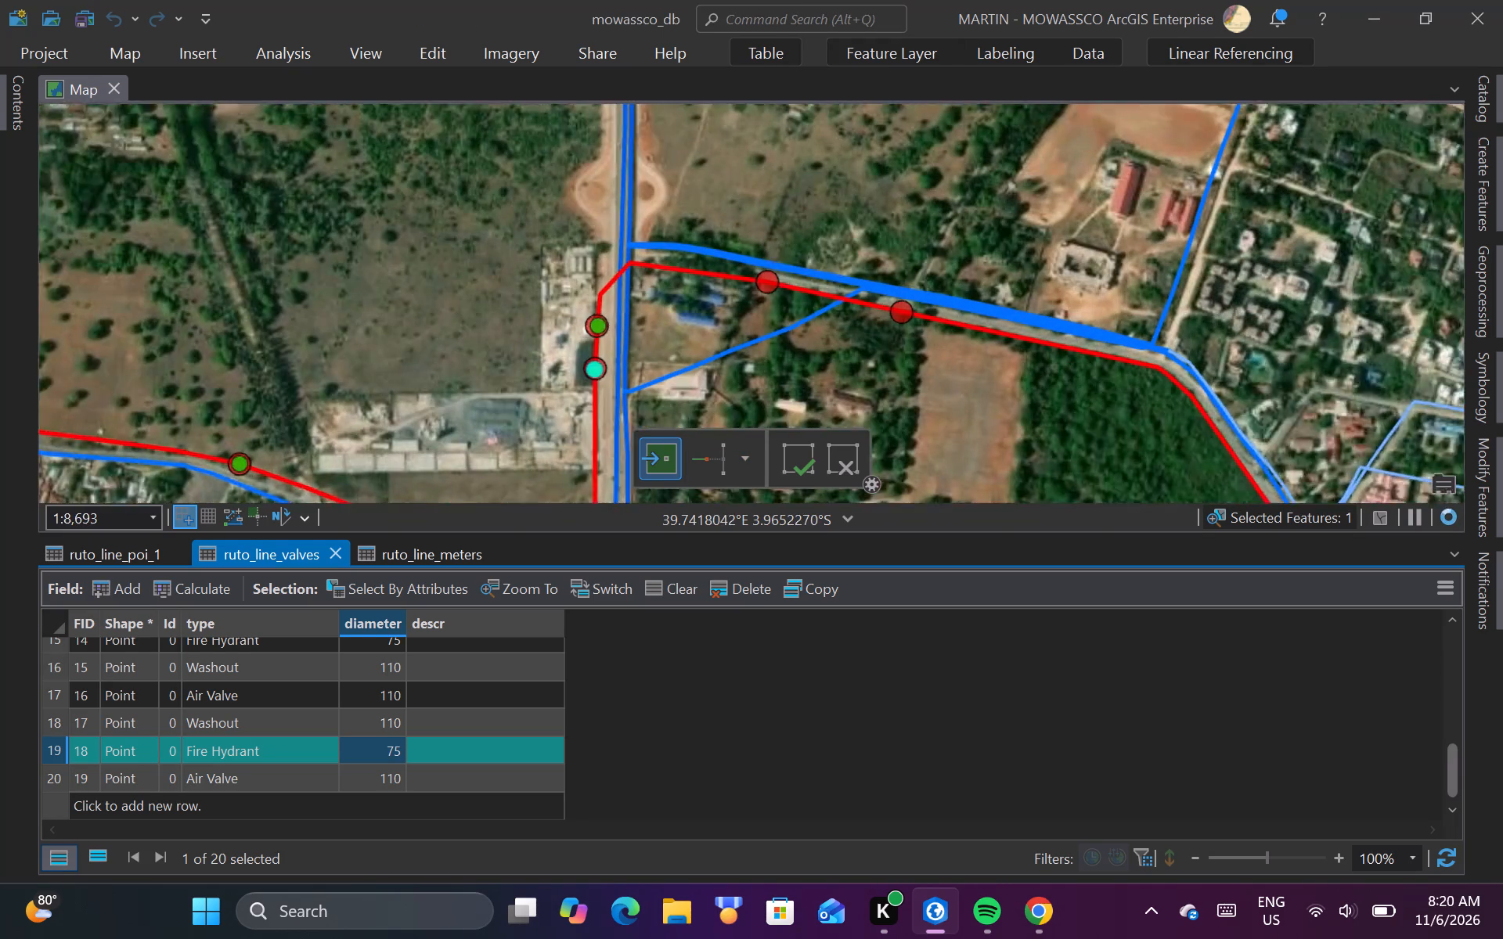
{"action": "scroll", "coordinate": [779, 279], "scroll_direction": "up", "scroll_amount": 3}
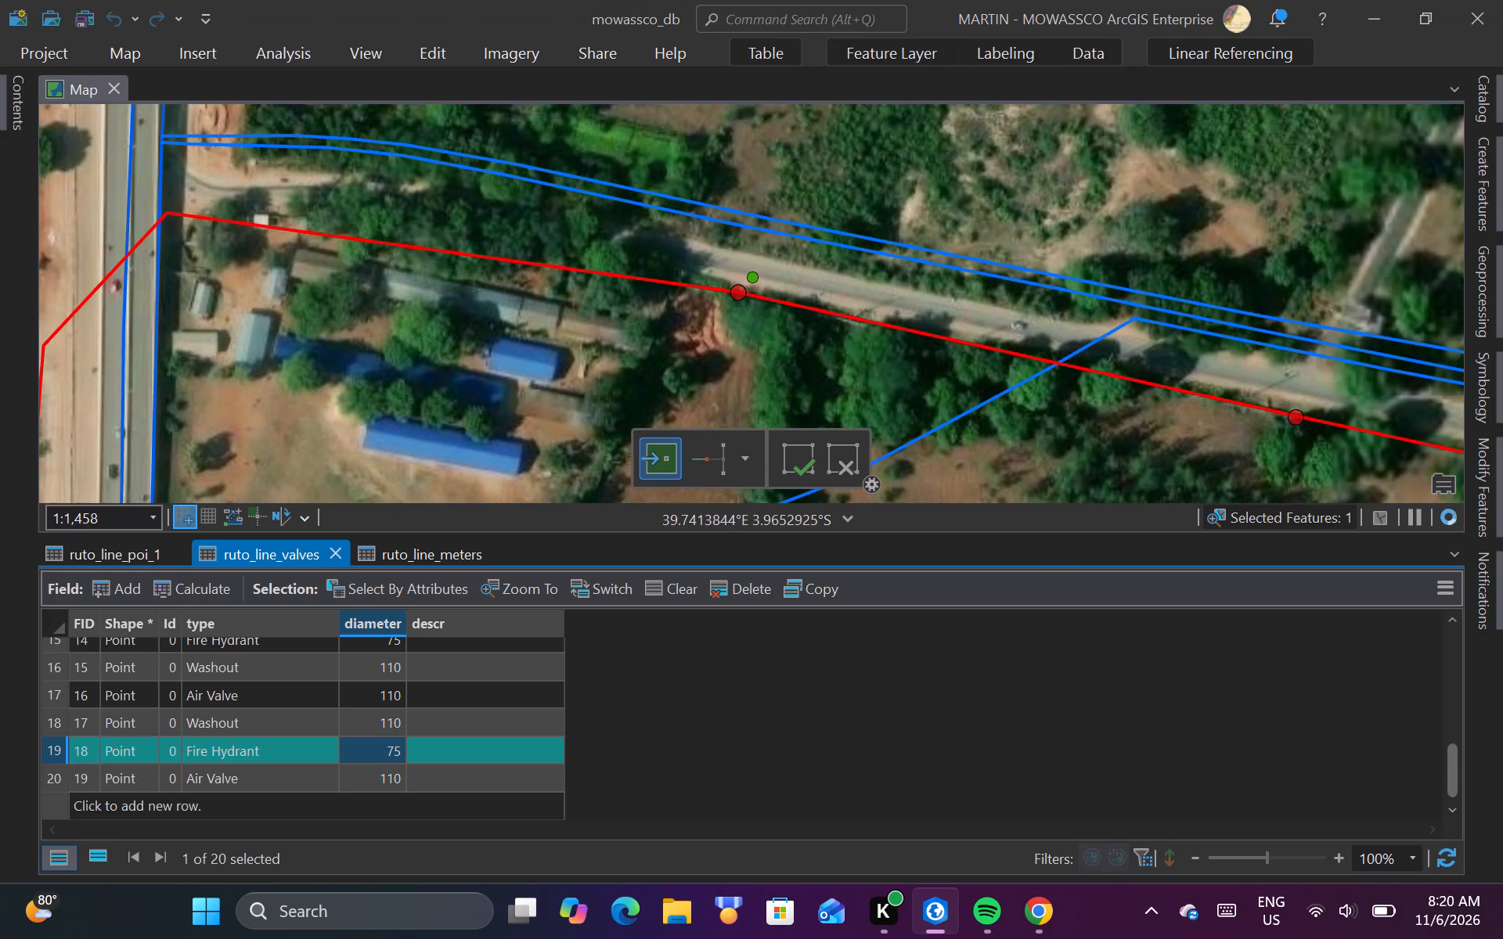
{"action": "left_click", "coordinate": [97, 49]}
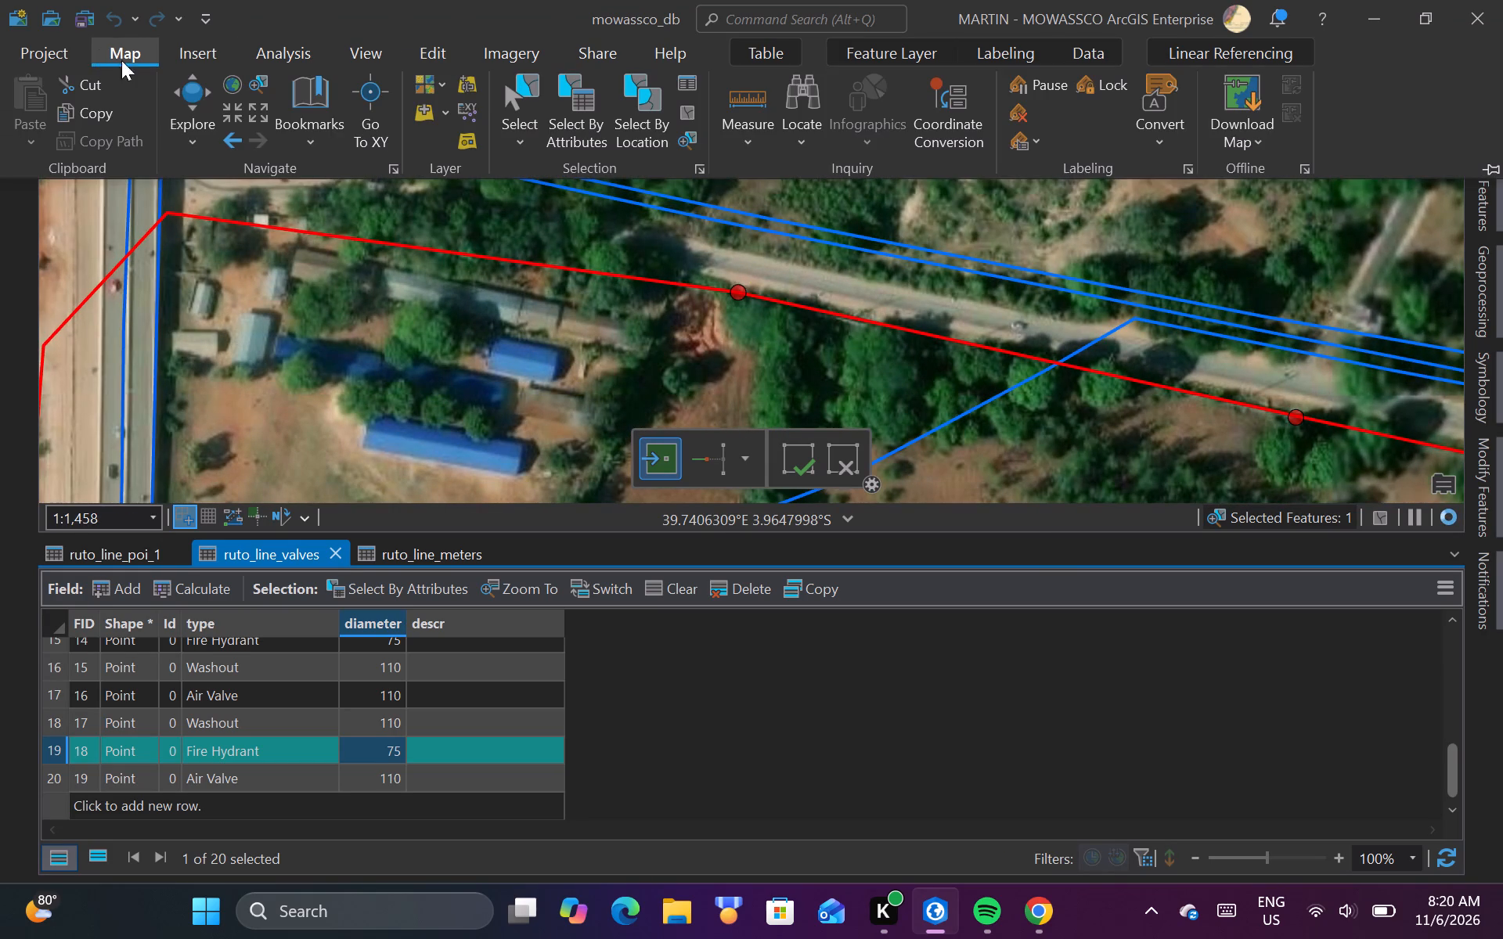
{"action": "left_click", "coordinate": [196, 96]}
{"action": "scroll", "coordinate": [725, 288], "scroll_direction": "up", "scroll_amount": 3}
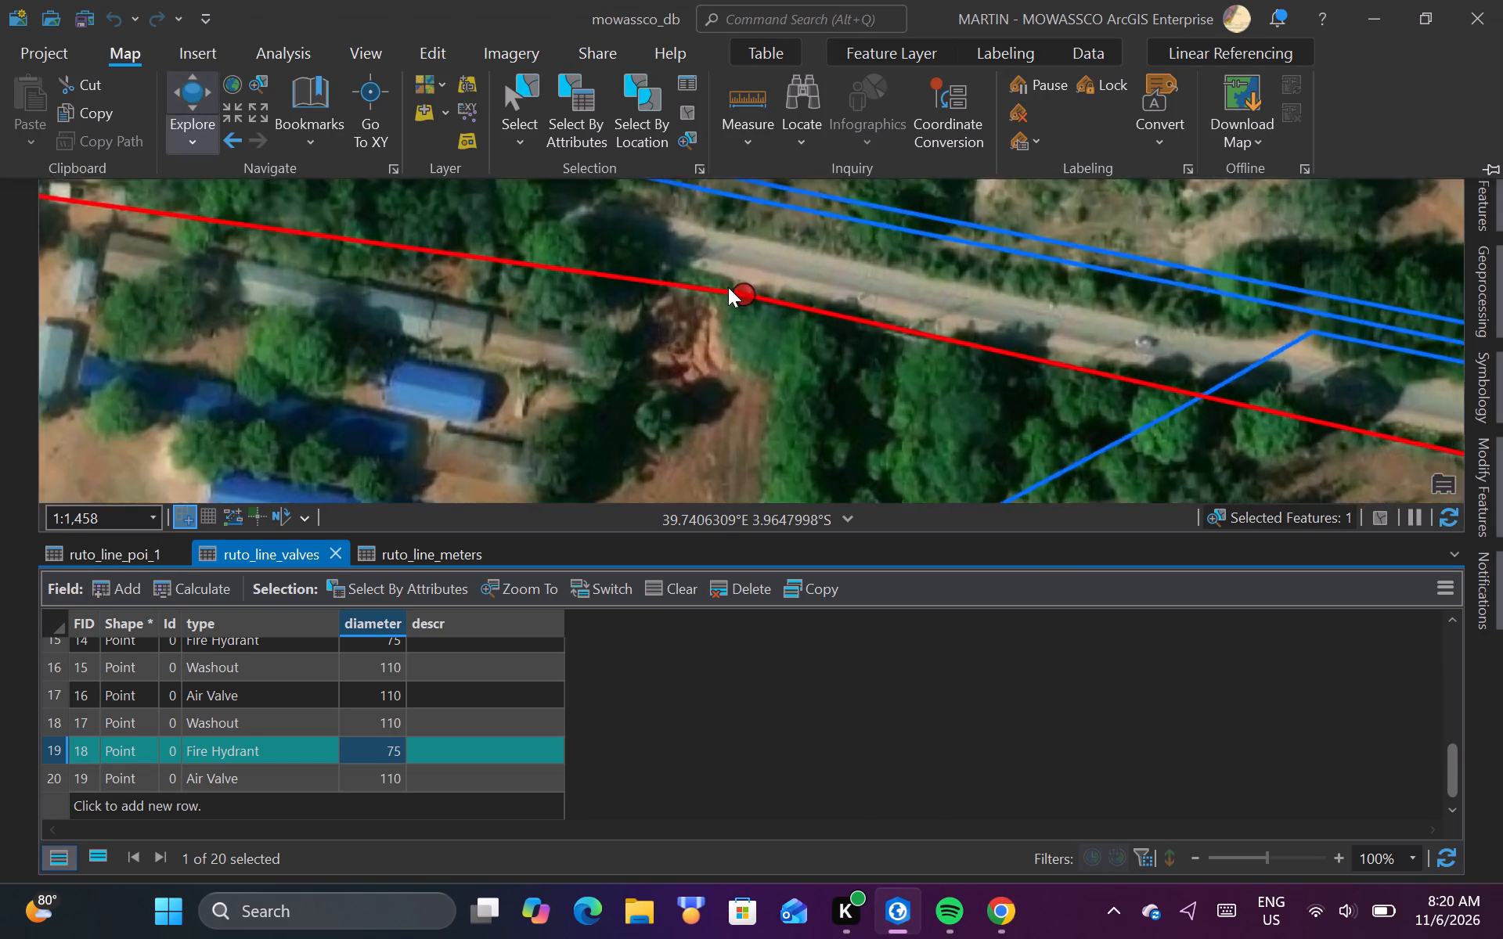
{"action": "scroll", "coordinate": [784, 298], "scroll_direction": "up", "scroll_amount": 2}
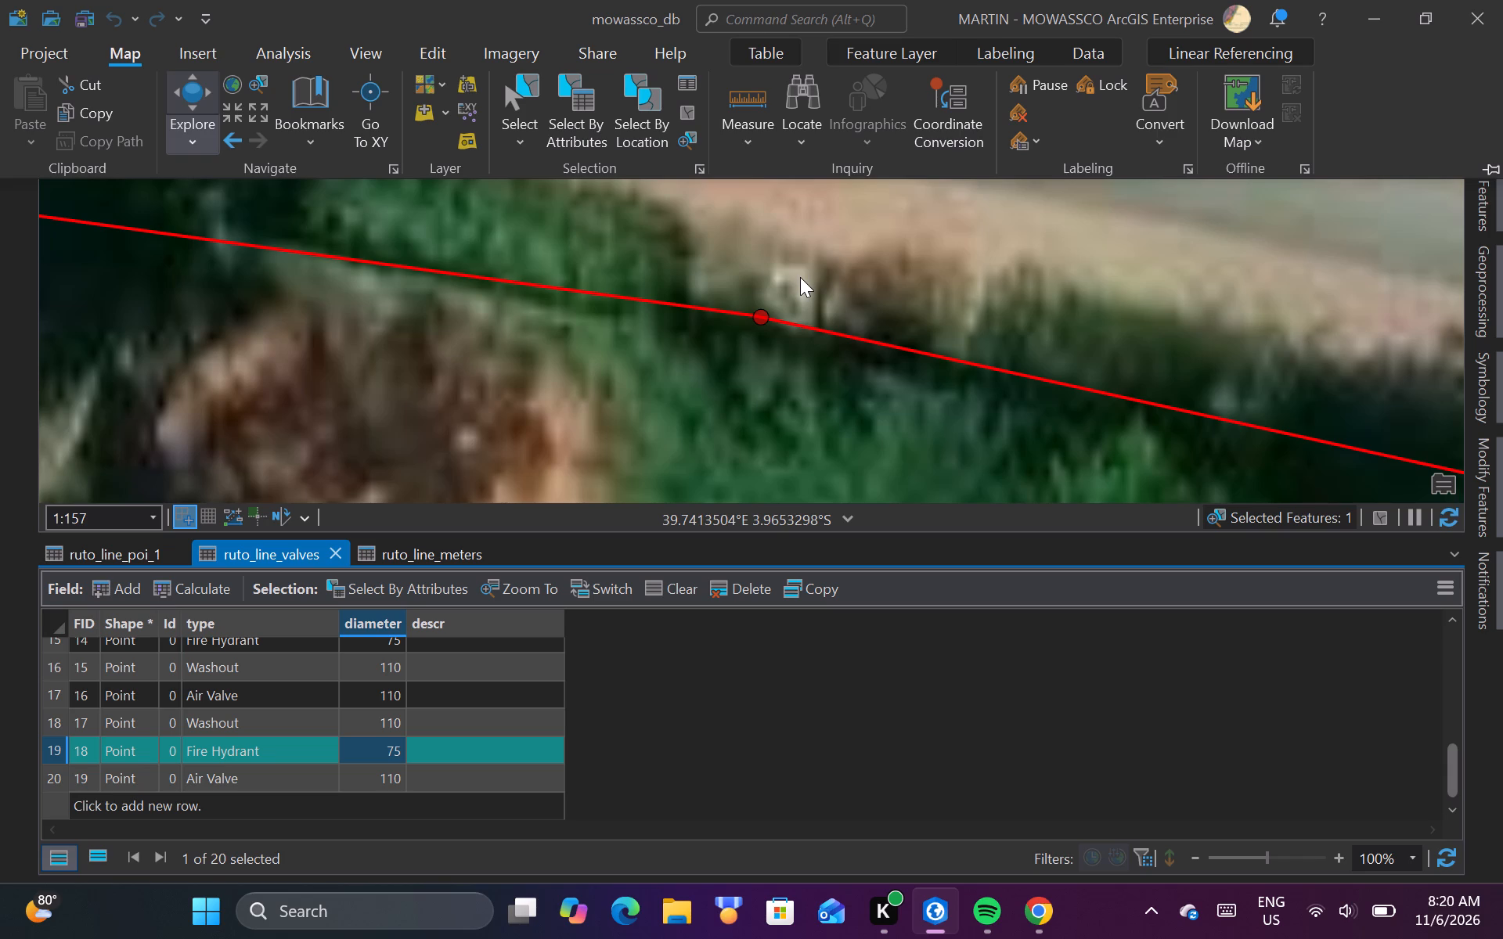
{"action": "scroll", "coordinate": [741, 336], "scroll_direction": "up", "scroll_amount": 2}
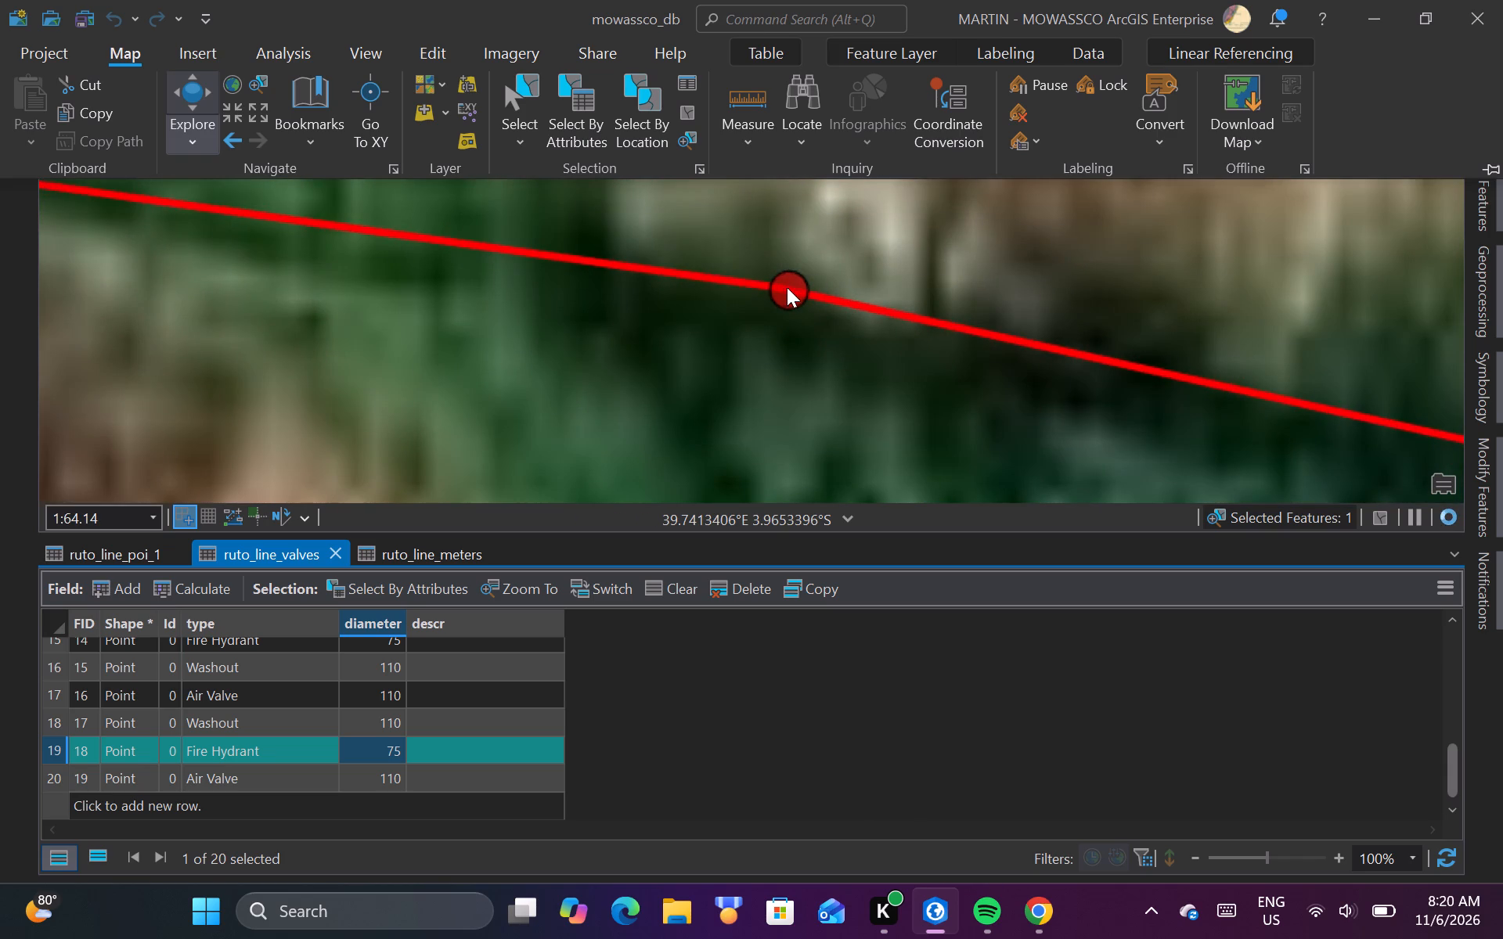
{"action": "left_click", "coordinate": [795, 320]}
{"action": "scroll", "coordinate": [789, 281], "scroll_direction": "up", "scroll_amount": 3}
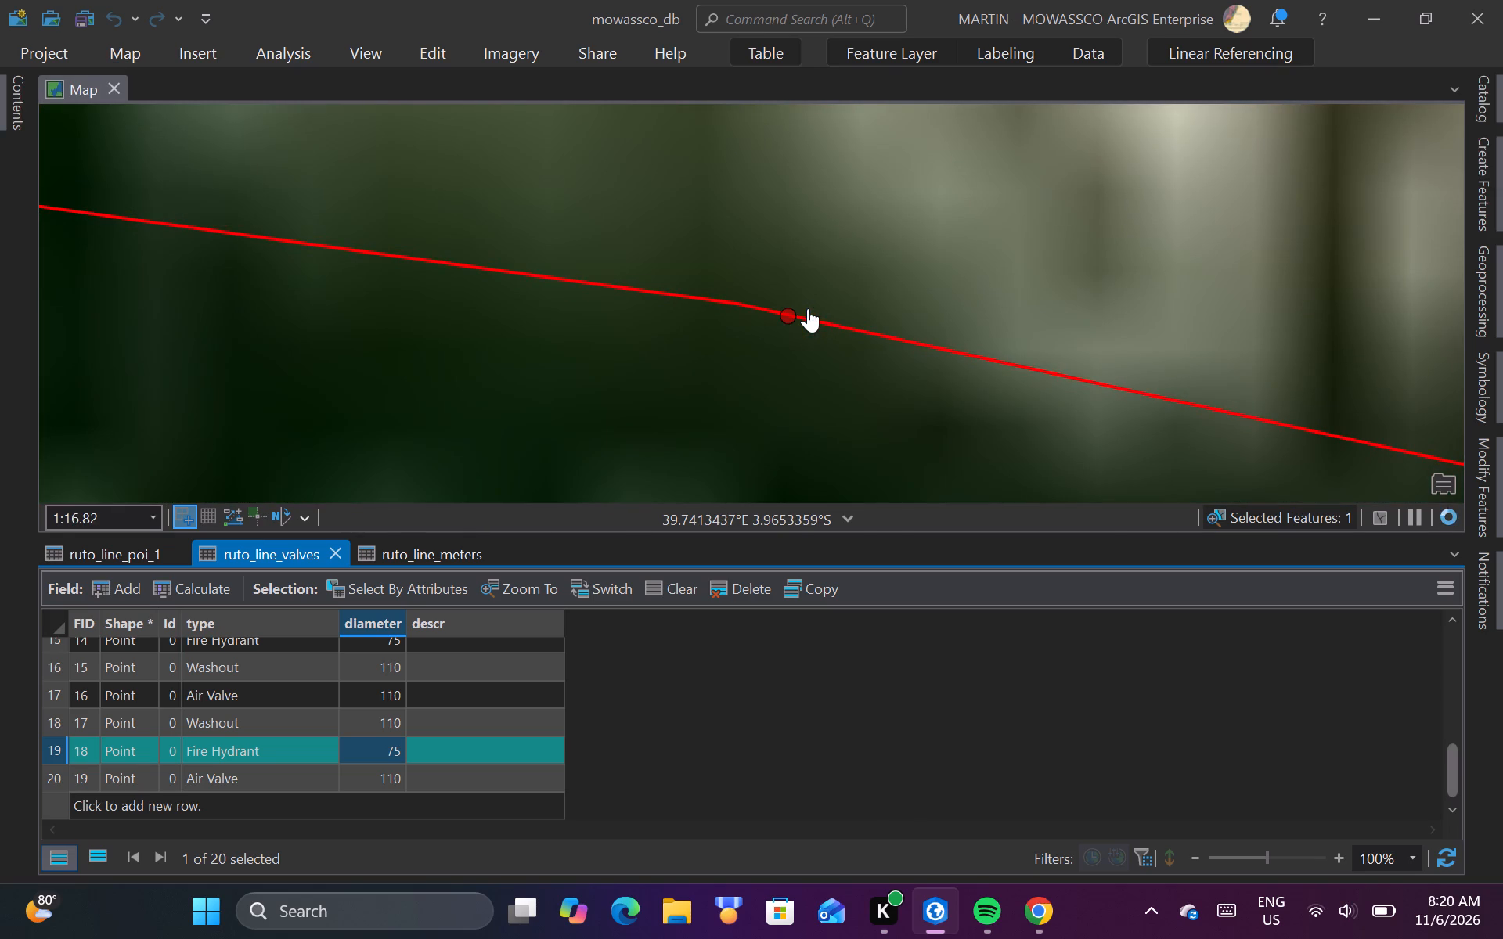
{"action": "scroll", "coordinate": [774, 297], "scroll_direction": "up", "scroll_amount": 3}
{"action": "scroll", "coordinate": [832, 372], "scroll_direction": "up", "scroll_amount": 1}
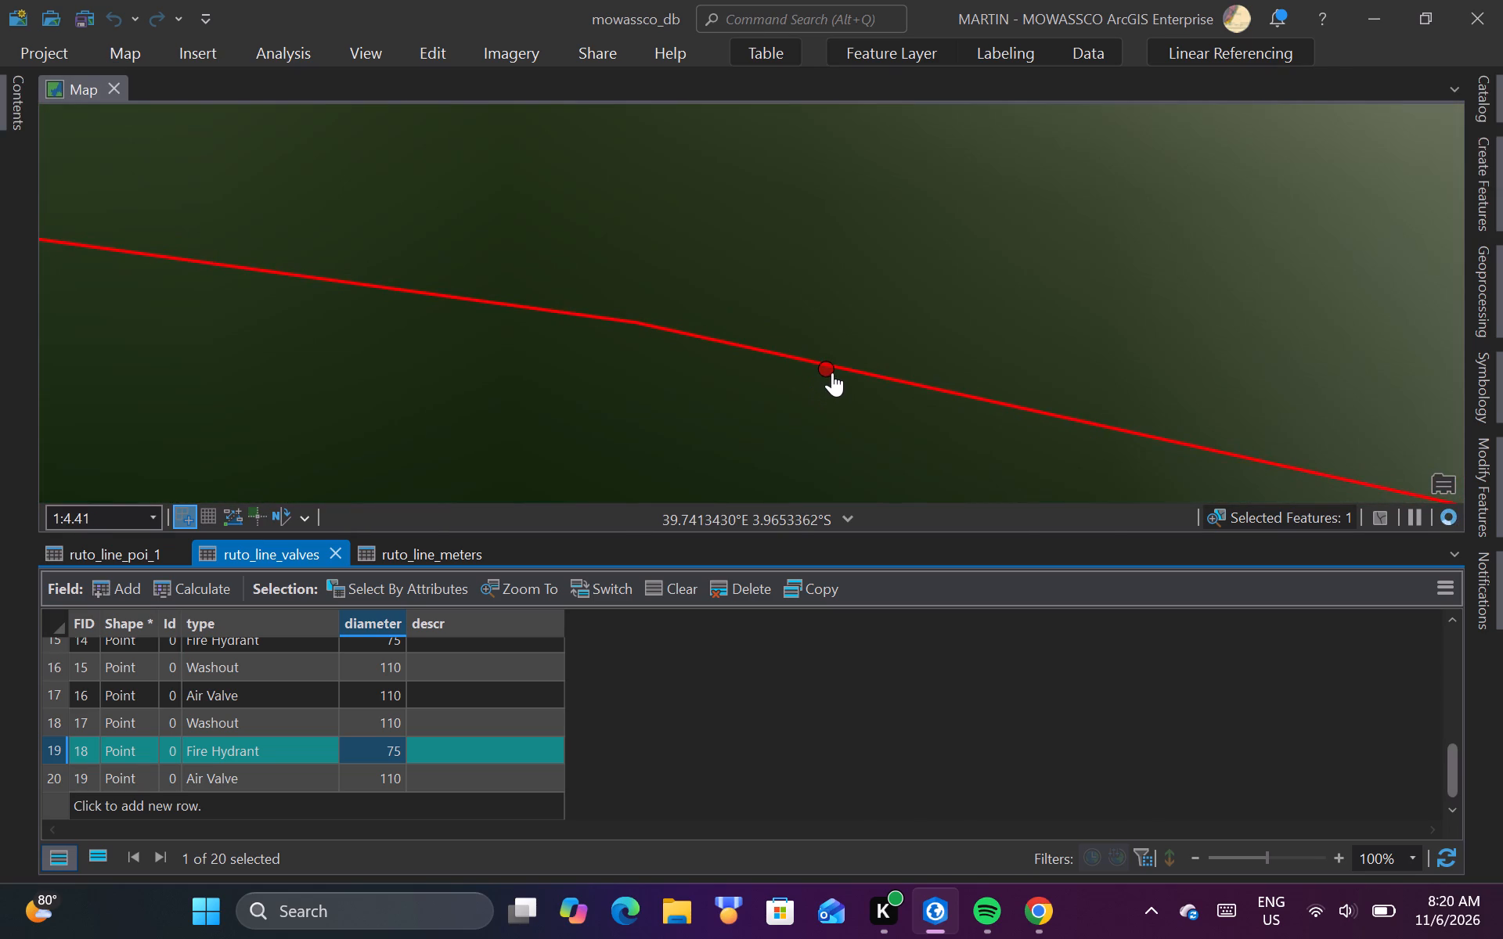
{"action": "scroll", "coordinate": [832, 372], "scroll_direction": "up", "scroll_amount": 1}
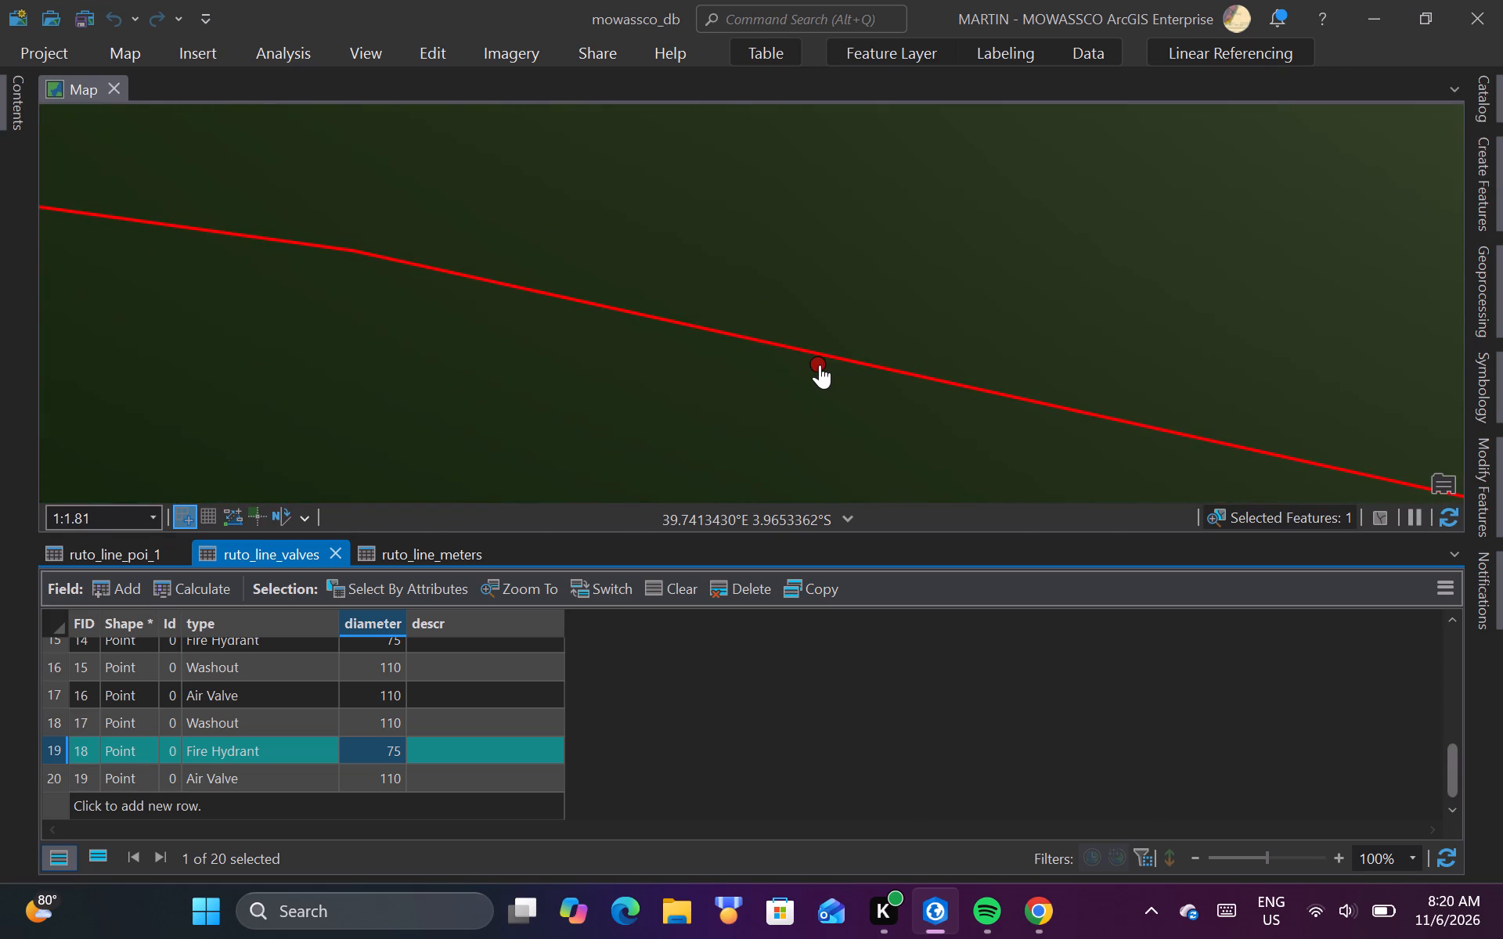
{"action": "left_click", "coordinate": [820, 365]}
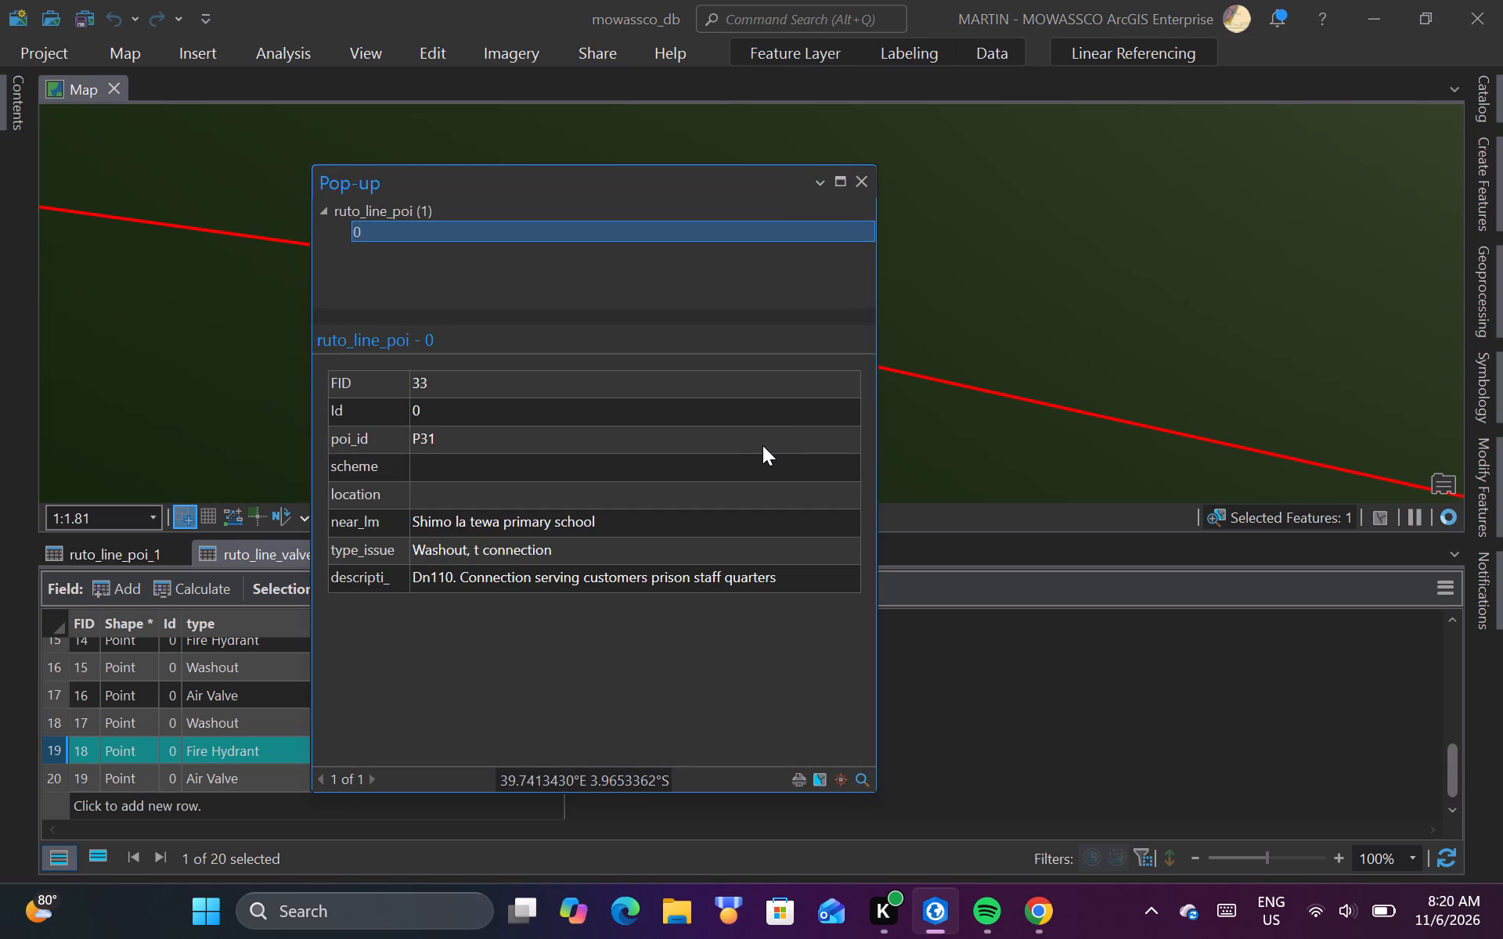